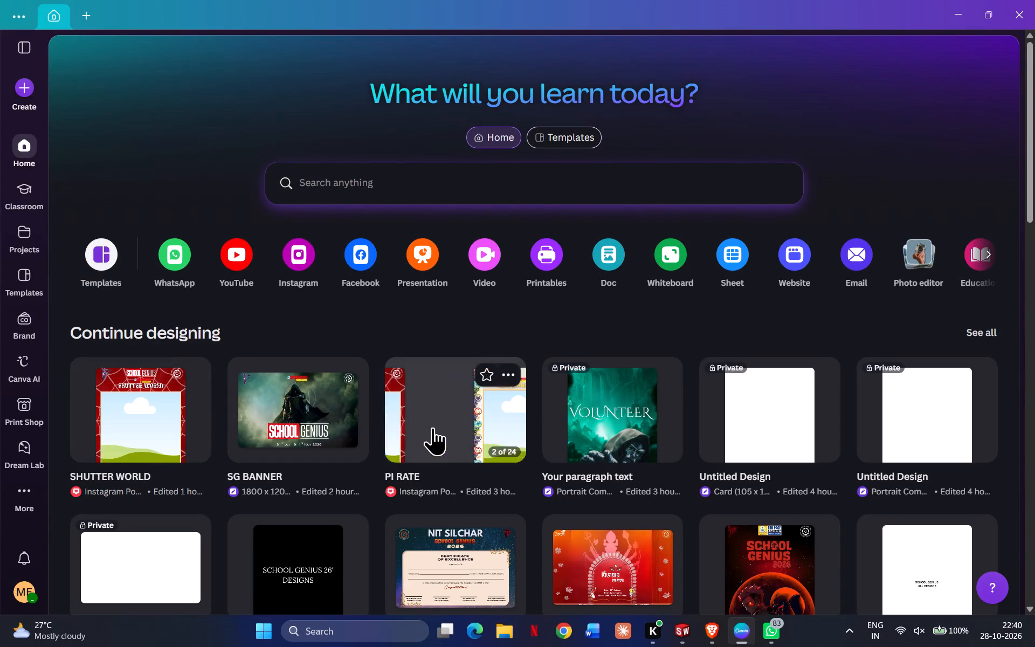
Open the PI RATE Instagram post design from the recent designs.
click(444, 414)
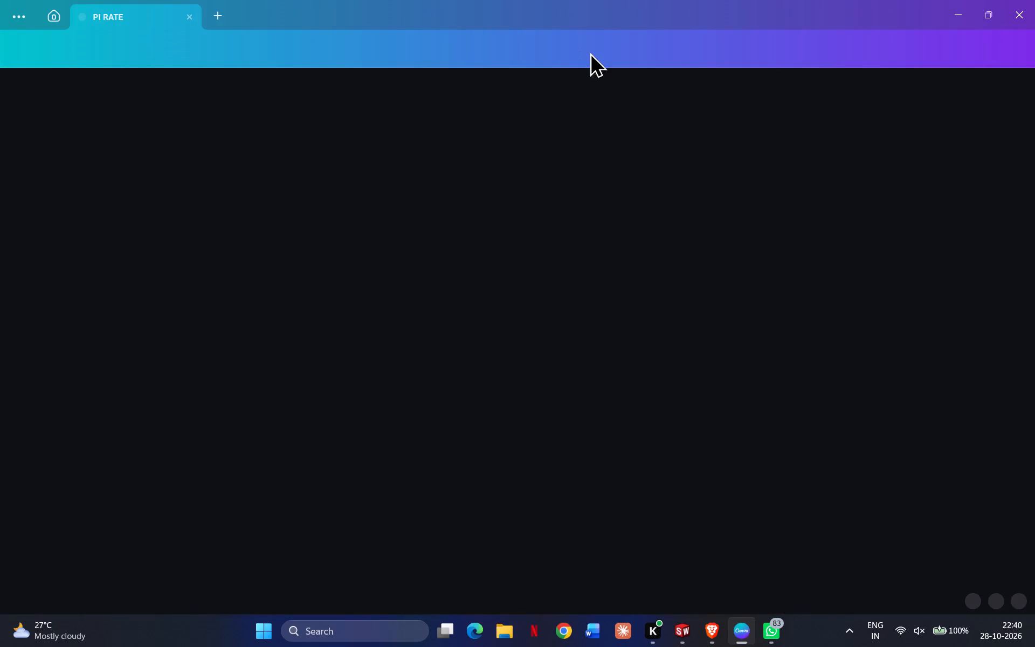
Look through the existing poster pages of the PI RATE design down to the last page, page 24.
scroll(785, 371, up, 15)
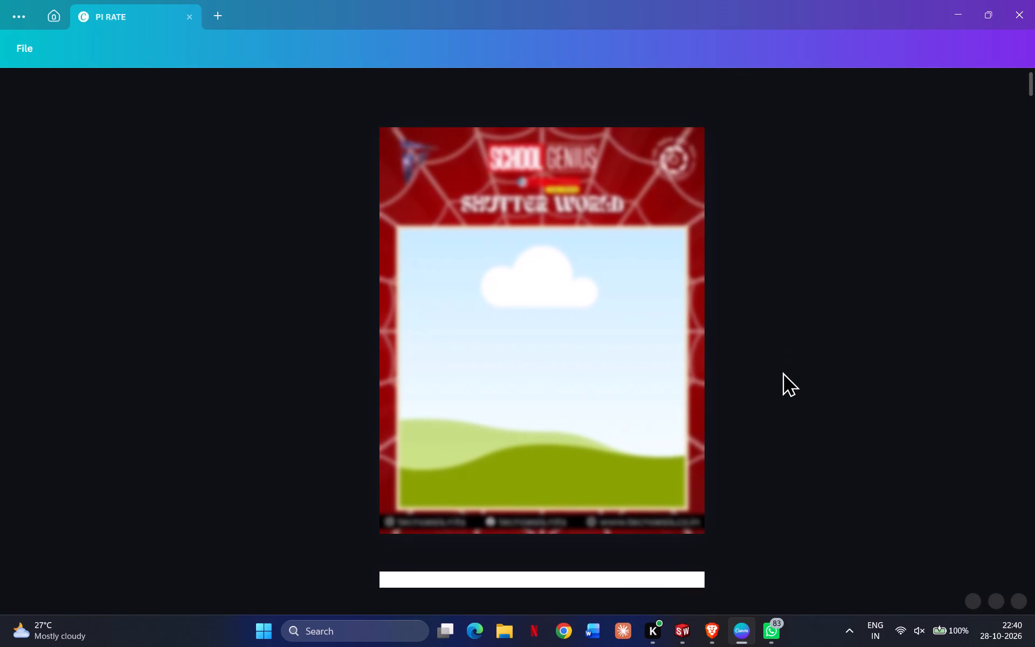
scroll(758, 377, down, 7)
scroll(758, 377, up, 7)
scroll(758, 377, down, 16)
scroll(758, 377, up, 7)
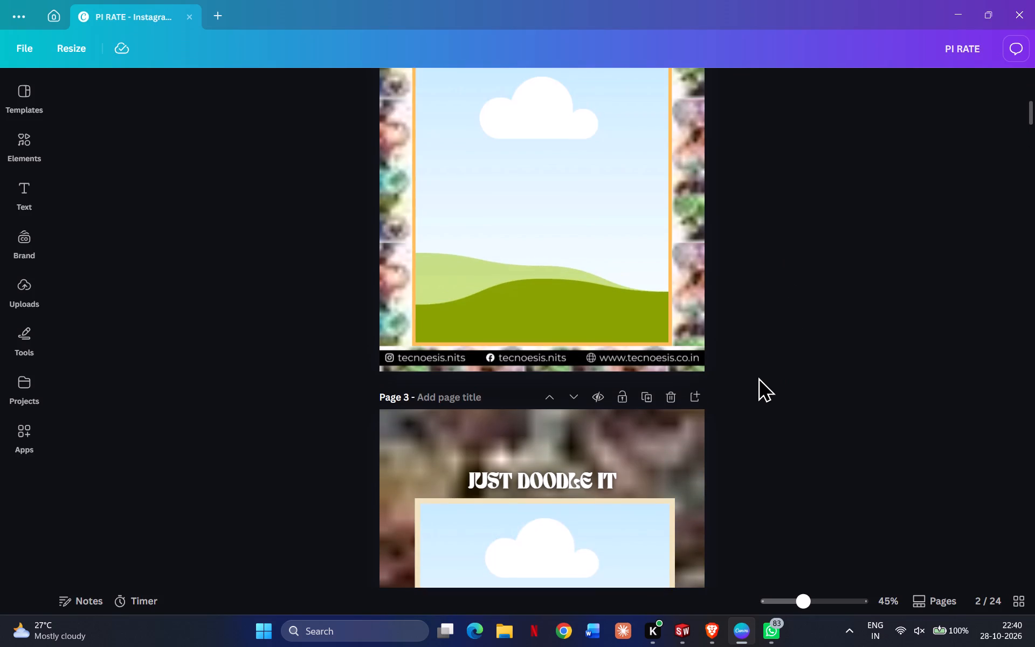
scroll(758, 377, down, 8)
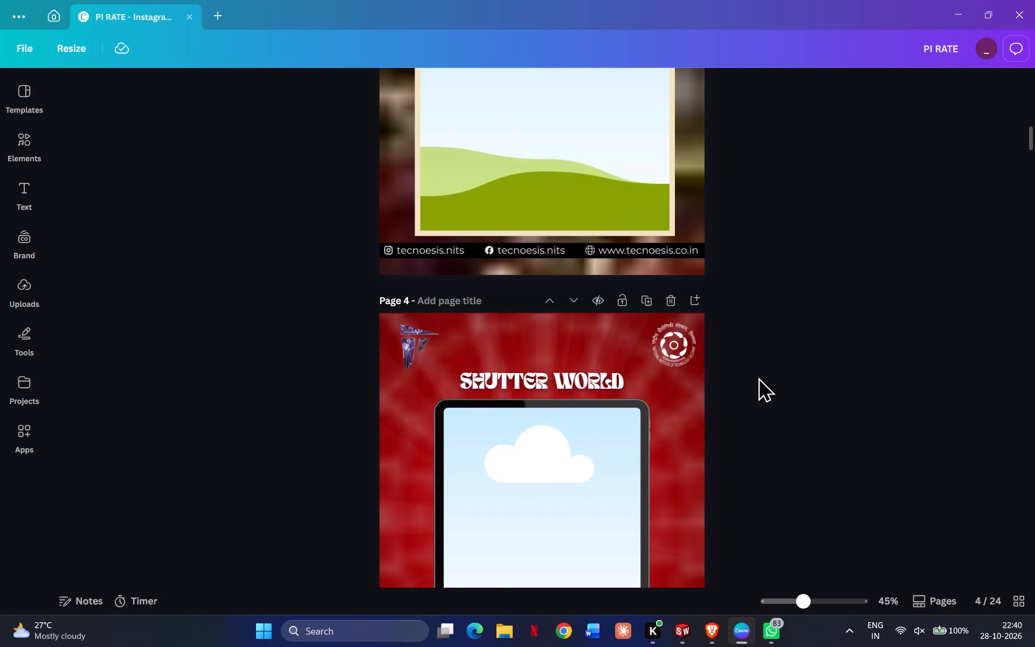
scroll(758, 377, down, 9)
scroll(758, 377, down, 20)
scroll(758, 377, down, 3)
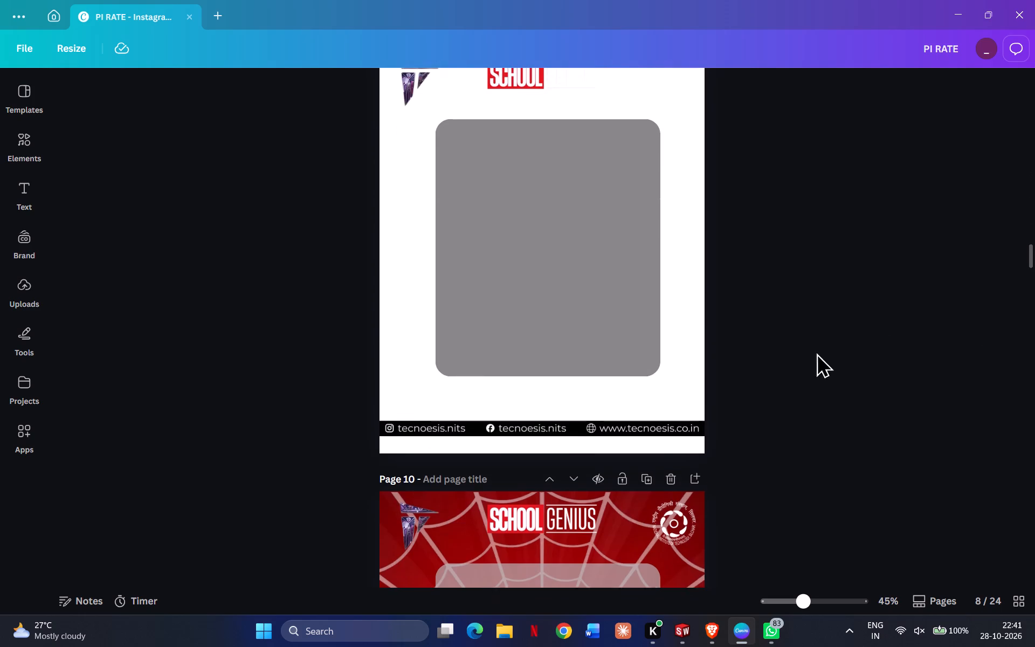
click(1028, 254)
drag(1031, 254, 1033, 270)
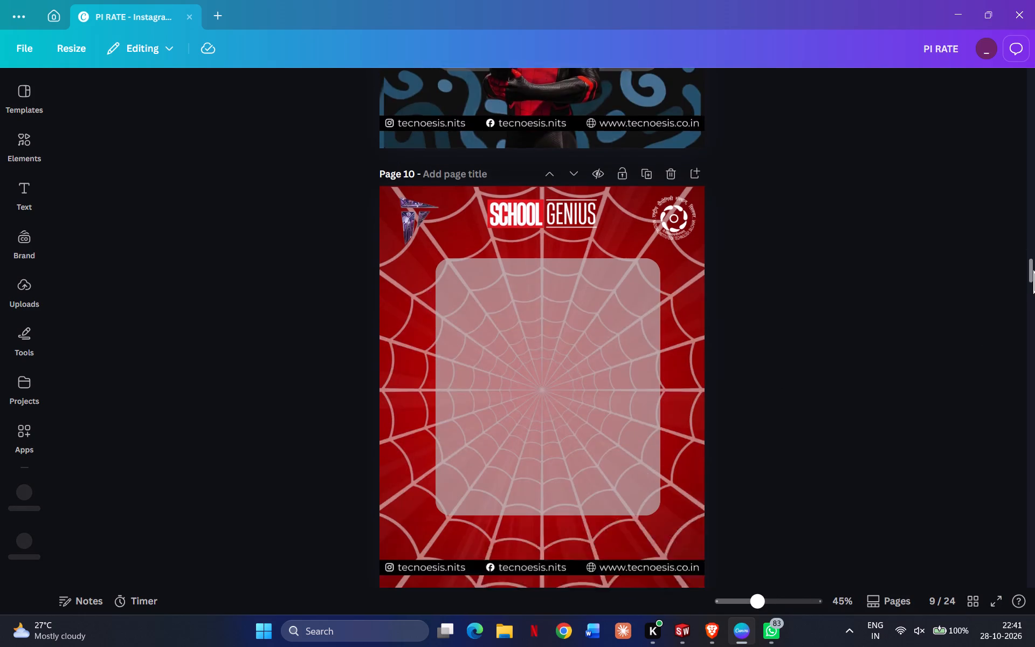
drag(1033, 270, 1034, 279)
scroll(848, 302, up, 17)
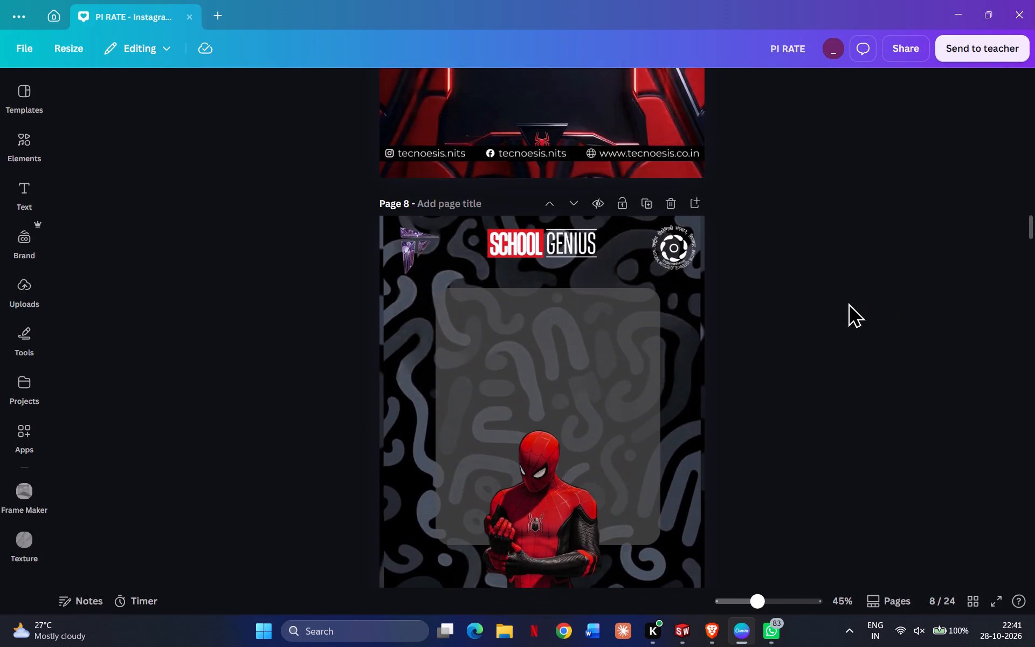
scroll(848, 302, down, 9)
scroll(848, 302, down, 17)
scroll(847, 297, up, 6)
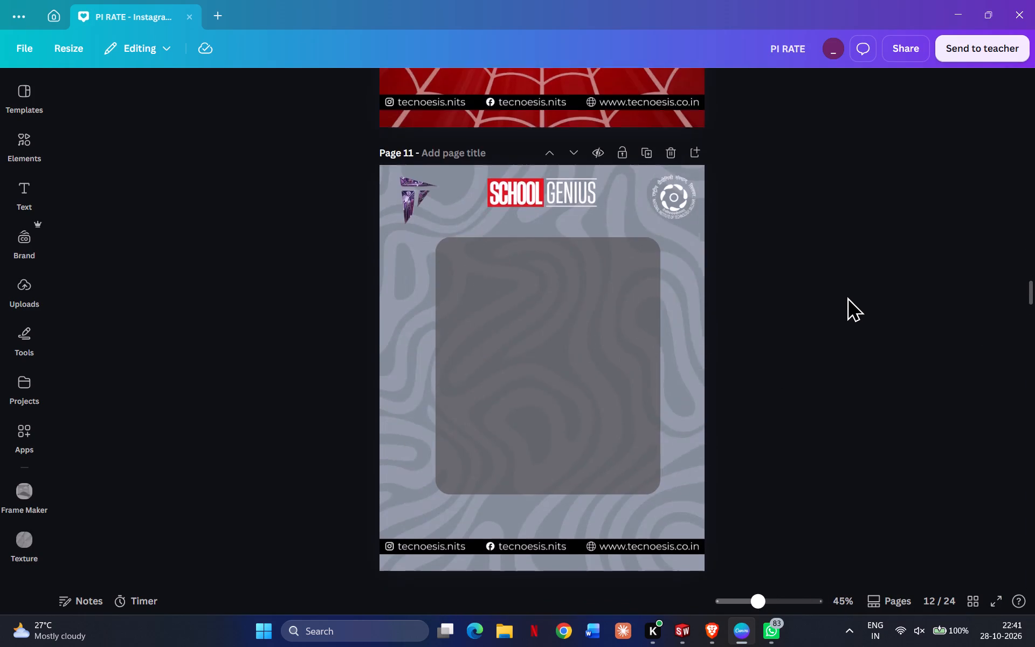
scroll(847, 297, down, 19)
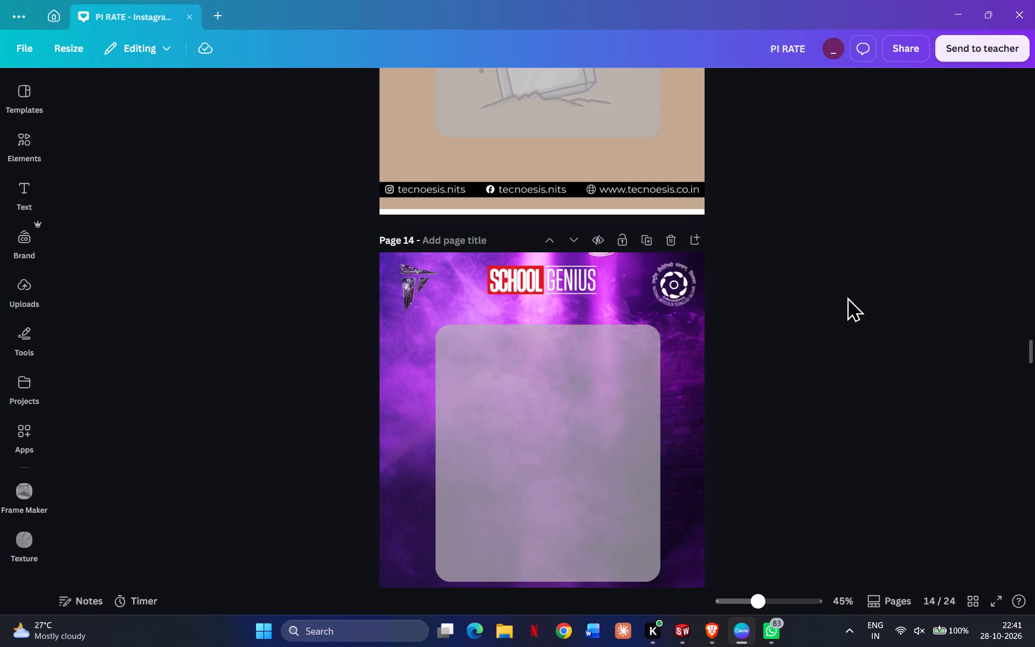
scroll(847, 296, down, 8)
scroll(847, 296, up, 6)
scroll(847, 296, down, 18)
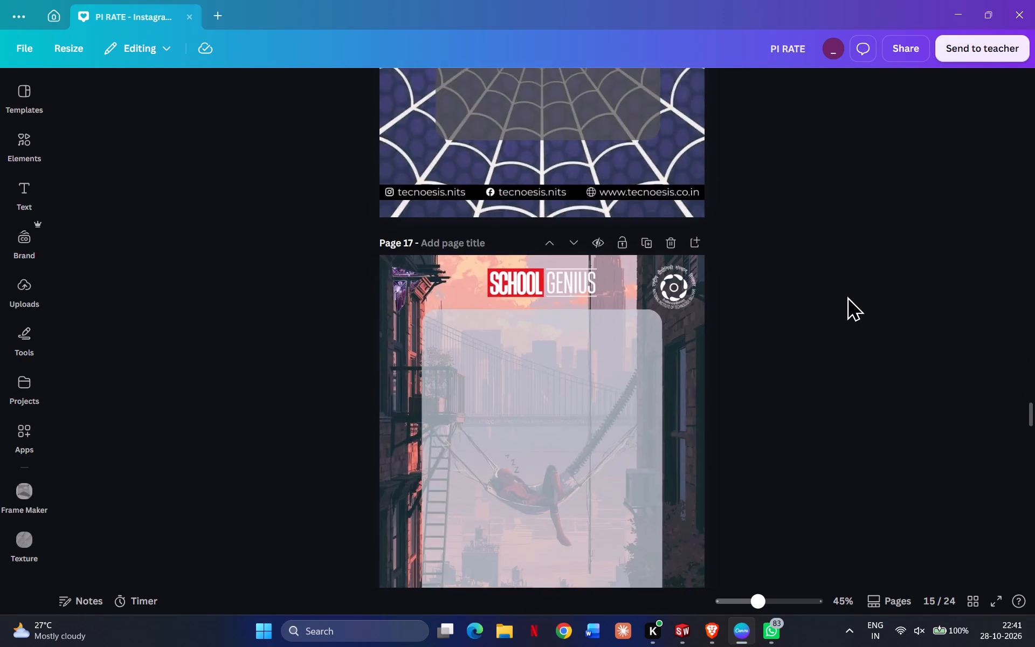
scroll(847, 296, down, 9)
scroll(847, 296, up, 9)
scroll(847, 296, down, 4)
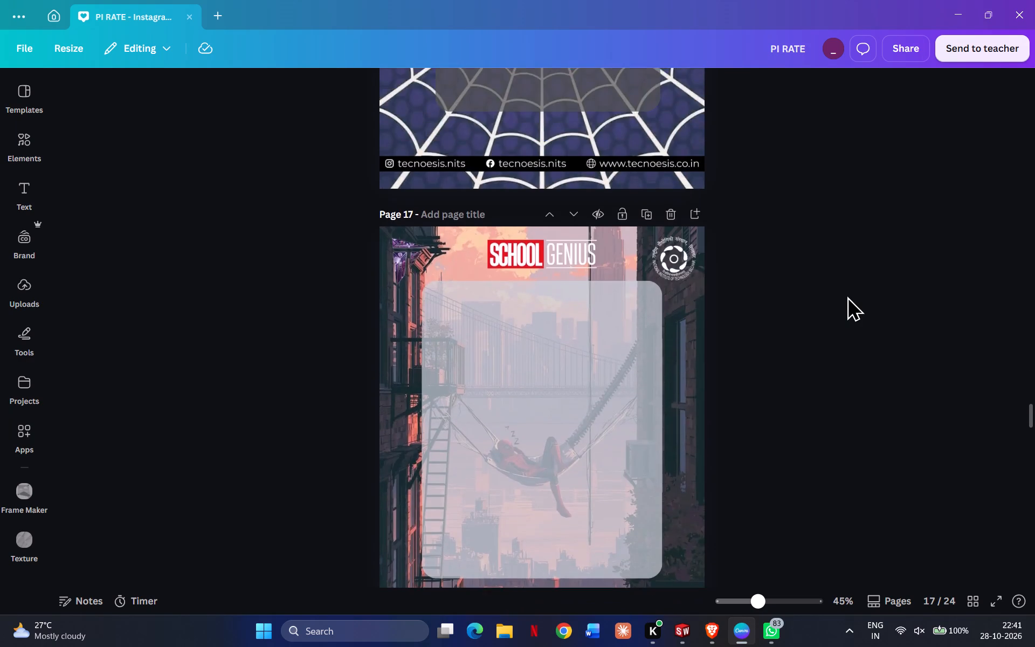
scroll(847, 296, down, 11)
scroll(847, 296, up, 6)
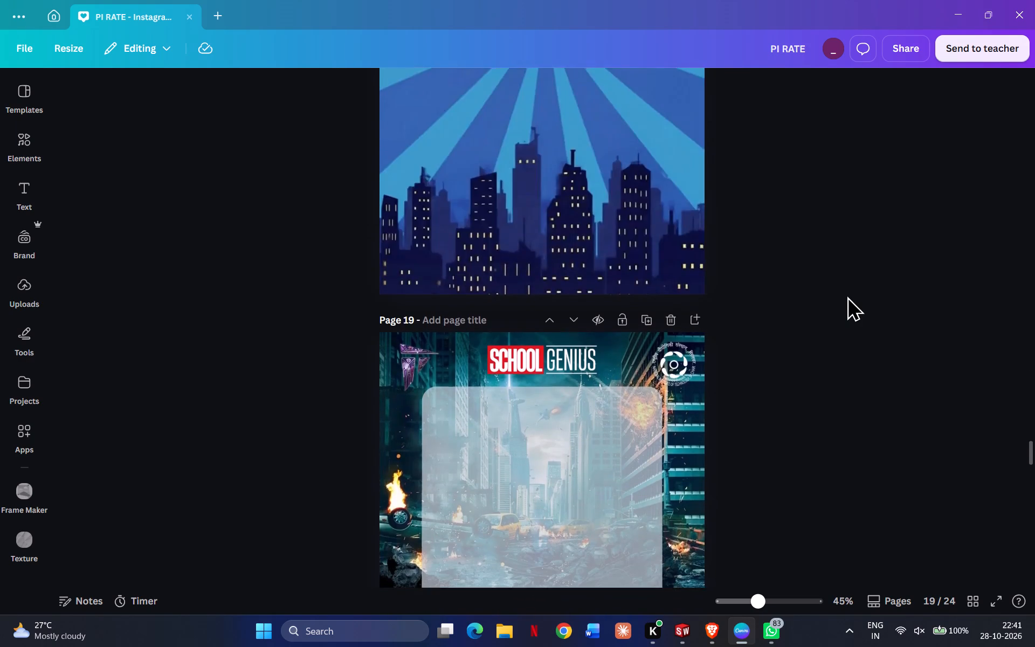
scroll(847, 296, down, 17)
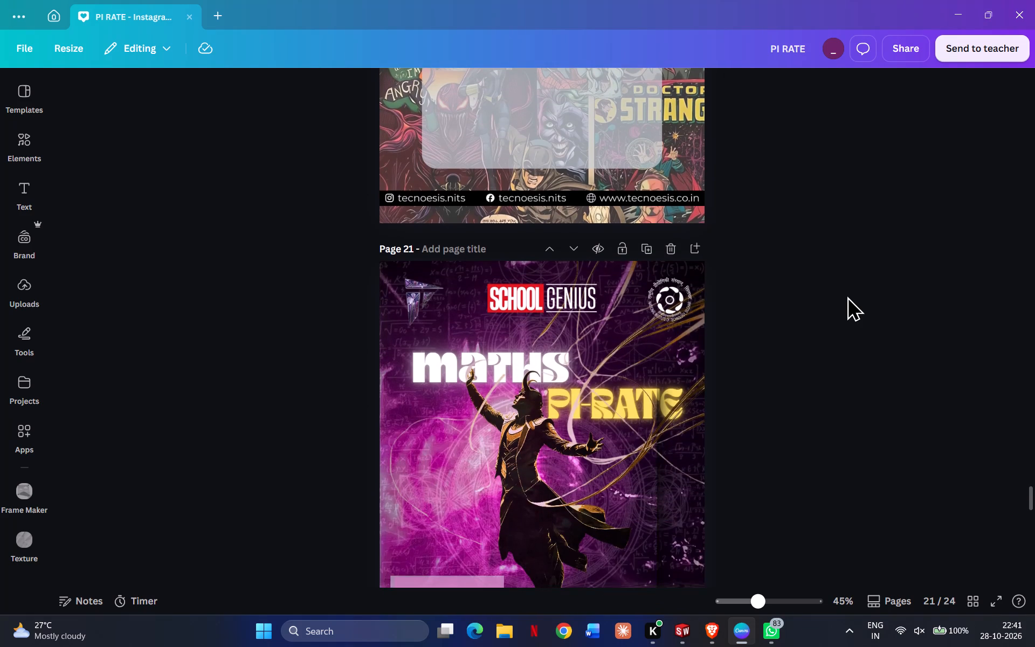
scroll(822, 315, down, 12)
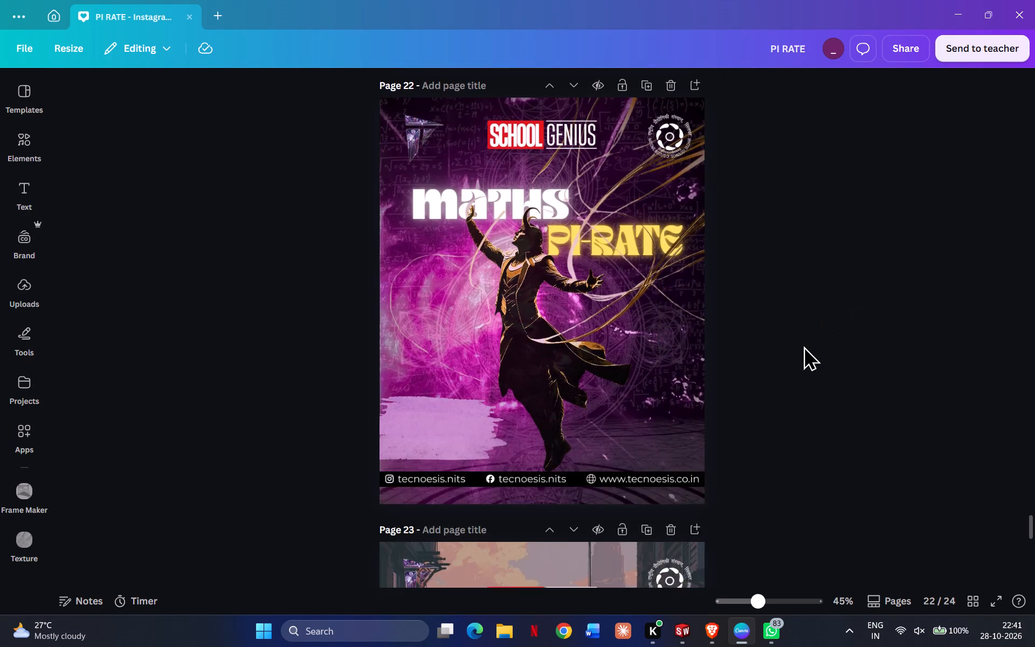
scroll(803, 346, down, 18)
click(672, 362)
click(850, 313)
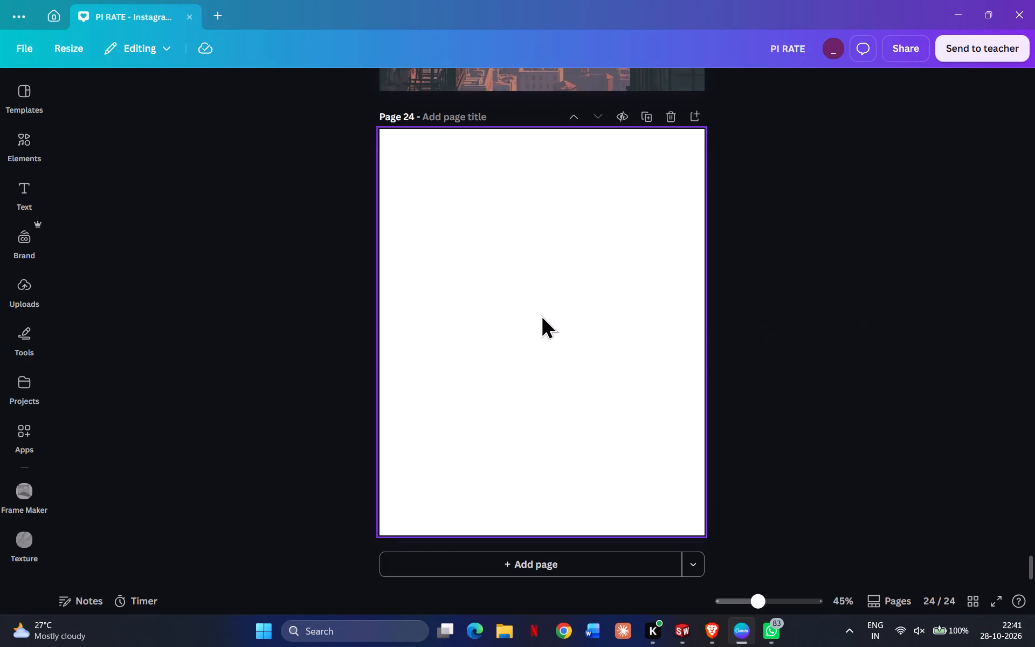
click(432, 332)
Return to the home page and browse the recent designs, keeping the PI RATE design open.
click(45, 10)
scroll(597, 294, down, 2)
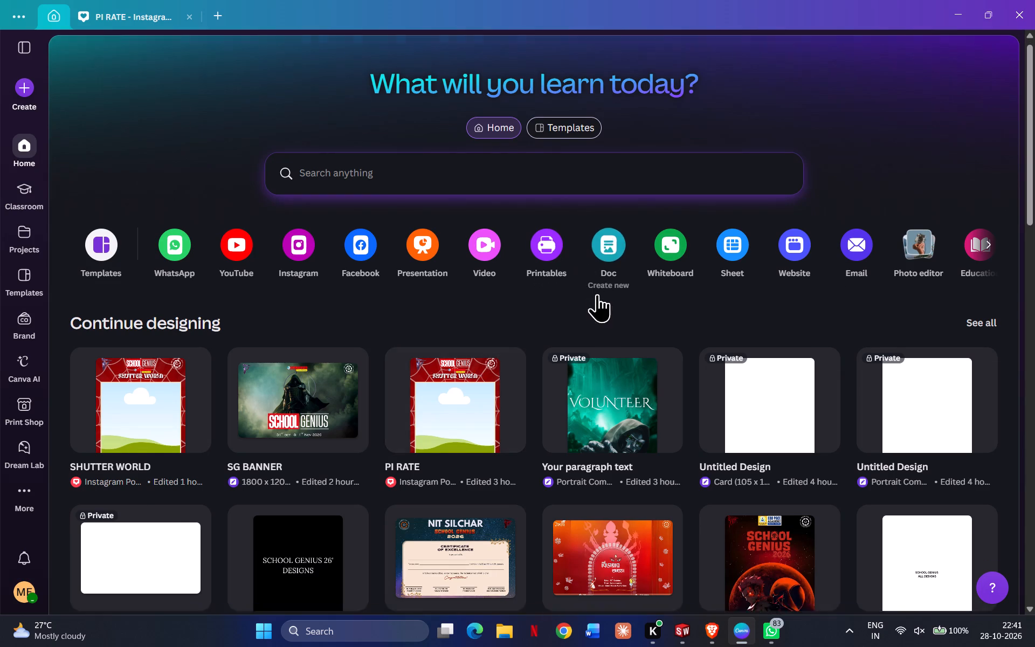
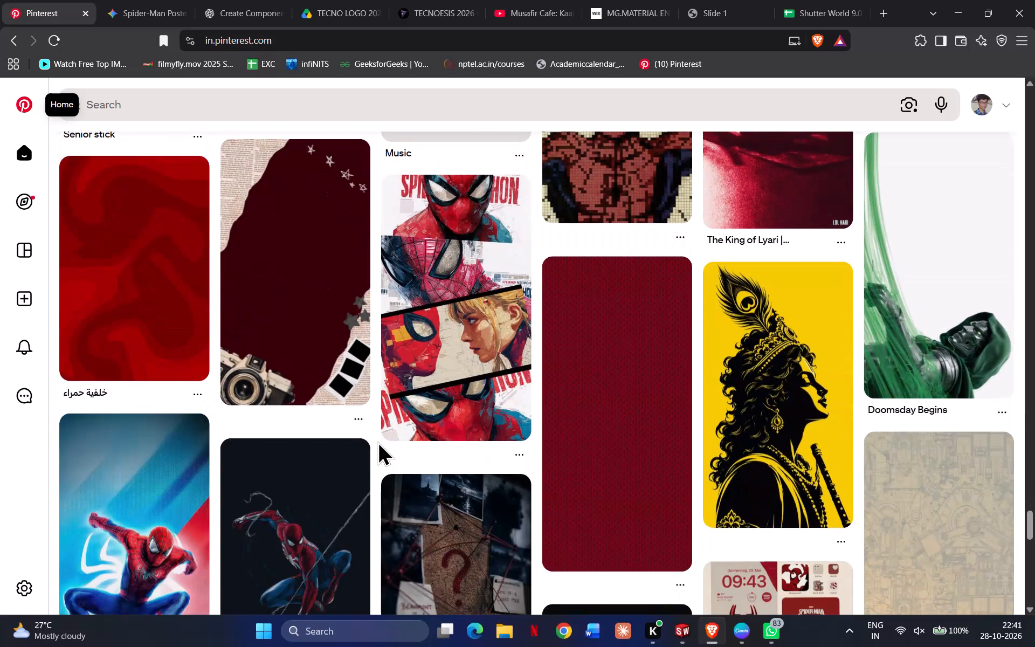
Search Pinterest for sponsor announcement ideas, starting the query with "sponsor ann".
scroll(376, 442, down, 3)
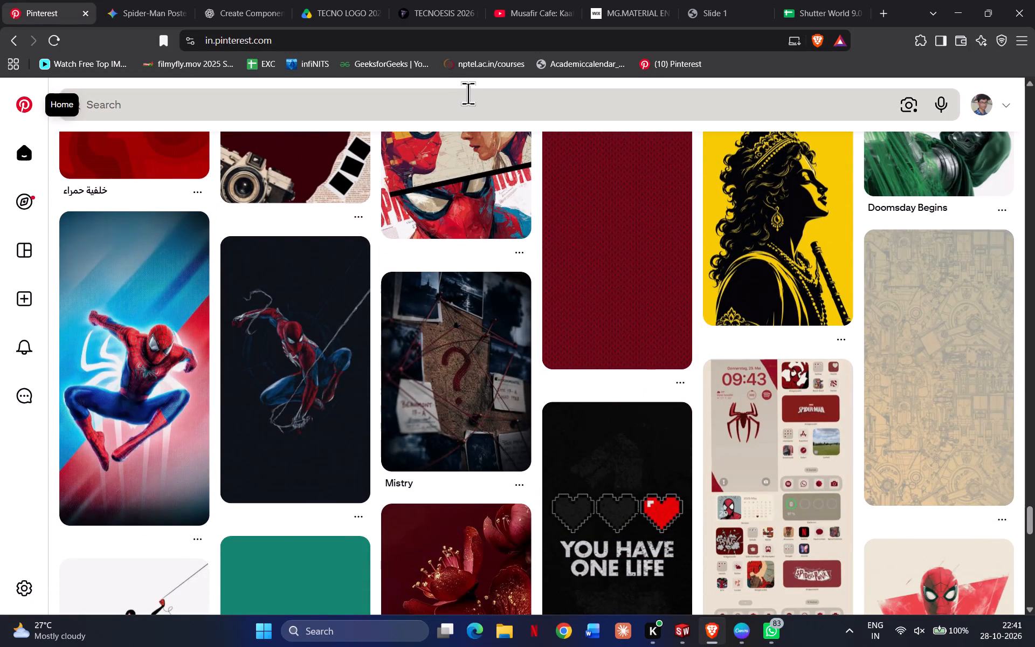
click(473, 108)
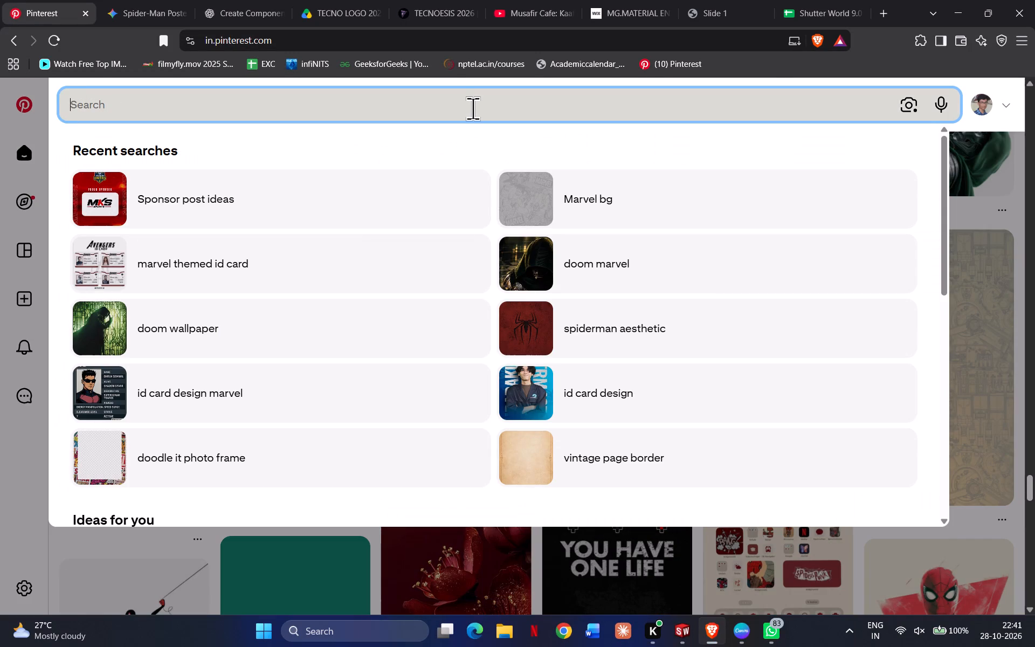
text(sp)
key(BackSpace)
key(BackSpace)
text(sponsor)
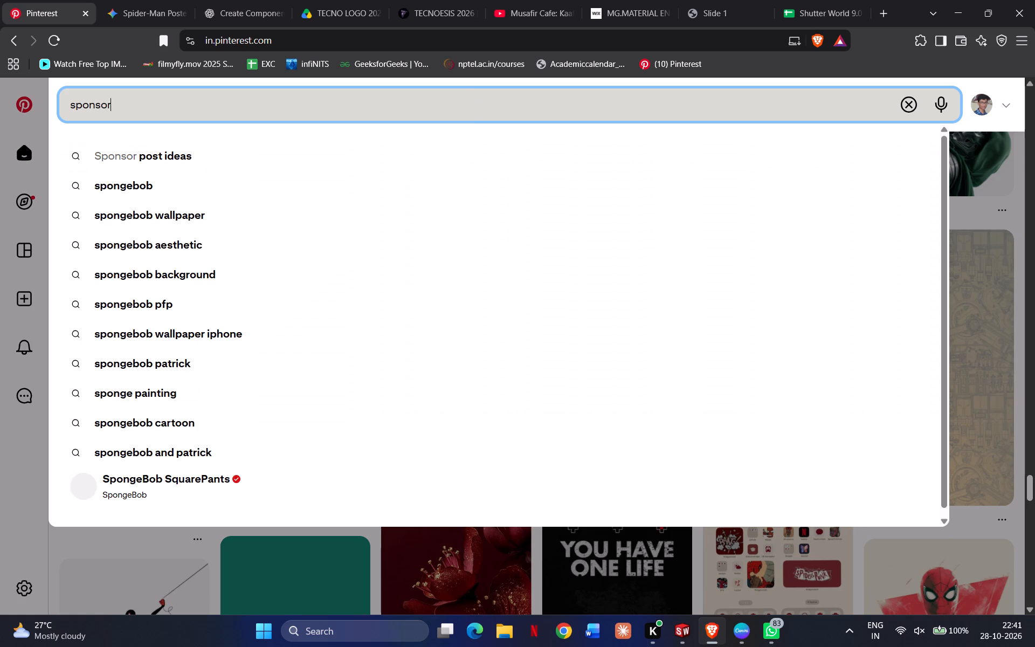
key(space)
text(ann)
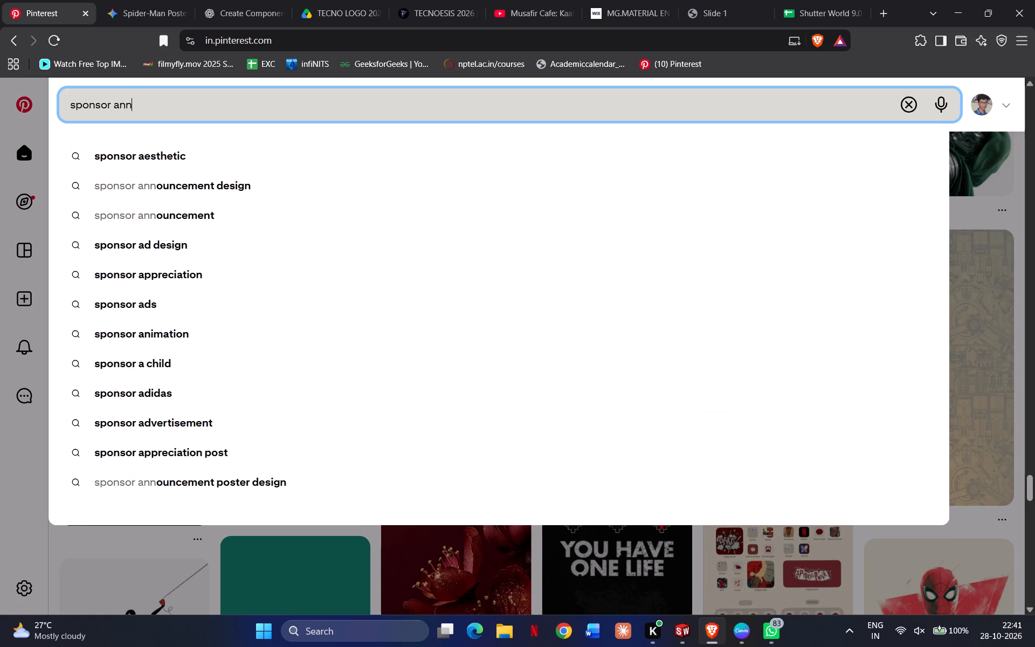
Search Pinterest for the suggested query "sponsor announcement design" and look through the resulting pins for ideas.
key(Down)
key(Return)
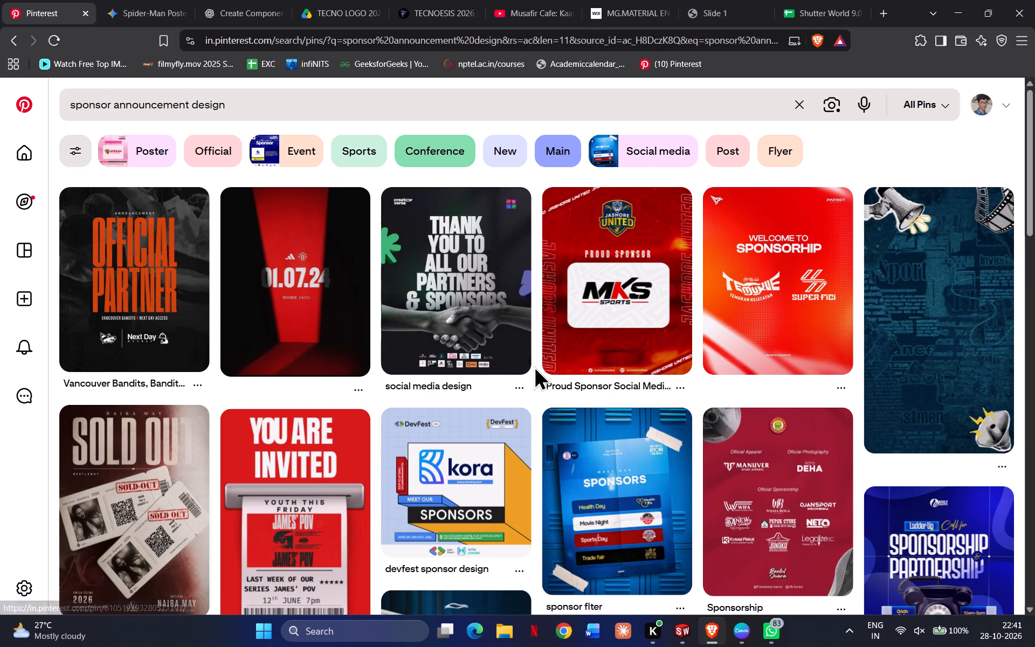
scroll(534, 366, down, 7)
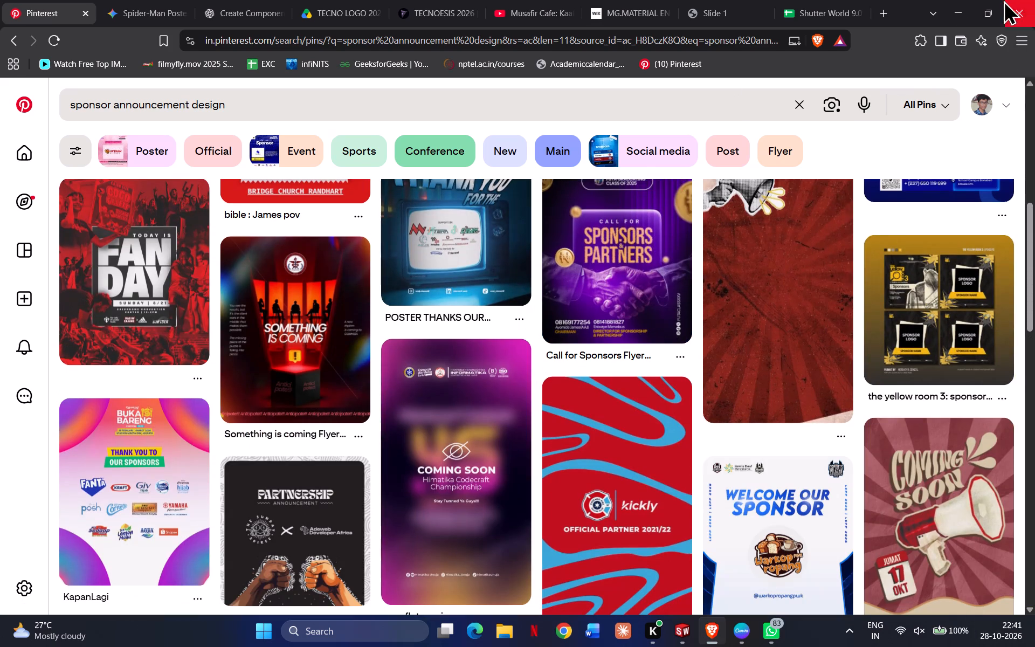
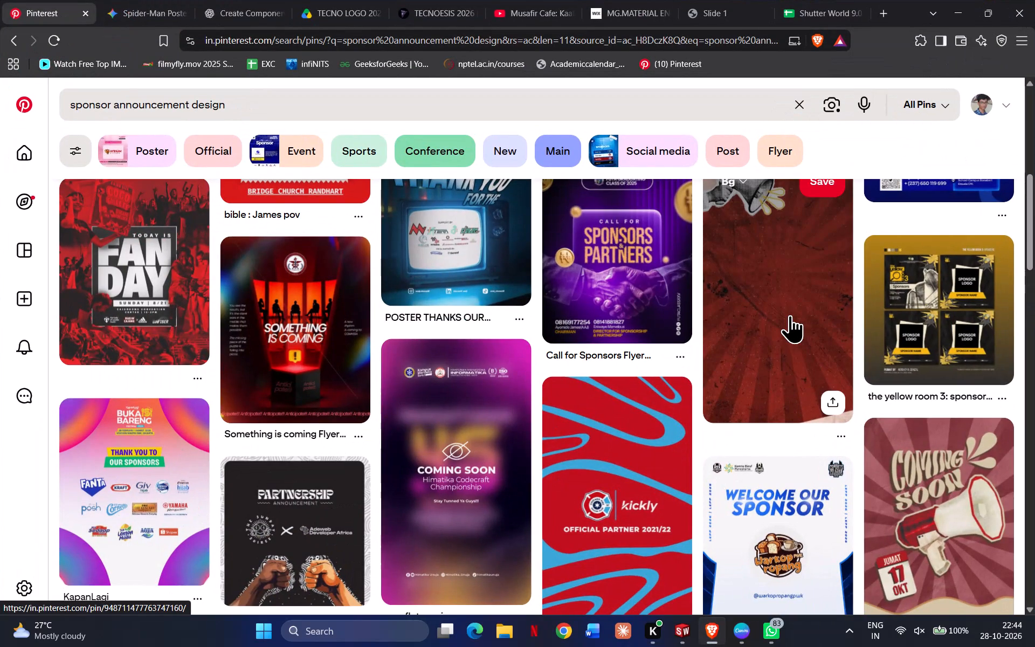
Look through the "sponsor announcement design" results for poster layouts usable as design inspiration.
scroll(702, 411, down, 1)
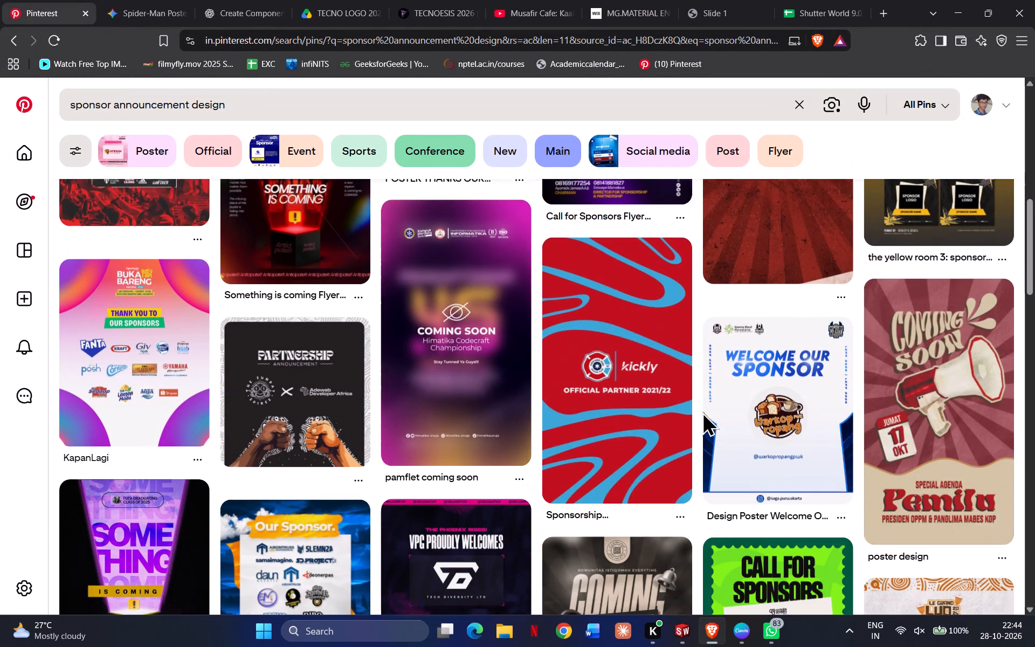
scroll(702, 411, down, 7)
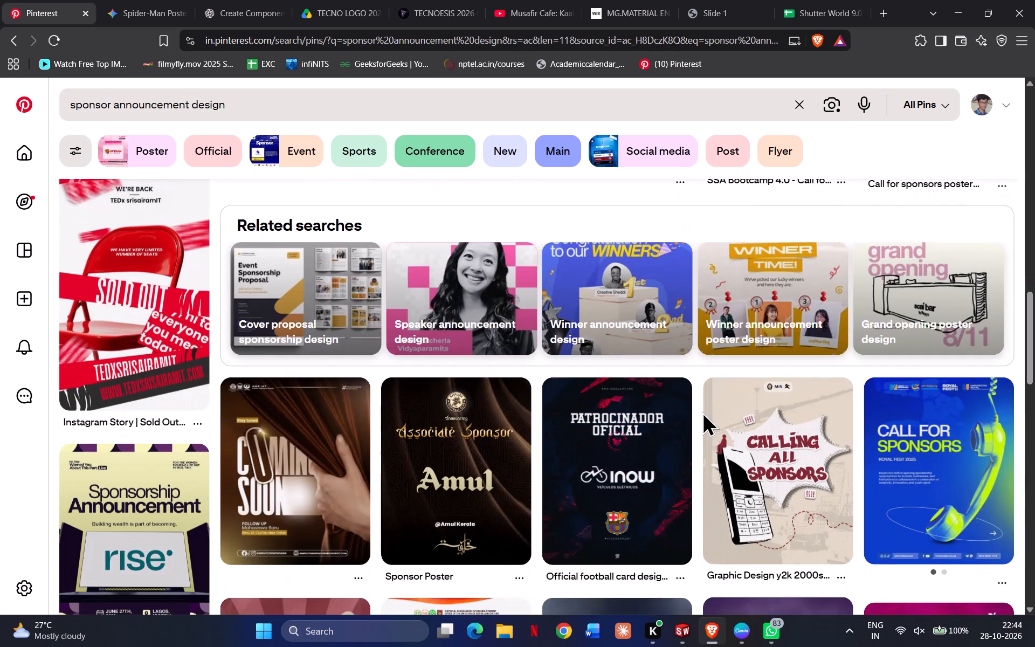
scroll(702, 411, down, 2)
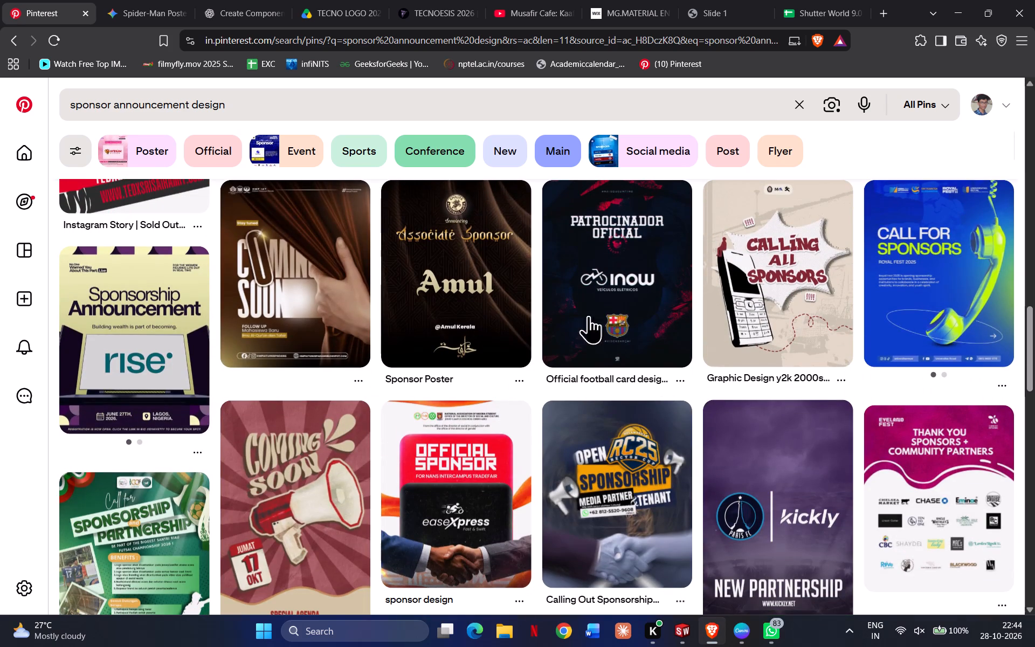
Refine the Pinterest search to "sponsor announcement design marvel".
click(341, 108)
key(space)
text(marvel)
key(Return)
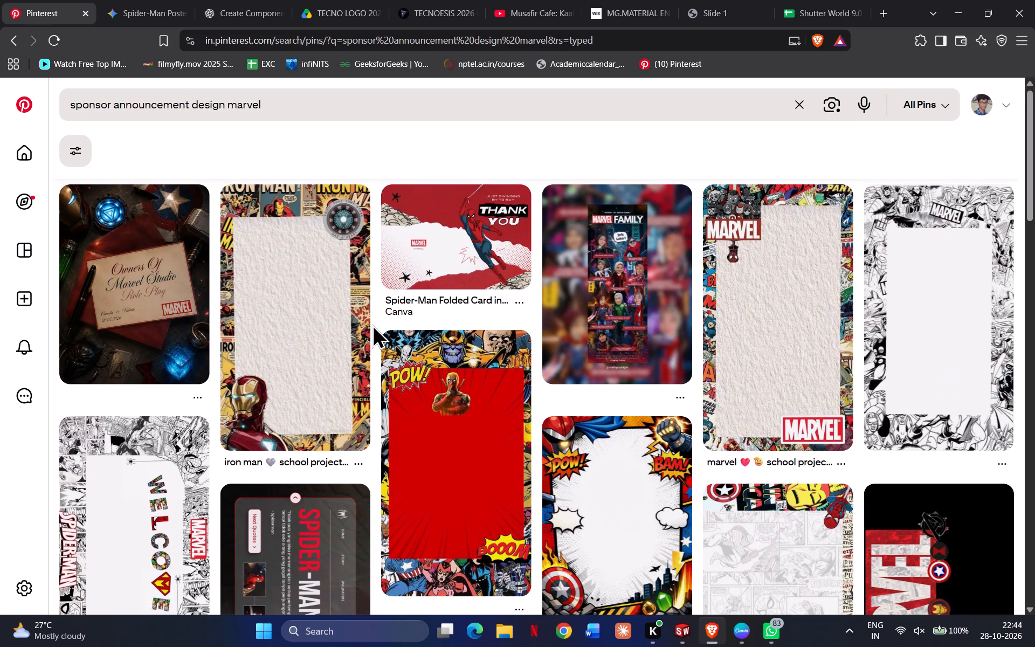
Find the Spider-Man collage with the blank comic burst and "POW!" lettering in the results, and download its image.
scroll(372, 324, down, 3)
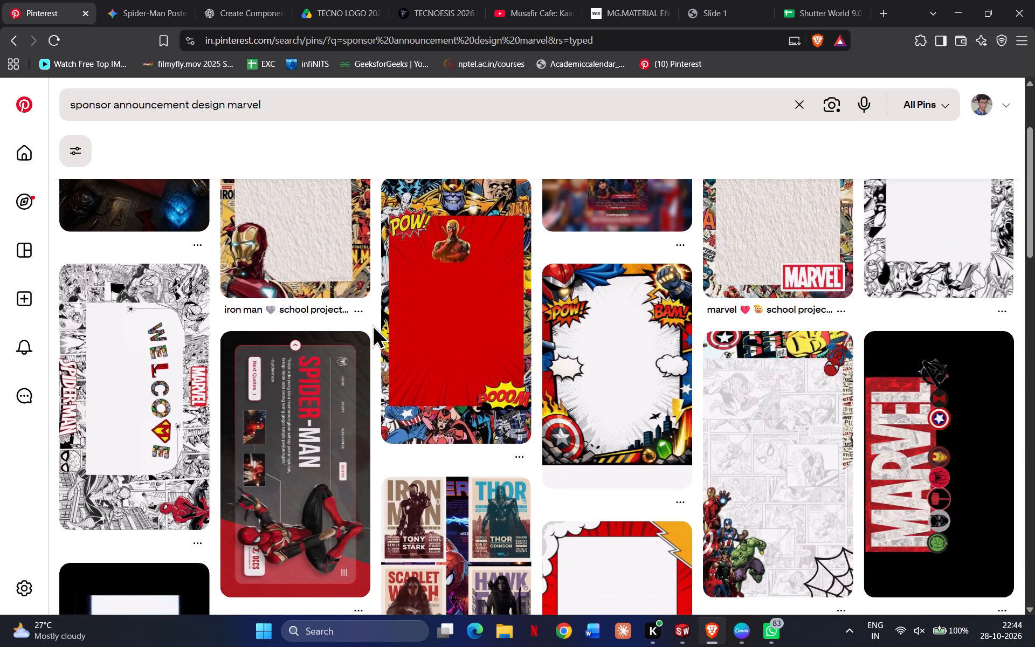
scroll(372, 324, down, 2)
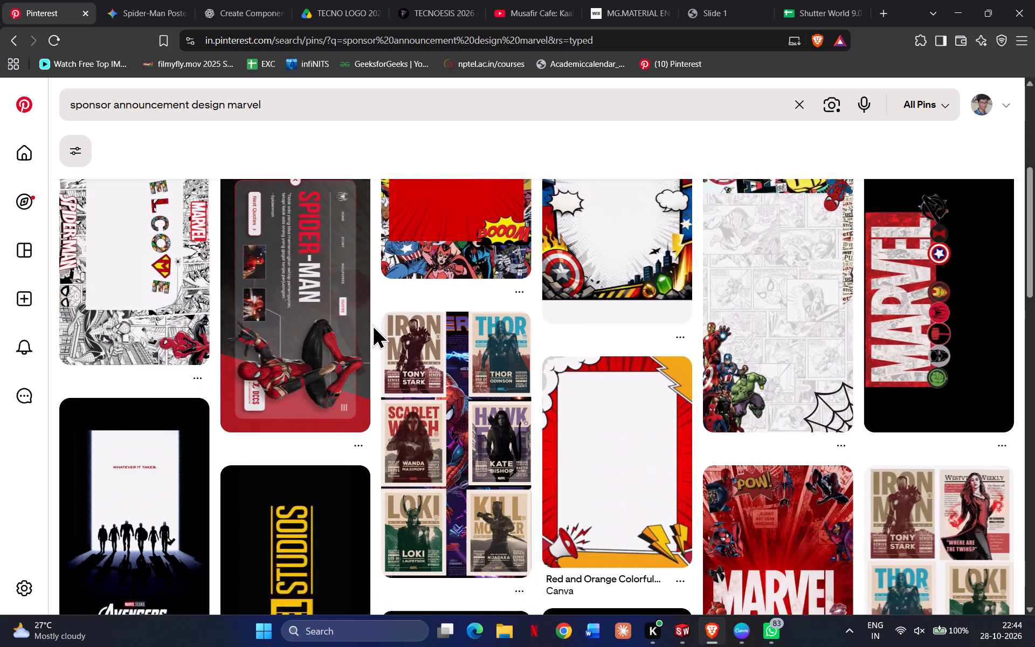
scroll(372, 324, down, 6)
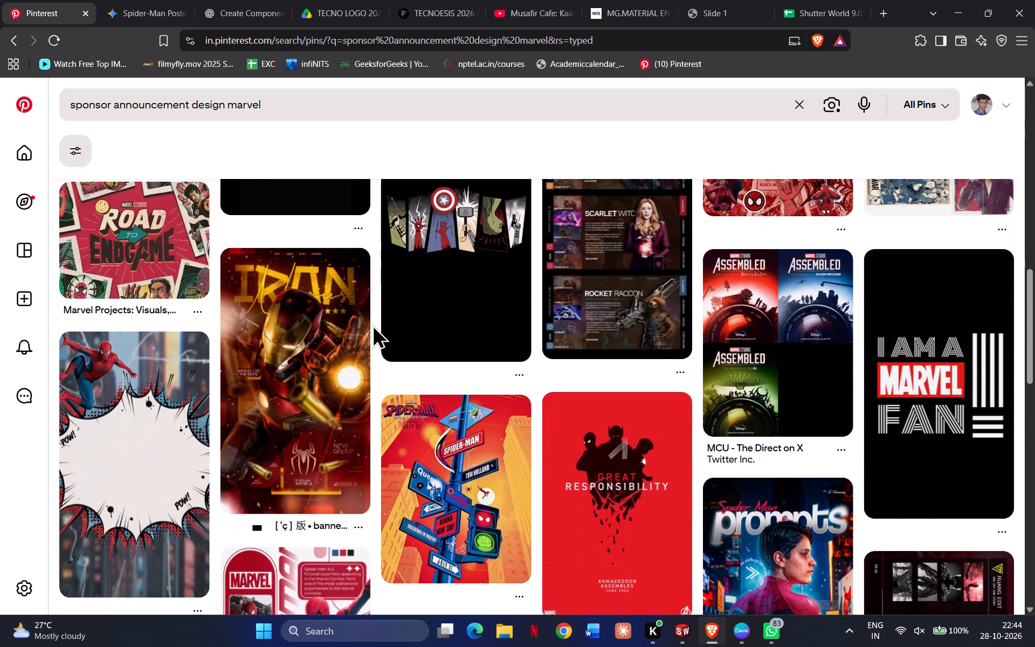
scroll(372, 324, down, 1)
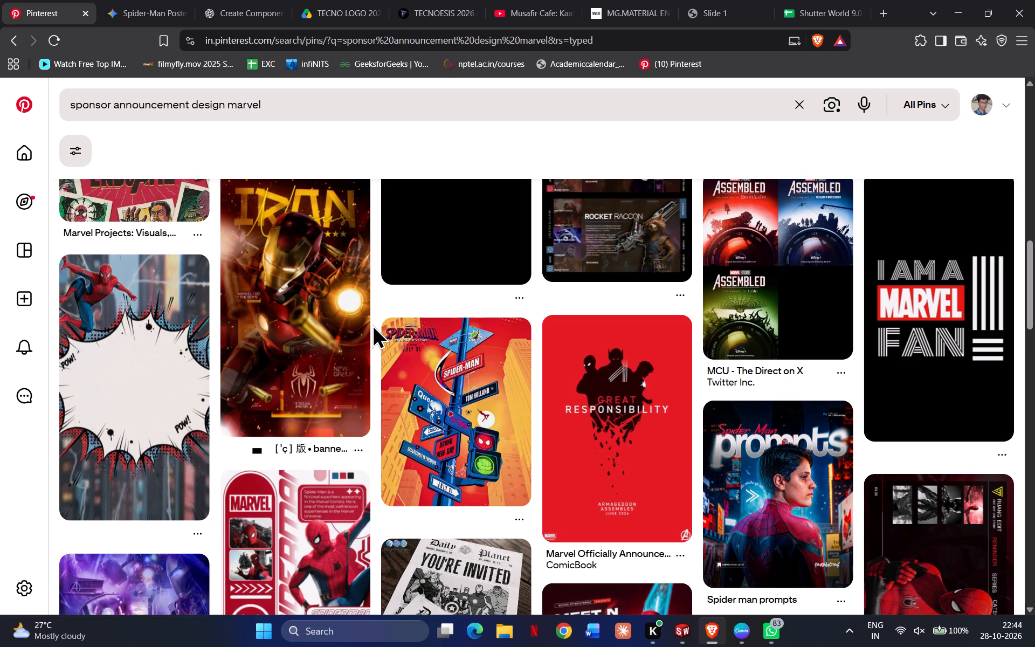
click(172, 357)
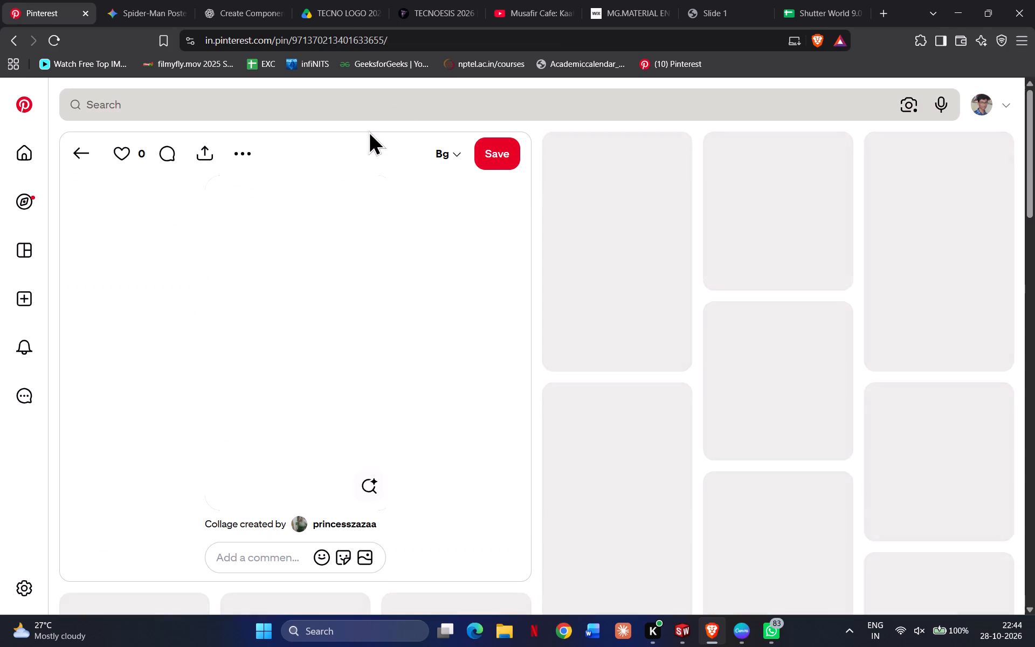
click(236, 147)
click(258, 217)
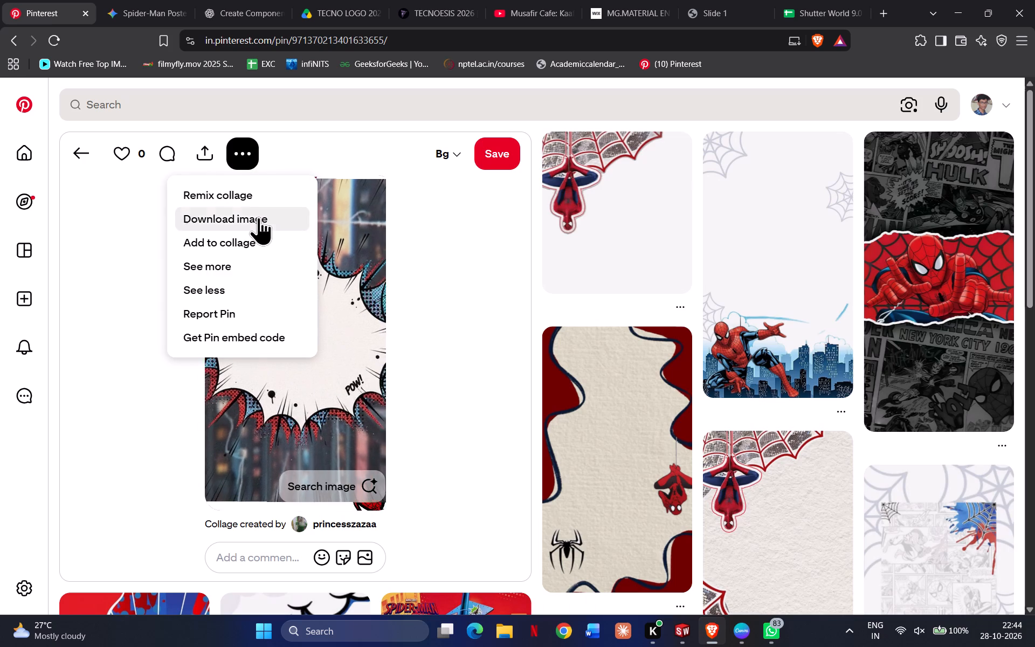
key(Return)
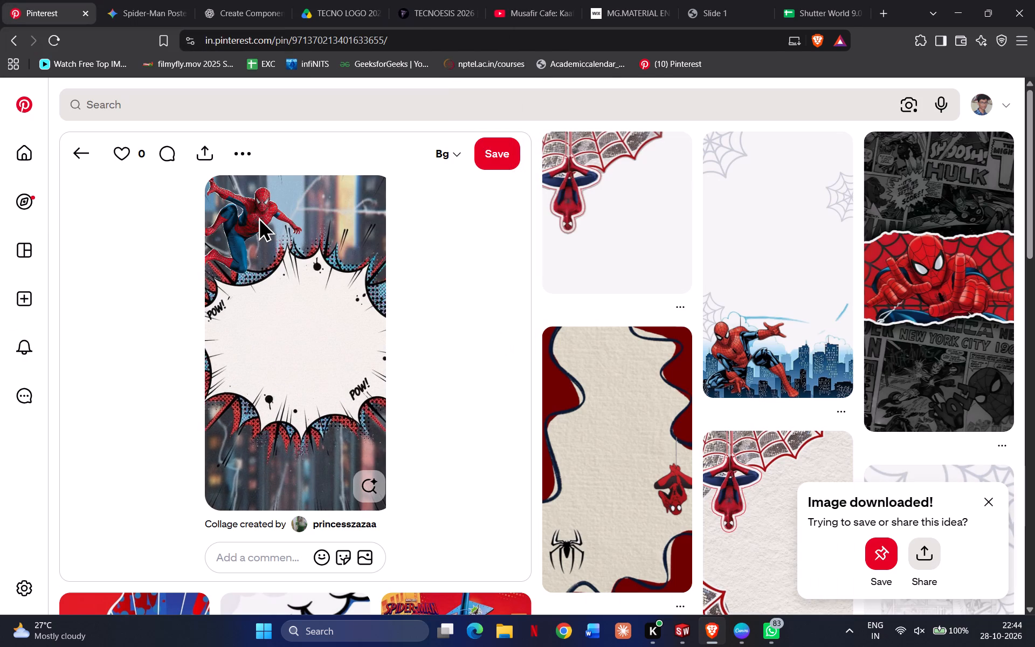
From the related pins, download the "fondo araña" background image with spider webs above a blue city skyline.
scroll(453, 390, down, 3)
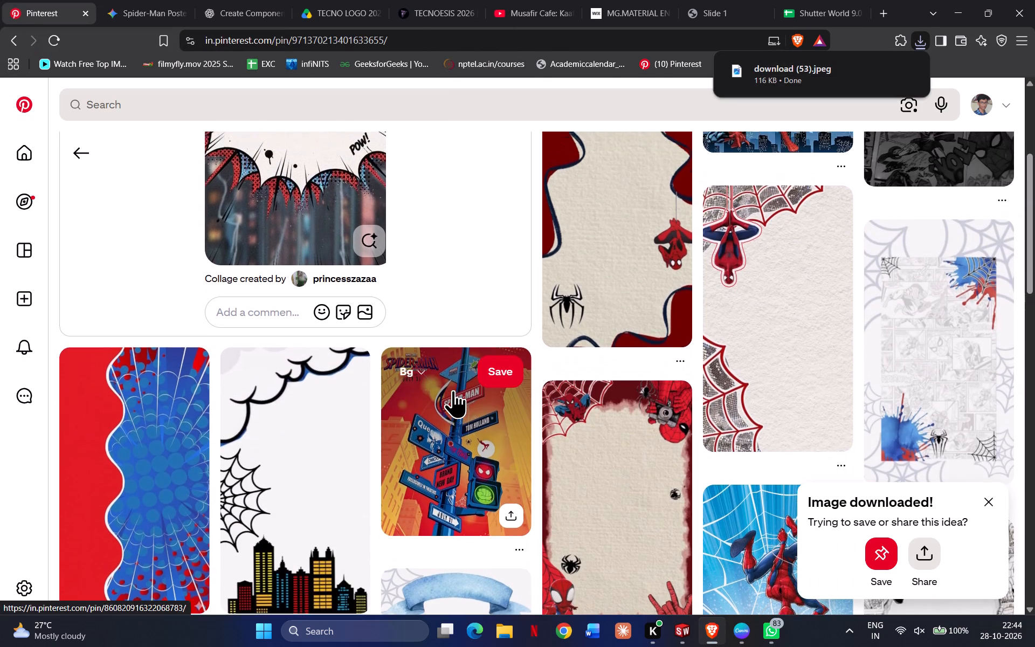
scroll(453, 390, down, 3)
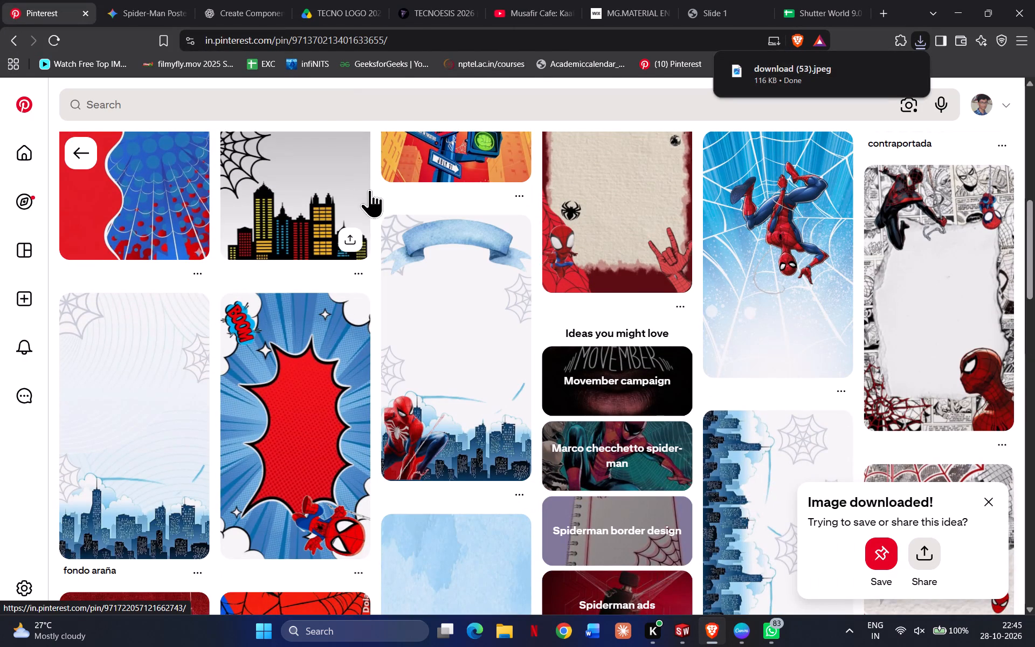
scroll(376, 192, down, 1)
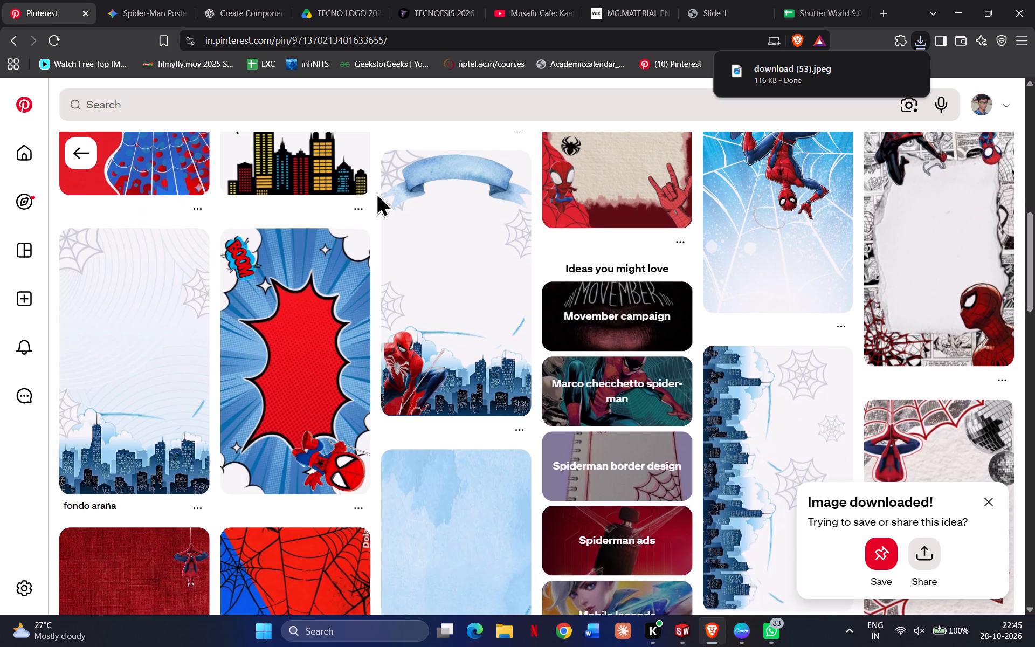
scroll(376, 192, down, 1)
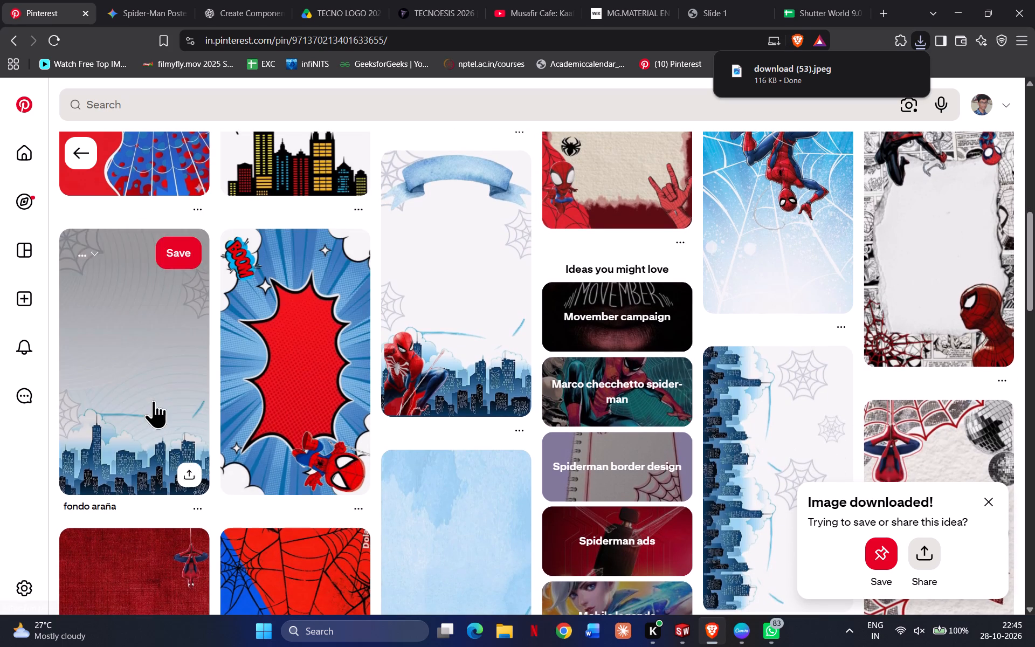
click(153, 400)
click(511, 145)
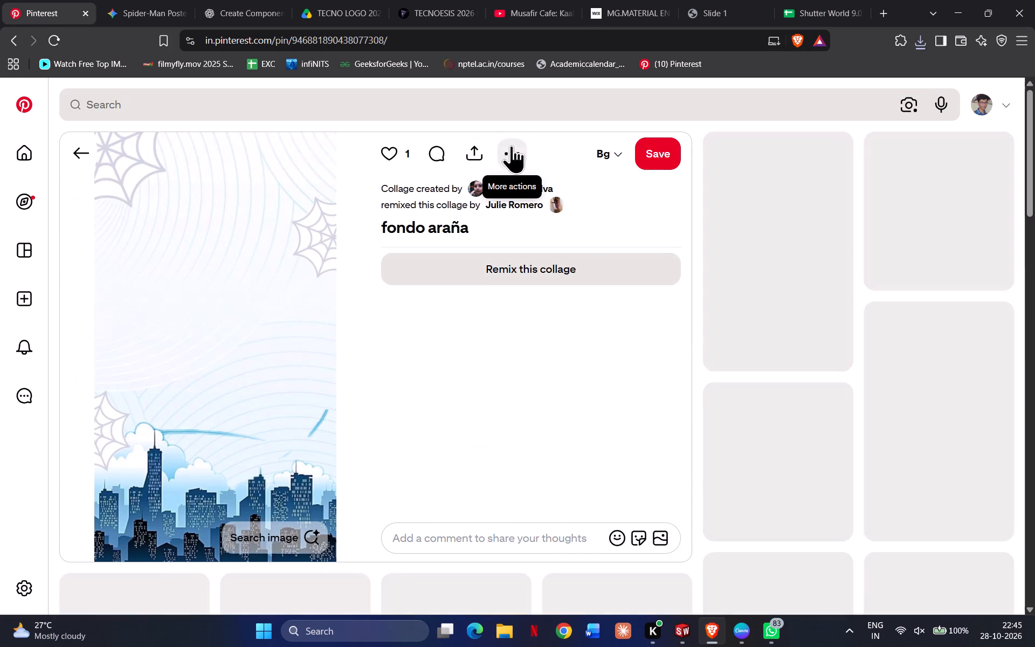
click(491, 217)
key(Return)
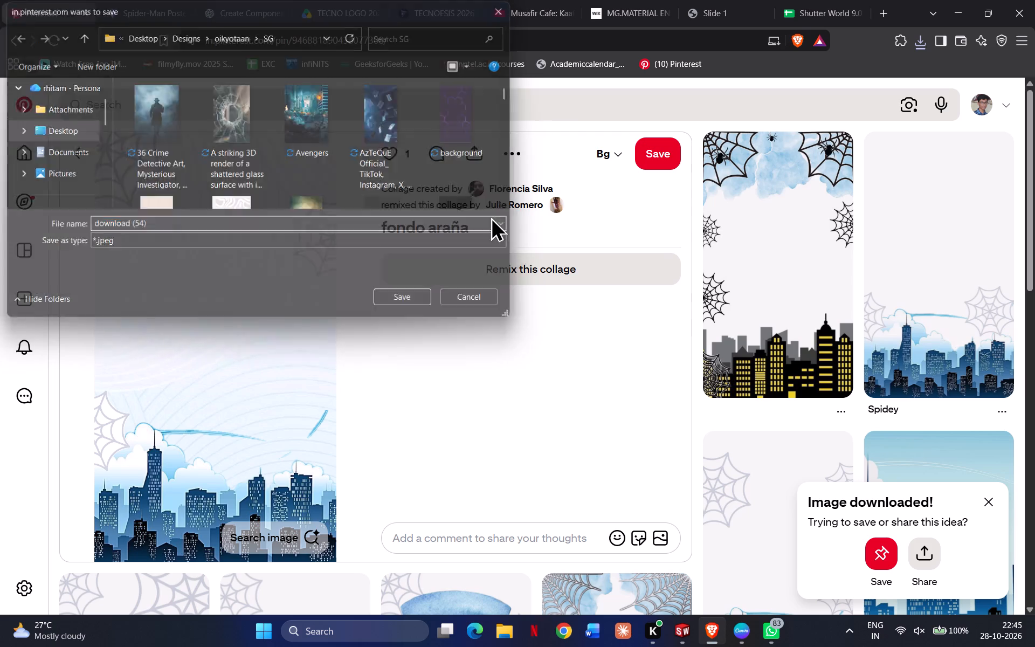
Return to the comic-burst pin and download the related image of Spider-Man crouching before the blue skyline with webs.
scroll(553, 336, down, 5)
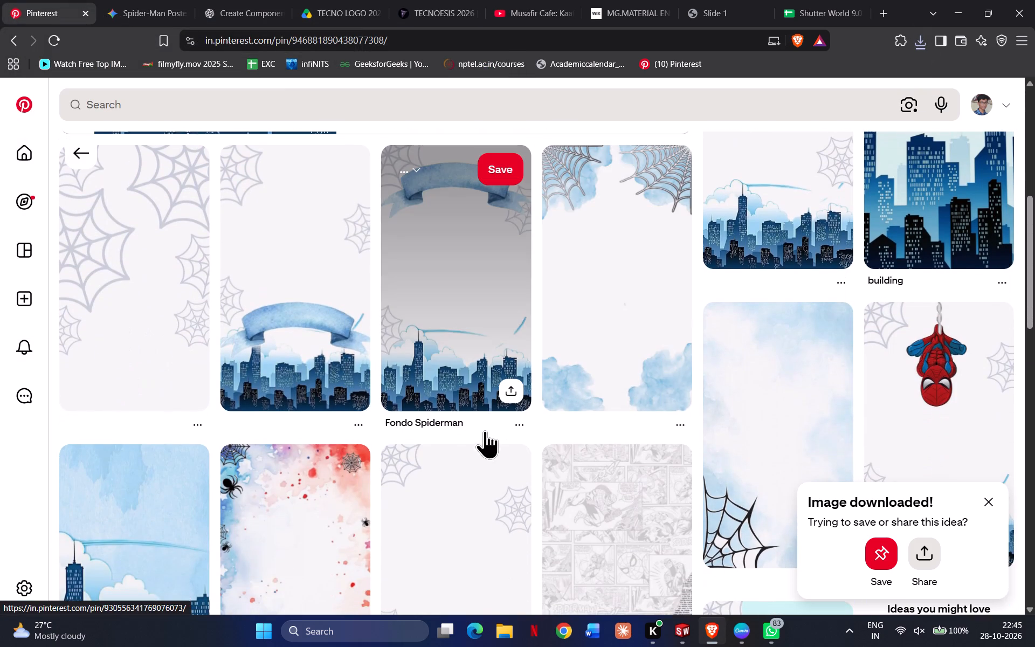
scroll(534, 422, down, 3)
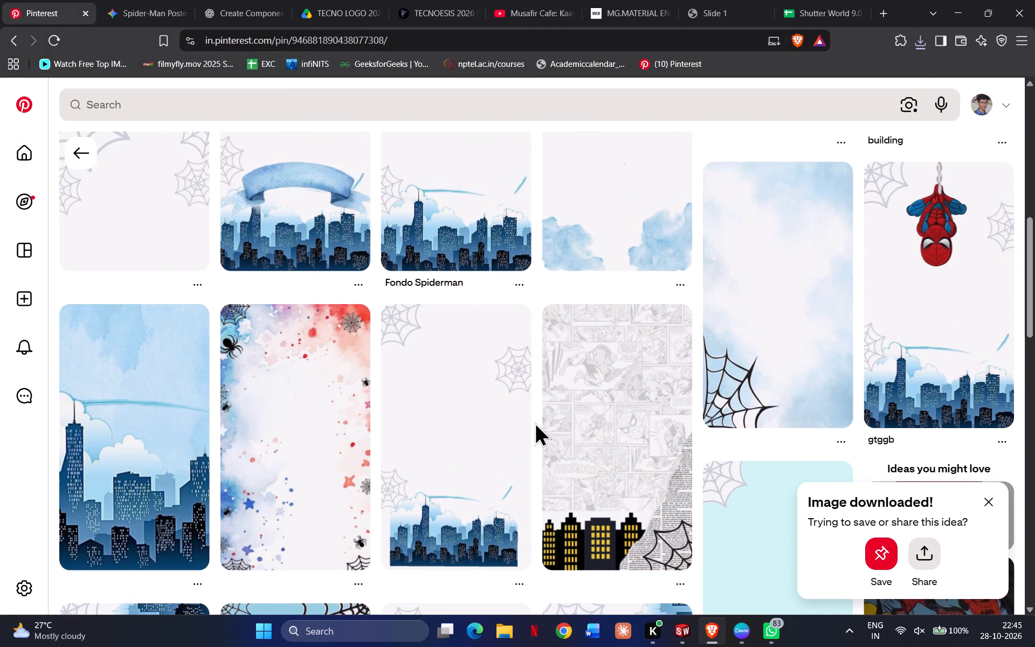
scroll(534, 422, right, 4)
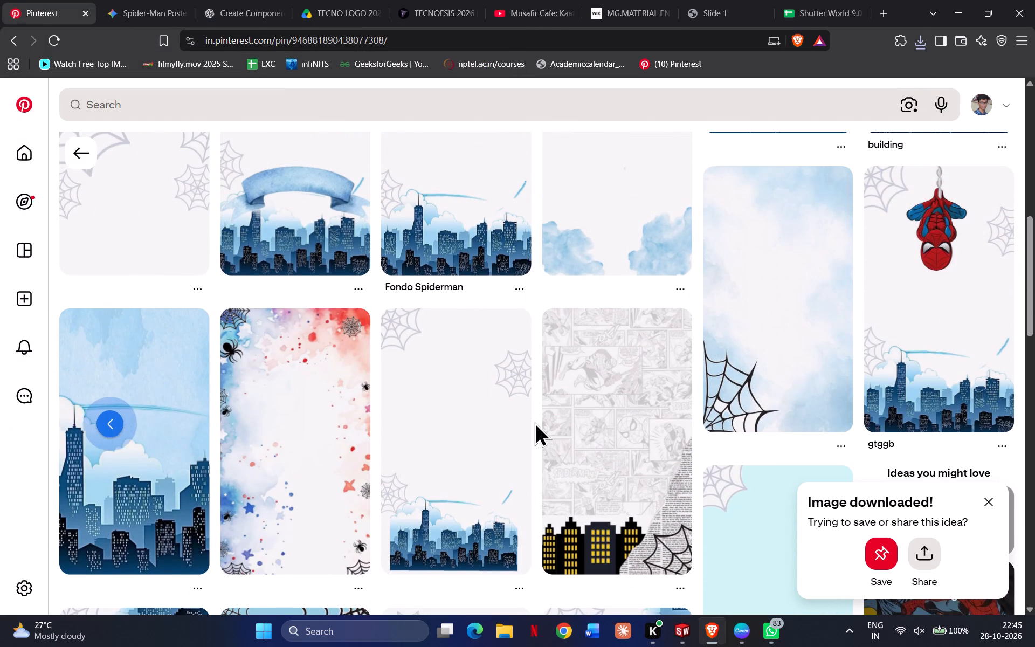
scroll(534, 422, right, 7)
scroll(534, 422, up, 1)
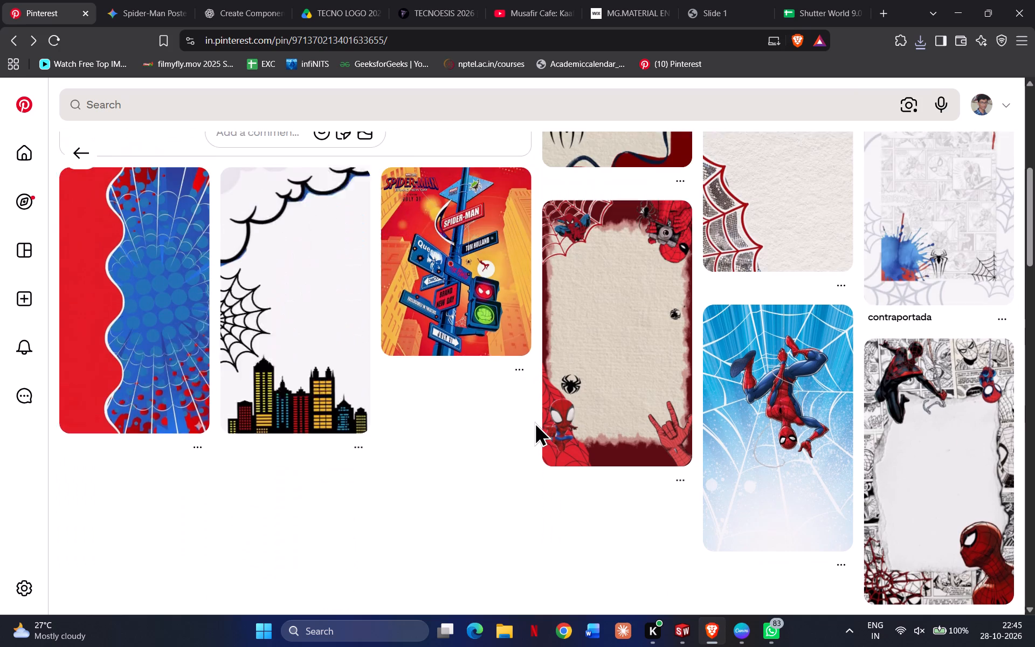
scroll(534, 422, up, 9)
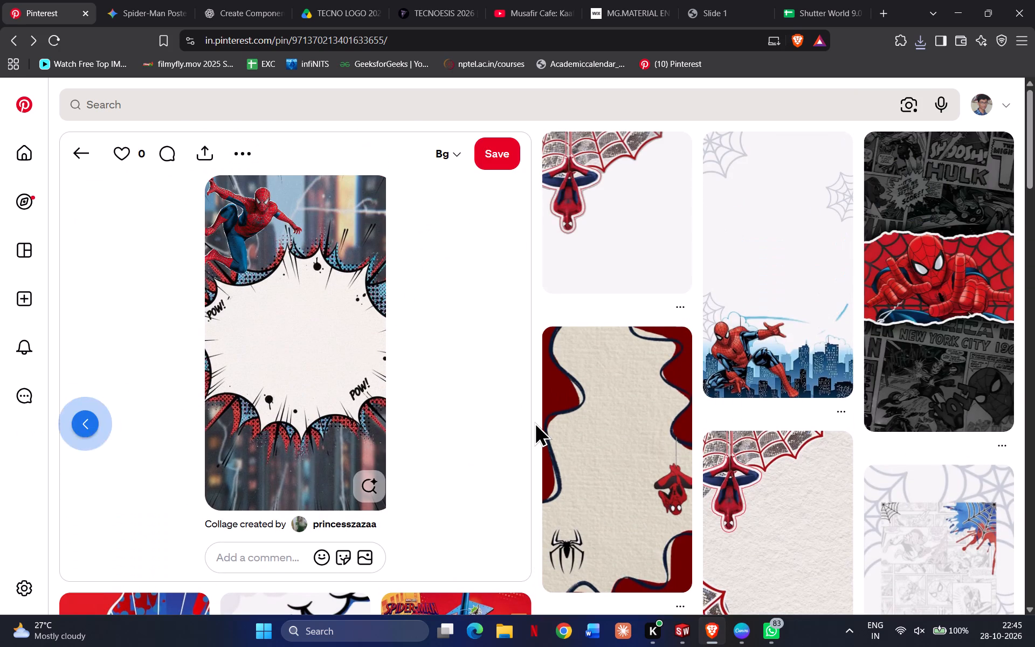
scroll(534, 422, up, 1)
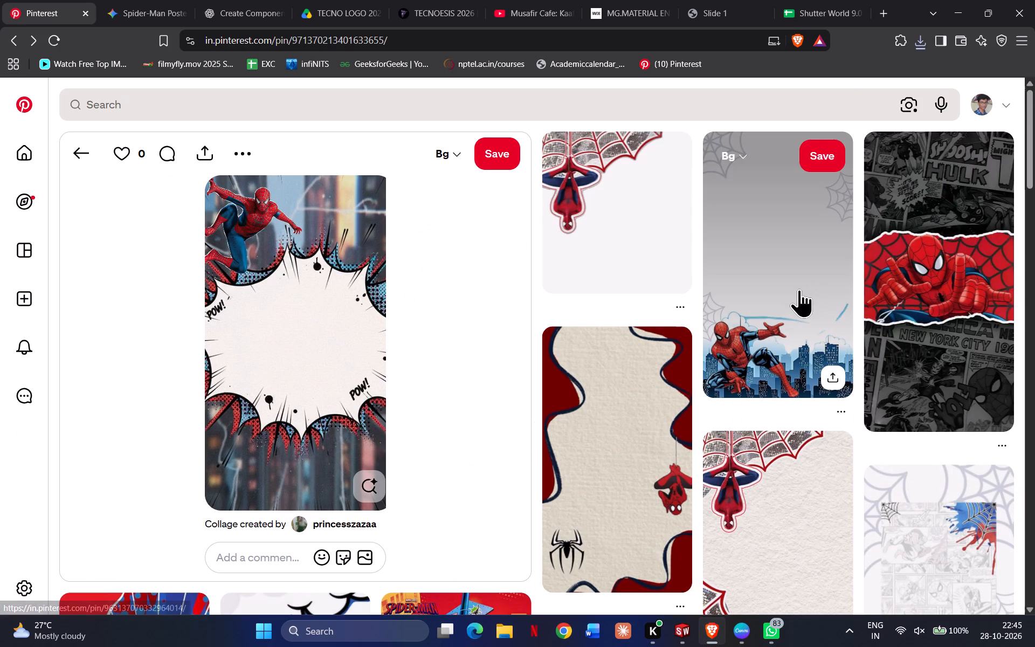
click(799, 289)
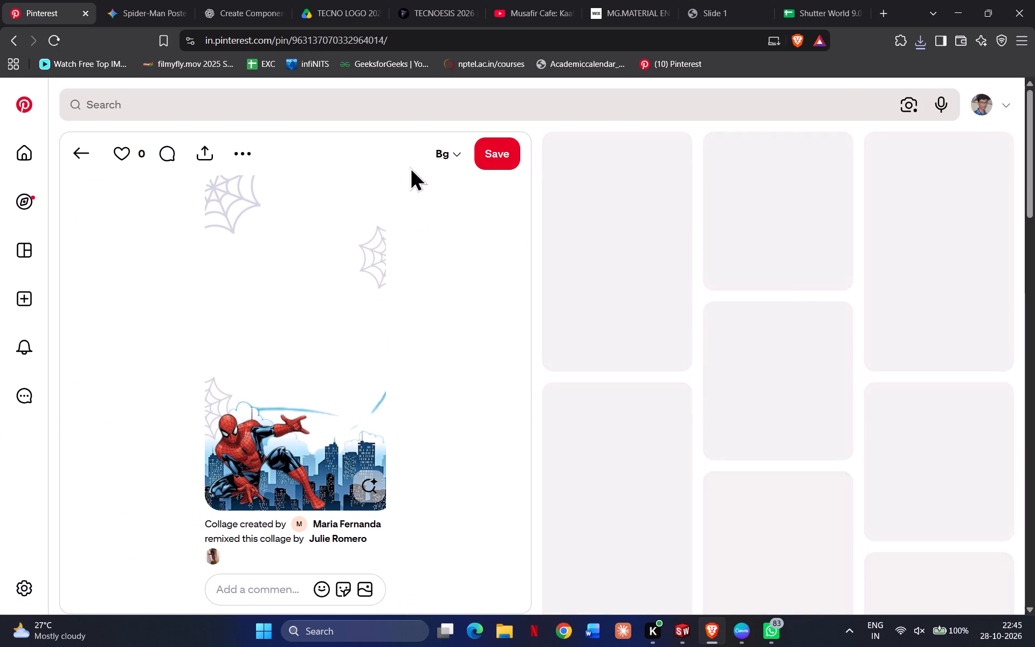
click(241, 148)
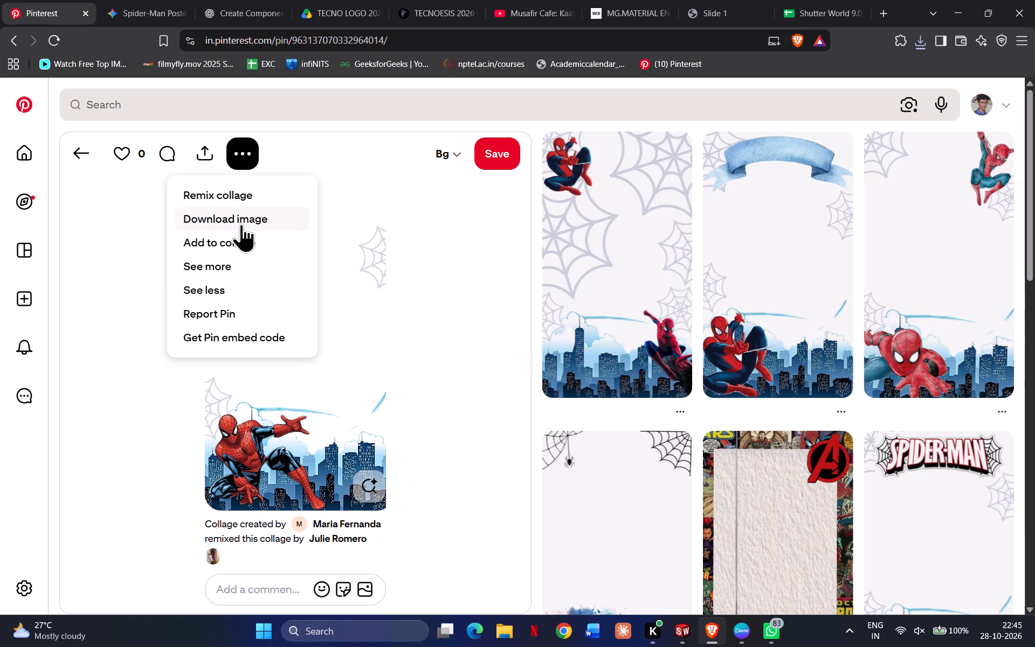
click(241, 224)
key(Return)
Return to the "sponsor announcement design marvel" results and browse them for further Marvel and Spider-Man poster and background references.
scroll(241, 224, right, 18)
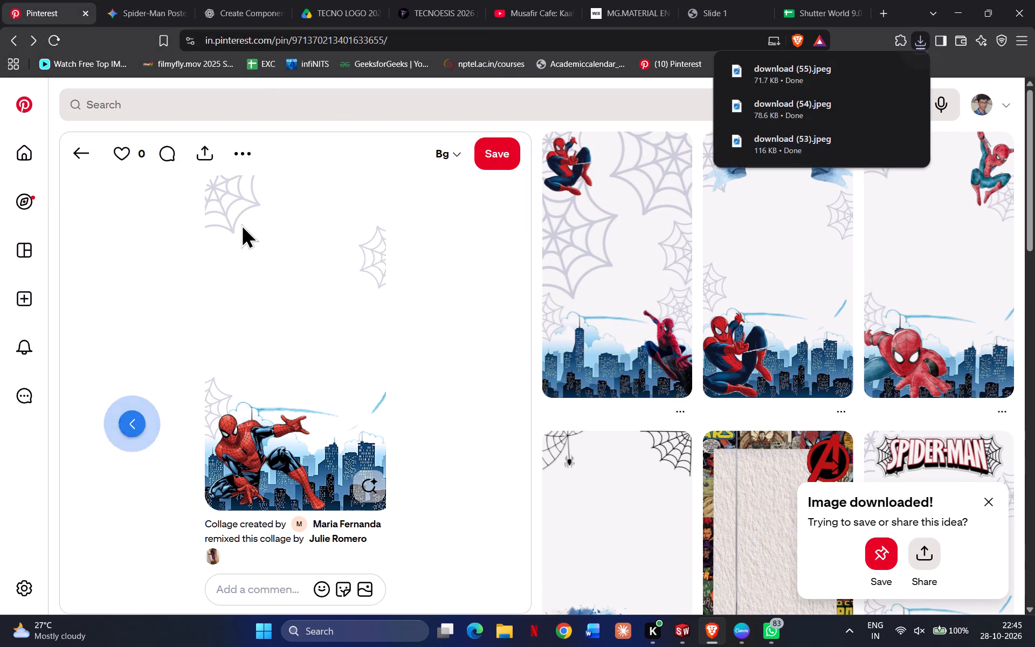
scroll(444, 406, right, 15)
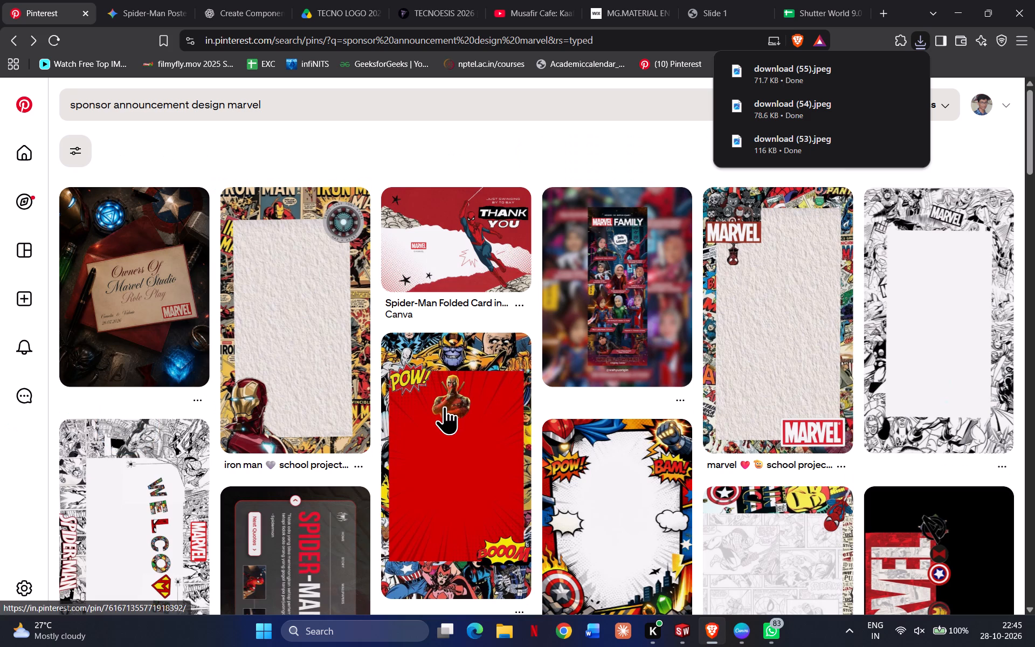
scroll(374, 338, down, 4)
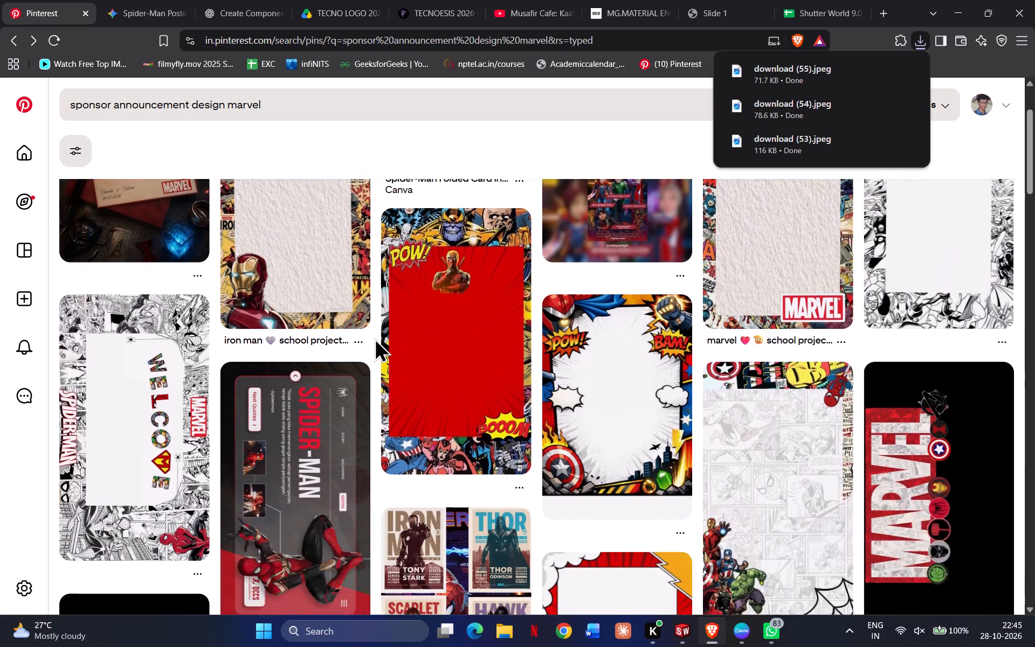
scroll(374, 338, down, 6)
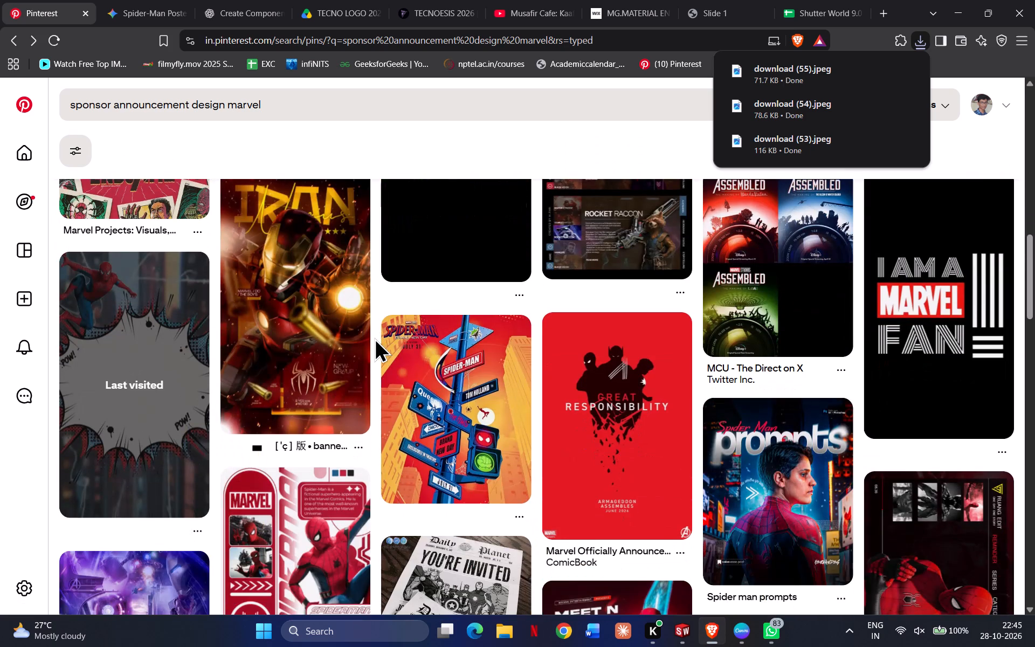
scroll(374, 338, down, 5)
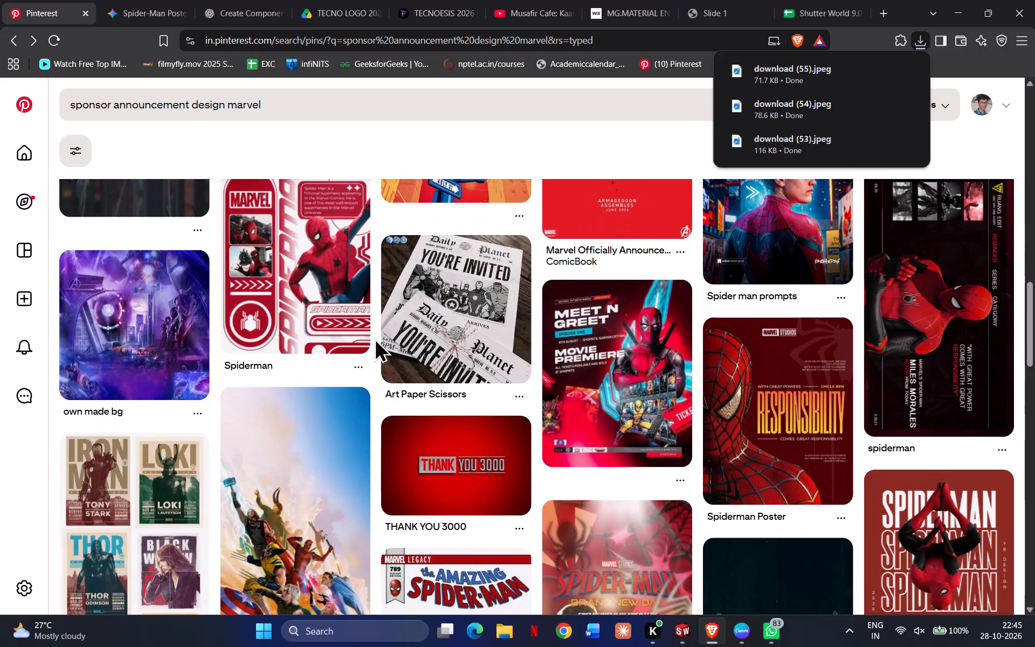
scroll(374, 338, down, 3)
click(374, 338)
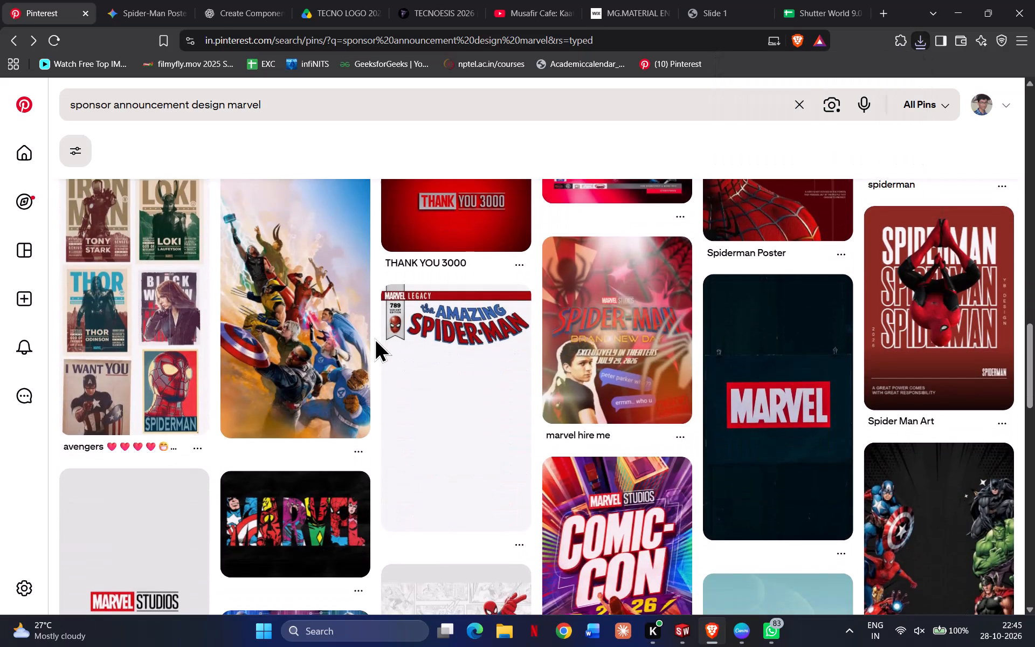
scroll(374, 338, down, 2)
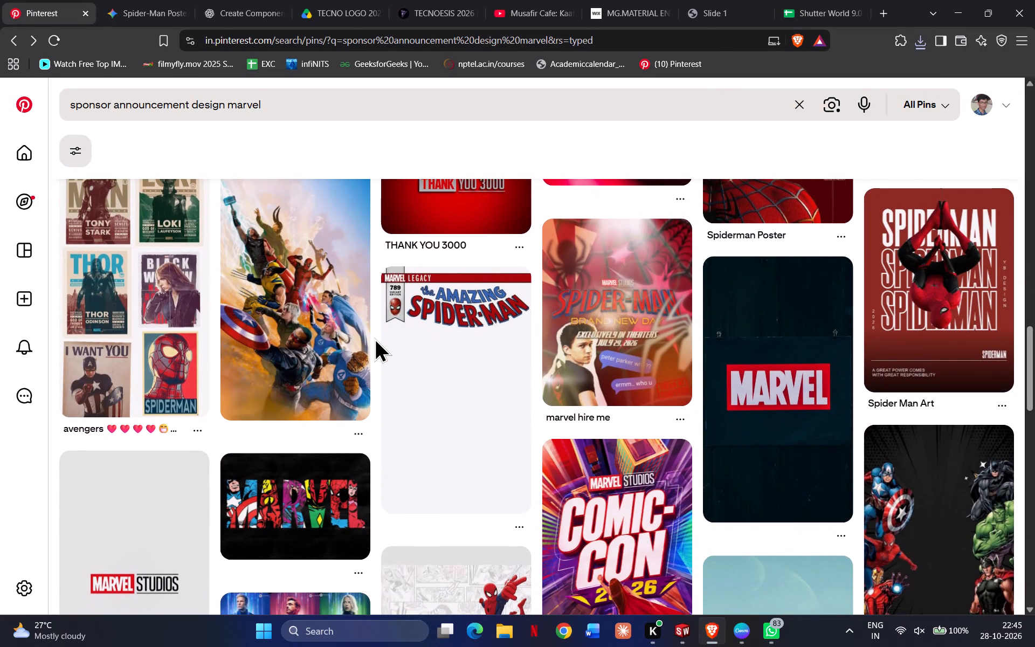
scroll(374, 338, down, 4)
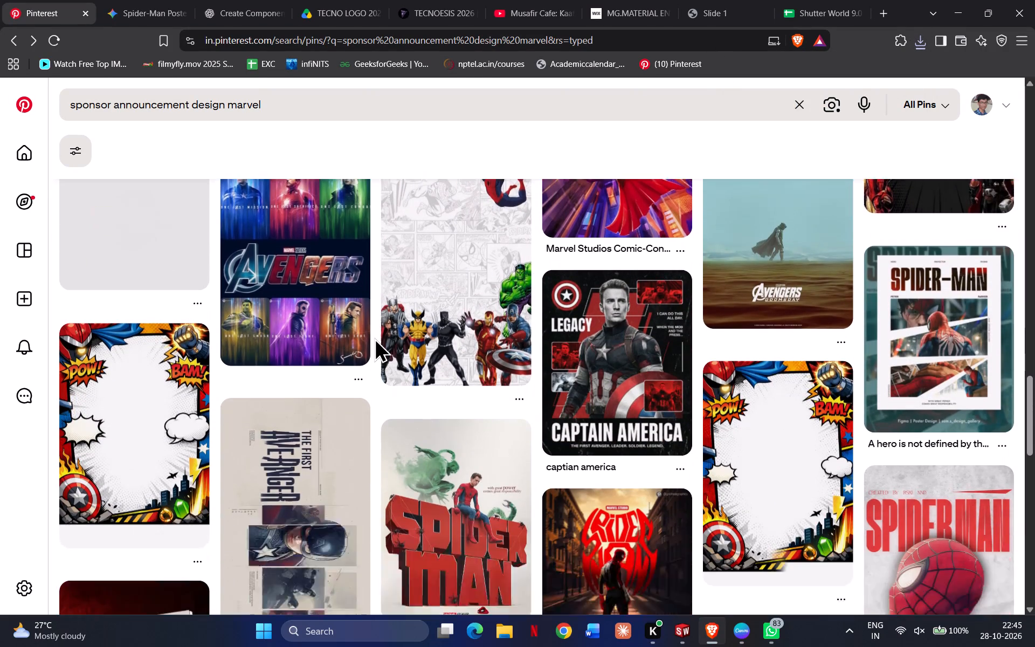
scroll(374, 338, down, 5)
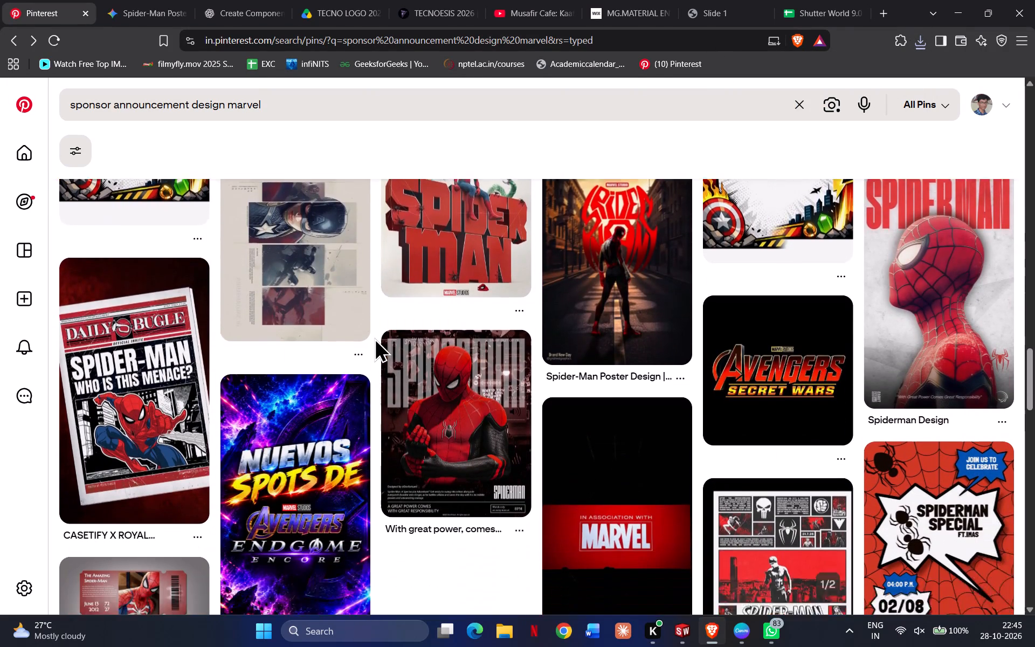
scroll(374, 338, down, 4)
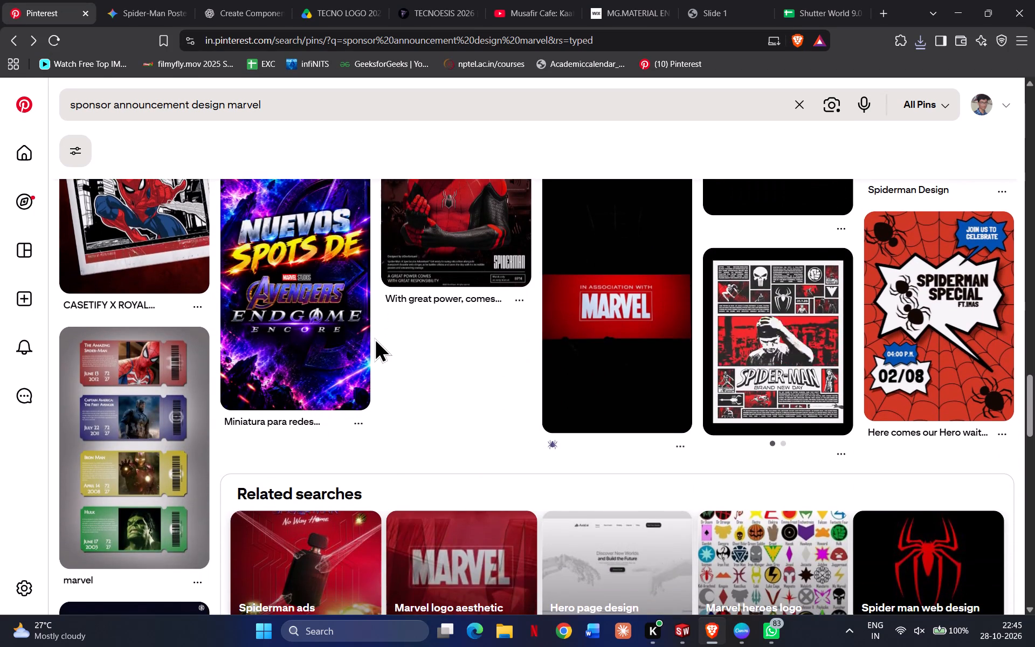
scroll(374, 338, down, 7)
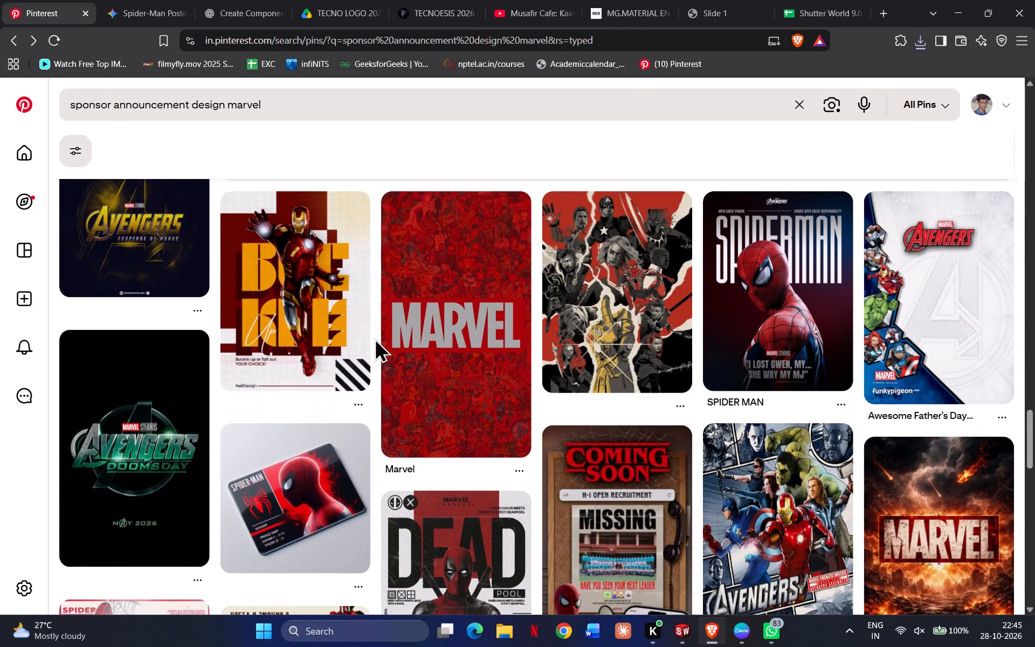
scroll(374, 338, down, 2)
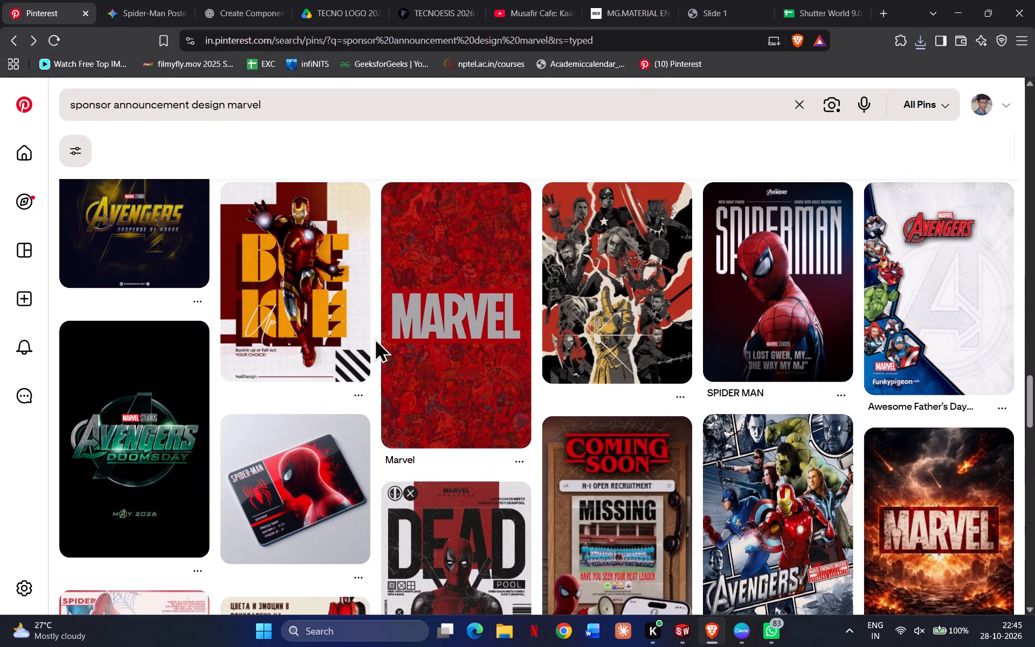
scroll(374, 338, down, 7)
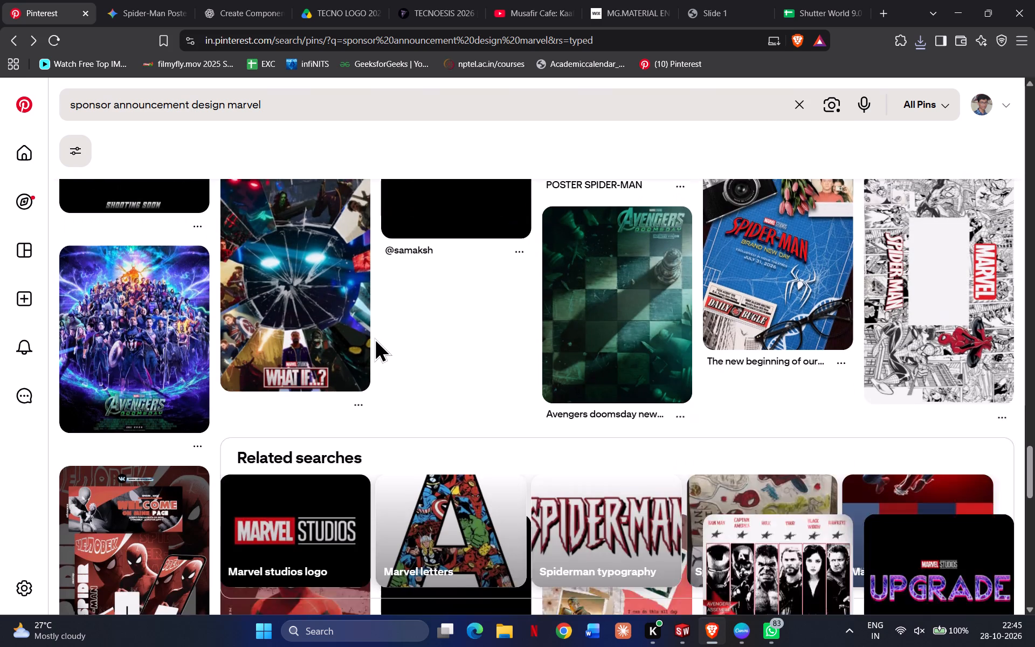
scroll(374, 338, down, 2)
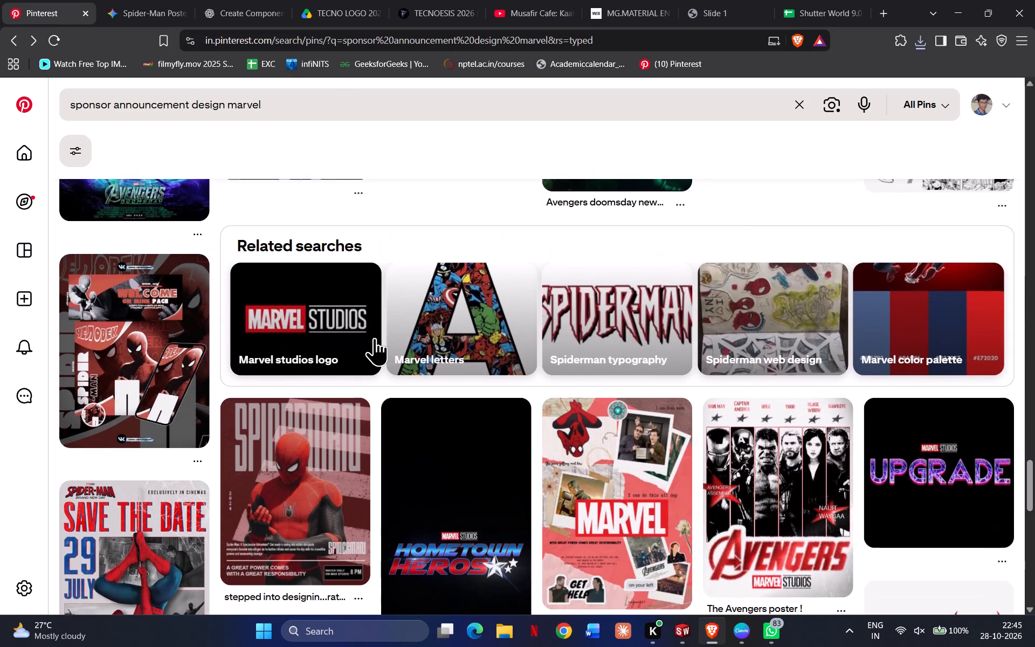
scroll(374, 338, down, 7)
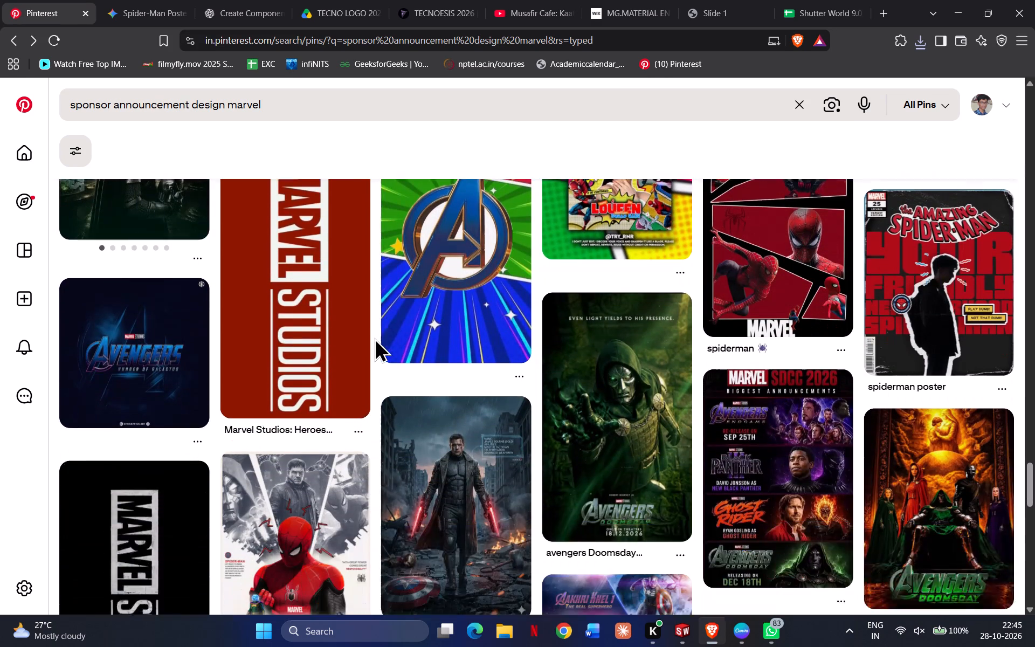
scroll(374, 338, down, 5)
scroll(429, 376, down, 2)
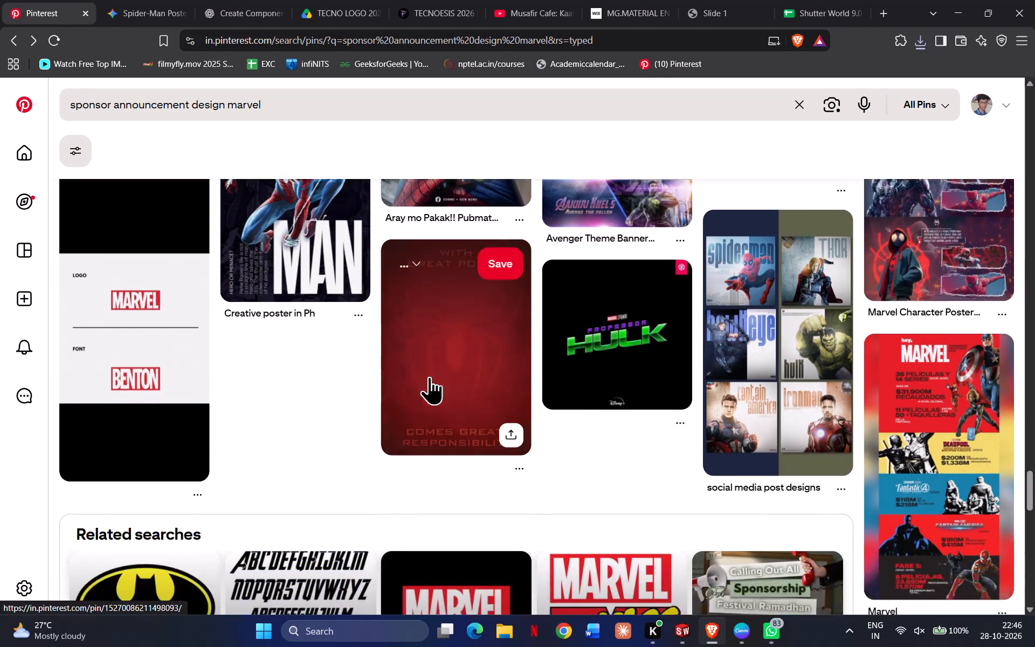
scroll(429, 376, down, 10)
scroll(429, 376, up, 4)
scroll(429, 380, down, 7)
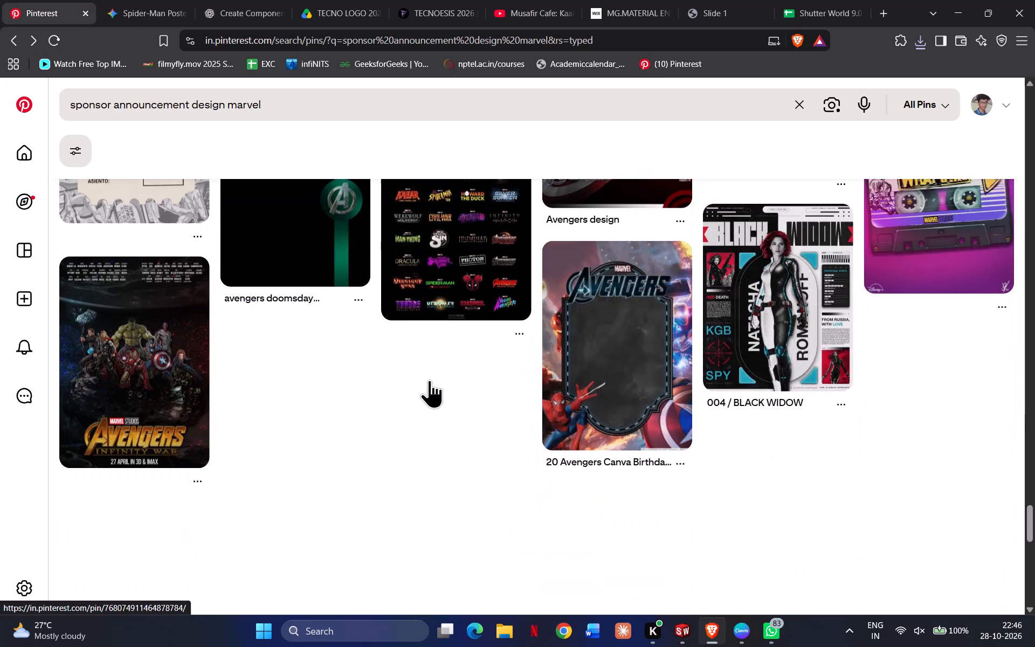
scroll(429, 380, down, 16)
scroll(429, 380, down, 7)
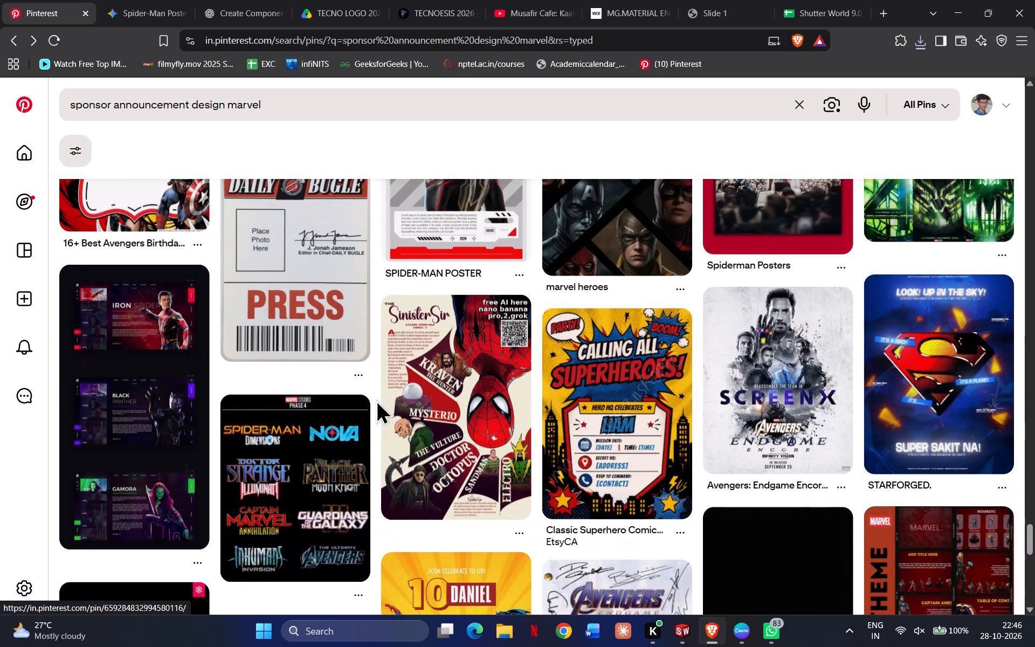
scroll(374, 401, down, 6)
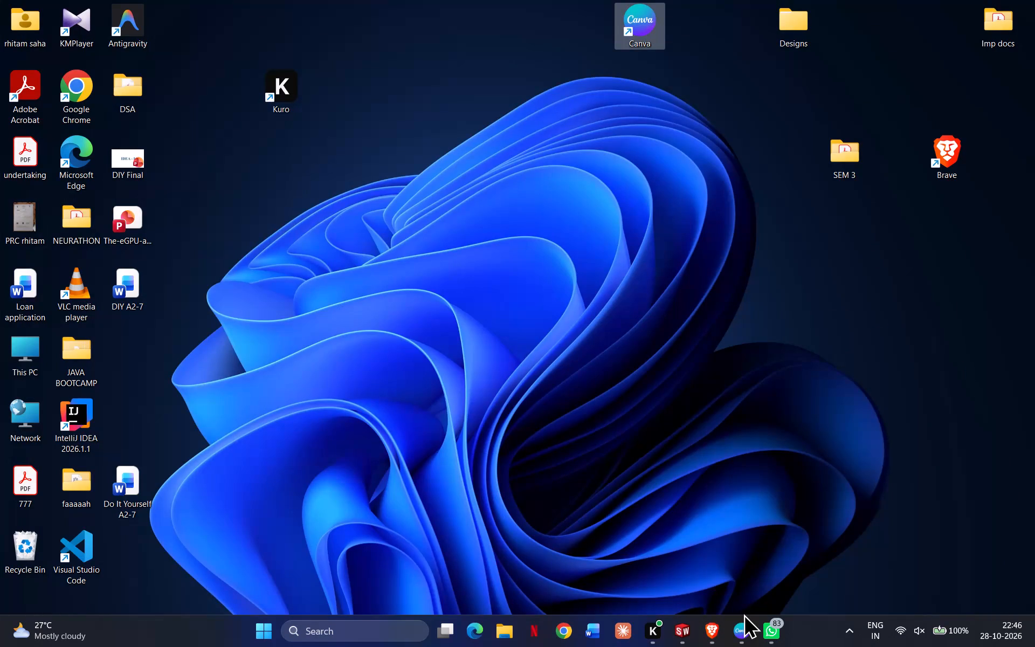
Switch to Canva and go to the blank page 24 of the PI RATE design.
scroll(616, 430, up, 1)
click(748, 640)
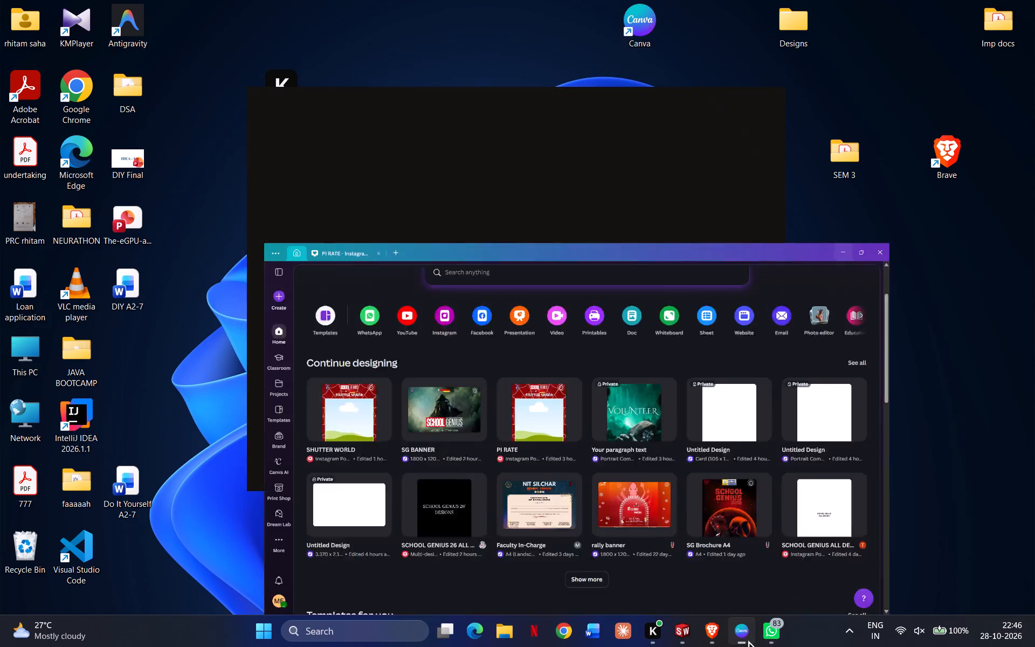
click(450, 318)
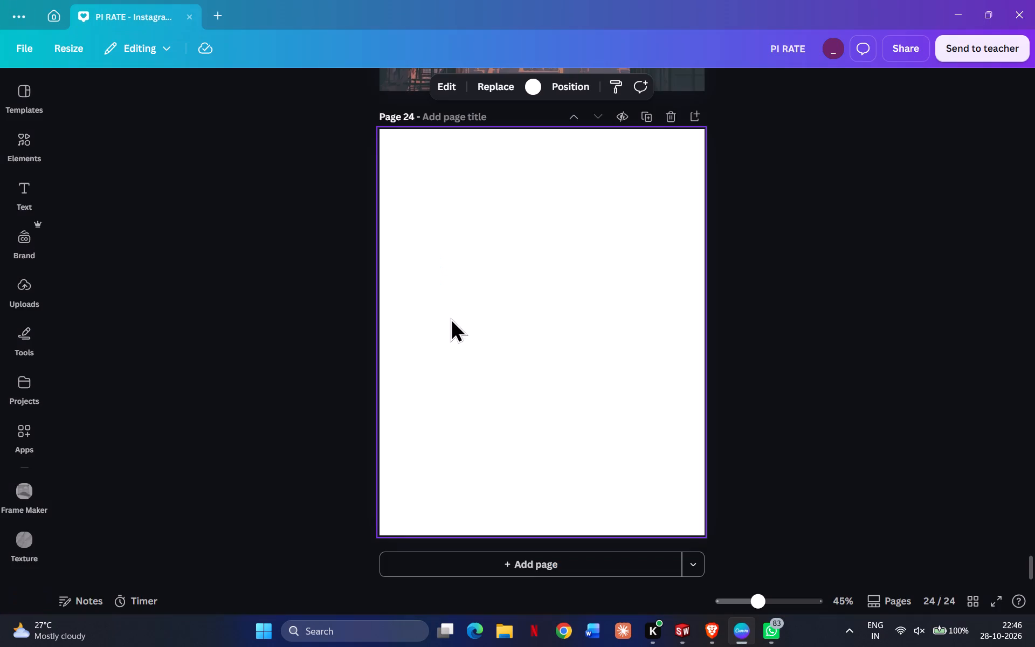
Open the file picker for uploads and look through the SG folder's images, previewing doom, download (5), download (7) and download (28).
click(37, 290)
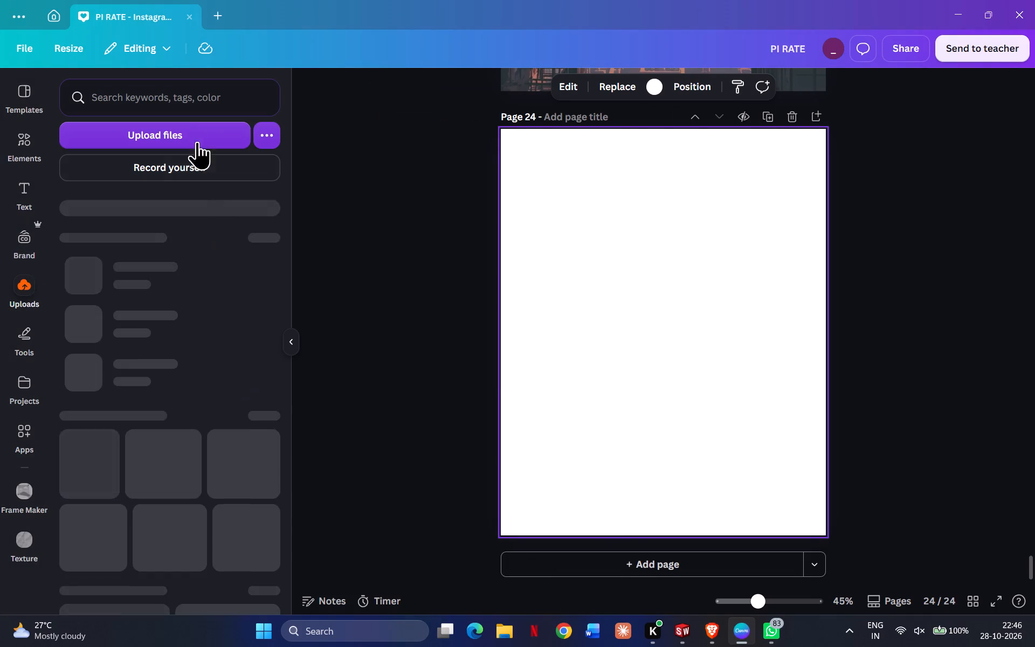
click(189, 135)
scroll(229, 294, down, 2)
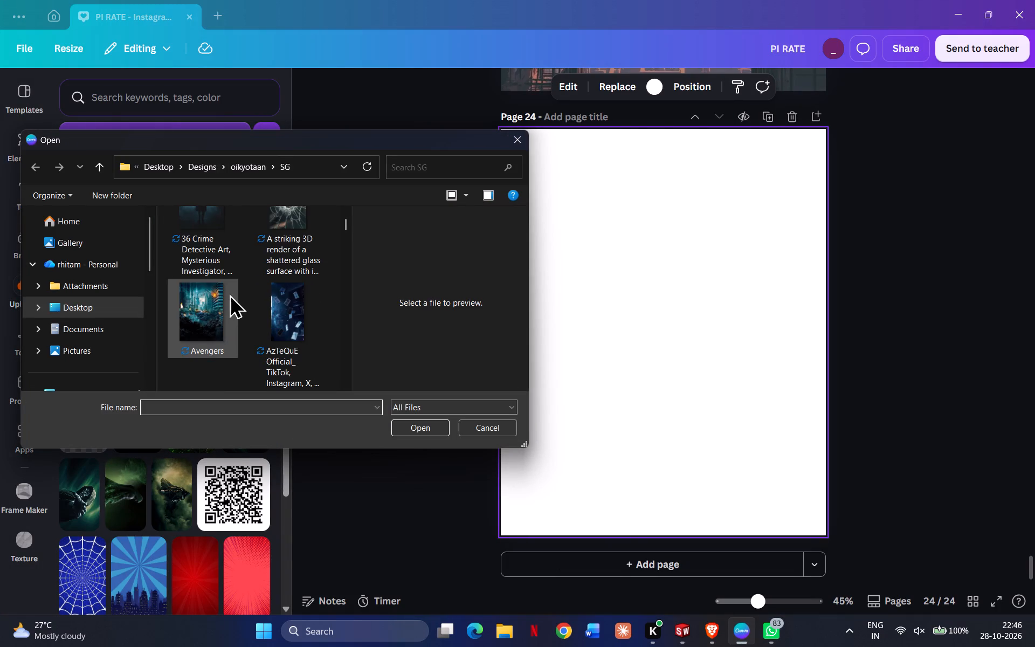
scroll(229, 294, up, 1)
scroll(229, 294, down, 2)
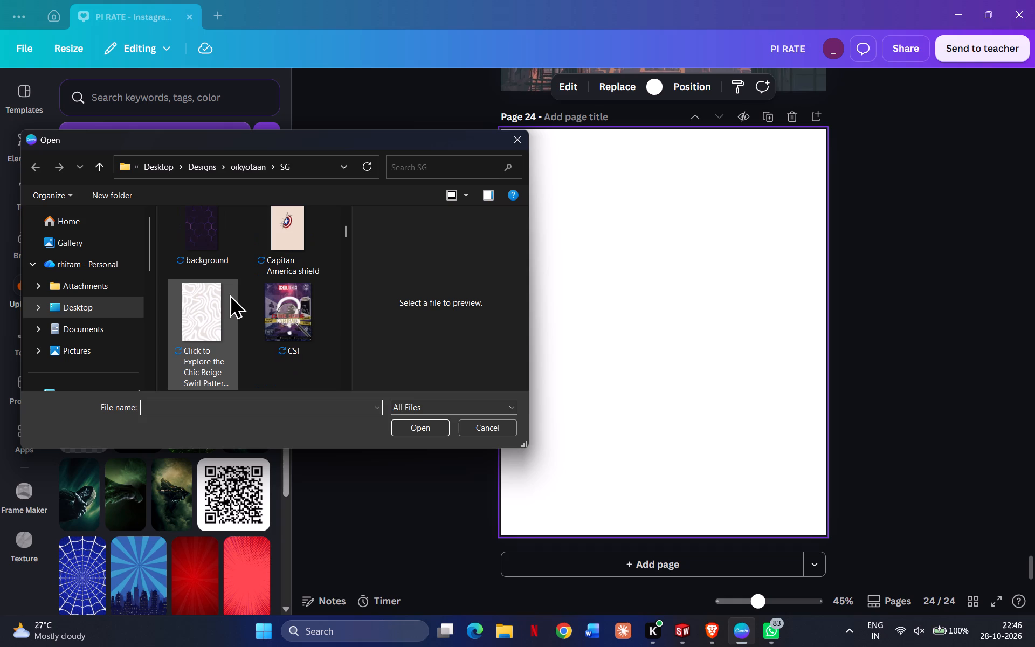
scroll(229, 294, down, 2)
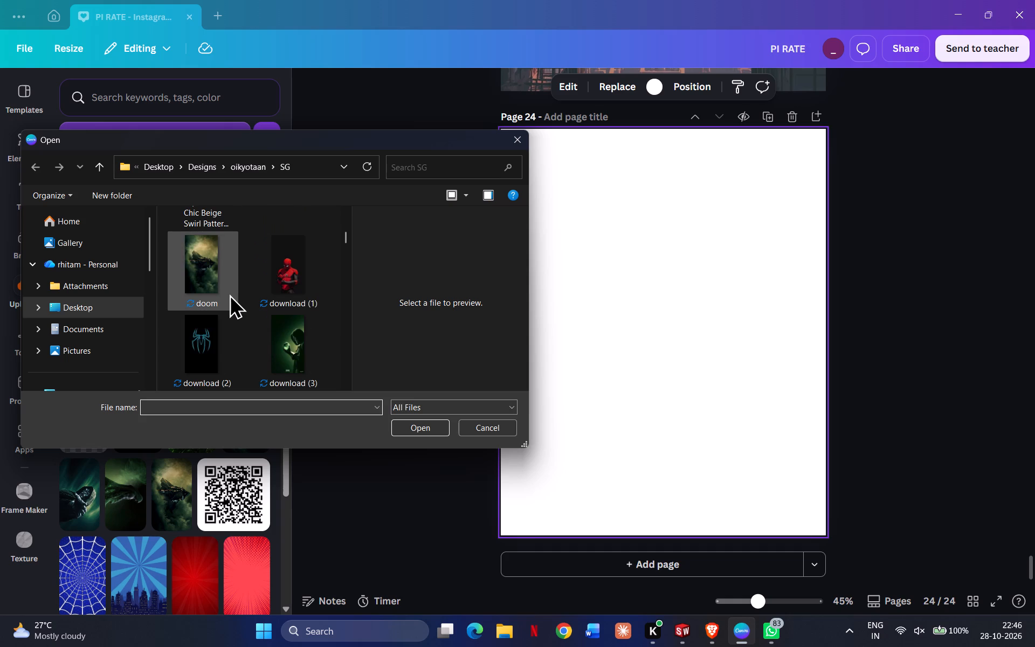
click(206, 275)
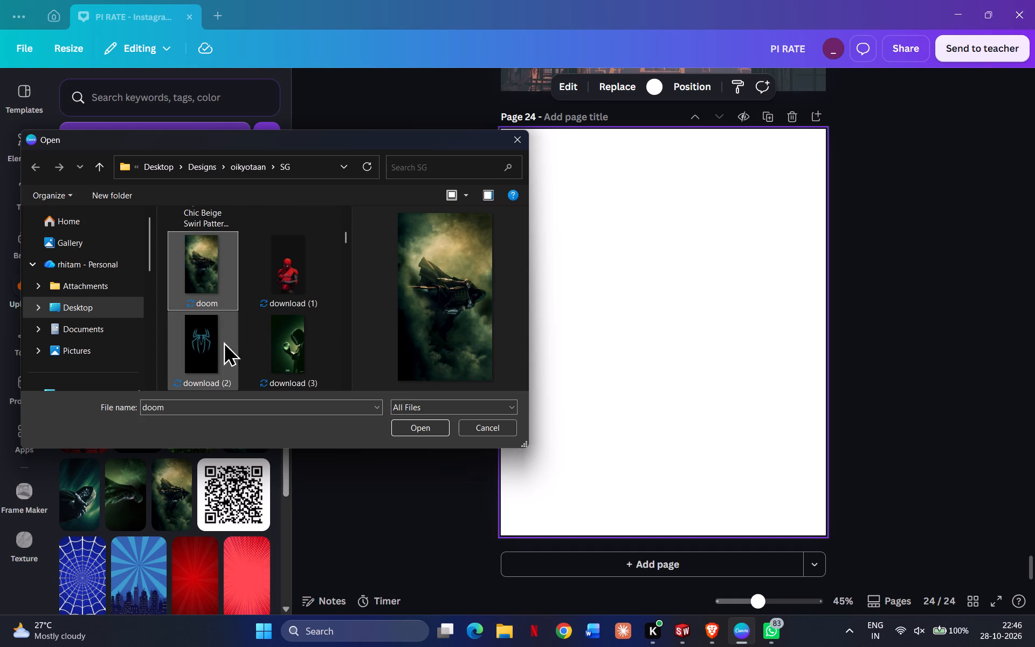
scroll(207, 280, down, 1)
scroll(238, 333, down, 1)
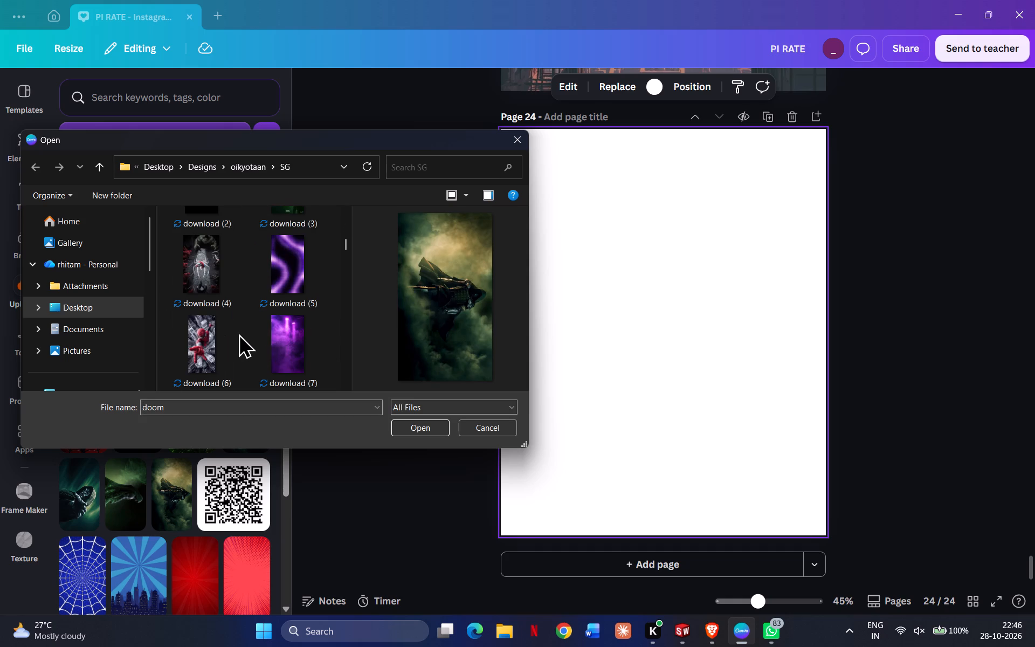
click(277, 272)
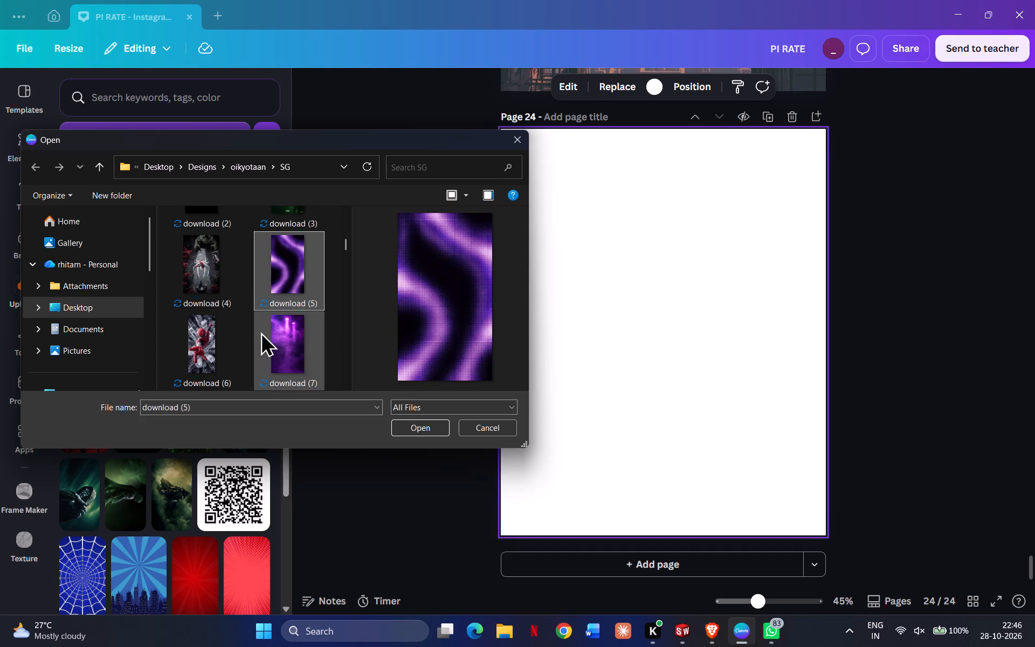
click(263, 332)
scroll(248, 335, down, 2)
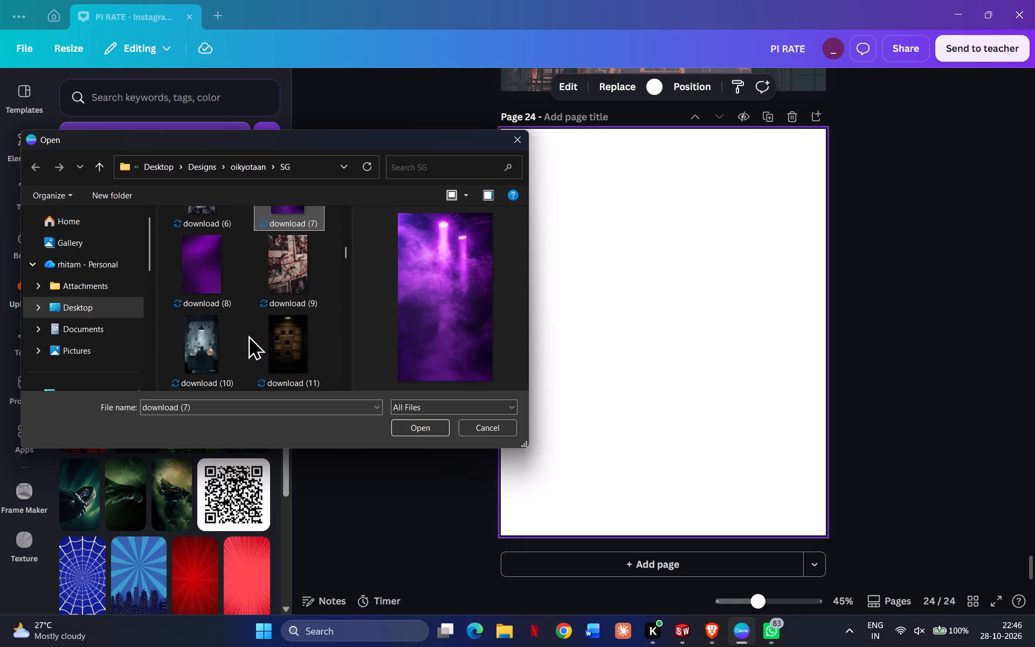
scroll(248, 335, down, 2)
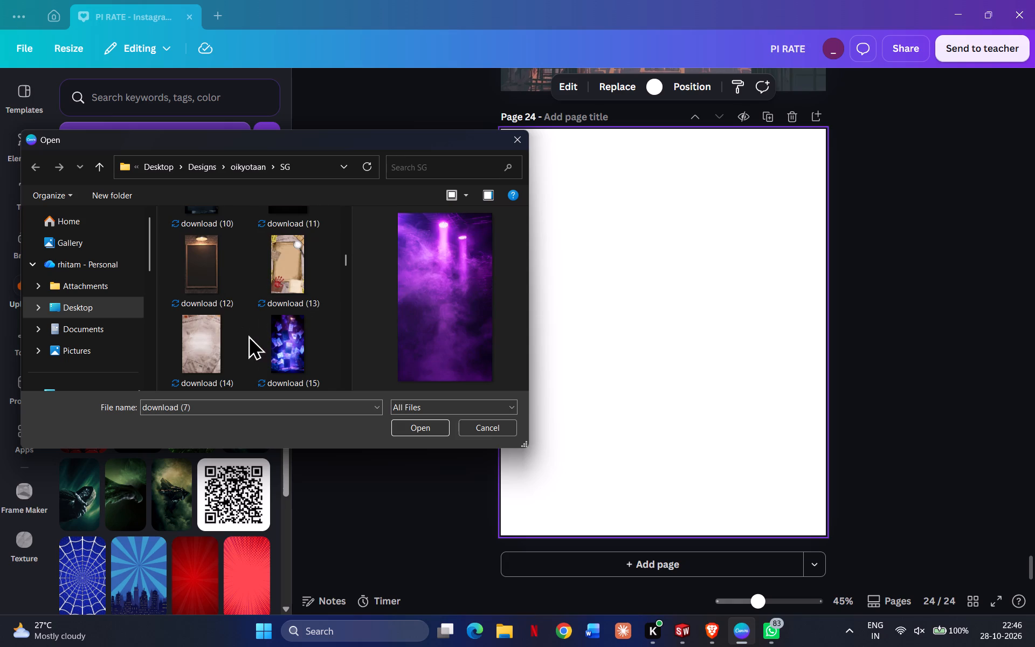
scroll(248, 335, down, 2)
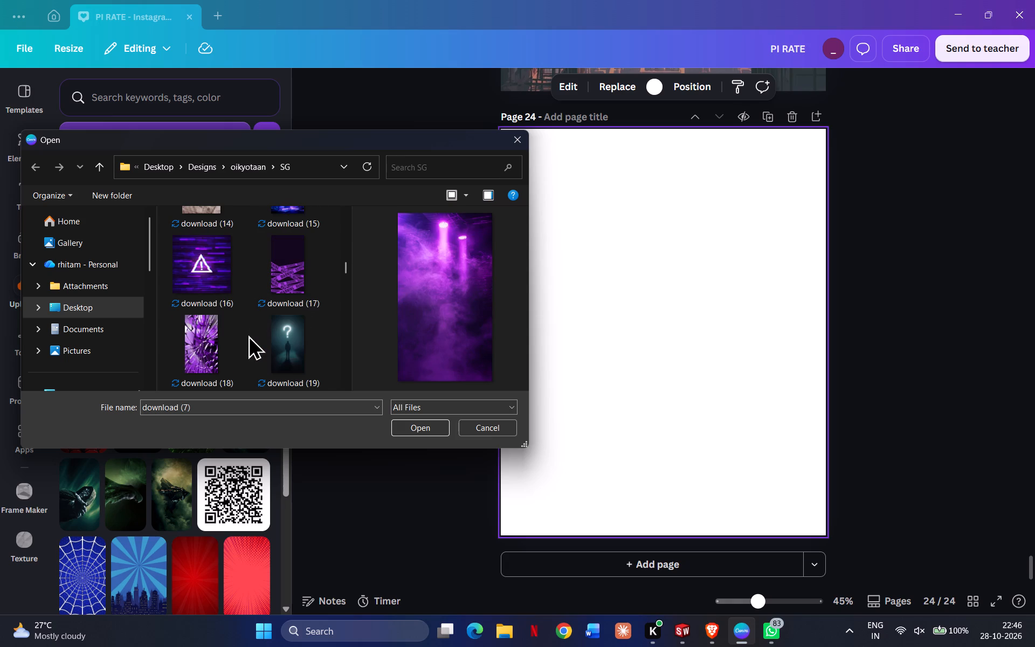
scroll(248, 335, down, 3)
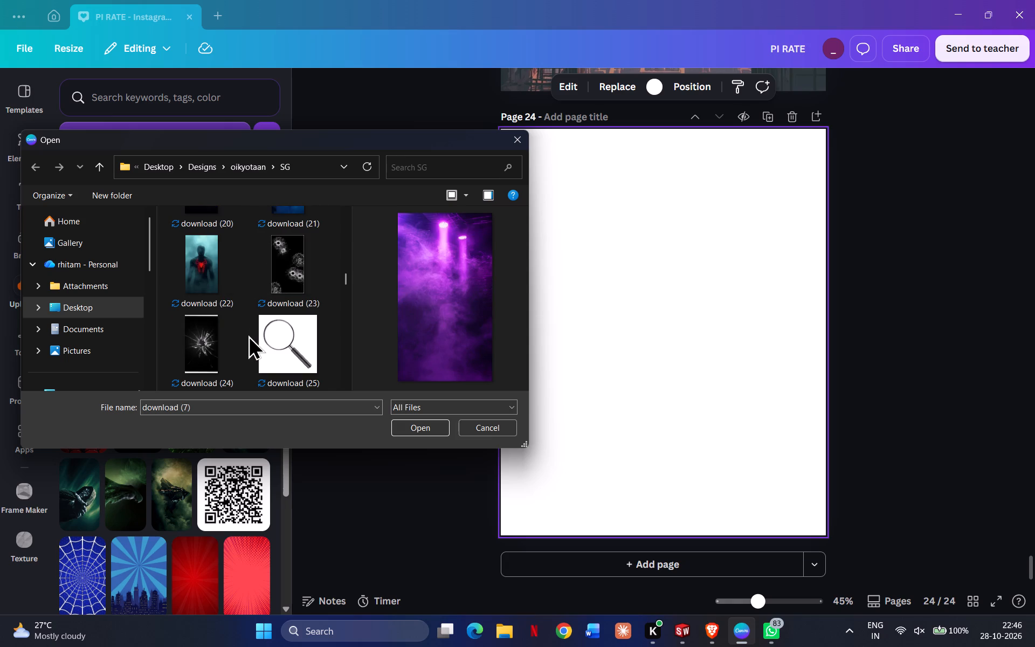
scroll(248, 335, down, 2)
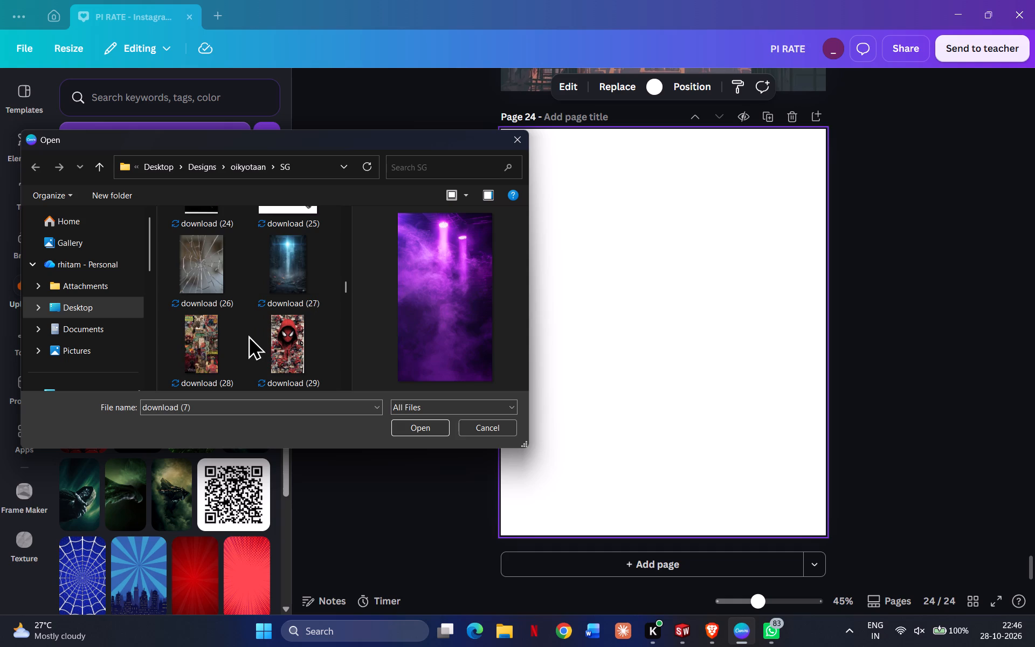
scroll(248, 335, down, 1)
click(217, 283)
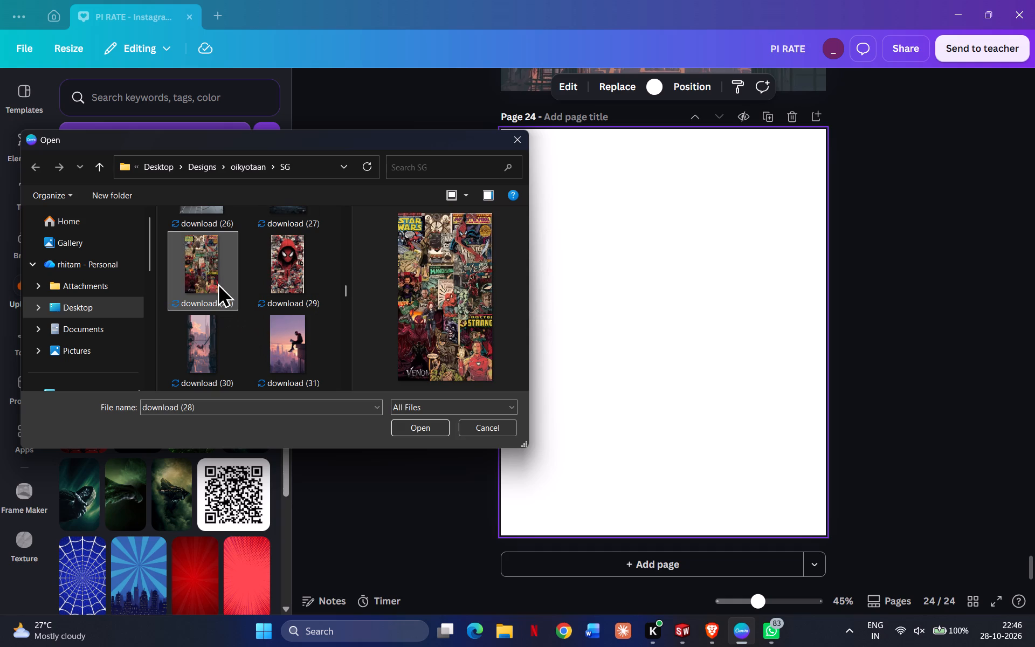
Upload the Spider-Man comic frame download (35) and the pink-and-navy grunge texture download (39) from the SG folder.
scroll(244, 295, down, 2)
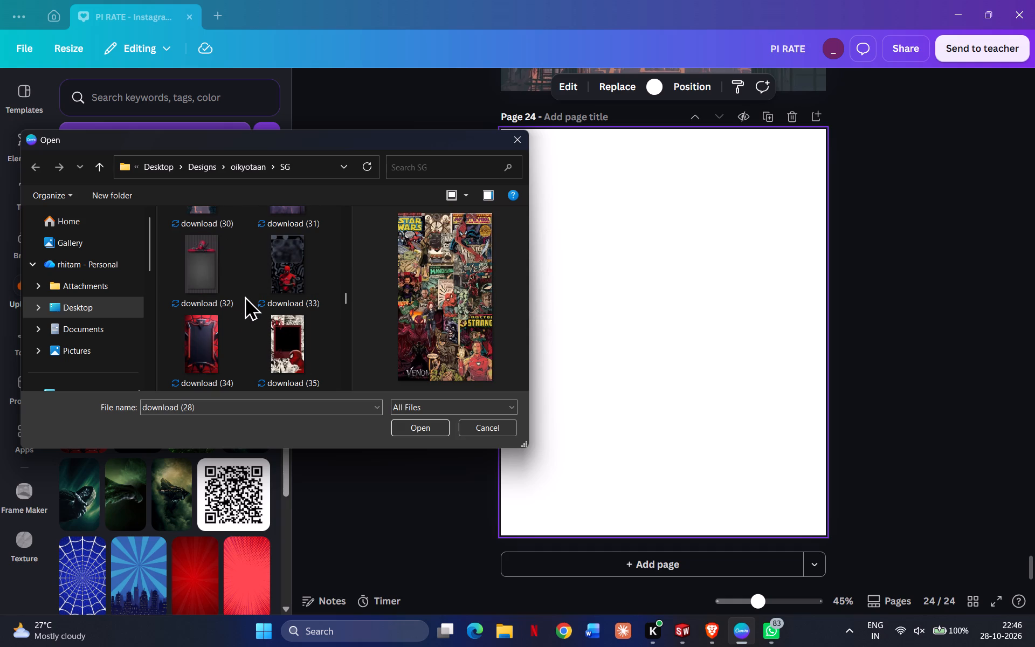
scroll(244, 295, down, 1)
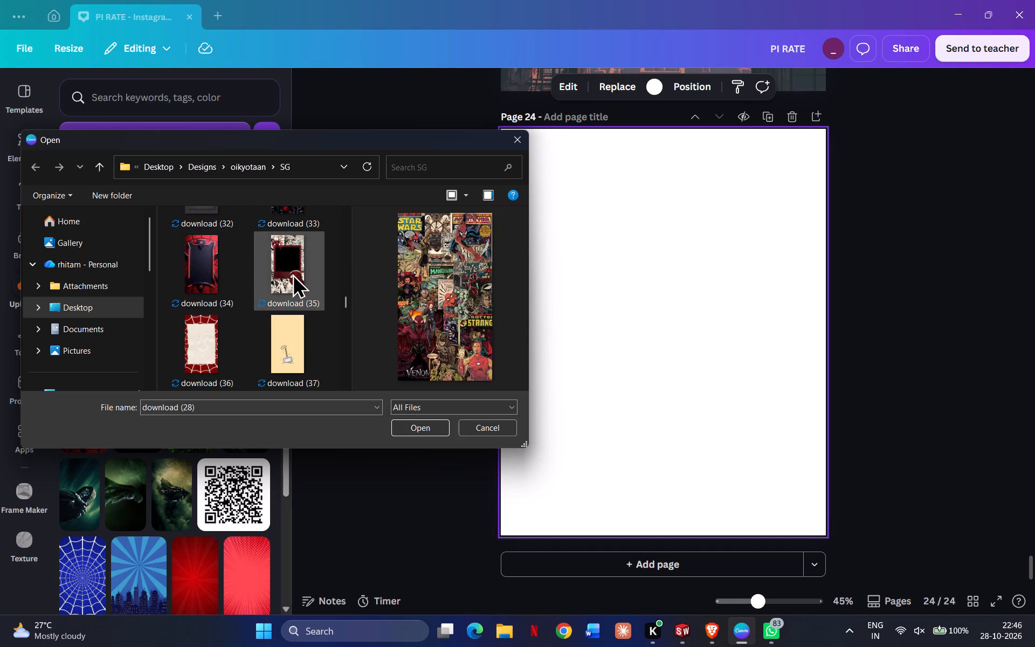
click(292, 273)
drag(286, 266, 180, 513)
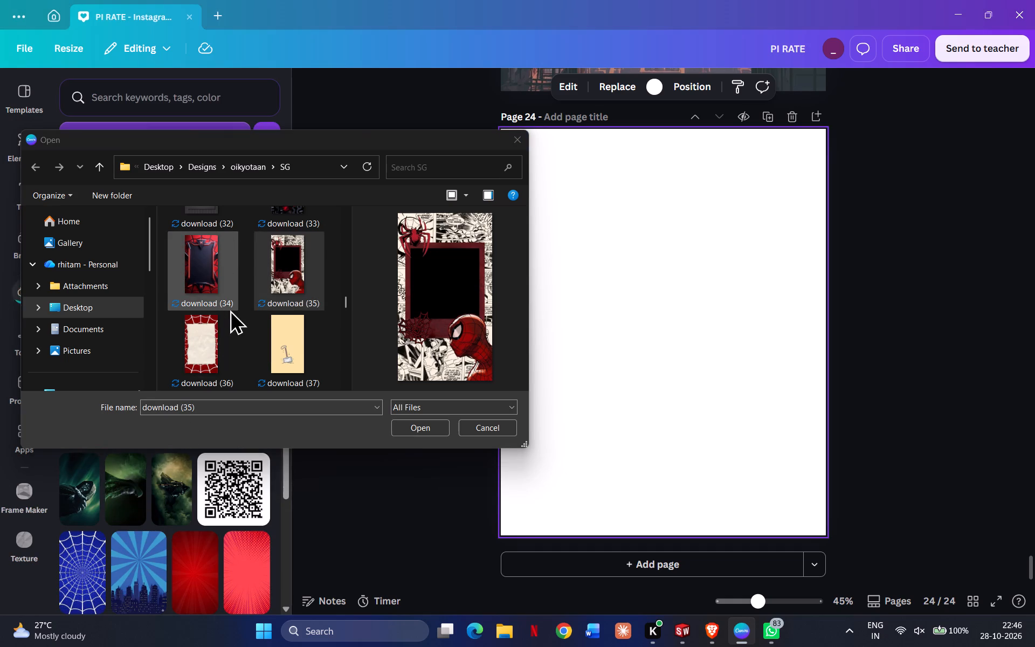
scroll(231, 313, down, 2)
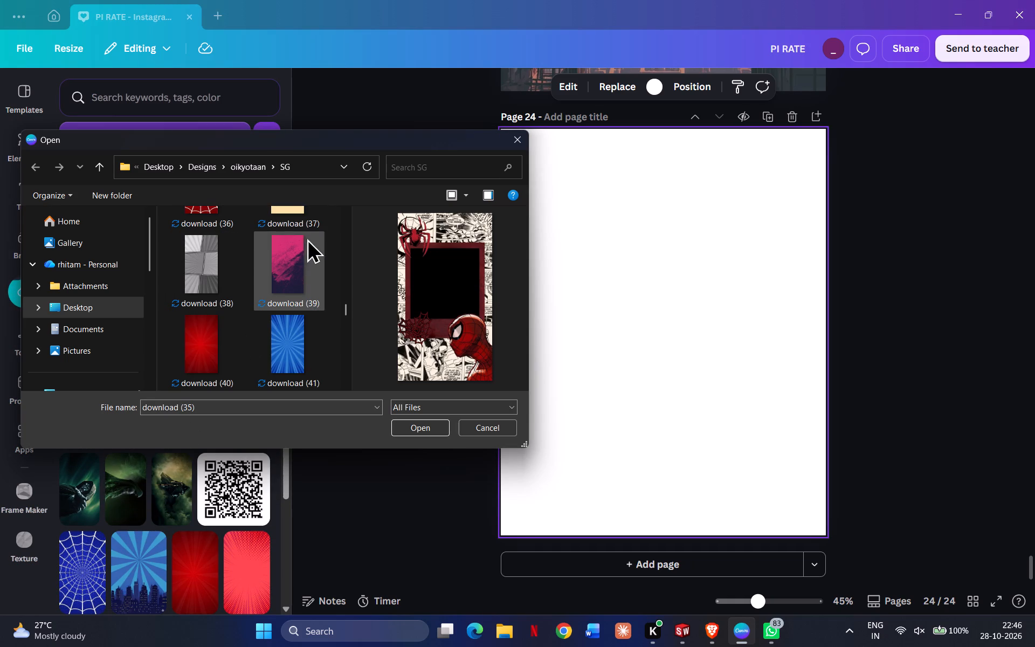
drag(285, 253, 176, 513)
Preview download (51), and upload the Spider-Man paper frame download (52) and the comic-burst background download (53).
scroll(248, 367, down, 2)
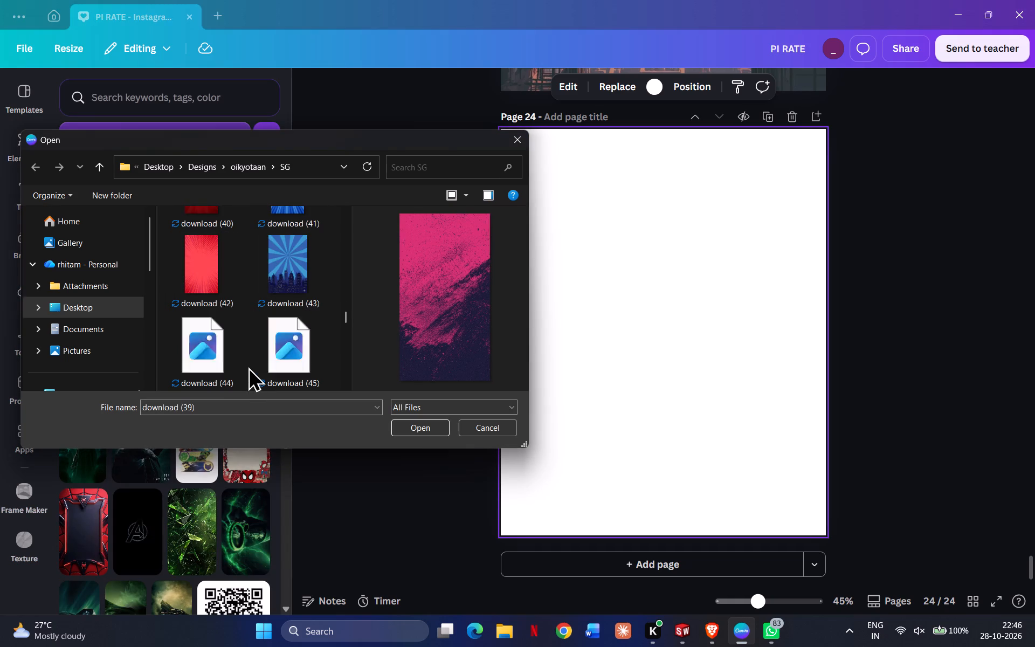
scroll(248, 367, down, 3)
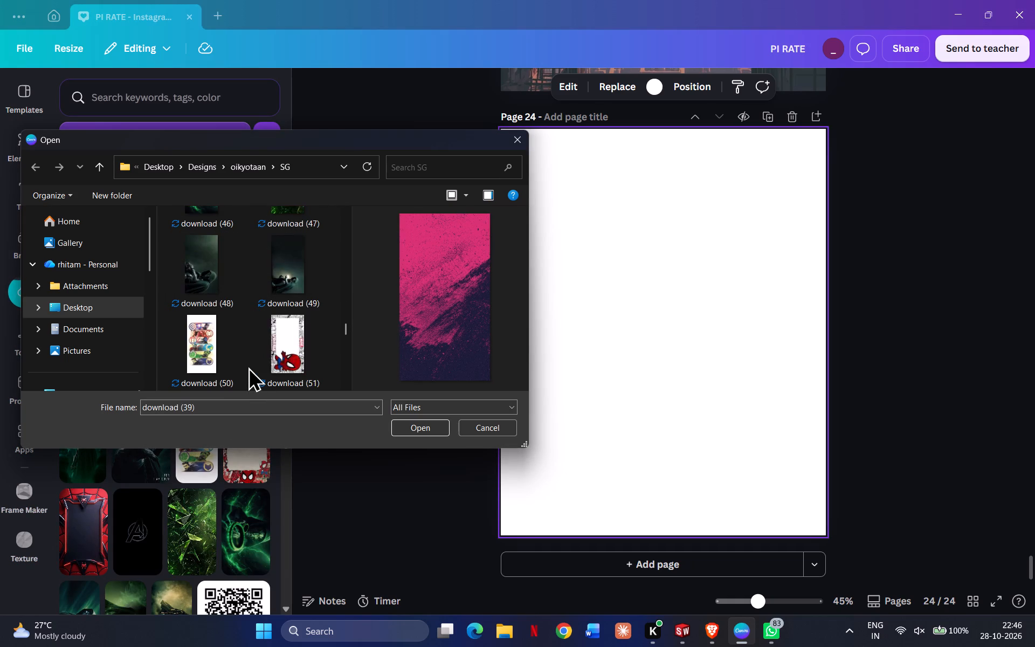
scroll(248, 367, down, 1)
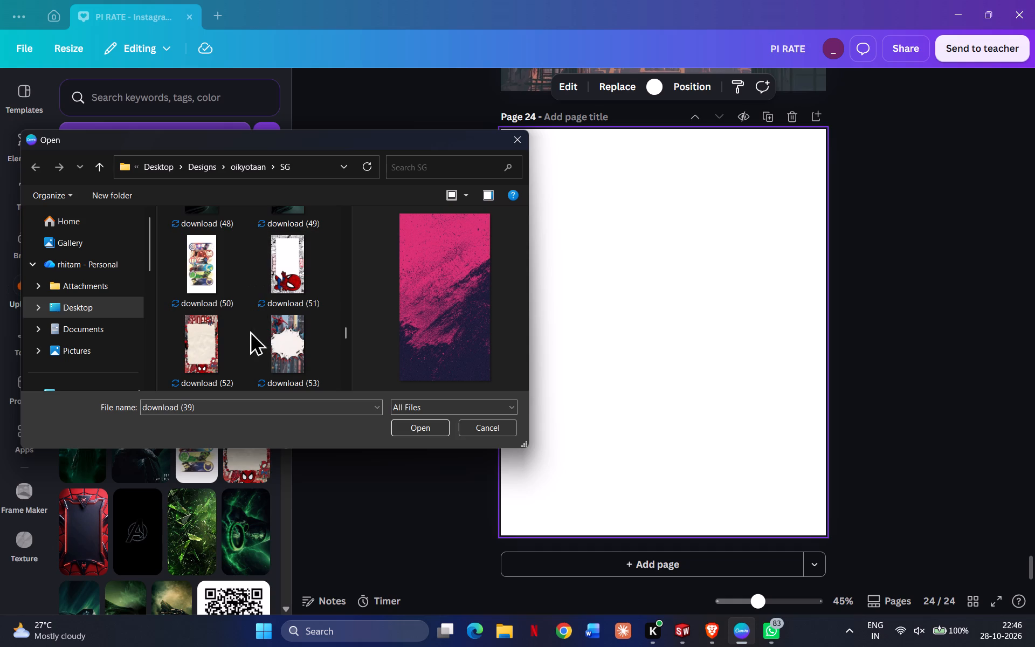
click(278, 256)
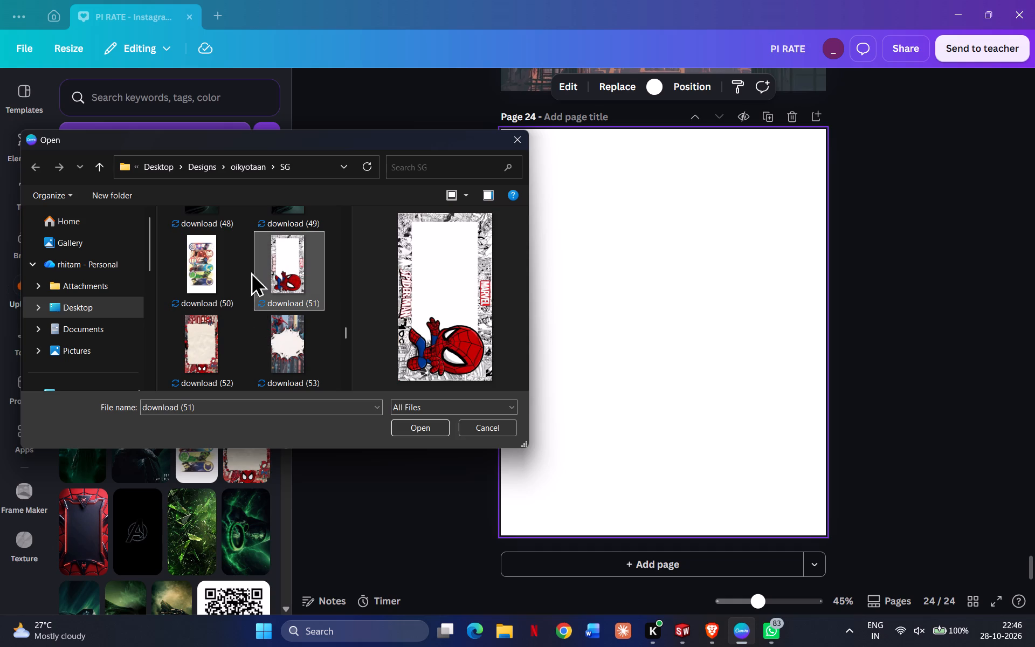
click(215, 344)
drag(208, 342, 192, 510)
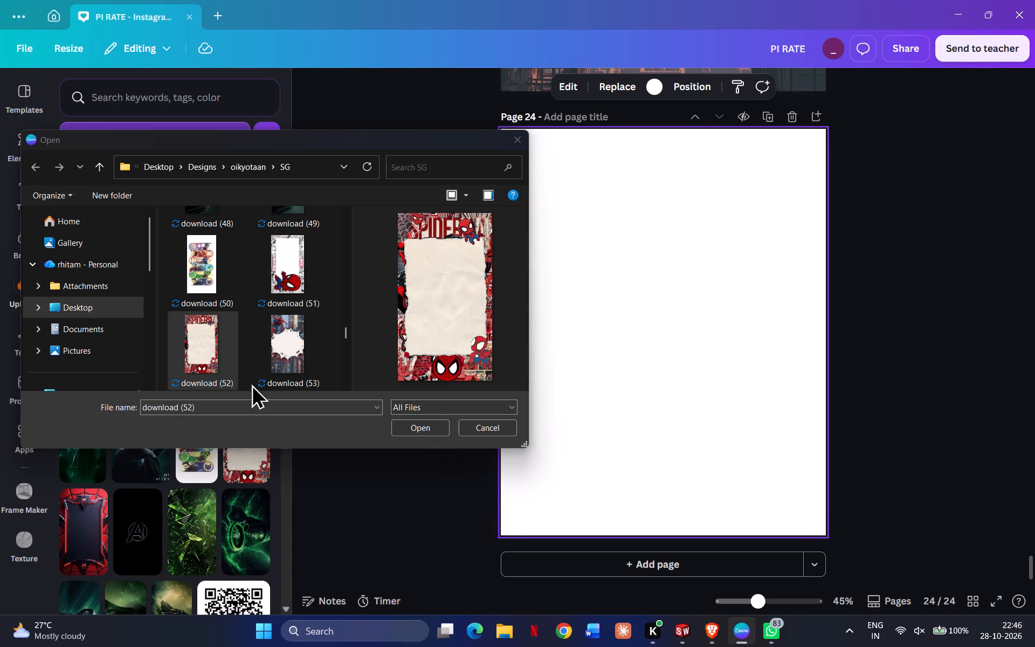
drag(287, 314, 196, 501)
Upload the skyline backgrounds download (54) and download (55), check the rest of the SG folder, and close the file picker.
scroll(232, 353, down, 2)
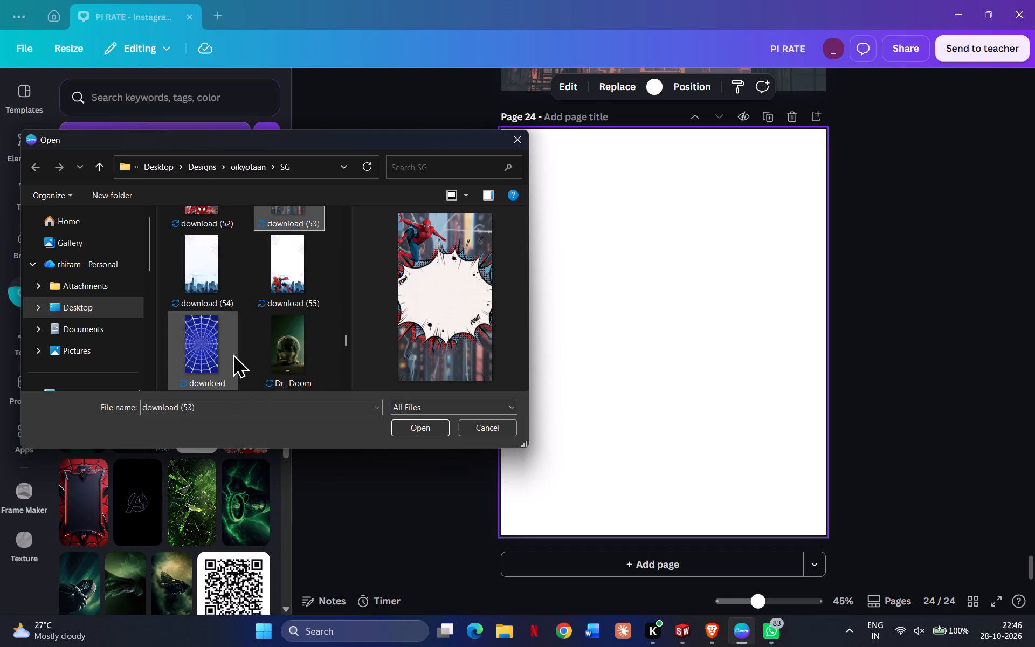
scroll(232, 353, down, 1)
scroll(227, 285, up, 2)
drag(213, 306, 194, 522)
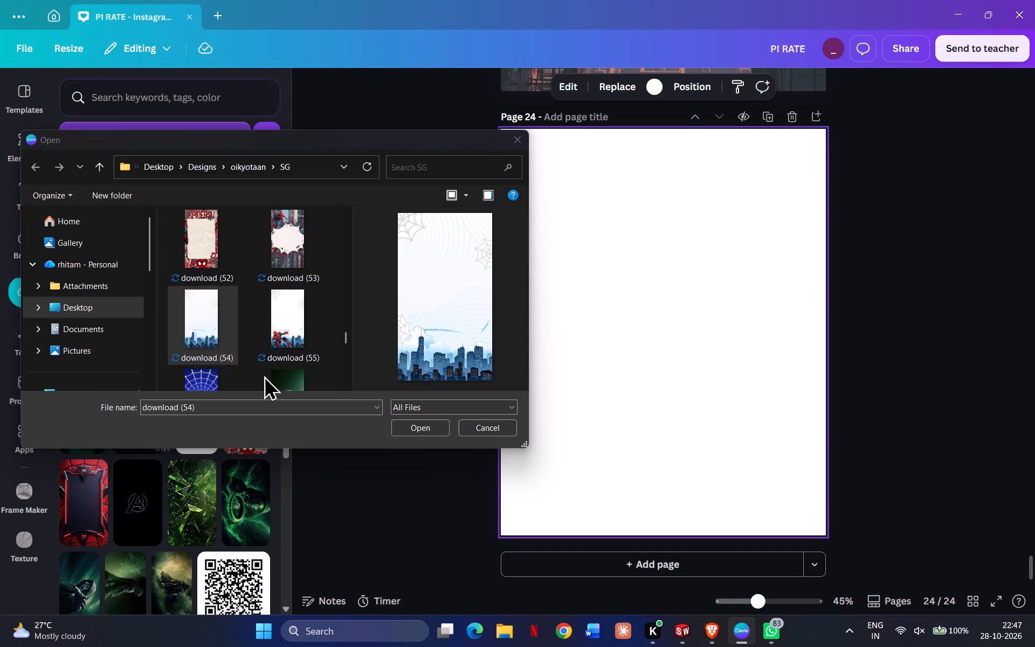
drag(279, 318, 230, 518)
scroll(228, 344, down, 2)
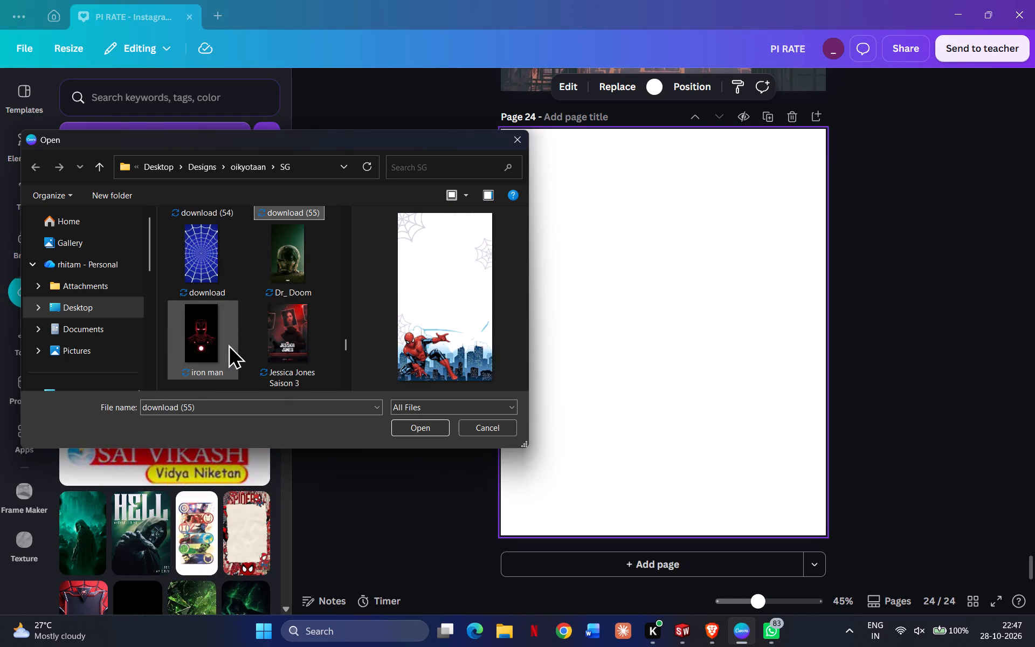
scroll(228, 344, down, 8)
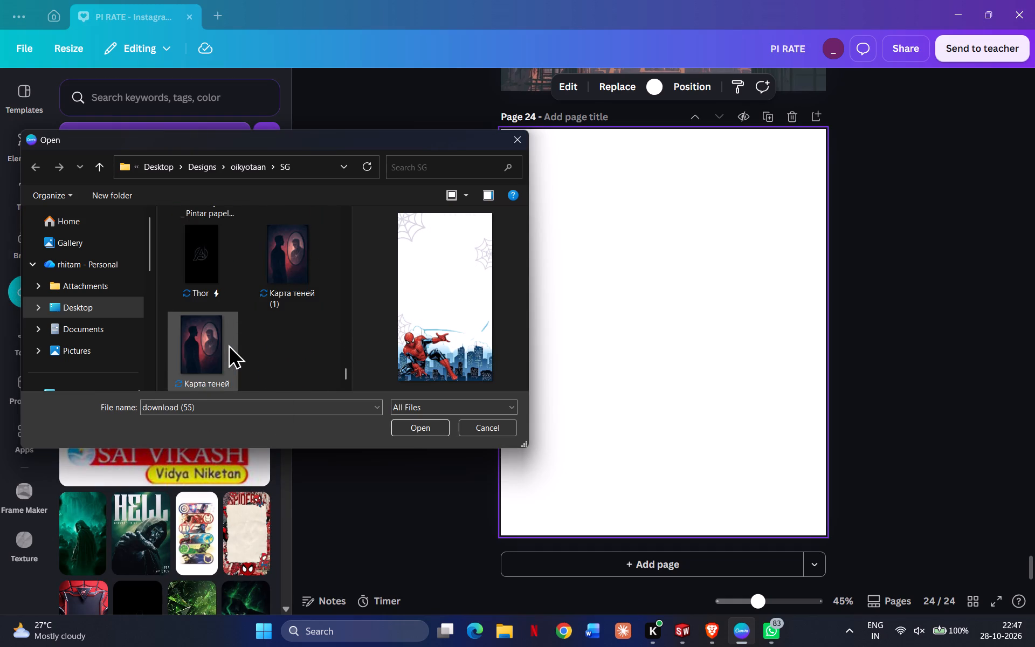
scroll(228, 344, up, 2)
click(513, 140)
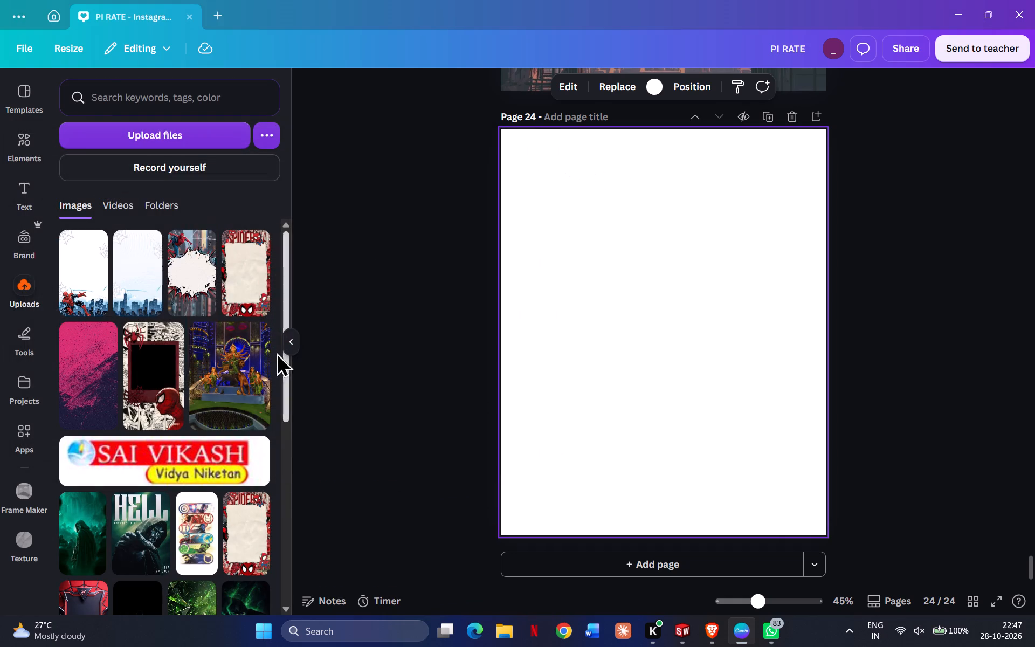
Add the crouching Spider-Man skyline image to page 24 and align it with the page's top-left corner.
click(371, 363)
click(99, 289)
drag(648, 342, 566, 288)
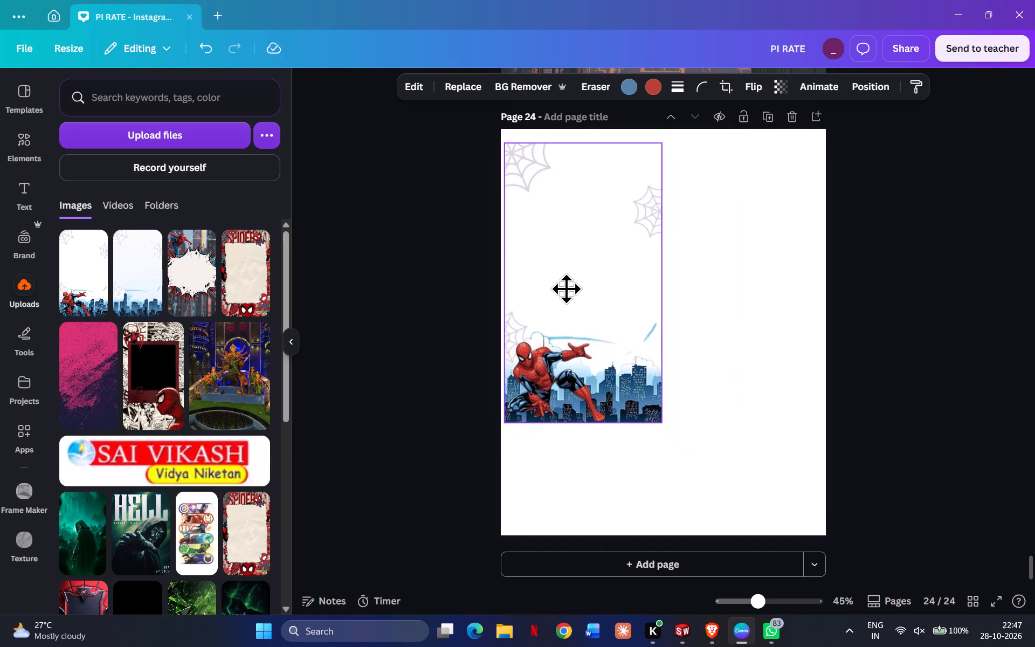
drag(566, 288, 565, 282)
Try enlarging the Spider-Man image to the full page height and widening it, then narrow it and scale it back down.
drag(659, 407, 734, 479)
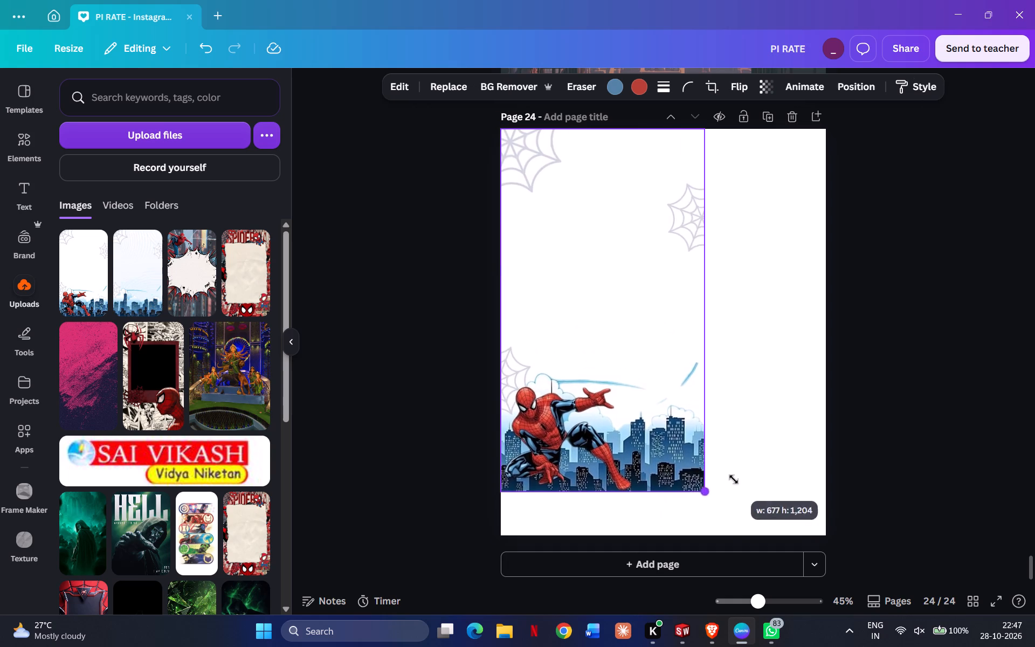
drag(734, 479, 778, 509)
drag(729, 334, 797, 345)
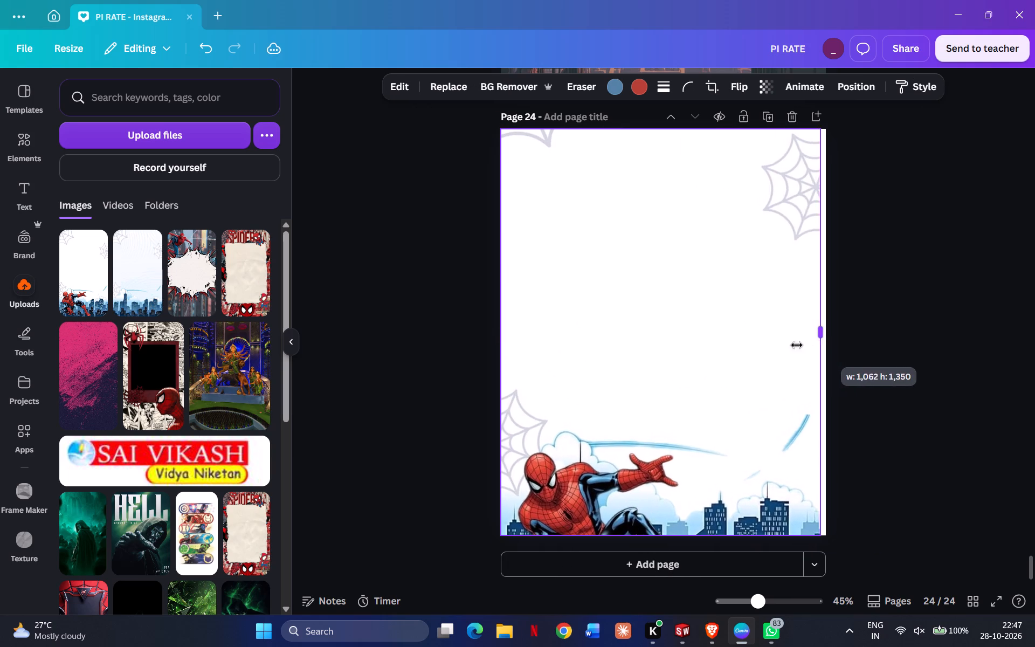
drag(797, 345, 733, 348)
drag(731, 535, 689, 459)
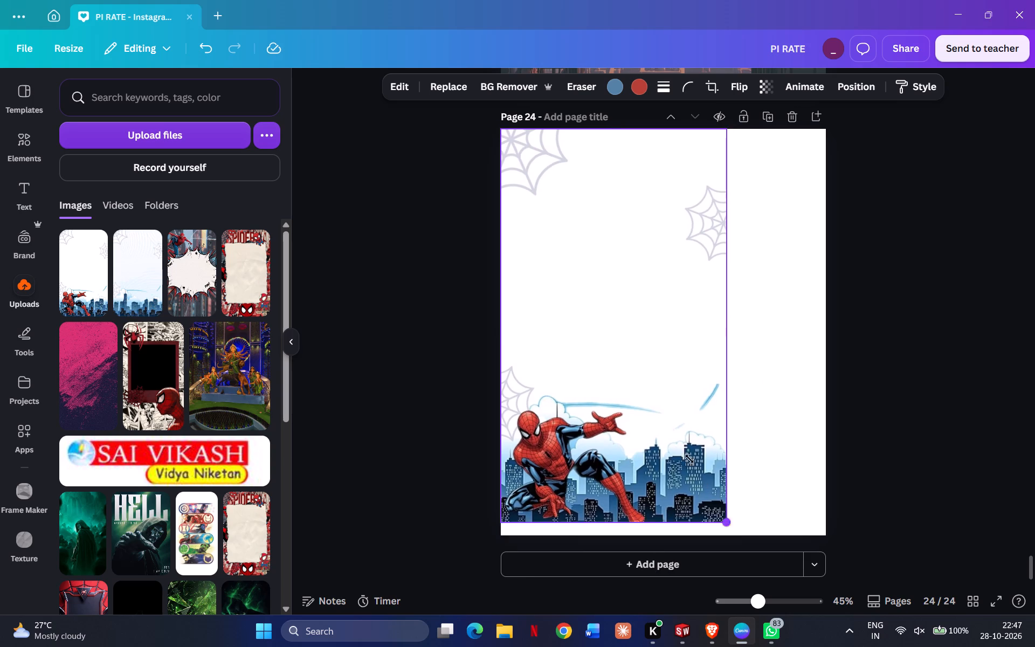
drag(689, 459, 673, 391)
Widen the Spider-Man skyline image to the page's right edge and extend it down to the bottom edge, filling page 24.
drag(660, 269, 806, 289)
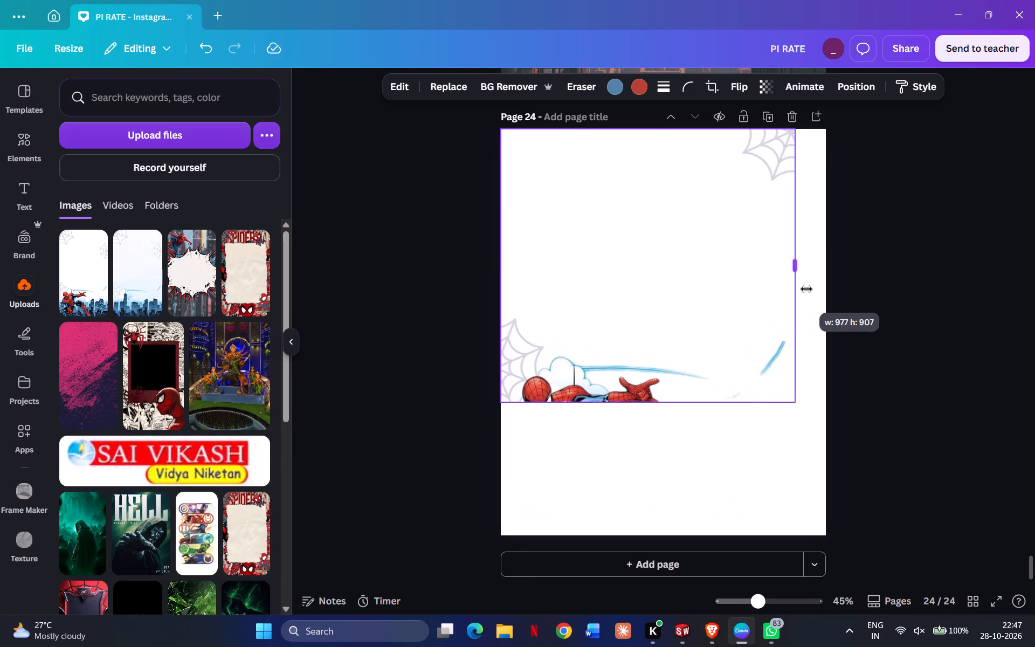
drag(806, 289, 829, 289)
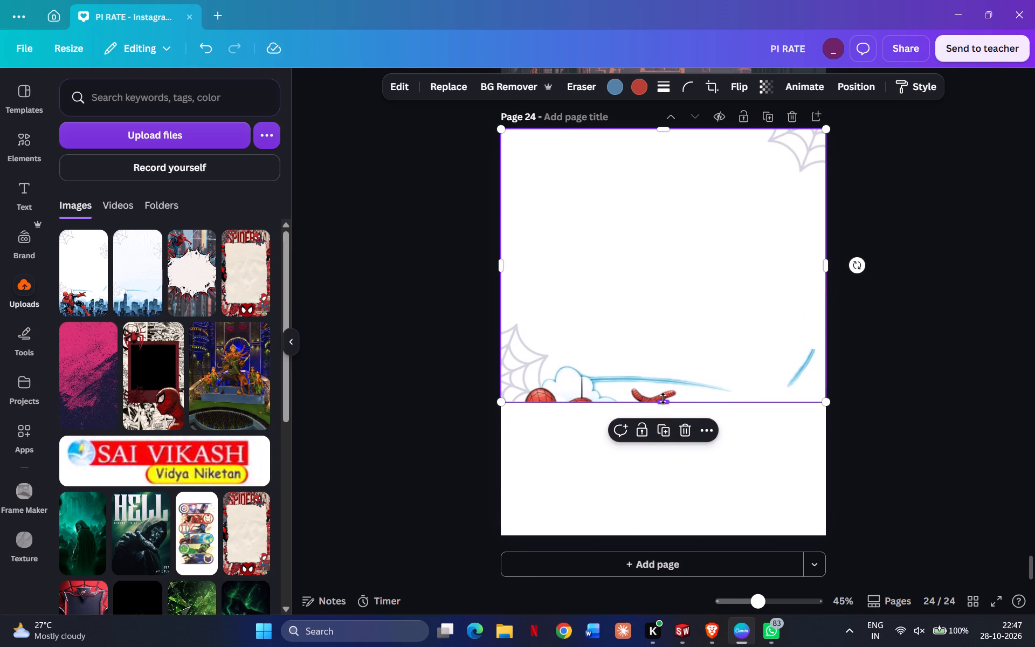
drag(663, 398, 675, 536)
click(929, 459)
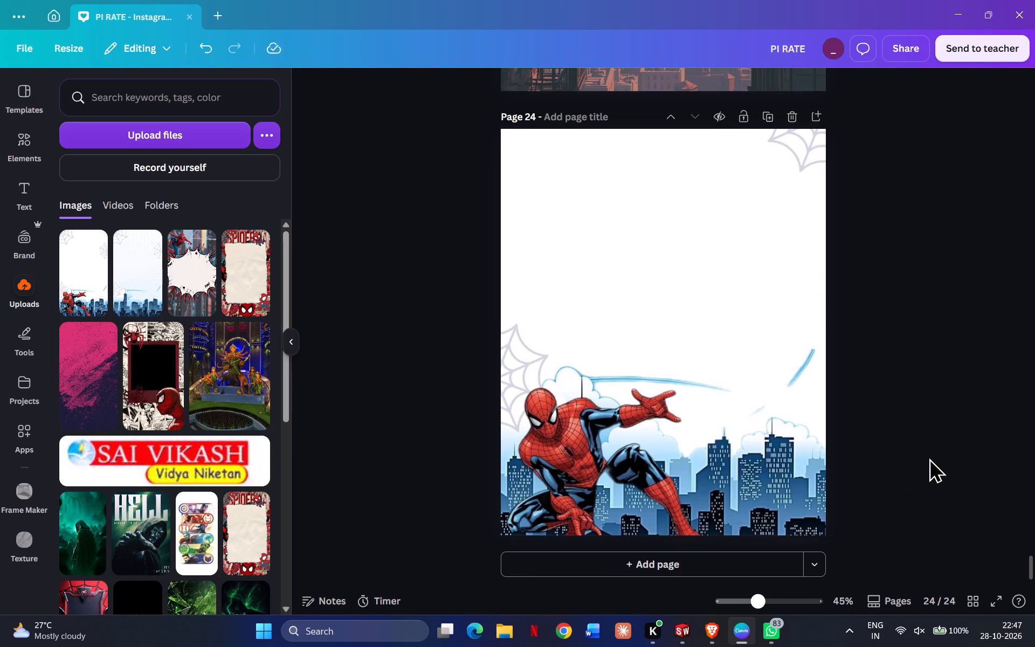
Add a blank page 25 after the Spider-Man skyline page.
click(622, 574)
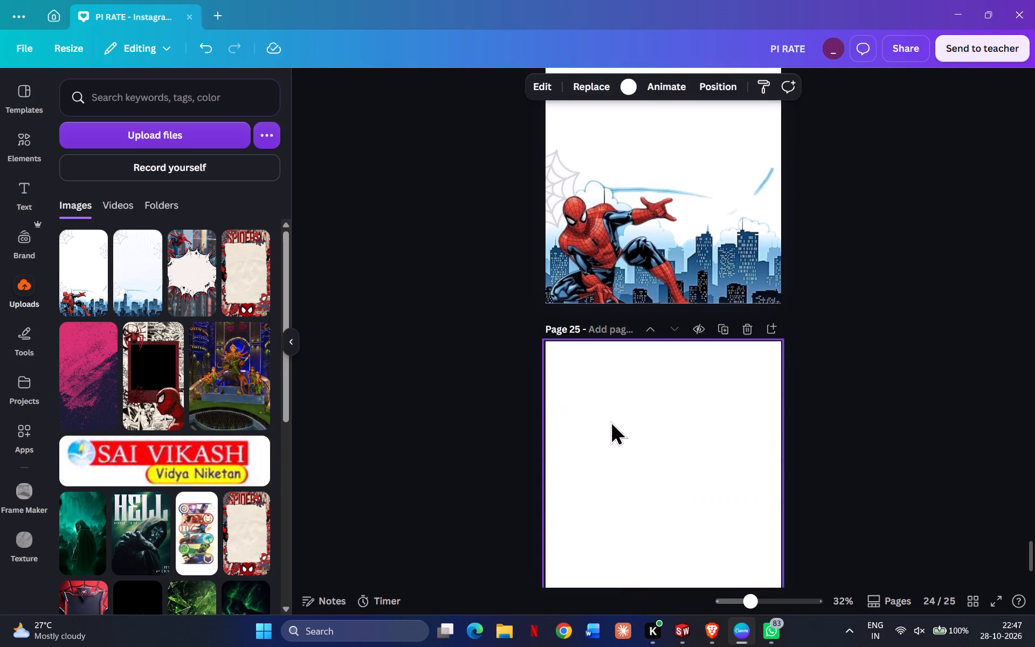
Switch to the Windows desktop.
click(583, 279)
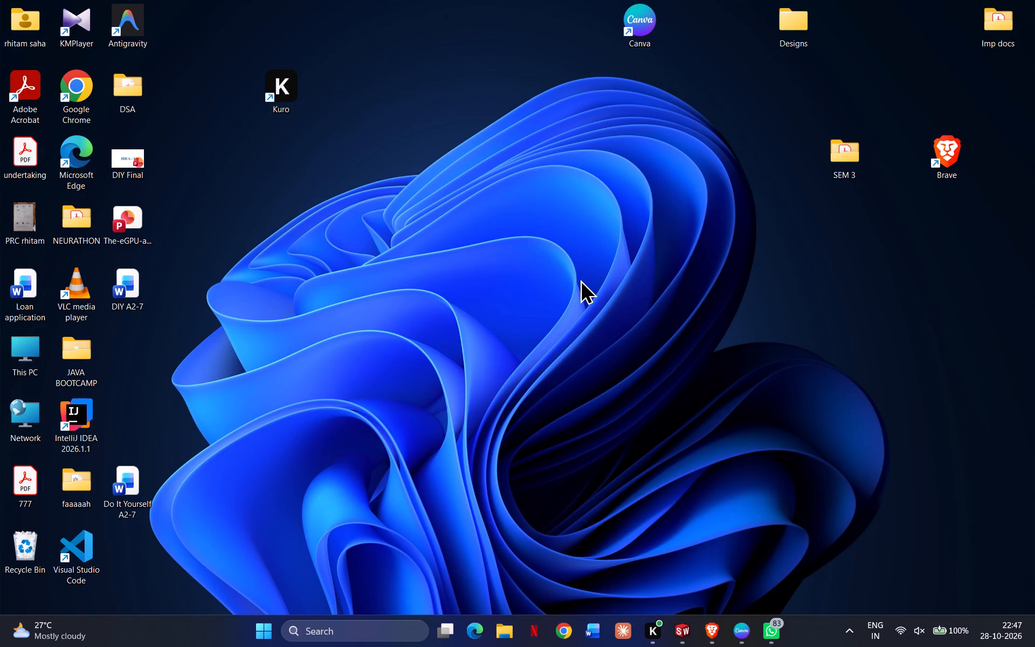
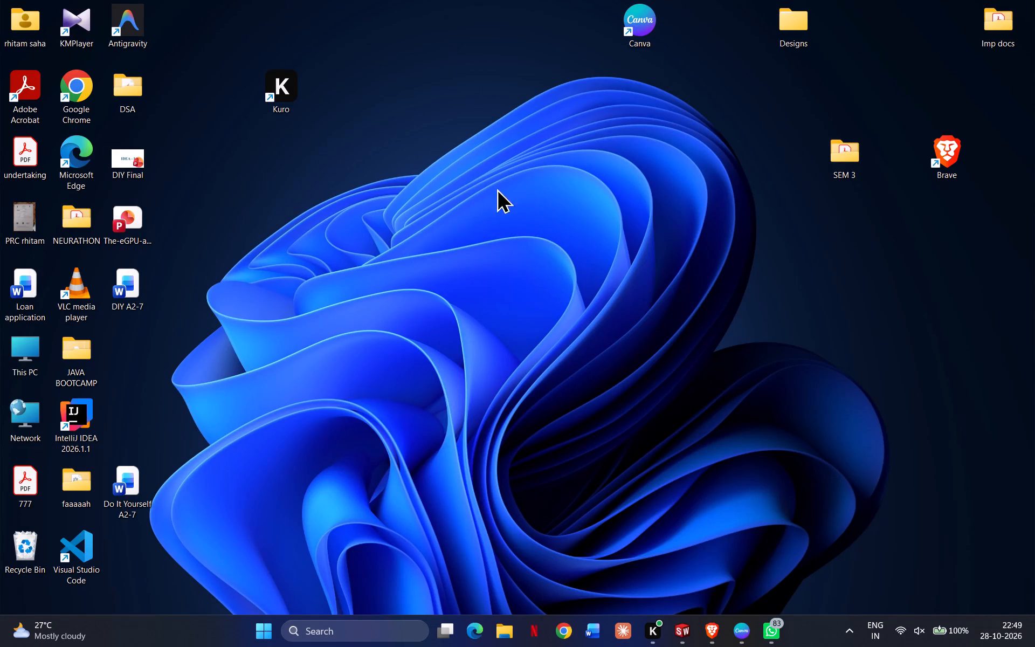
Switch back to the PI RATE design in Canva.
click(566, 425)
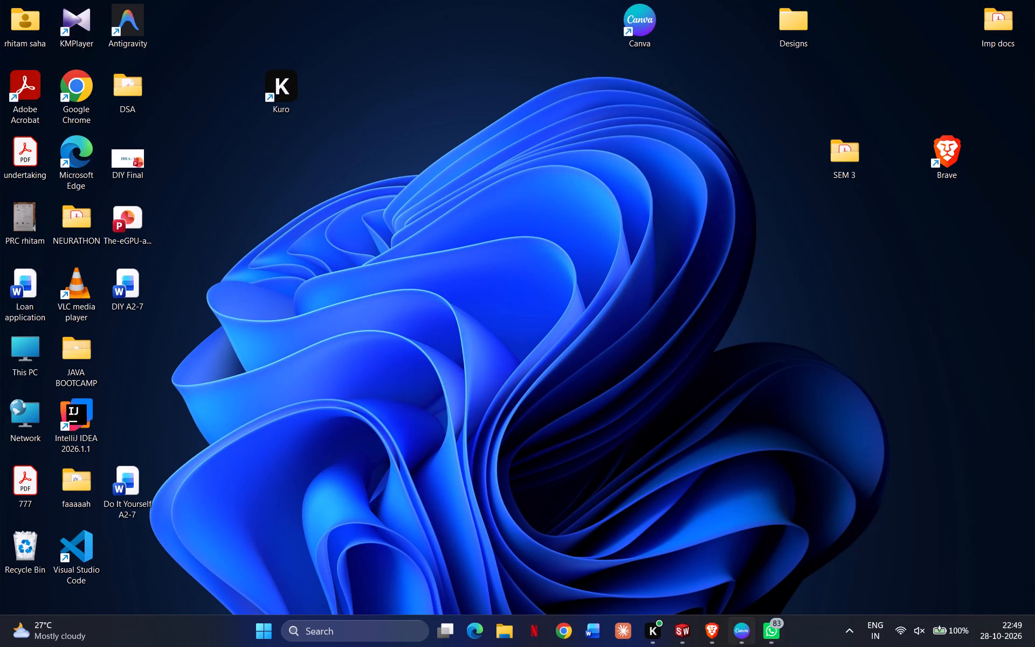
click(735, 646)
Place the uploaded city skyline background without Spider-Man on page 25 and align it with the page's top-left corner.
scroll(405, 371, up, 3)
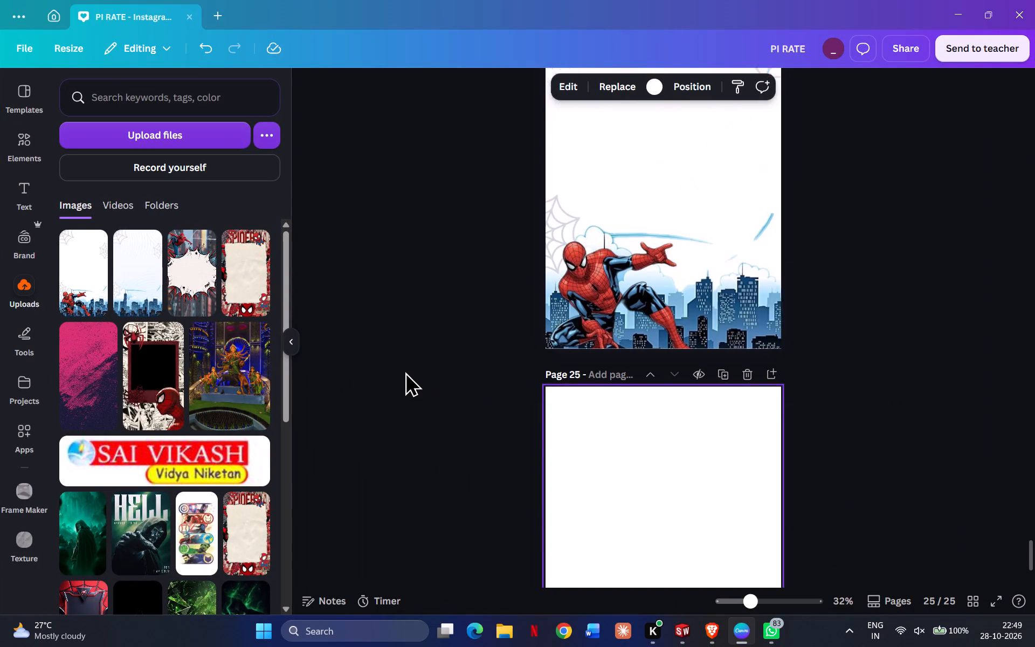
click(693, 267)
click(857, 301)
scroll(470, 478, down, 4)
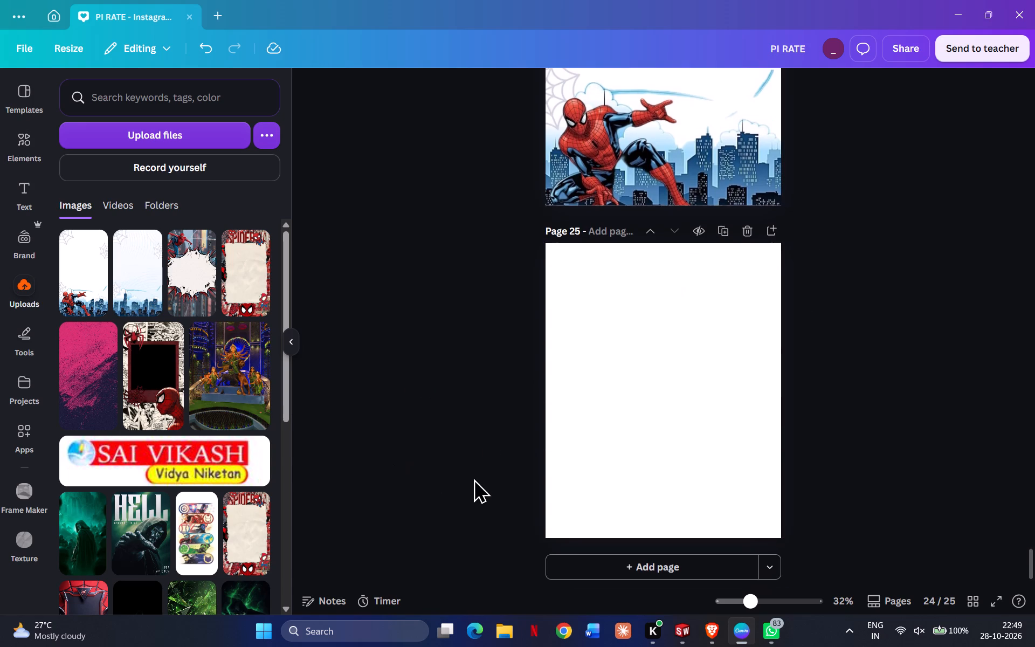
scroll(473, 478, down, 5)
click(677, 453)
click(141, 279)
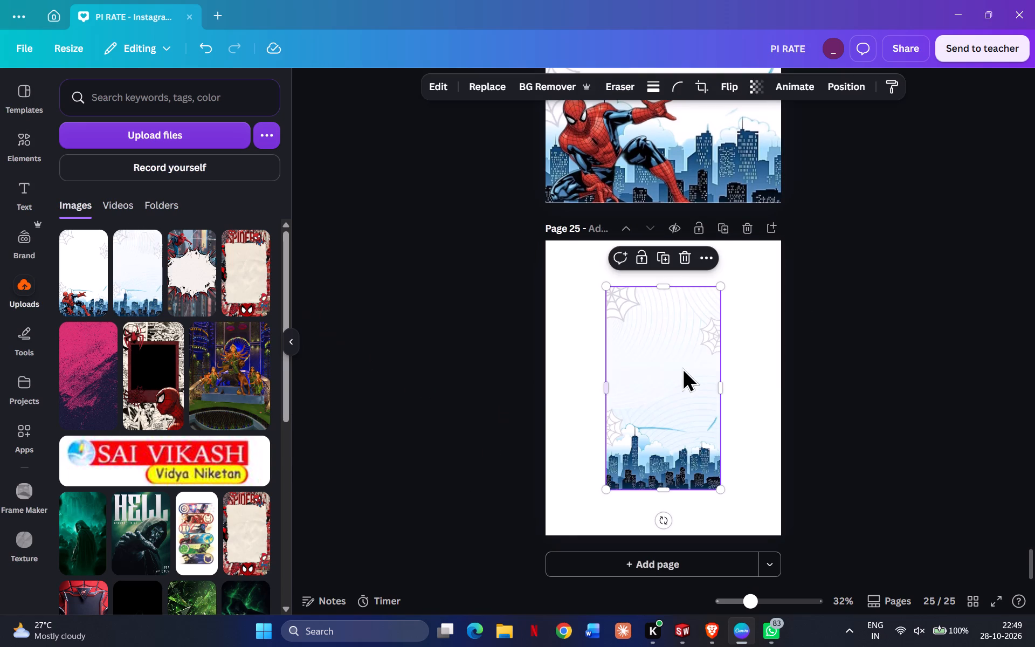
drag(673, 375, 611, 331)
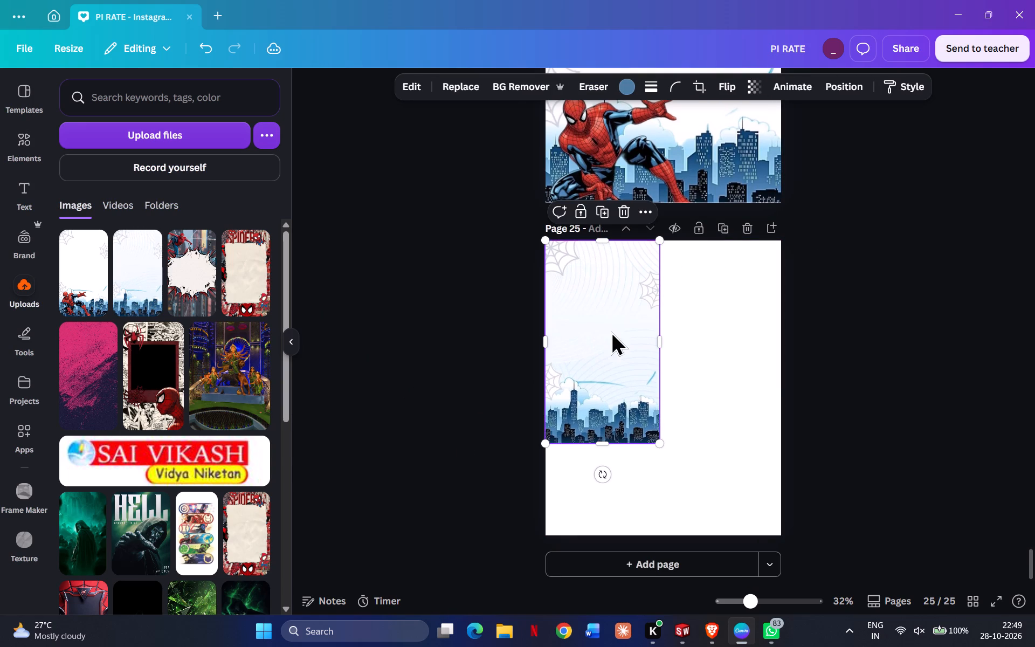
Widen and enlarge the skyline image to the page's right edge and extend it to the bottom edge, filling page 25.
drag(662, 345, 664, 344)
drag(664, 344, 737, 345)
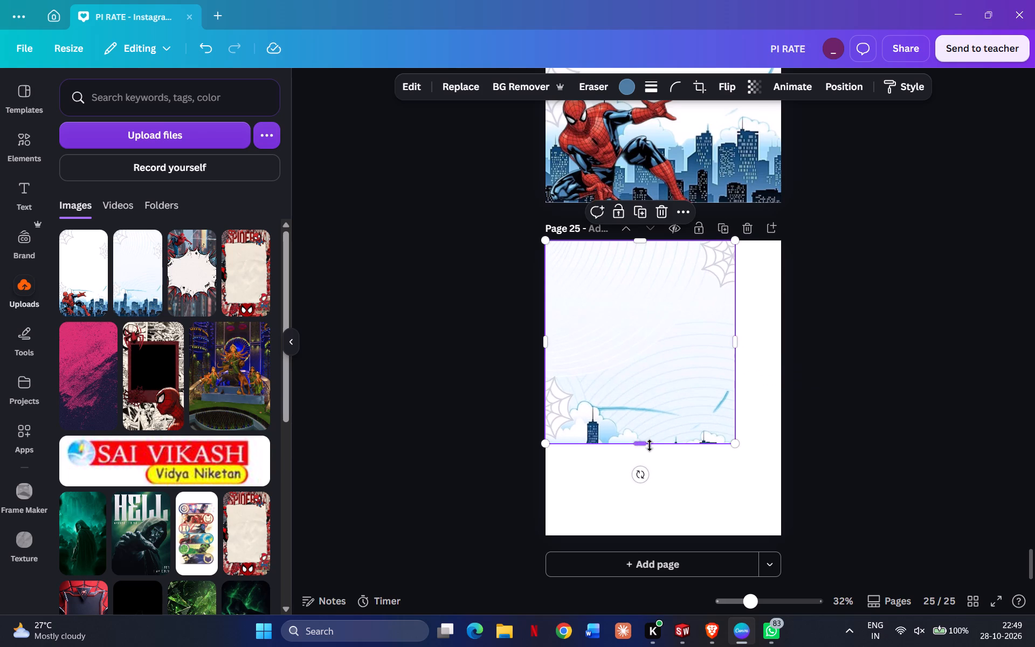
drag(735, 444, 770, 469)
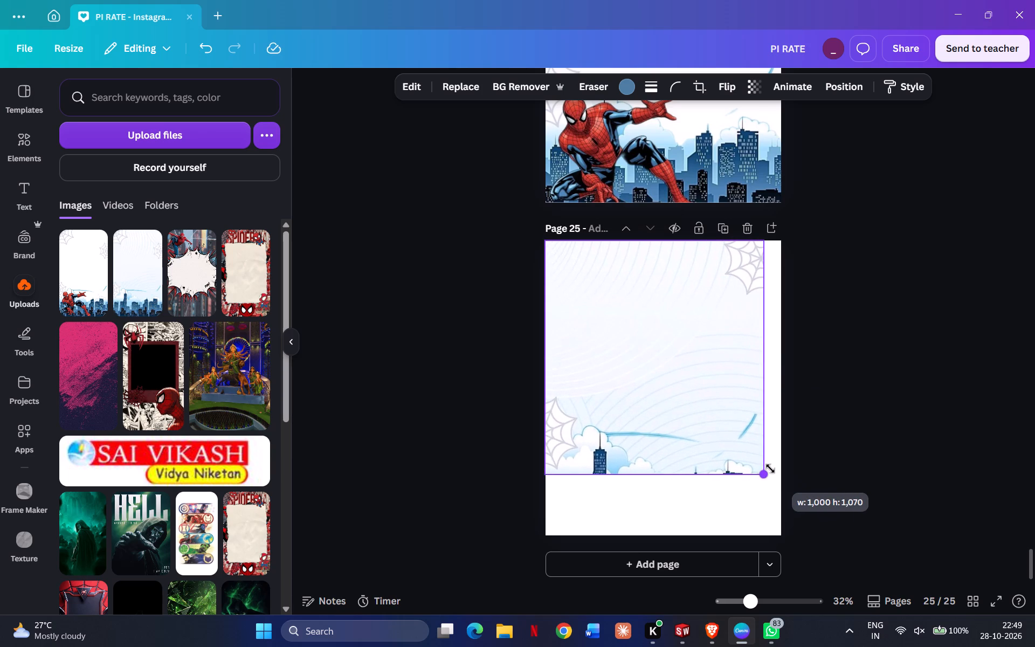
drag(770, 469, 796, 478)
drag(664, 490, 687, 533)
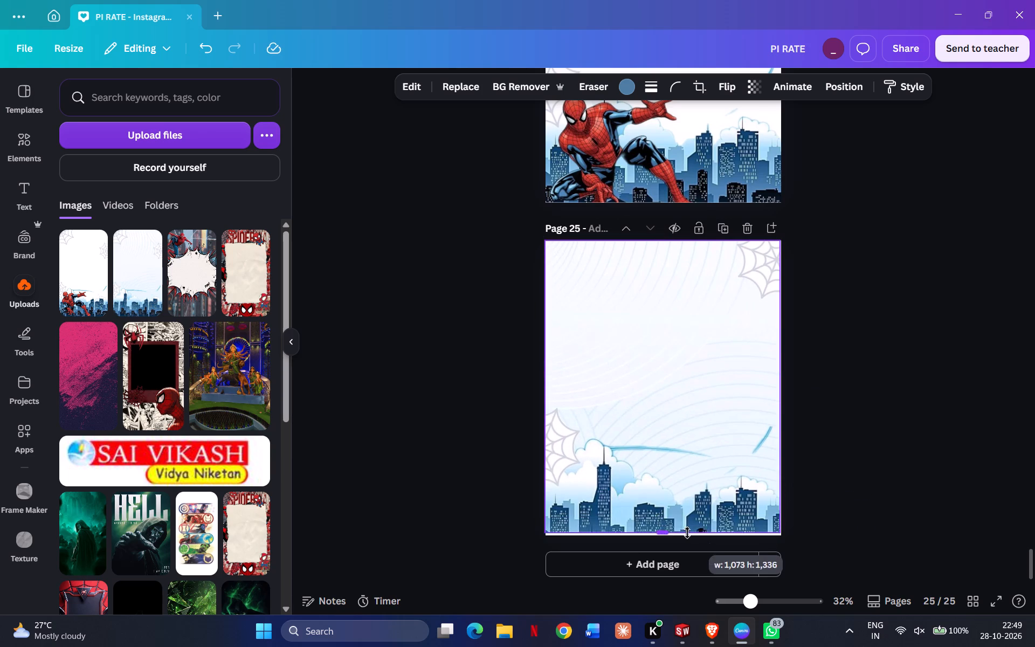
drag(687, 533, 688, 535)
click(827, 491)
Add a blank page 26 after the skyline page.
click(643, 562)
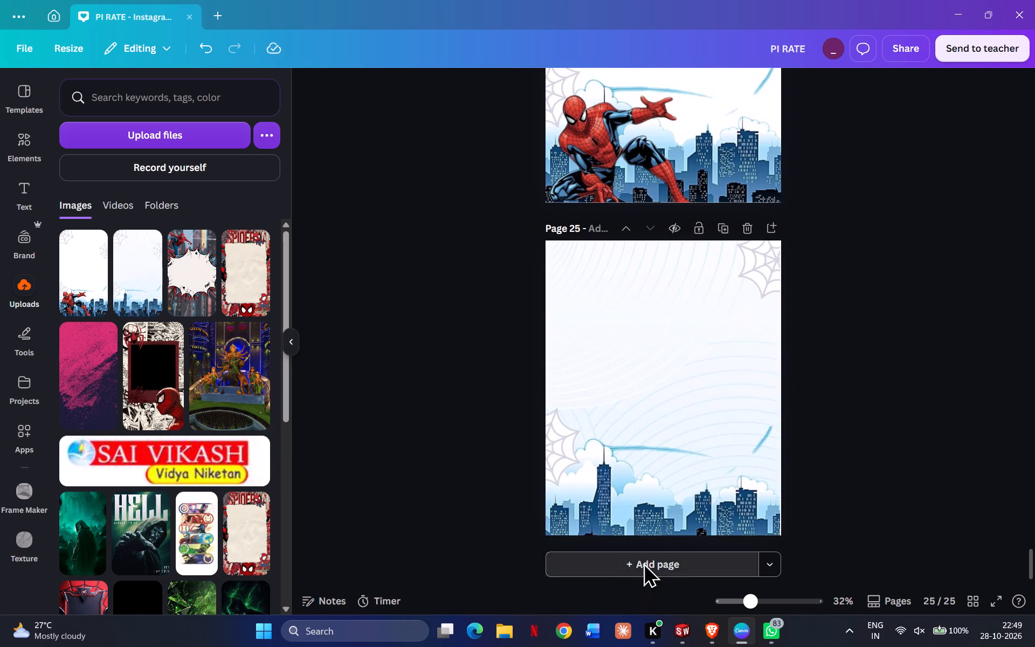
click(626, 443)
click(479, 438)
click(678, 416)
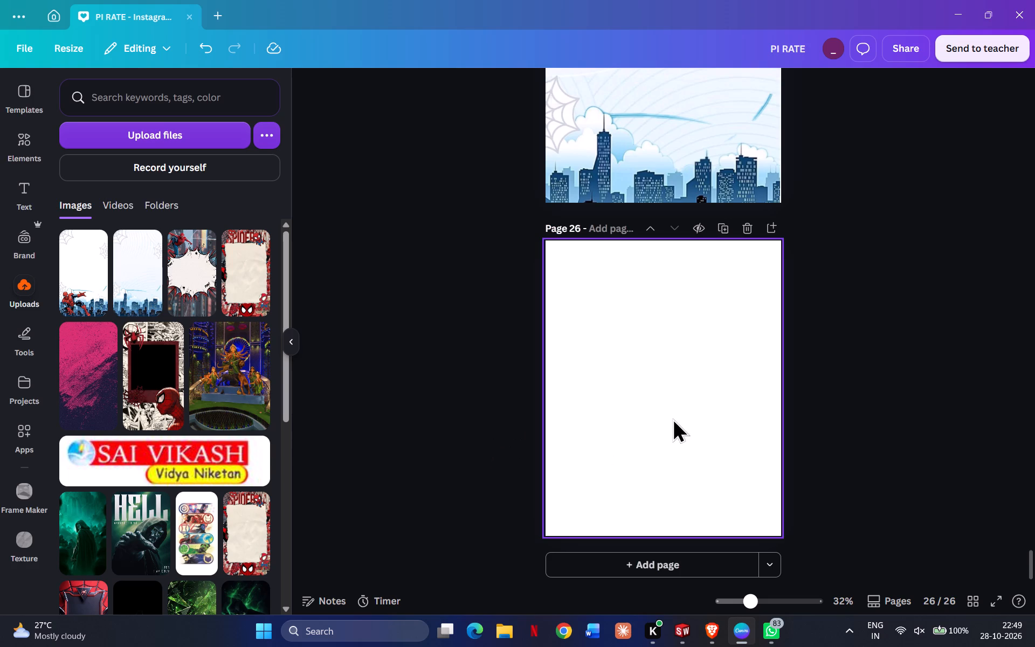
Place the uploaded Spider-Man comic burst background on page 26 and align it with the page's top-left corner.
click(137, 383)
click(685, 252)
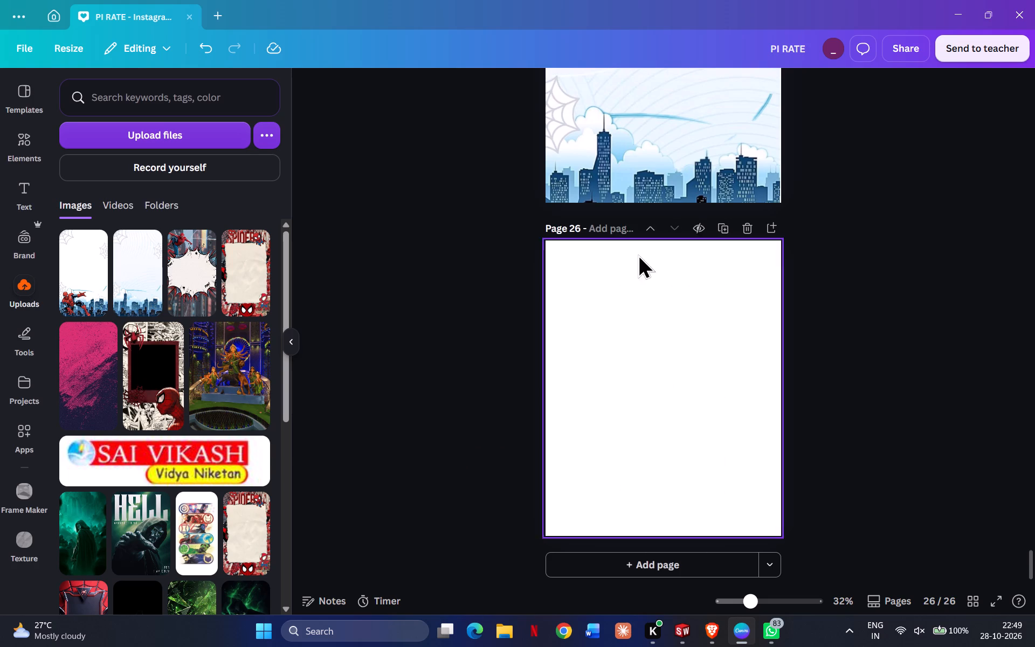
click(202, 270)
drag(688, 416, 626, 380)
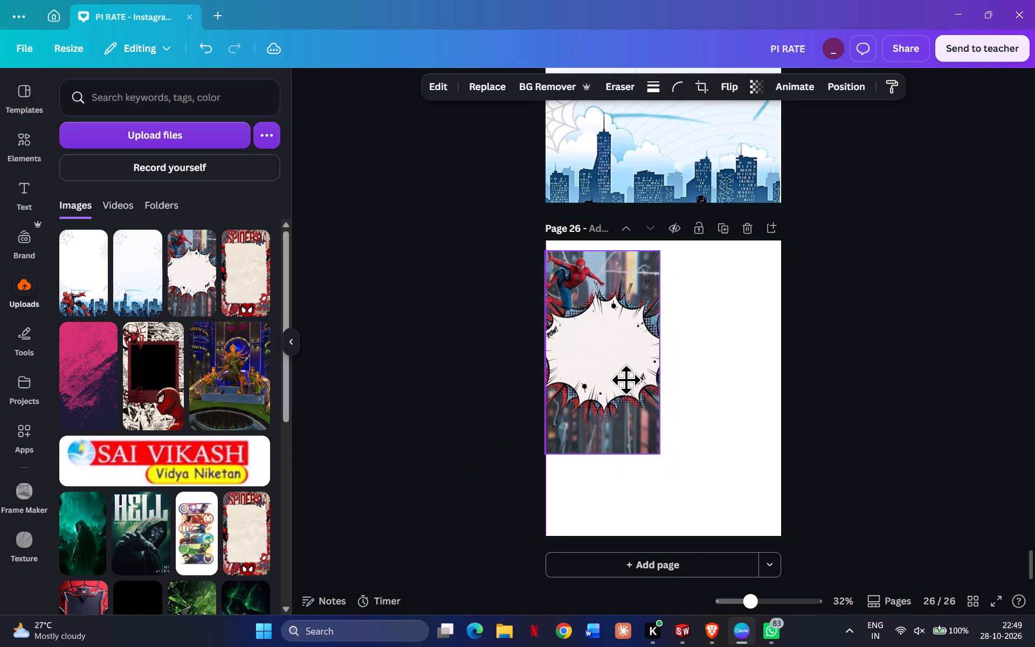
drag(626, 380, 627, 373)
Enlarge the comic burst image to the full page height, then scale it down to about 443 by 787.
drag(663, 442, 735, 471)
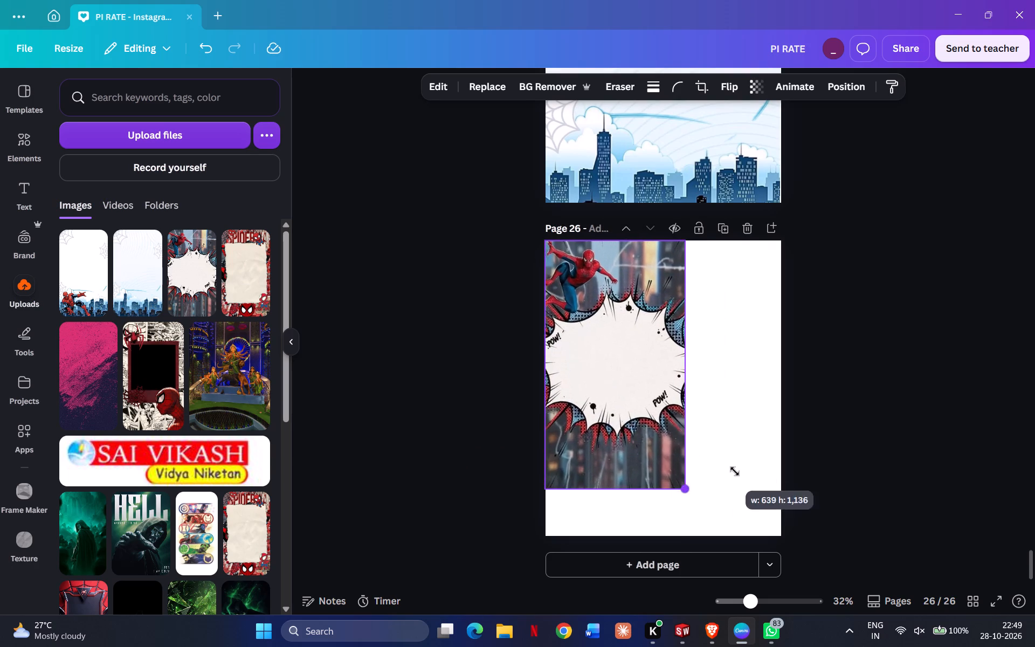
drag(735, 471, 783, 495)
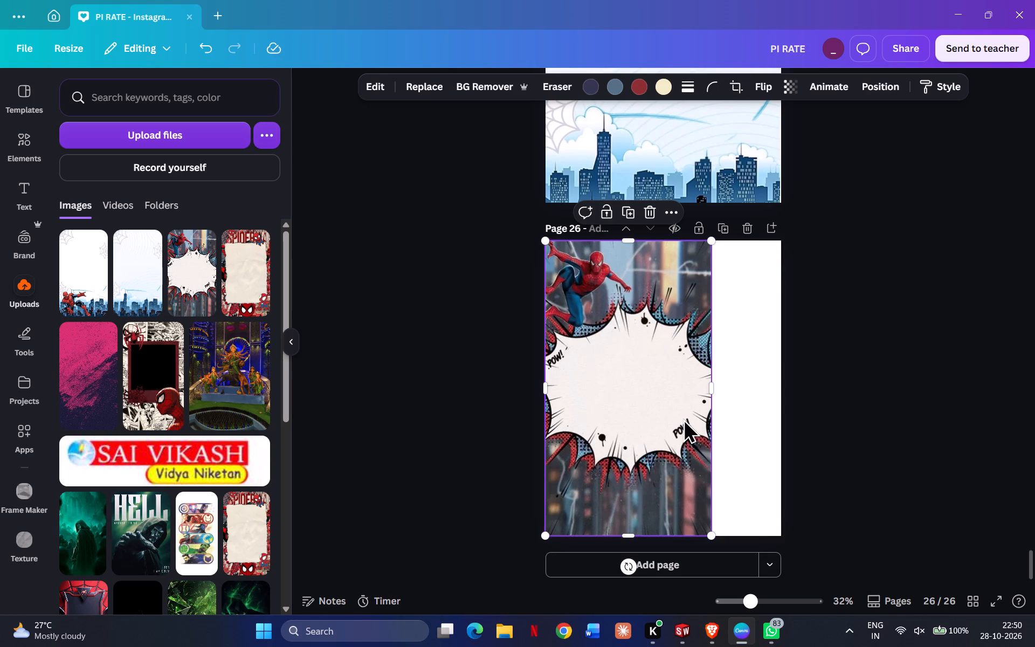
drag(715, 537, 655, 408)
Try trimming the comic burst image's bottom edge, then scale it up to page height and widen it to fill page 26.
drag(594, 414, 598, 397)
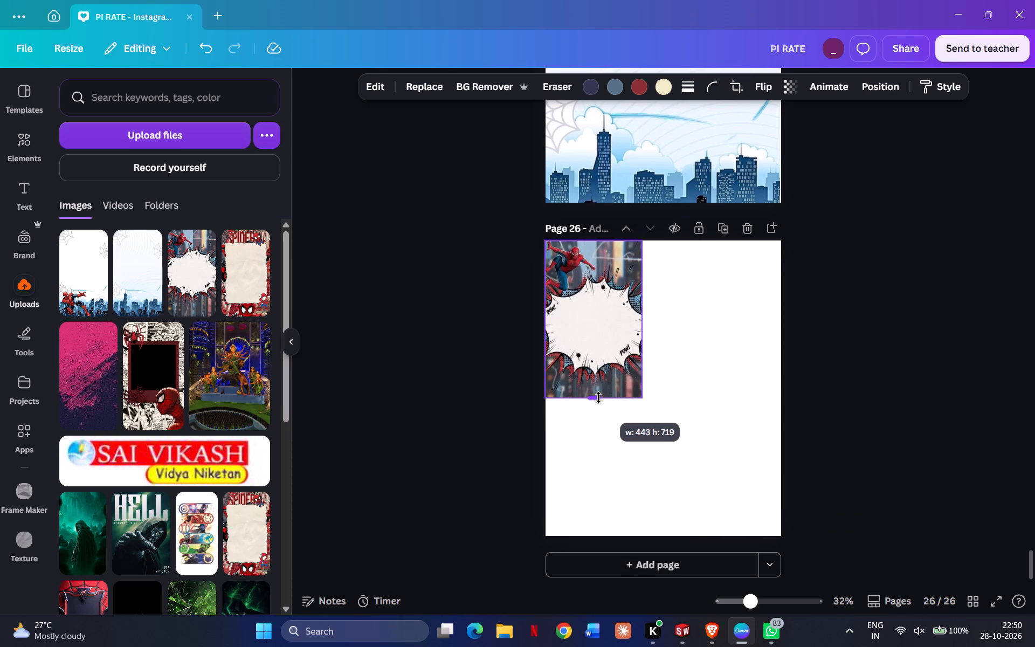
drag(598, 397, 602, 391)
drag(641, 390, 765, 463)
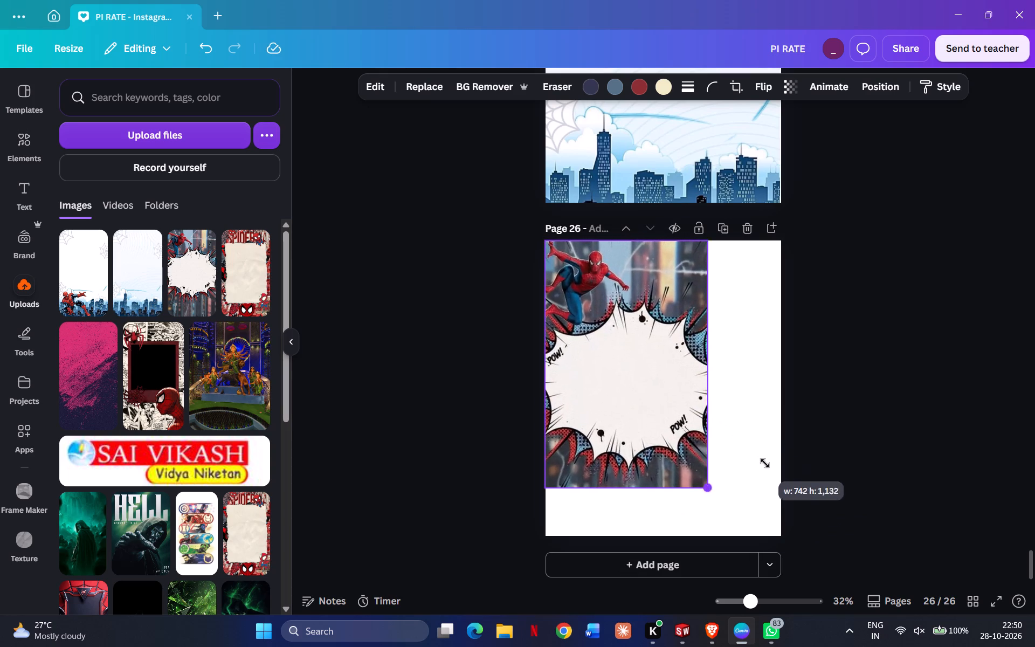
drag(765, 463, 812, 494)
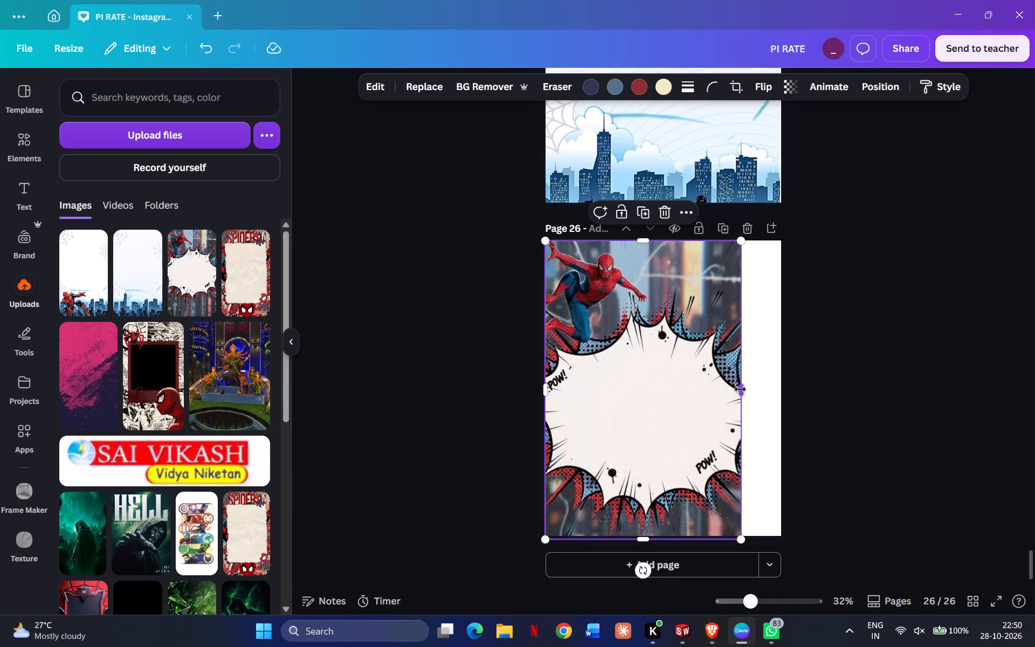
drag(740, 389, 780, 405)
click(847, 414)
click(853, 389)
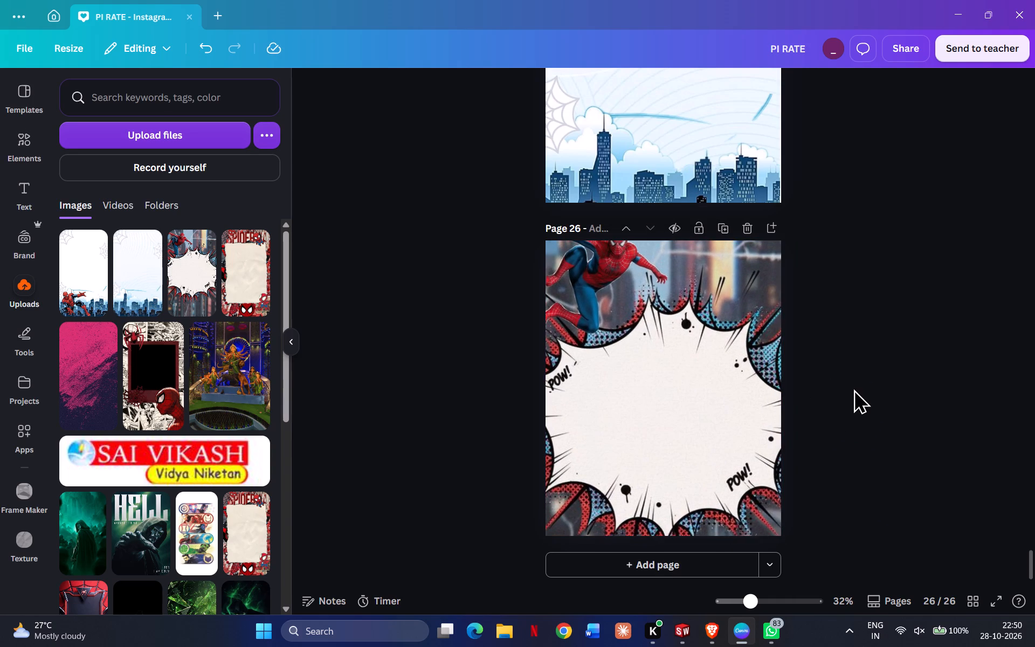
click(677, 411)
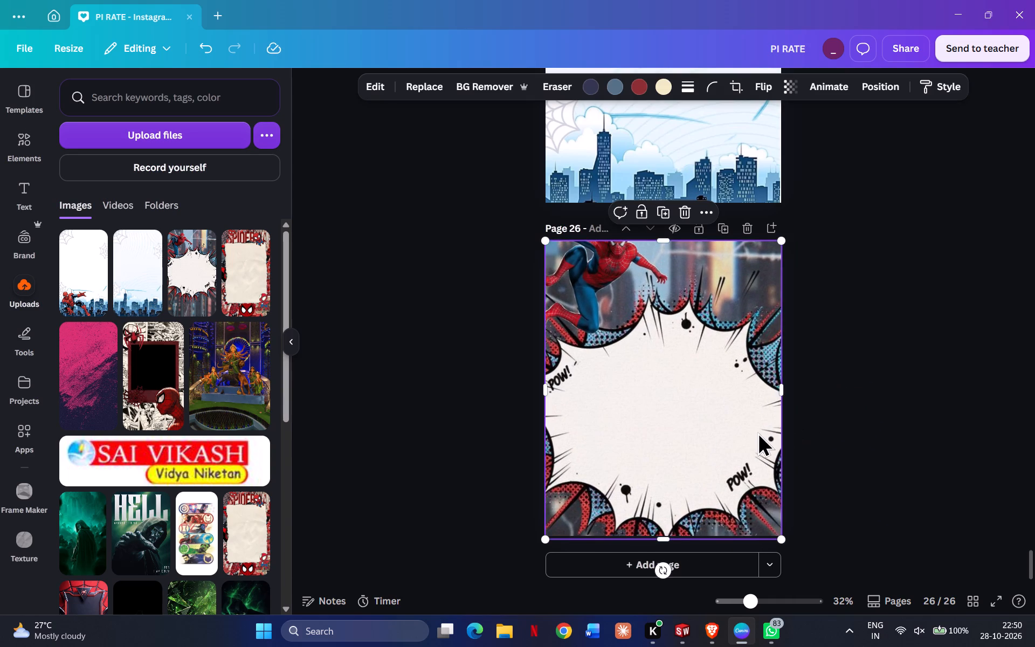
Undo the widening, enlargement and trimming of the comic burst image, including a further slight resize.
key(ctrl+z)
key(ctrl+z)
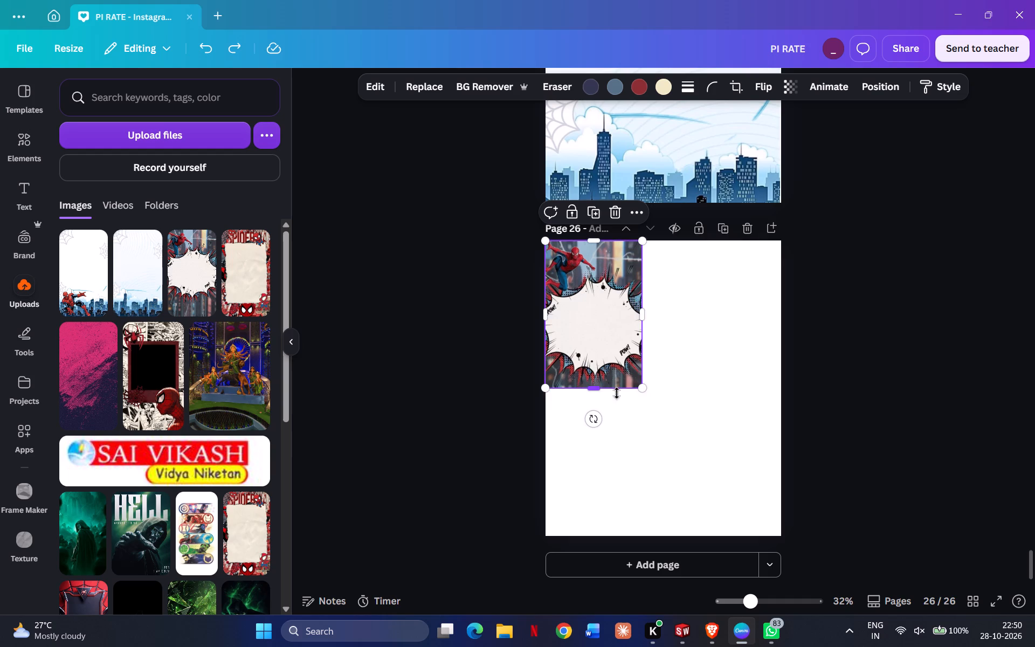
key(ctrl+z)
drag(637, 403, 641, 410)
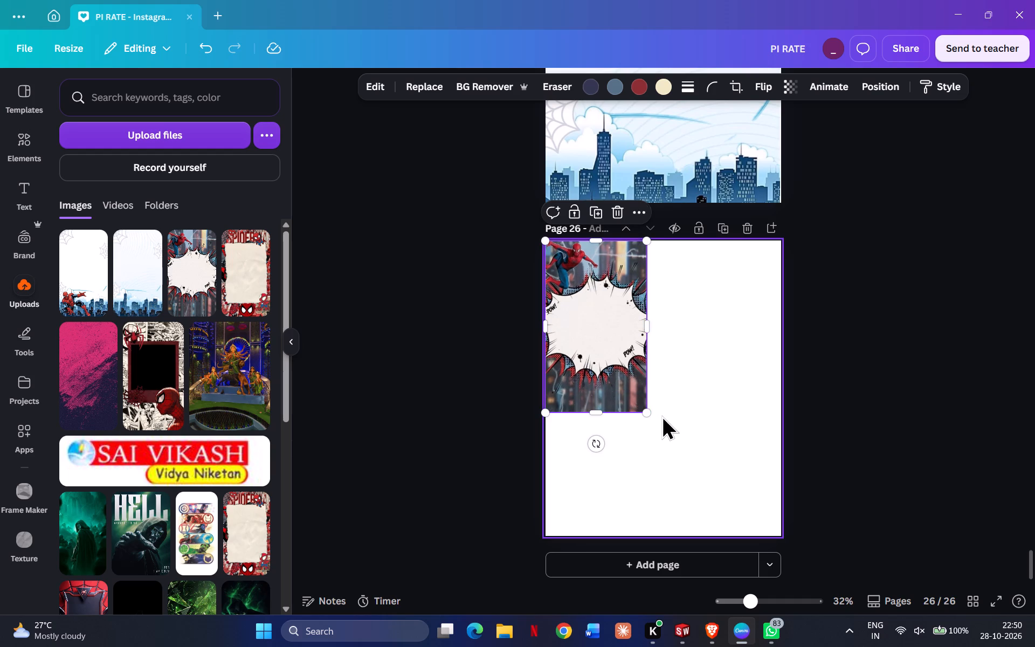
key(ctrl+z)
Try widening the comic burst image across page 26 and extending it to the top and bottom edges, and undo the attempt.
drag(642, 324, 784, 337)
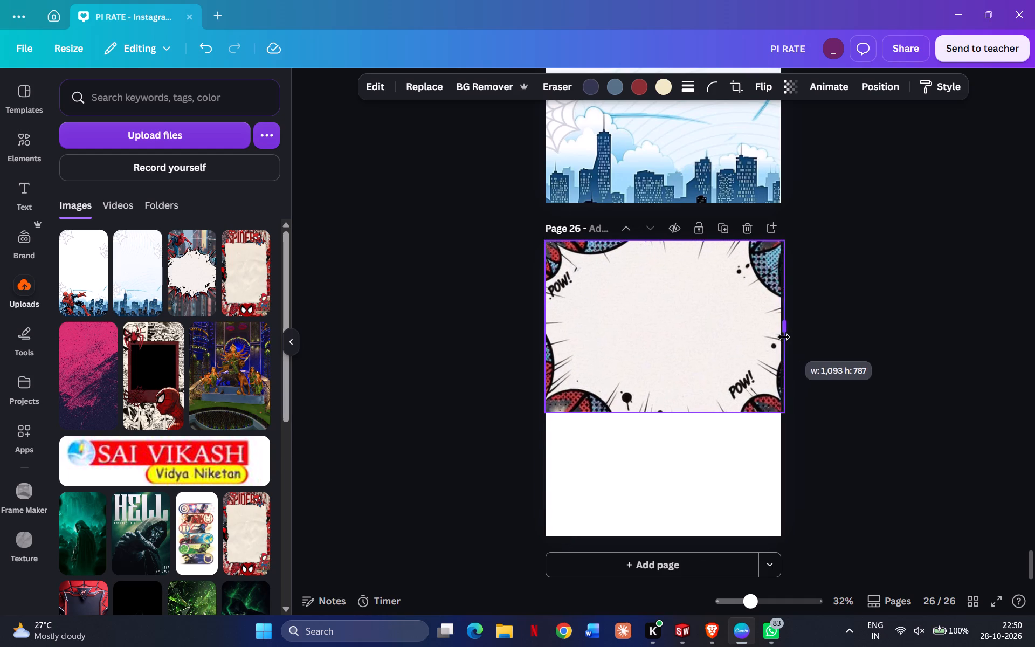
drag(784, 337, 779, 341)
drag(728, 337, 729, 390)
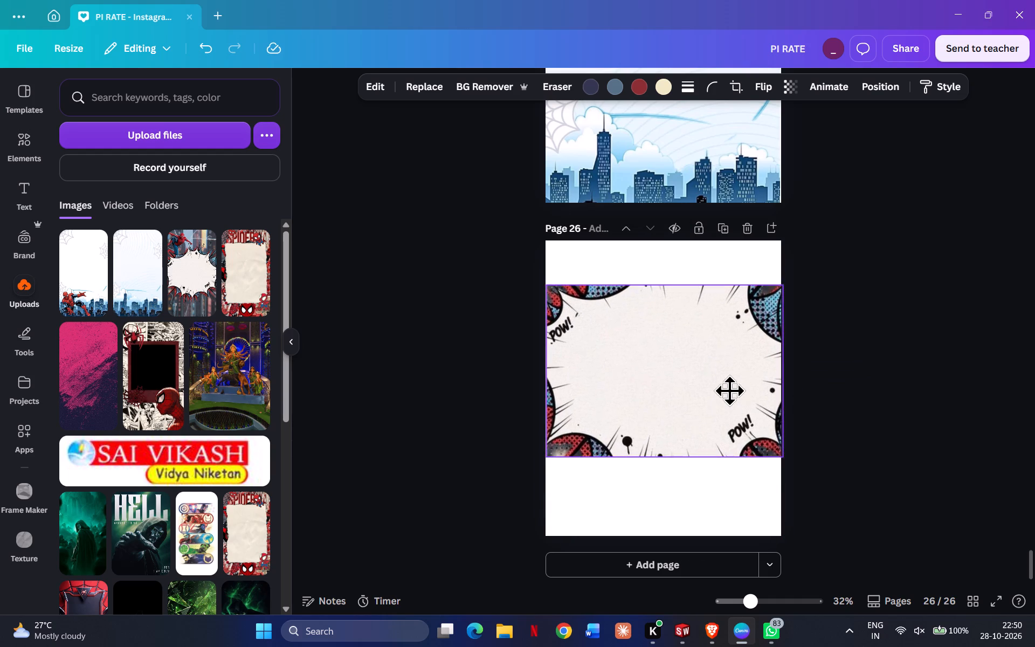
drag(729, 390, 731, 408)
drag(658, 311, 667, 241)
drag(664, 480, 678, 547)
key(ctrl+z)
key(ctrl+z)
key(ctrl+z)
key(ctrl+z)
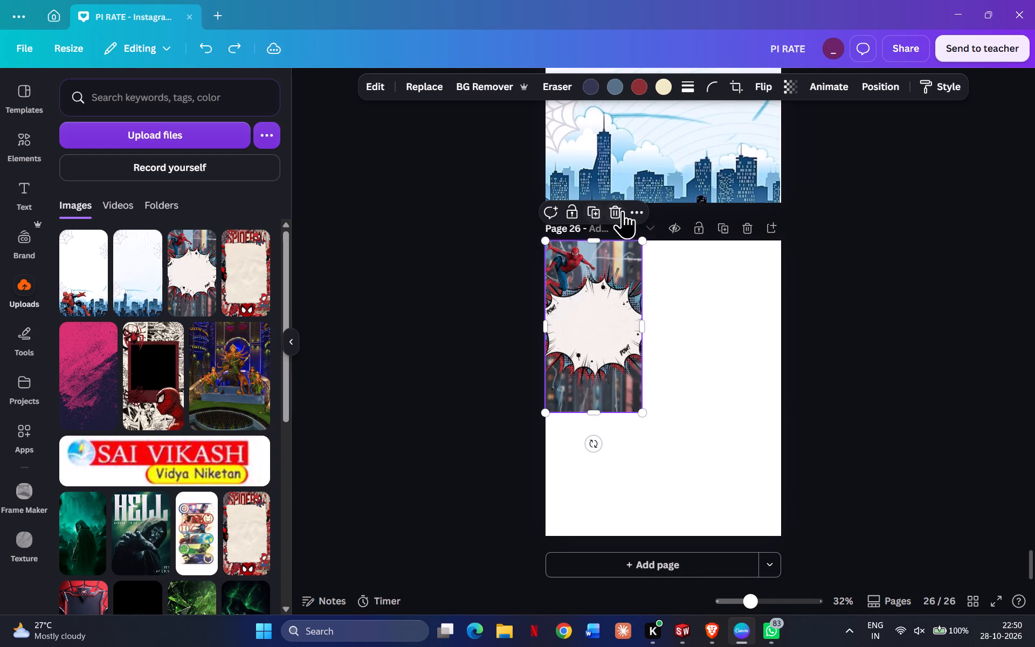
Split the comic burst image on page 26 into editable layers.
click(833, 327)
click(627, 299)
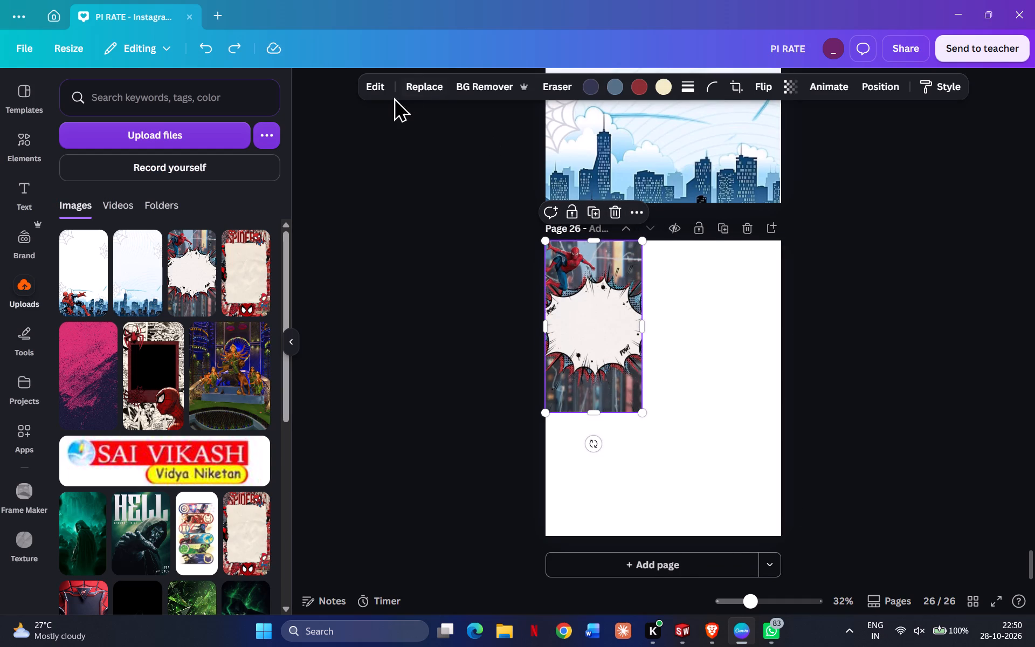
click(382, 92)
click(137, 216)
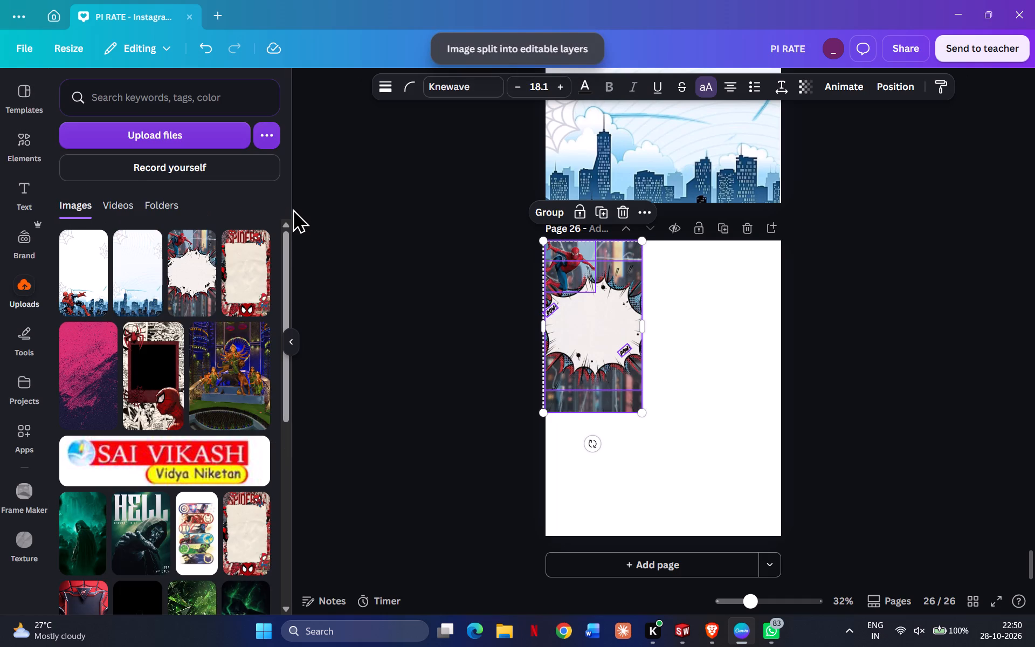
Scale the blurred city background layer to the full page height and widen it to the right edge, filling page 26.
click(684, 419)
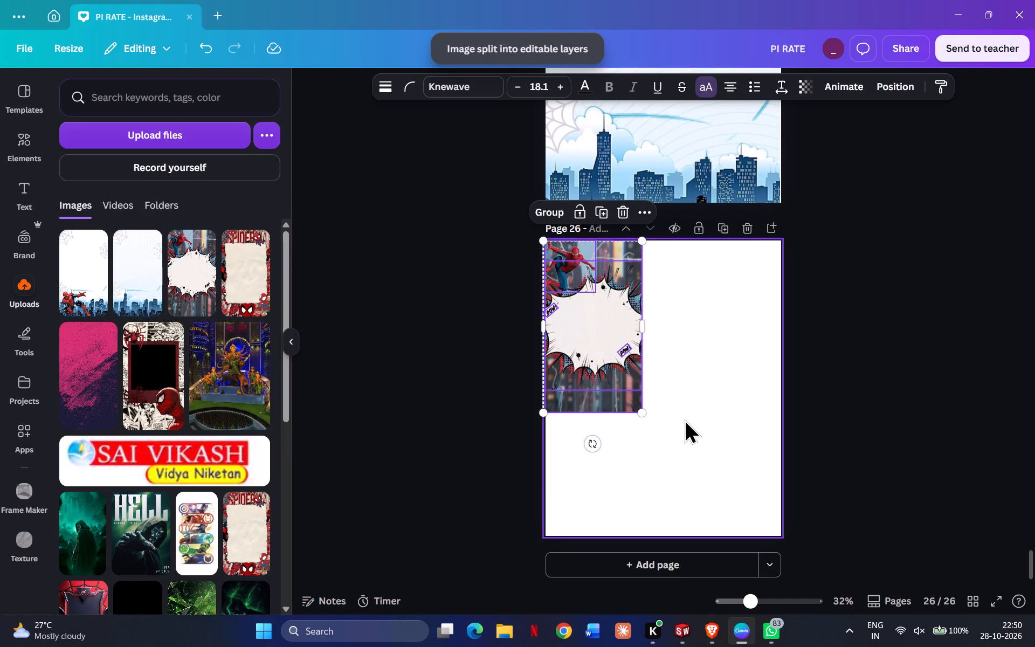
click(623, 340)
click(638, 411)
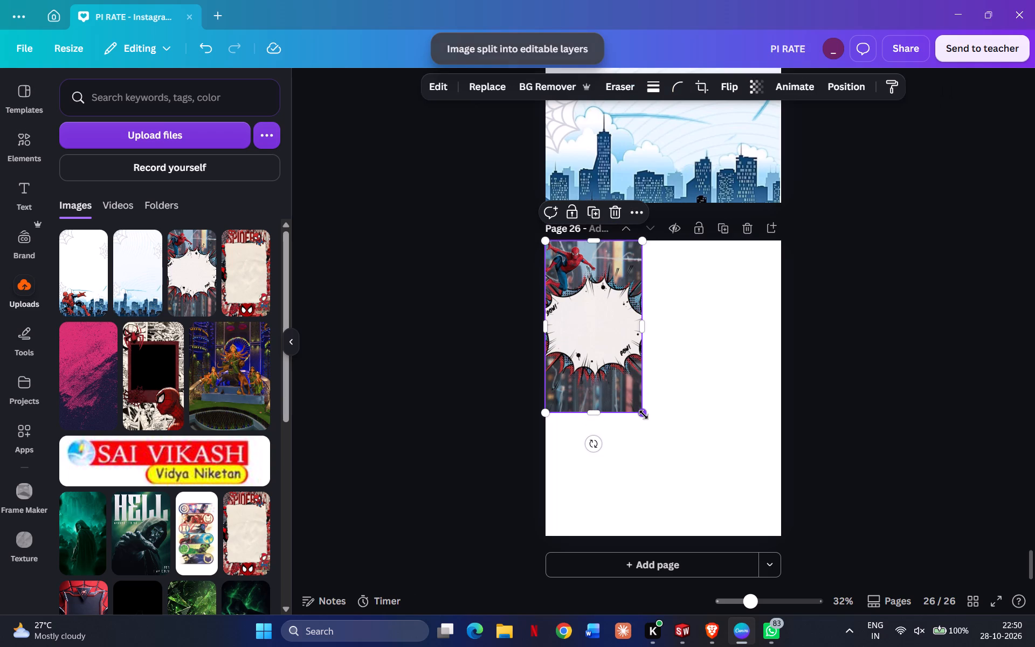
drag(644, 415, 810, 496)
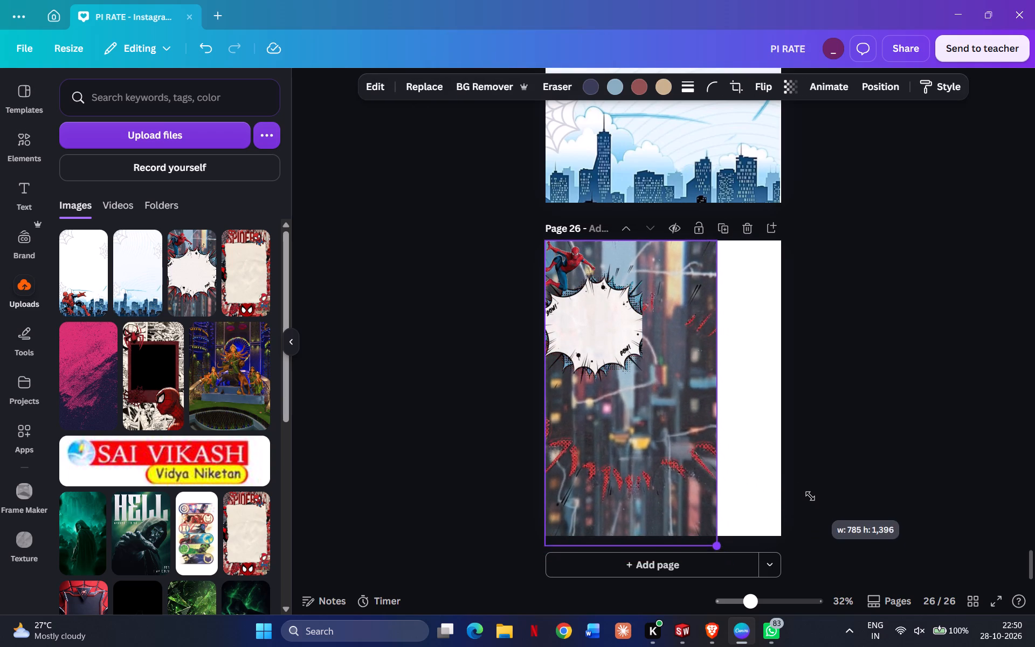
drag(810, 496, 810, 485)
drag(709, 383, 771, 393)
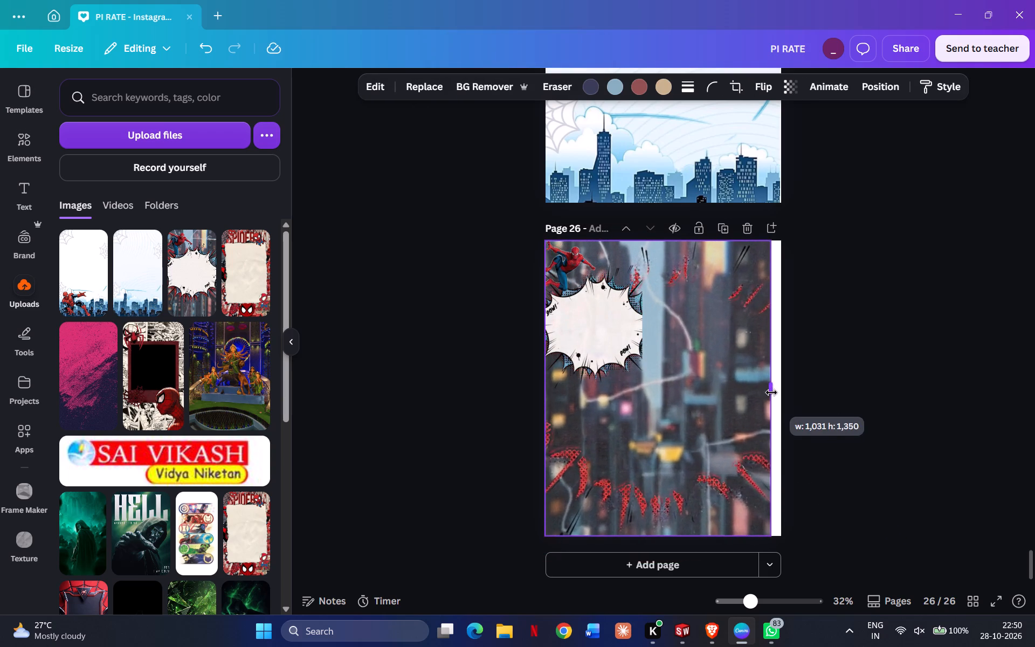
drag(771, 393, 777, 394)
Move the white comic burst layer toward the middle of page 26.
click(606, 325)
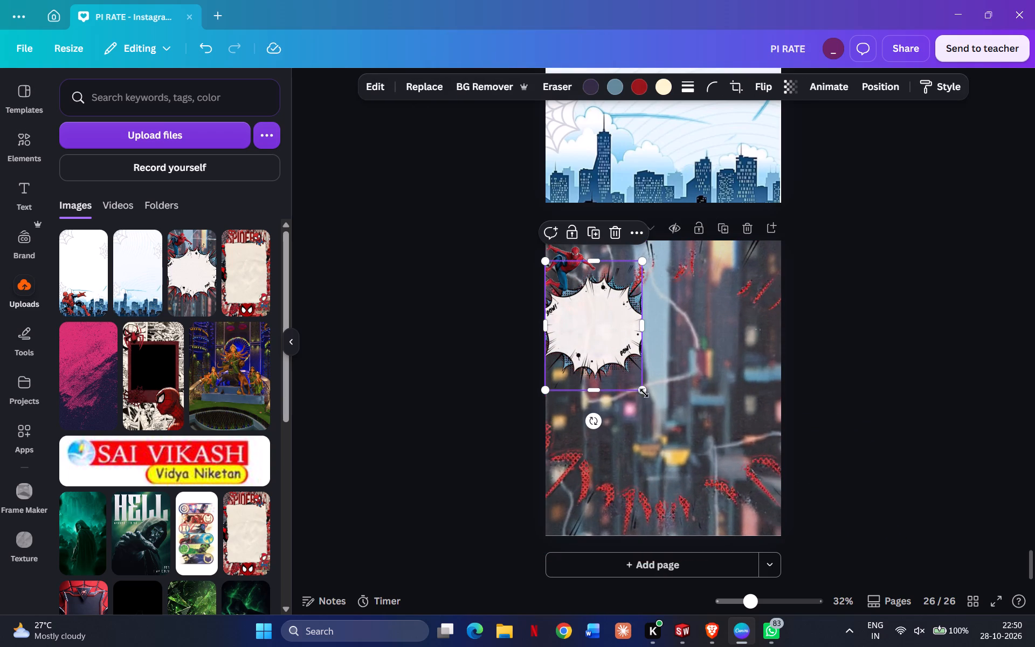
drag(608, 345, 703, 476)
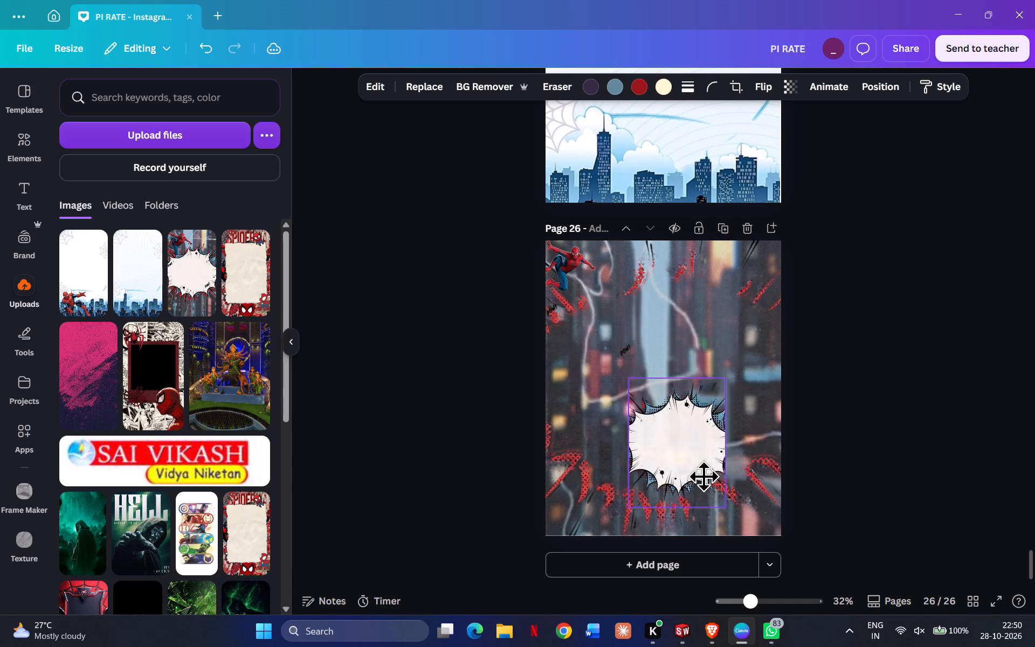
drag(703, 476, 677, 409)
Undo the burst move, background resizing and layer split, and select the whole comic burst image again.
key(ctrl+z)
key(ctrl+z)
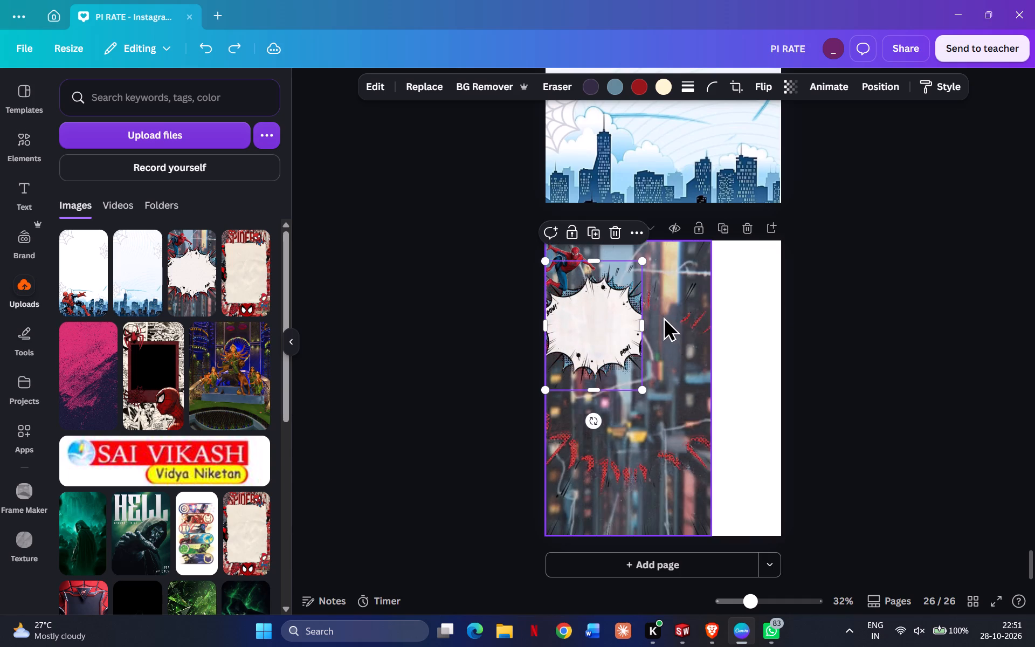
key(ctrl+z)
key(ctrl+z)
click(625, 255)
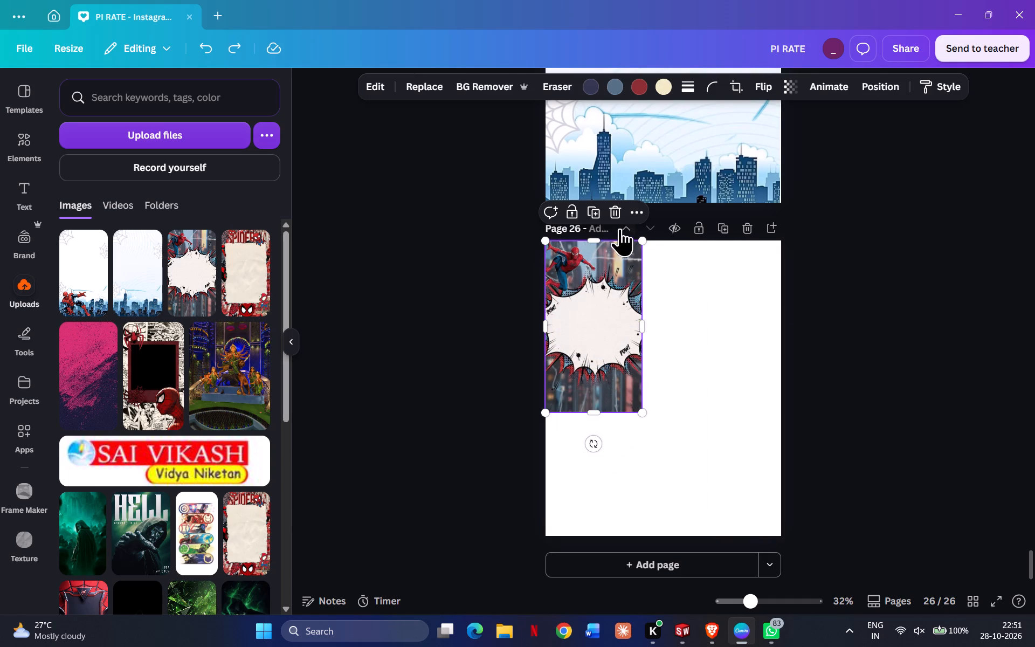
Delete the comic burst image from page 26.
click(616, 213)
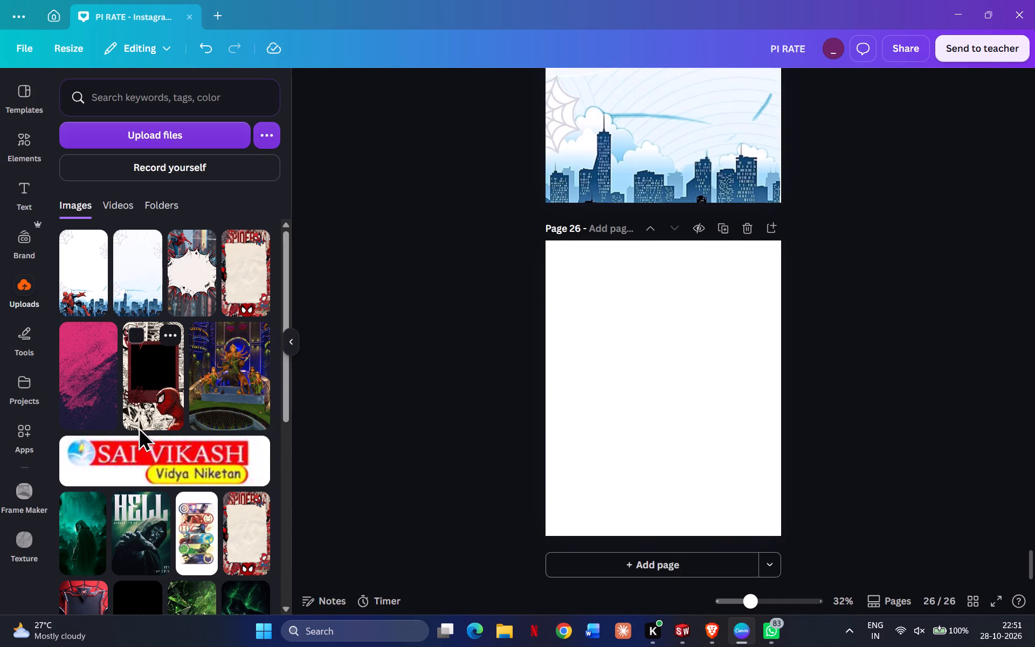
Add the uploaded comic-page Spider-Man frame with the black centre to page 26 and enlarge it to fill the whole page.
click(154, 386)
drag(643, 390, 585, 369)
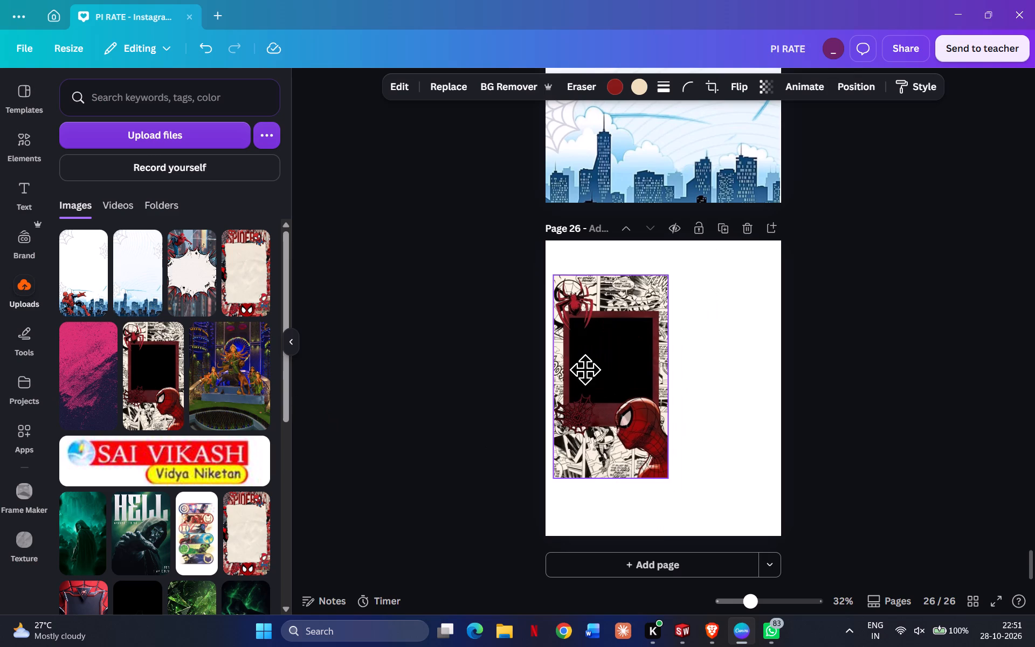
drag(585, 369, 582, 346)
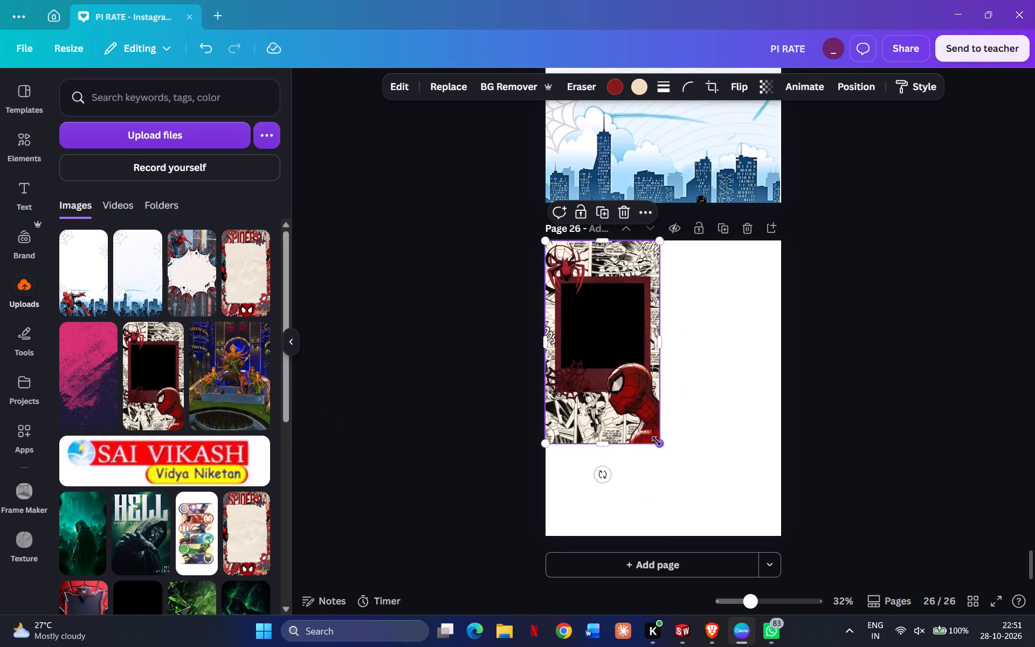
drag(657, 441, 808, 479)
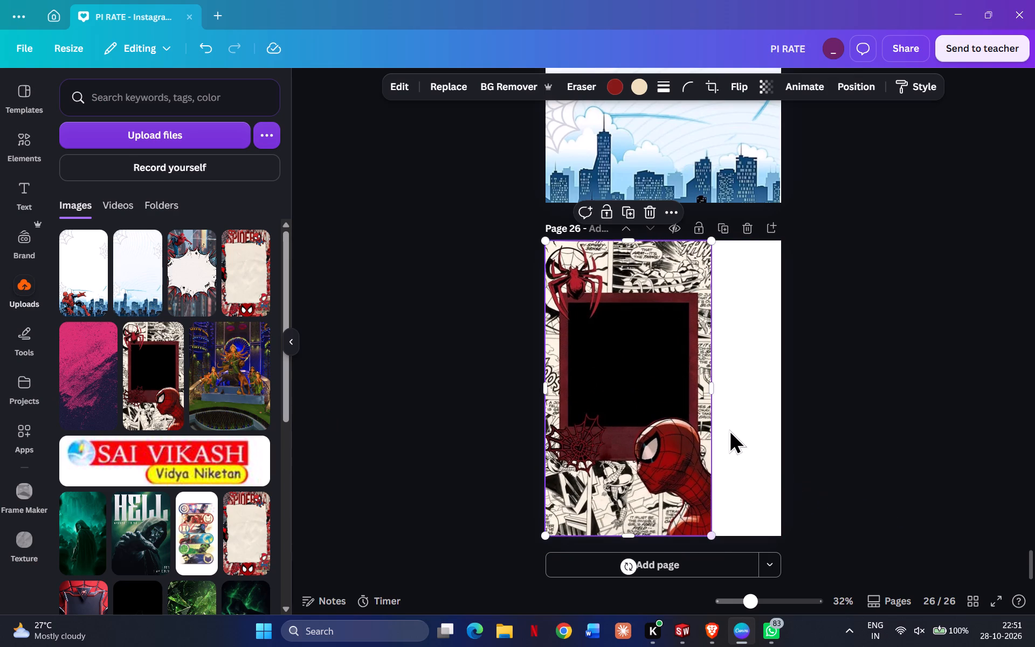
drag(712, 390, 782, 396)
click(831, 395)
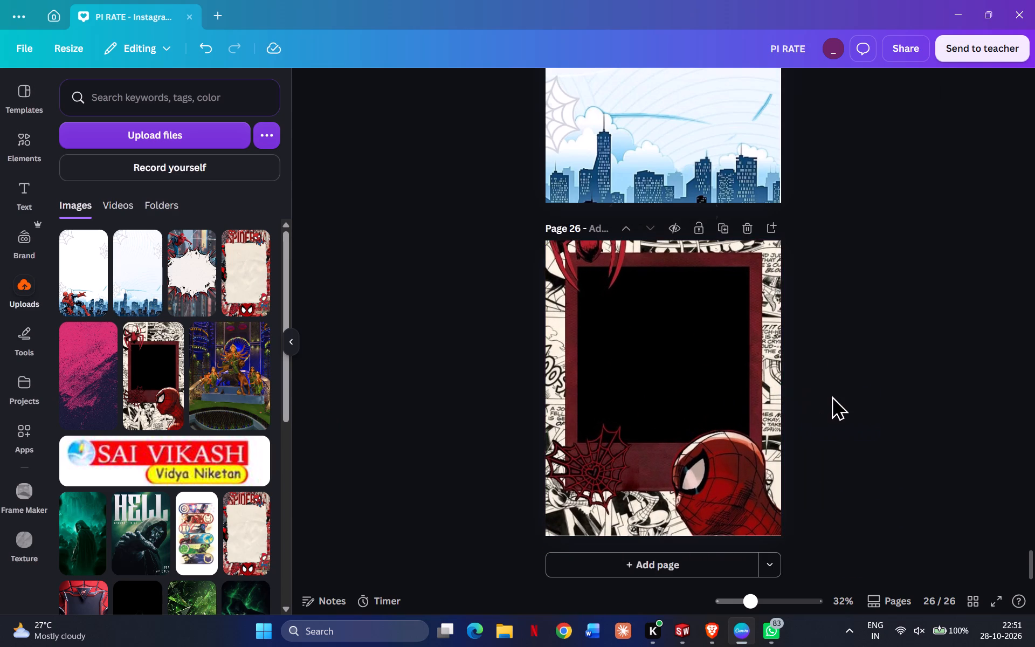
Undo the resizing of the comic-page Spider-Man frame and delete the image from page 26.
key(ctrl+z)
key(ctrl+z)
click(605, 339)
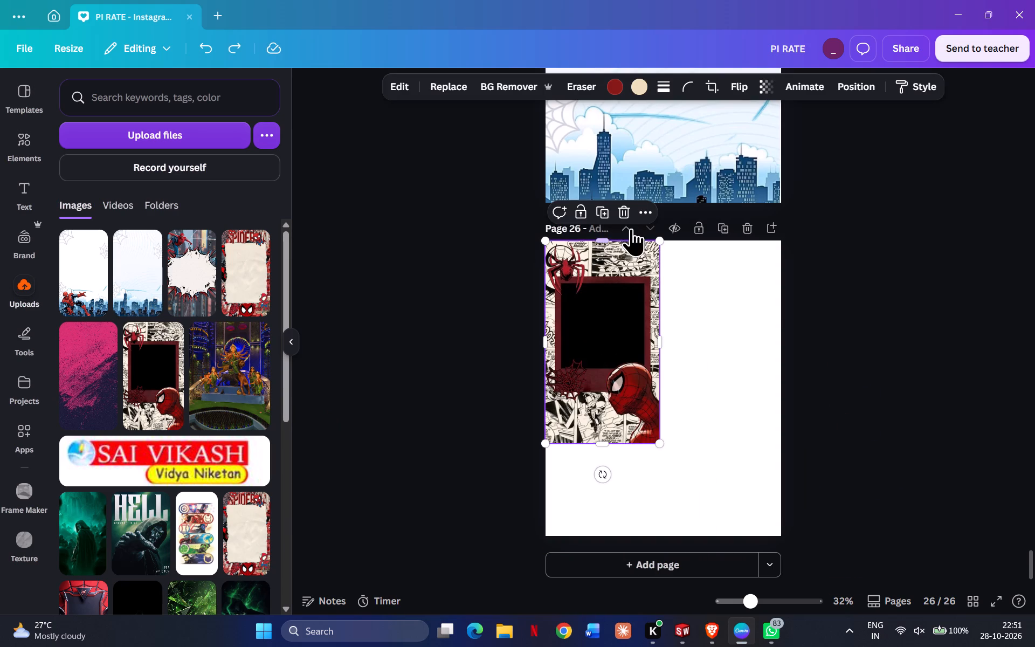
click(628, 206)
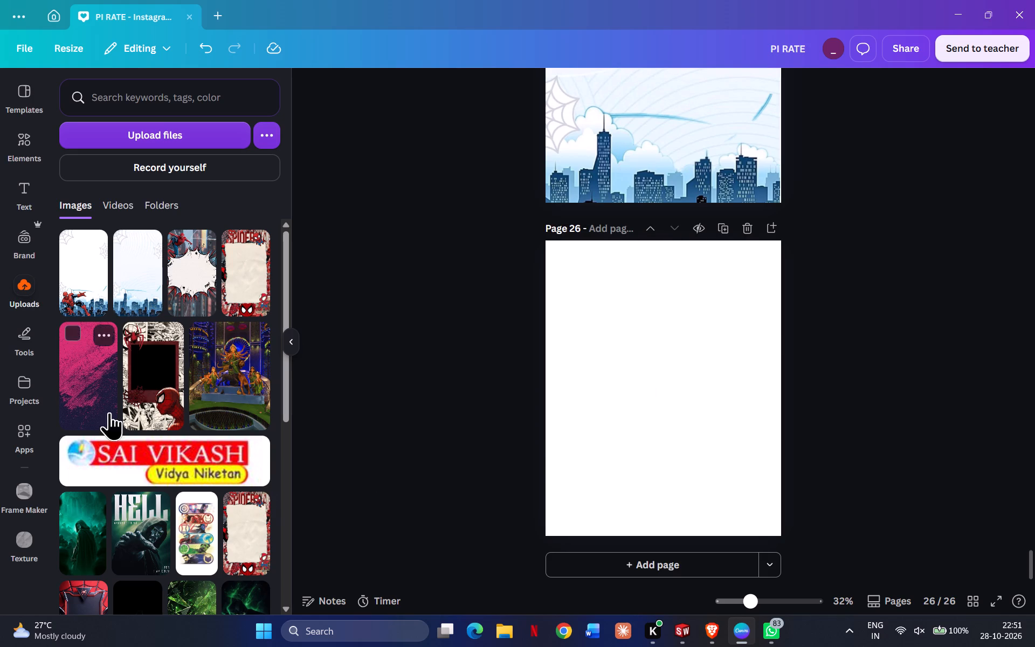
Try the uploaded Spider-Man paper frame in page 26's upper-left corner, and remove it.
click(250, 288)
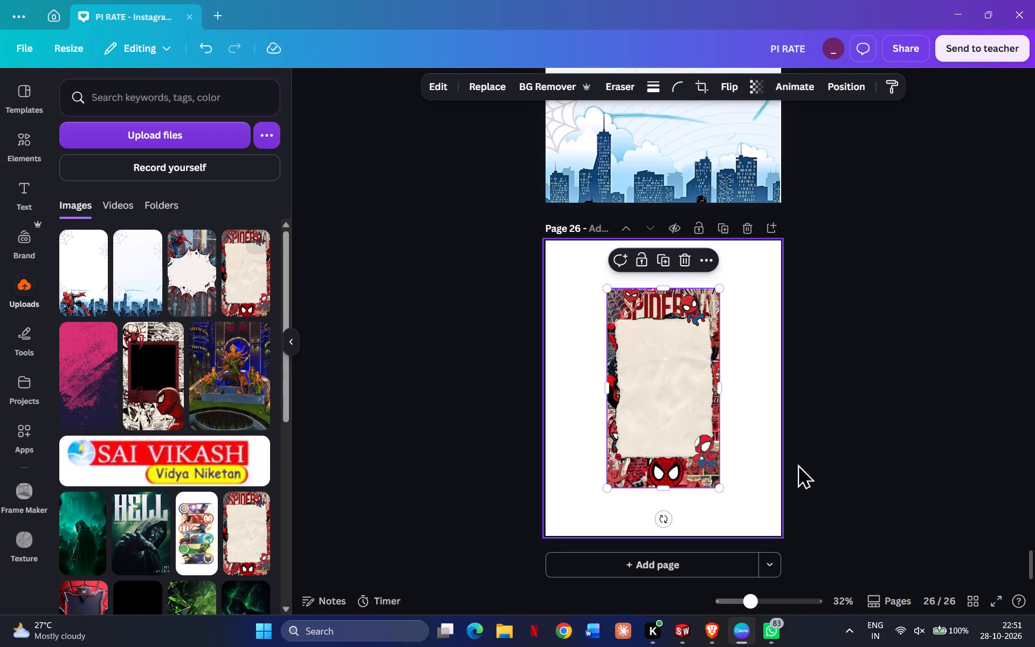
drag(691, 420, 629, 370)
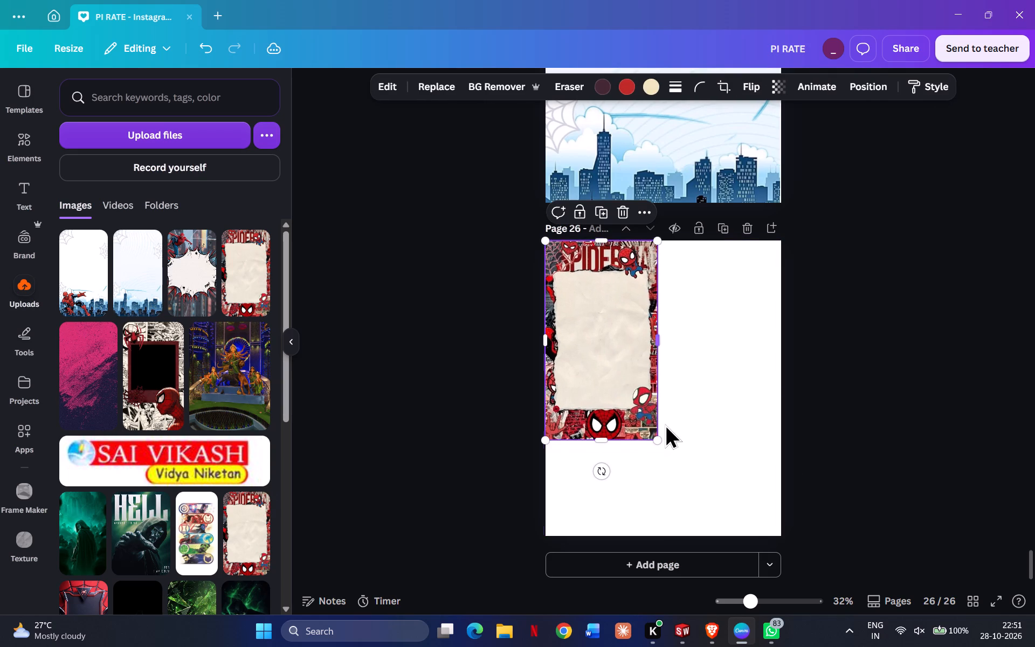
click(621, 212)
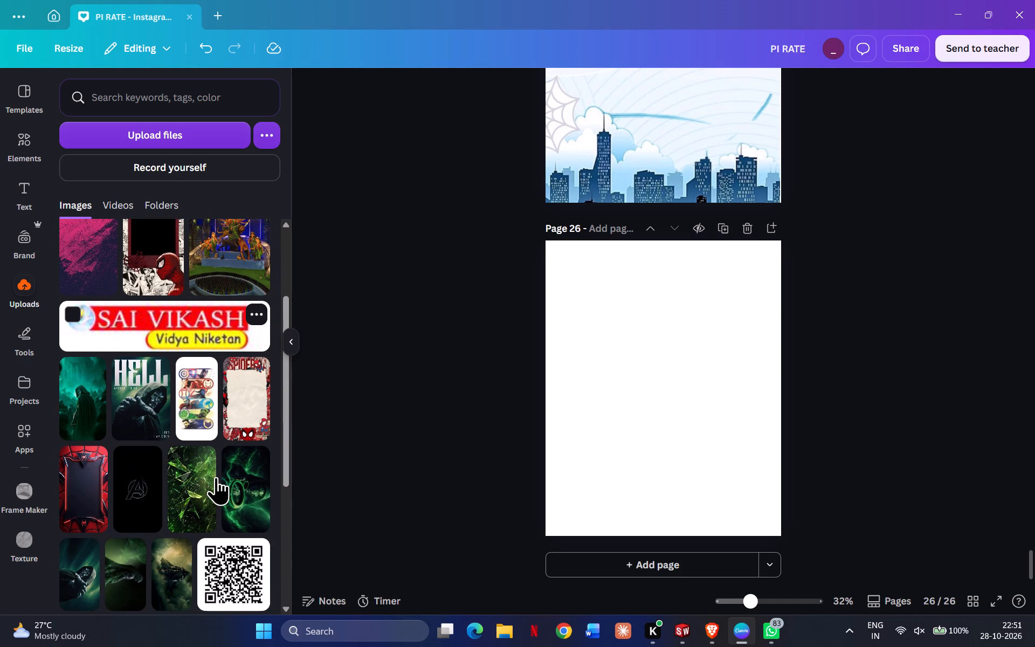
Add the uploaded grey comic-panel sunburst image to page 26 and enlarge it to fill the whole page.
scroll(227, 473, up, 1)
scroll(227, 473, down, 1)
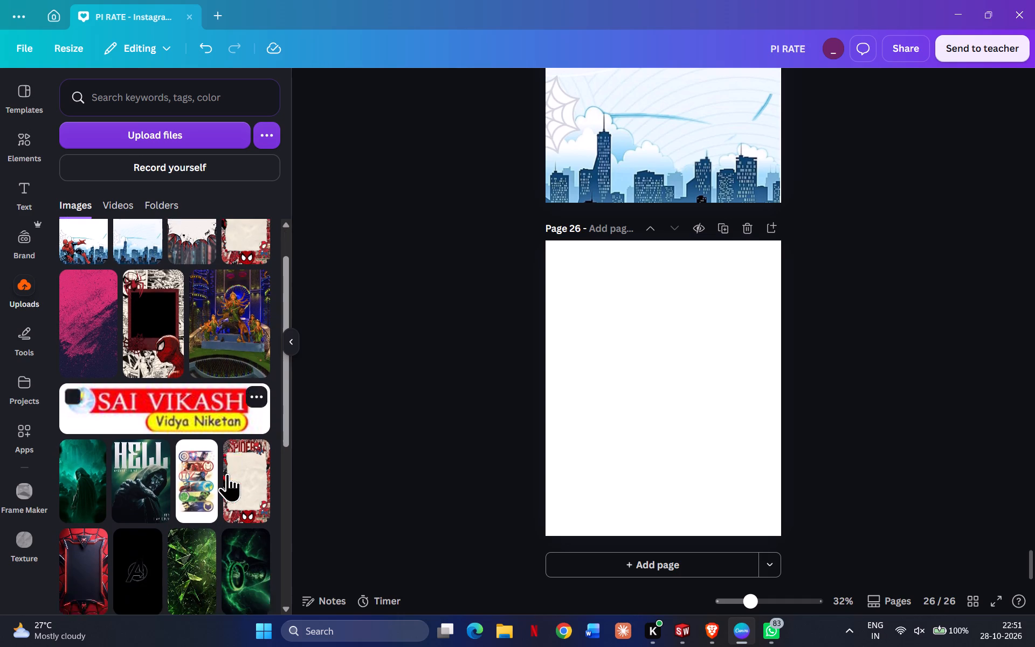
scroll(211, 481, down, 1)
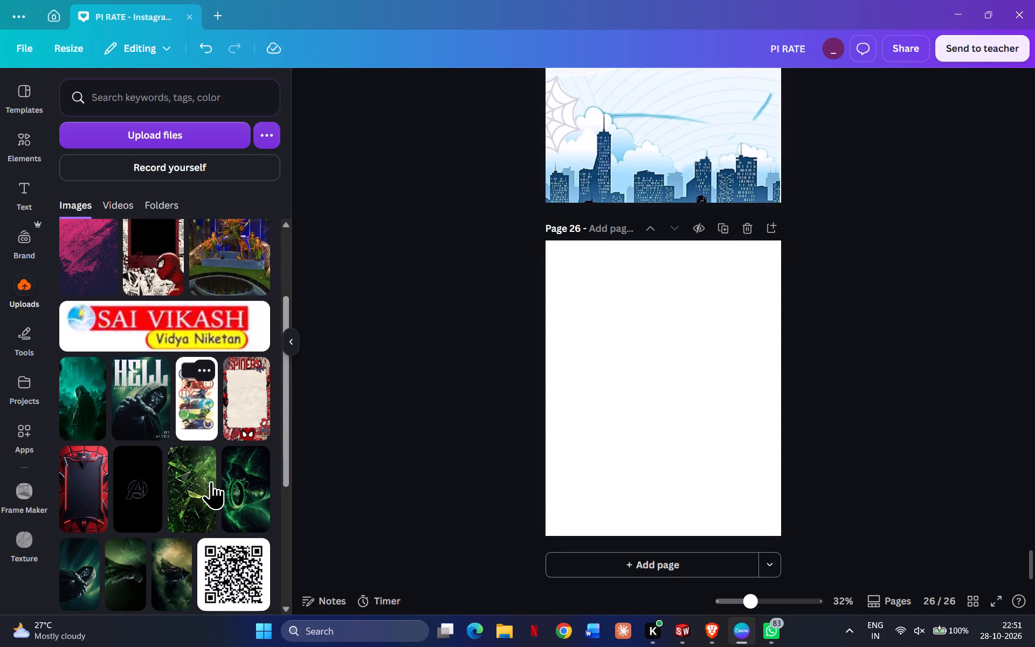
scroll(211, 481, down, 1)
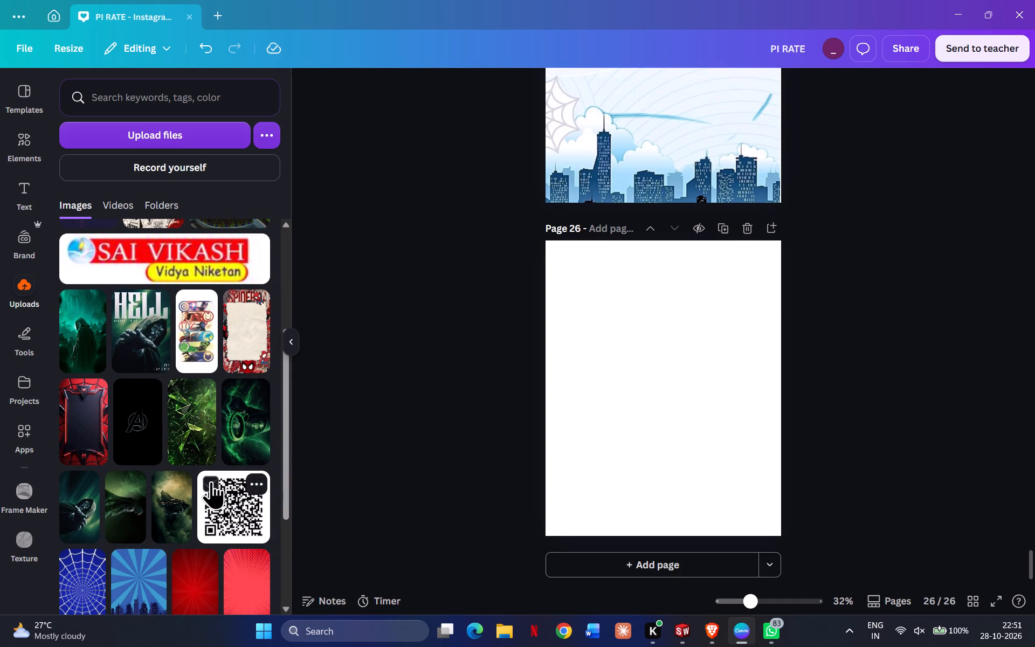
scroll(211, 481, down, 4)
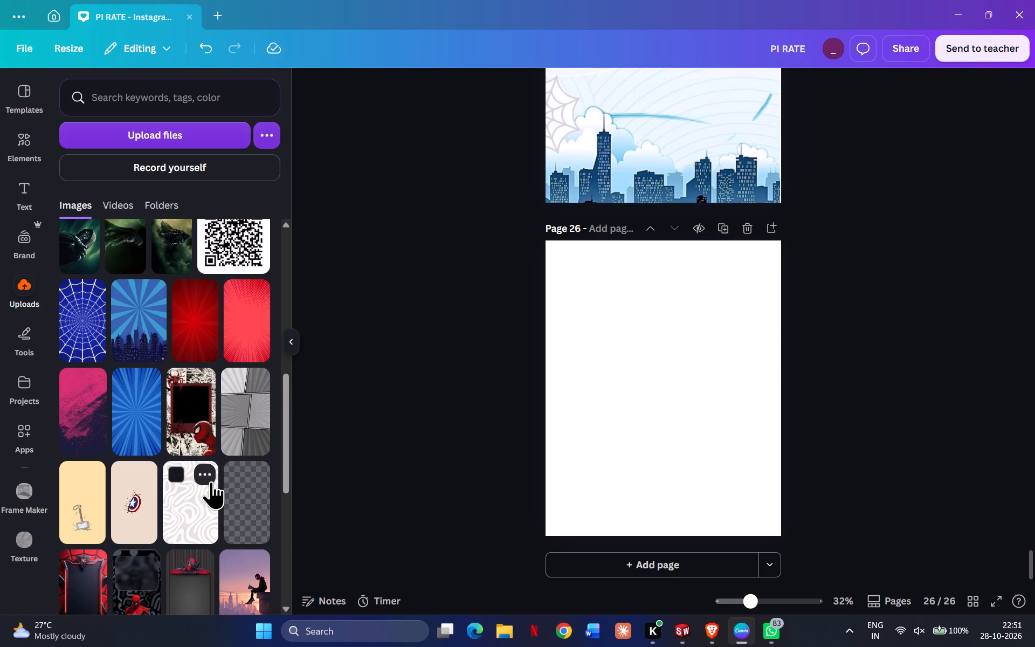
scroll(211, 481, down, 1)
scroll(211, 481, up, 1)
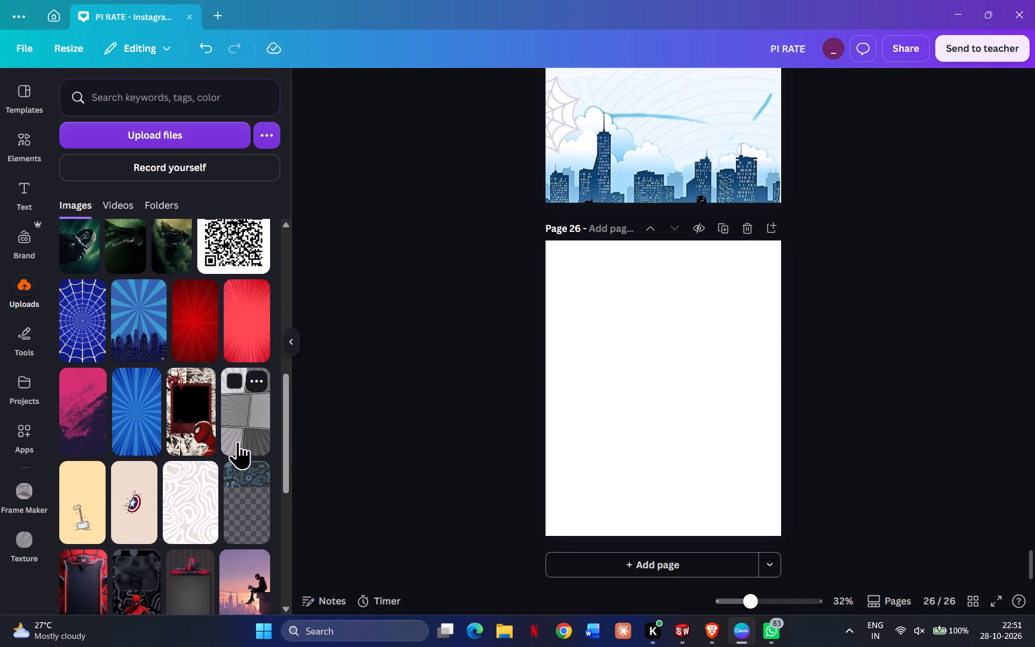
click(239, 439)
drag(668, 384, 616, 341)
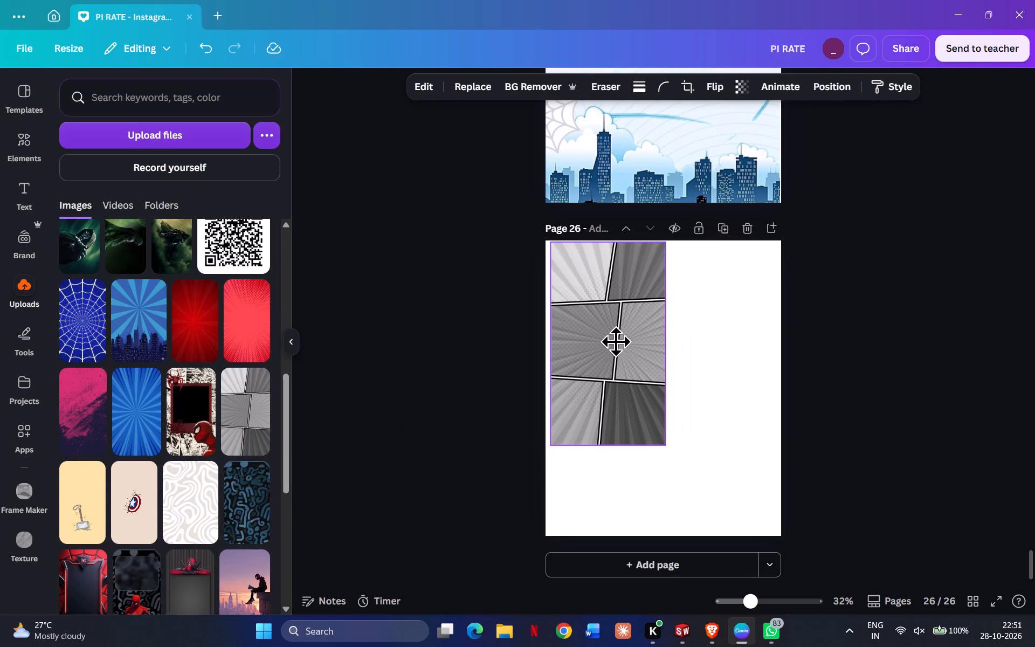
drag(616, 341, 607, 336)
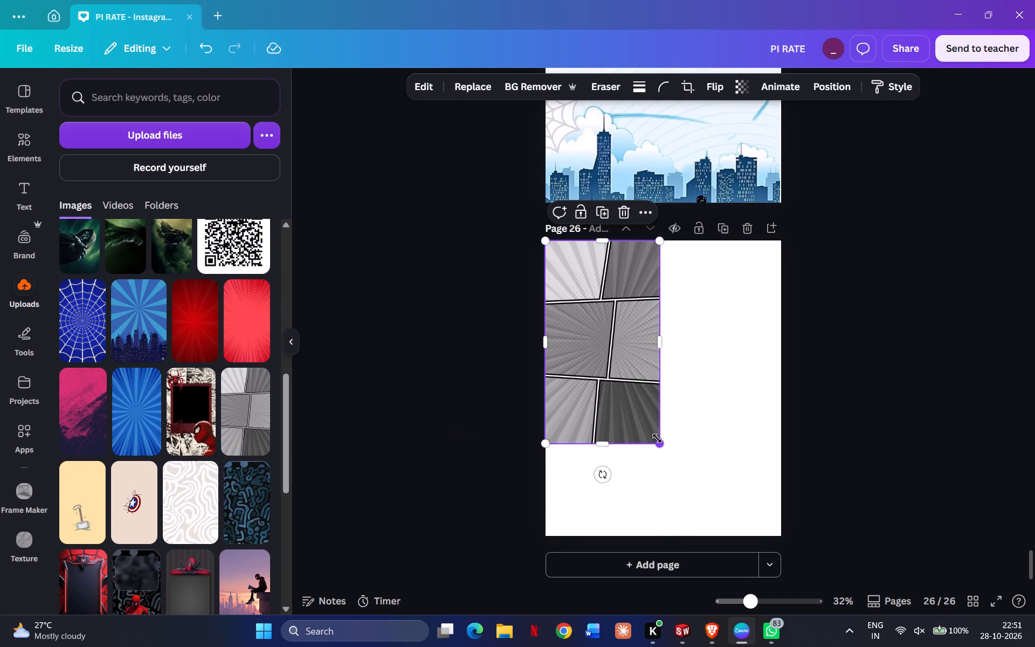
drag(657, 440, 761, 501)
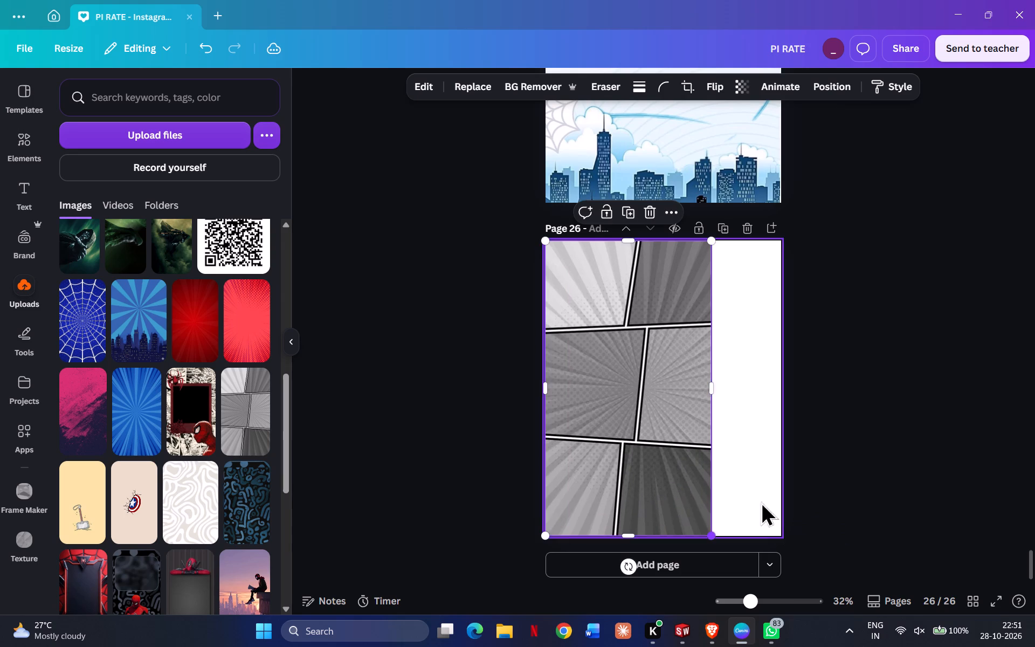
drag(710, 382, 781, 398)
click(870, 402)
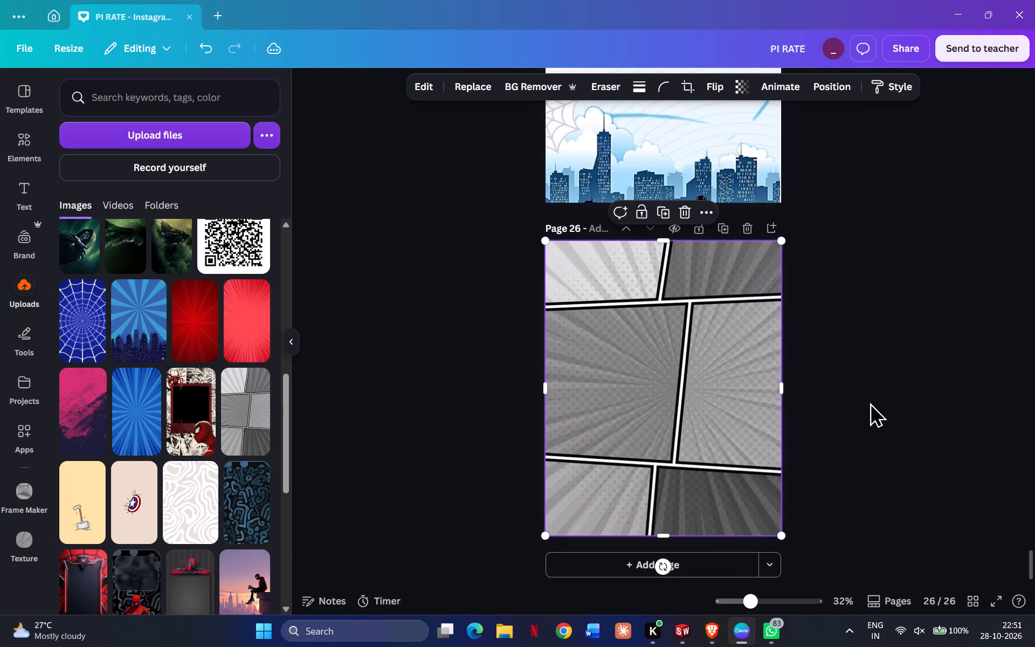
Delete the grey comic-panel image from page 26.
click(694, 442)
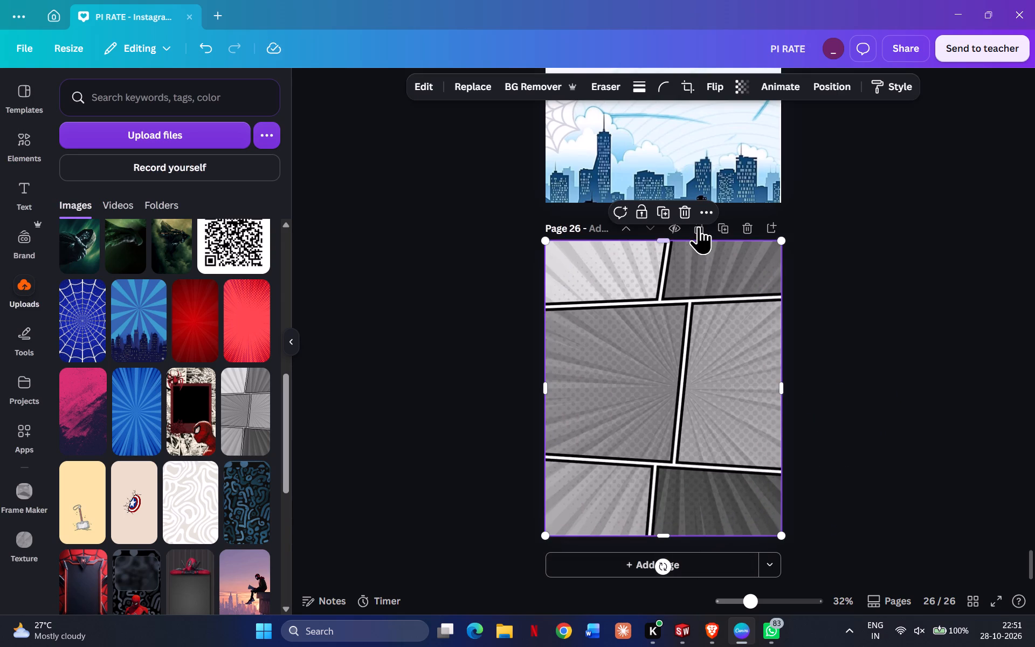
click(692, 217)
Add the uploaded Deadpool board image to page 26, align it to the page's upper-left corner and scale it to full page height.
scroll(171, 572, down, 2)
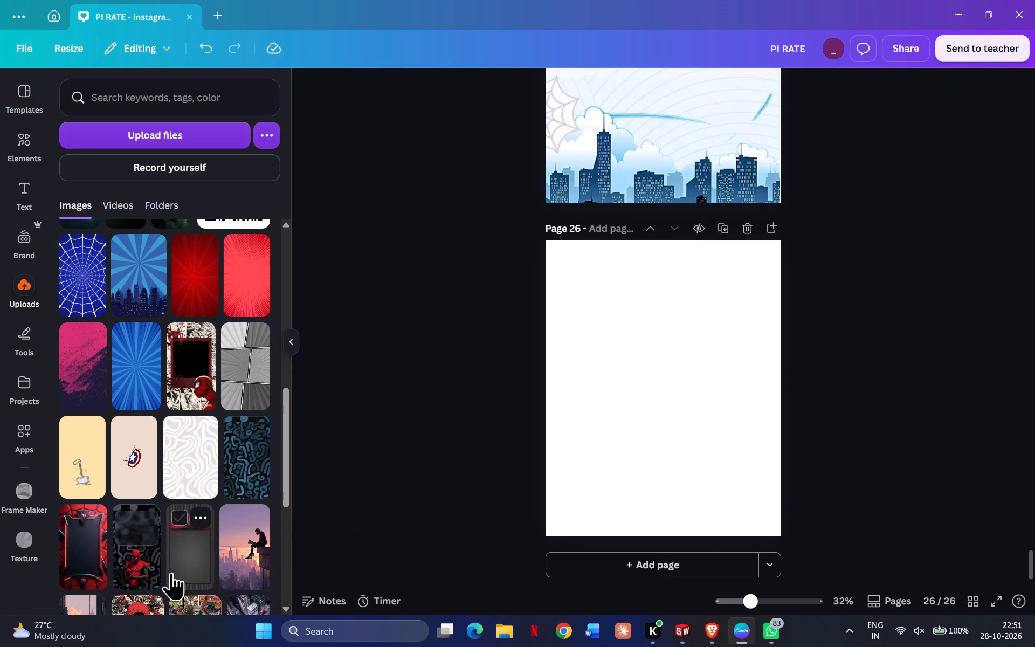
scroll(171, 572, down, 2)
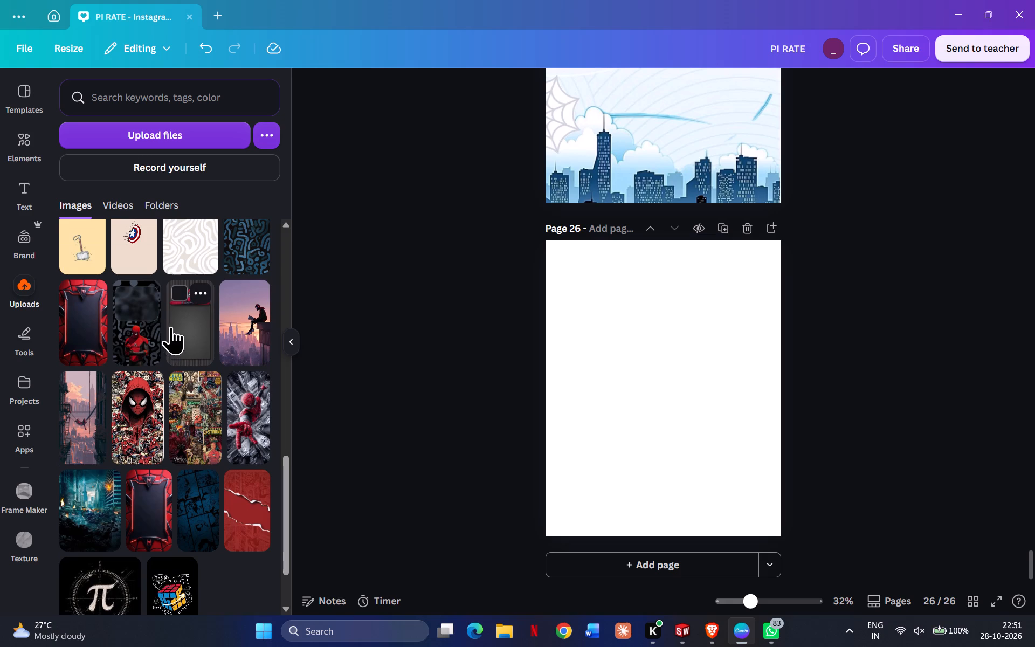
click(196, 342)
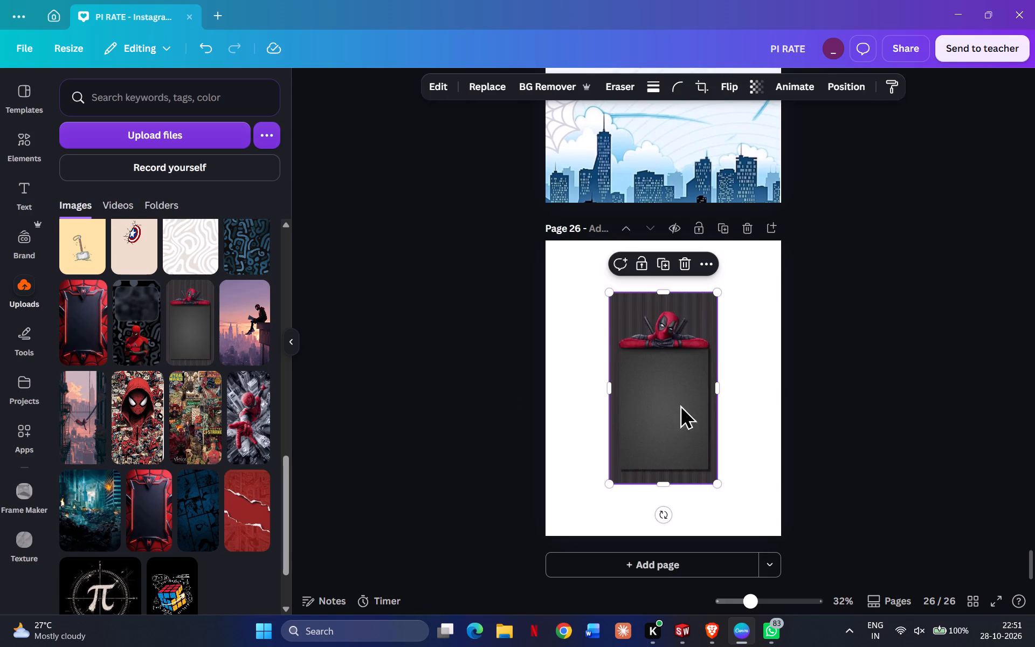
drag(681, 405, 617, 356)
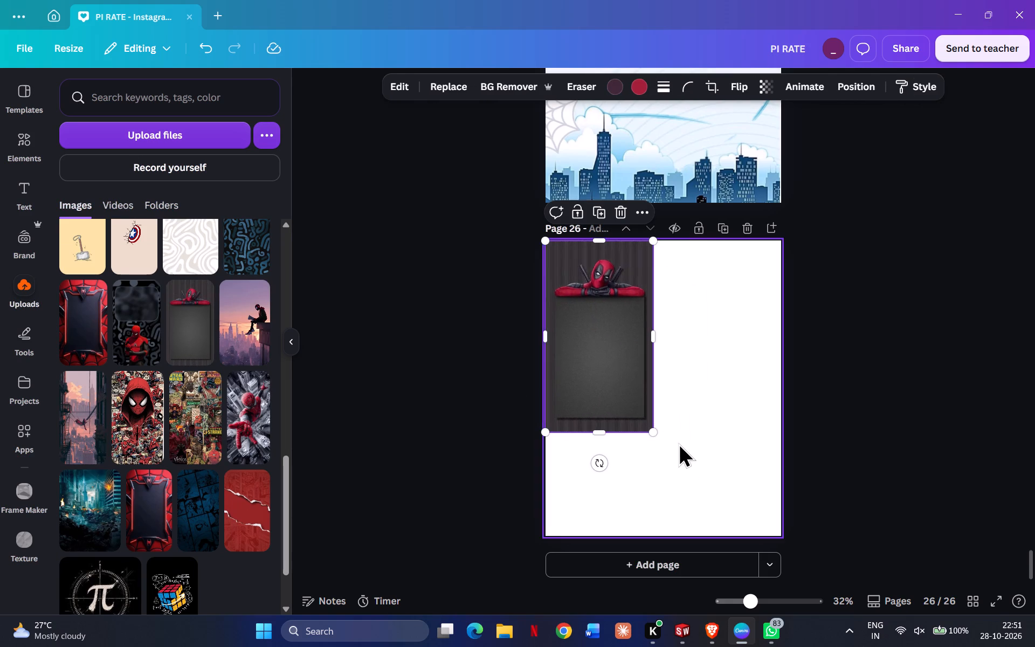
drag(655, 430, 765, 489)
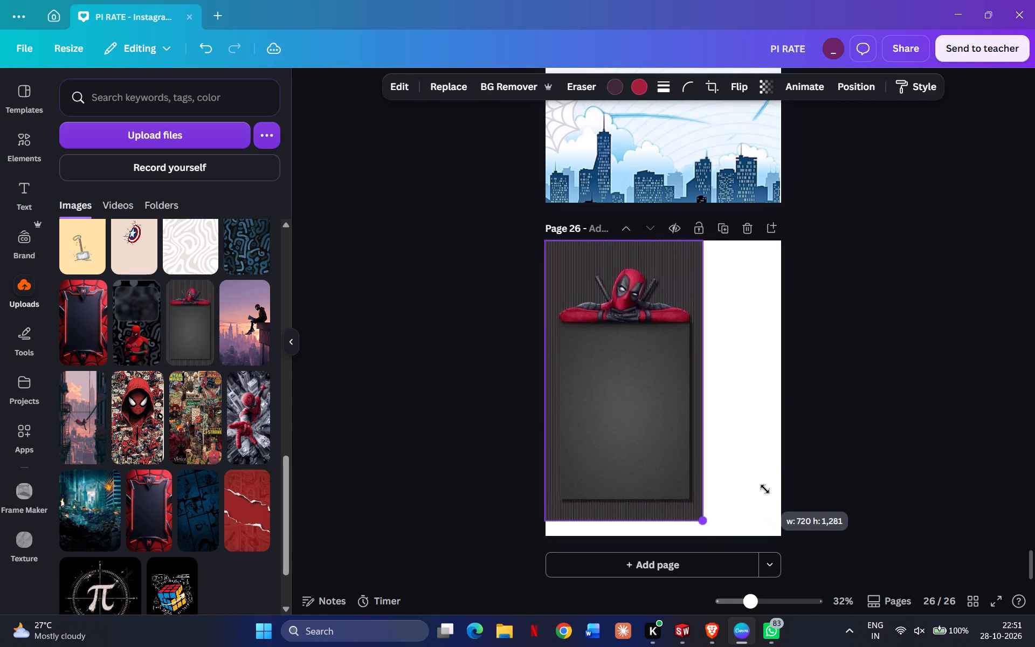
drag(765, 489, 783, 497)
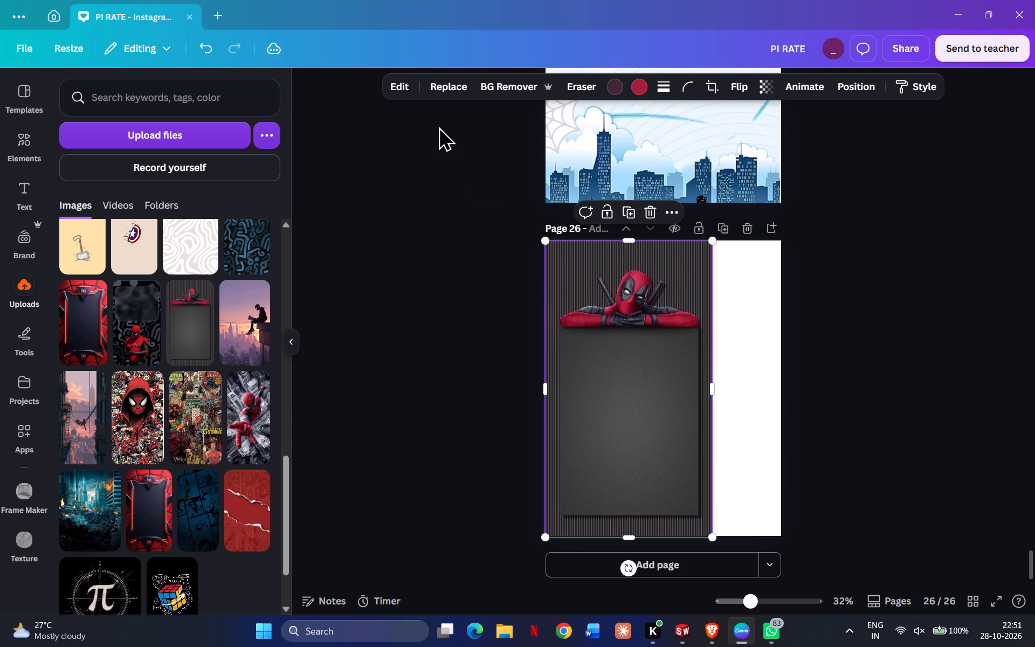
Split the Deadpool board image into editable layers with Magic Layers.
click(396, 94)
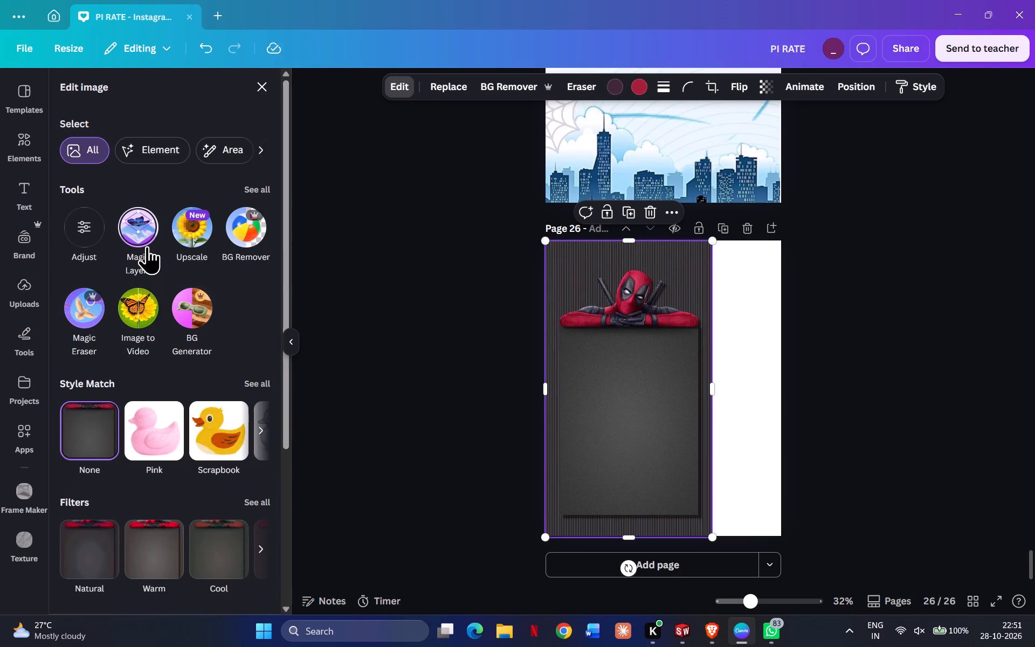
click(147, 246)
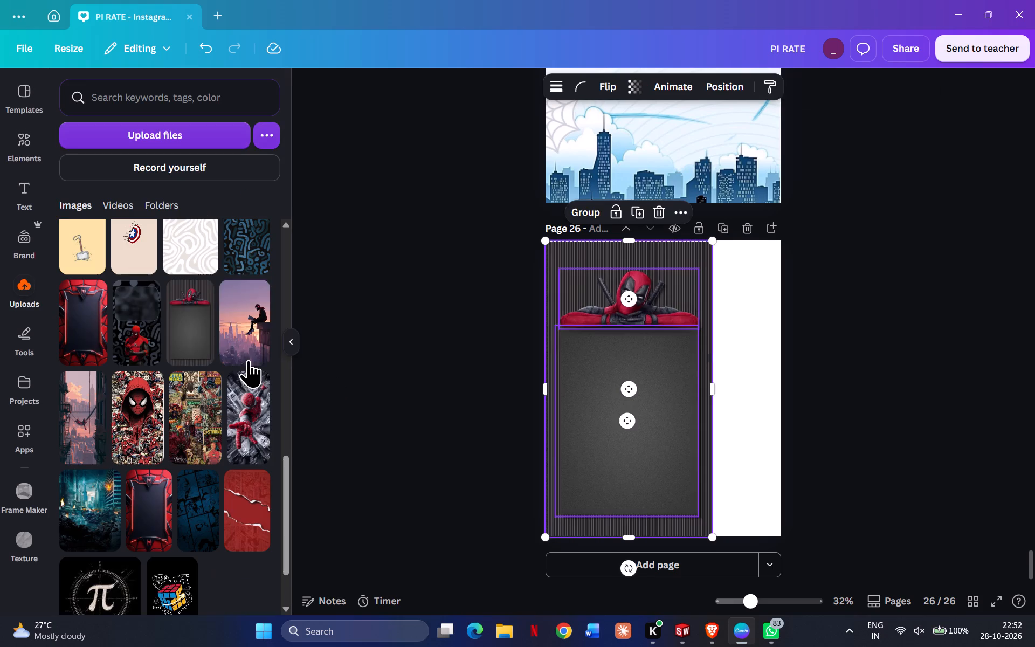
click(891, 409)
Delete the dark striped background layer behind Deadpool and the board.
click(642, 389)
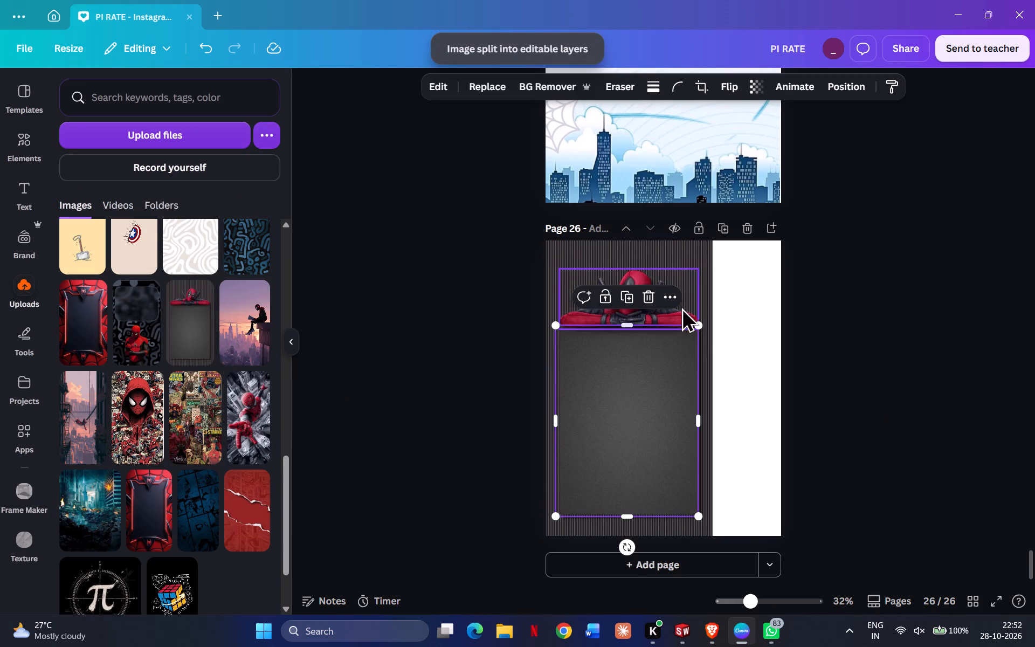
click(705, 271)
click(646, 211)
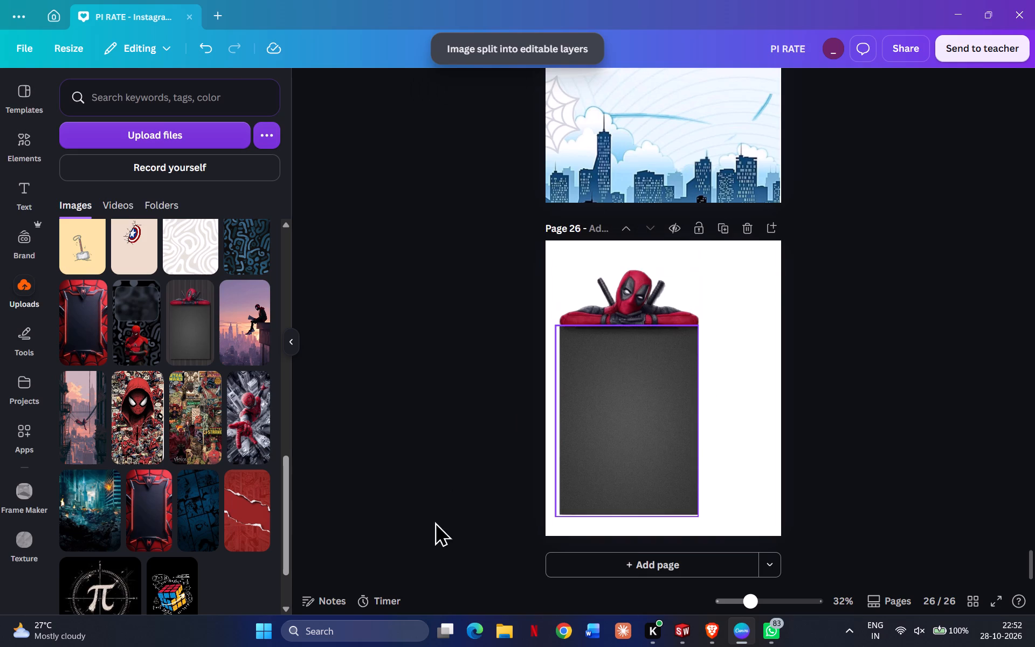
Group the Deadpool figure with the grey board and move the group partly off page 26's right edge.
click(648, 306)
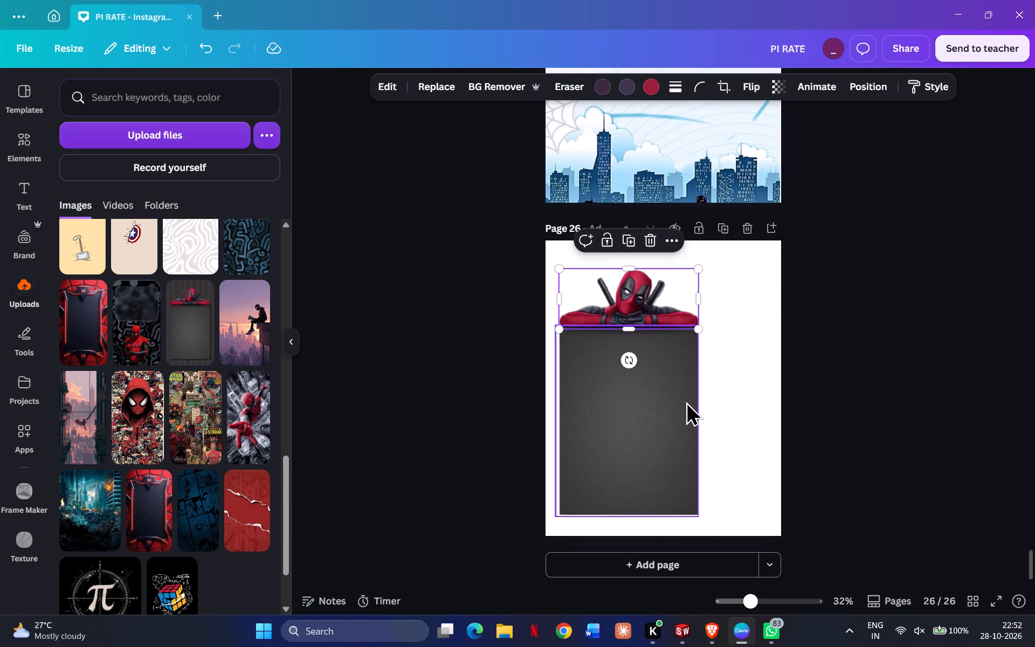
shift+click(673, 406)
click(580, 243)
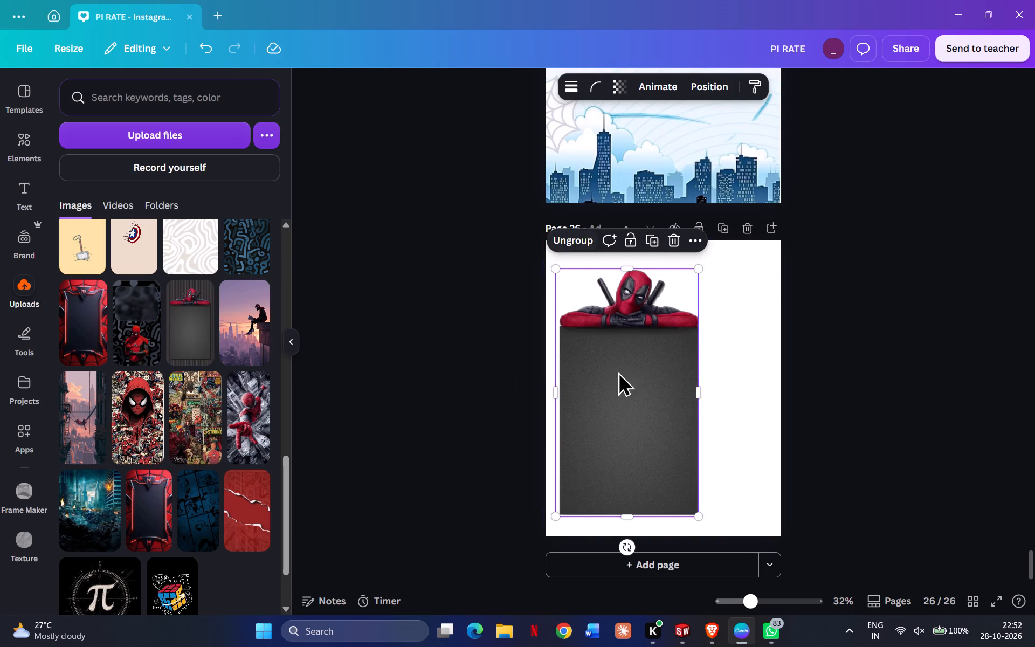
drag(619, 385, 774, 443)
click(399, 300)
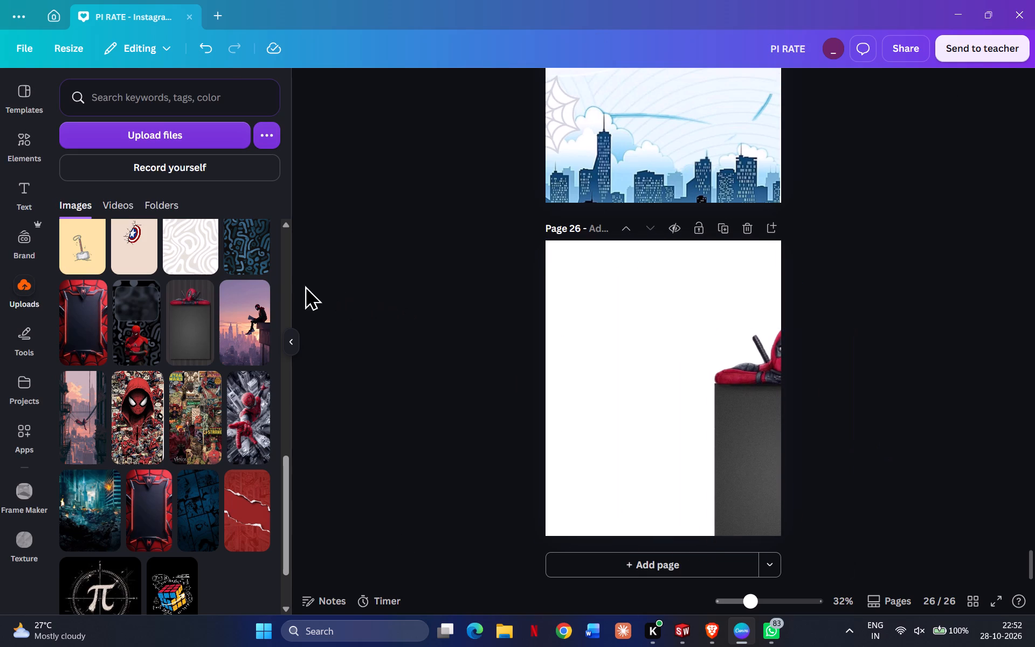
Copy the blue skyline and spiderweb background from page 25 onto page 26 and send it behind the Deadpool group.
scroll(206, 435, up, 2)
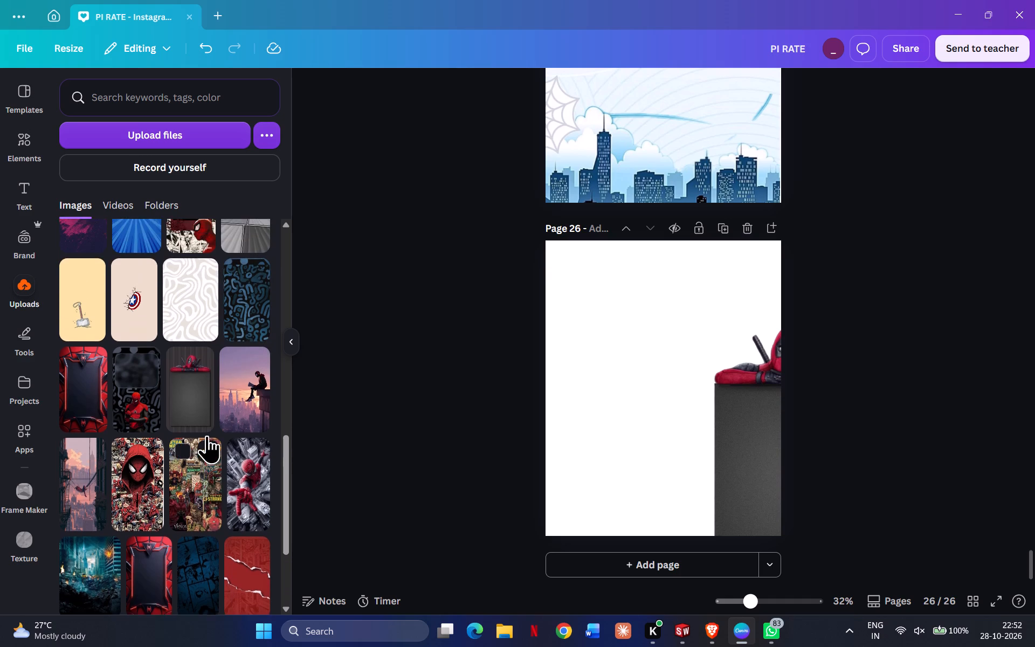
scroll(206, 435, up, 2)
scroll(222, 501, down, 1)
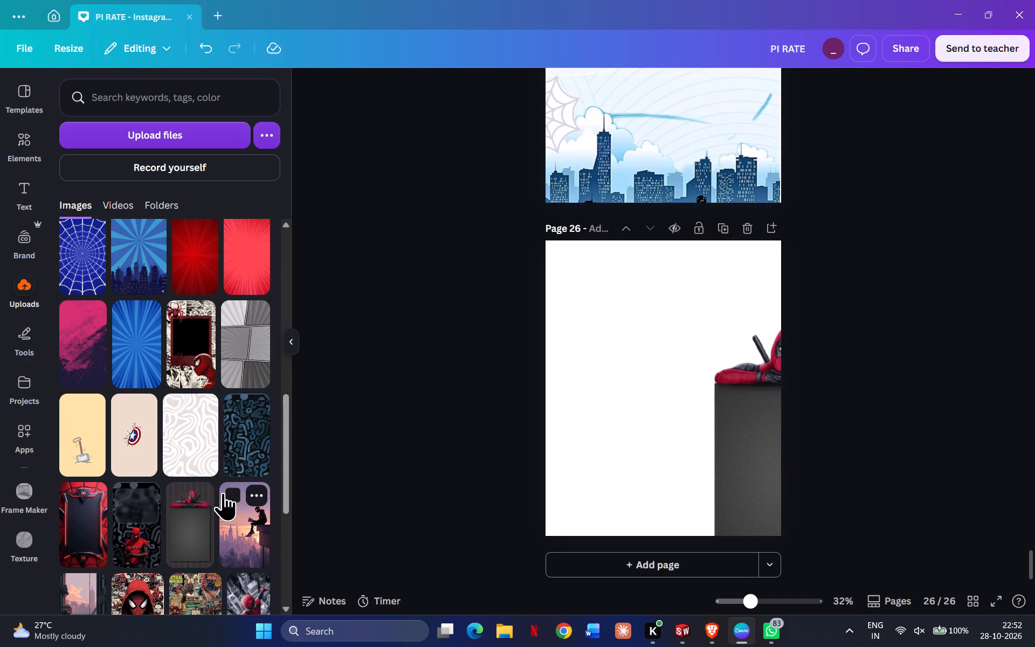
scroll(191, 462, up, 2)
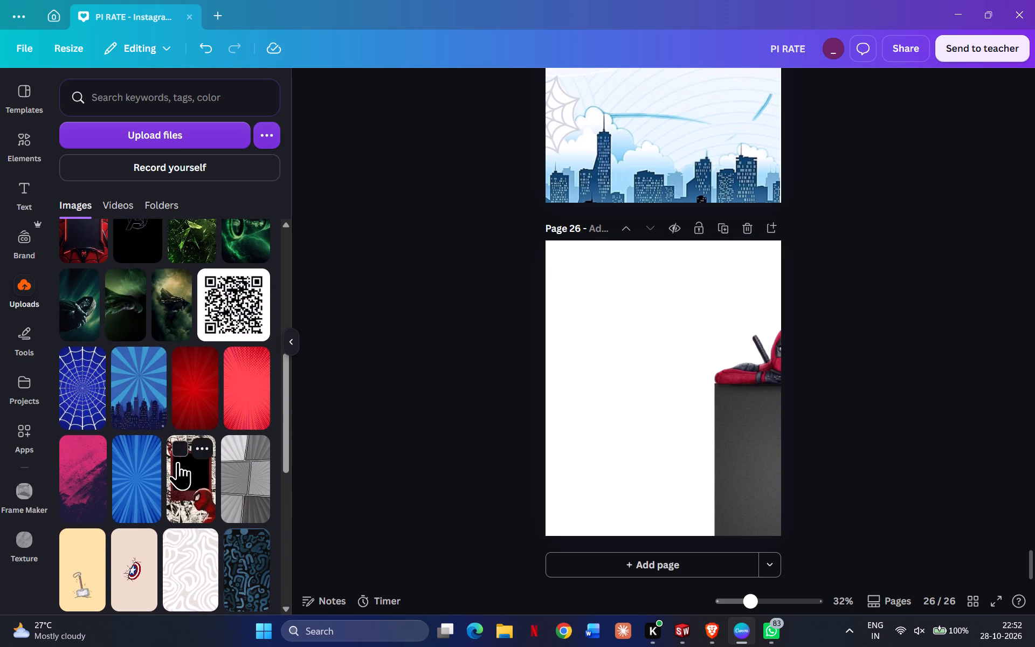
scroll(177, 462, up, 20)
scroll(177, 462, up, 1)
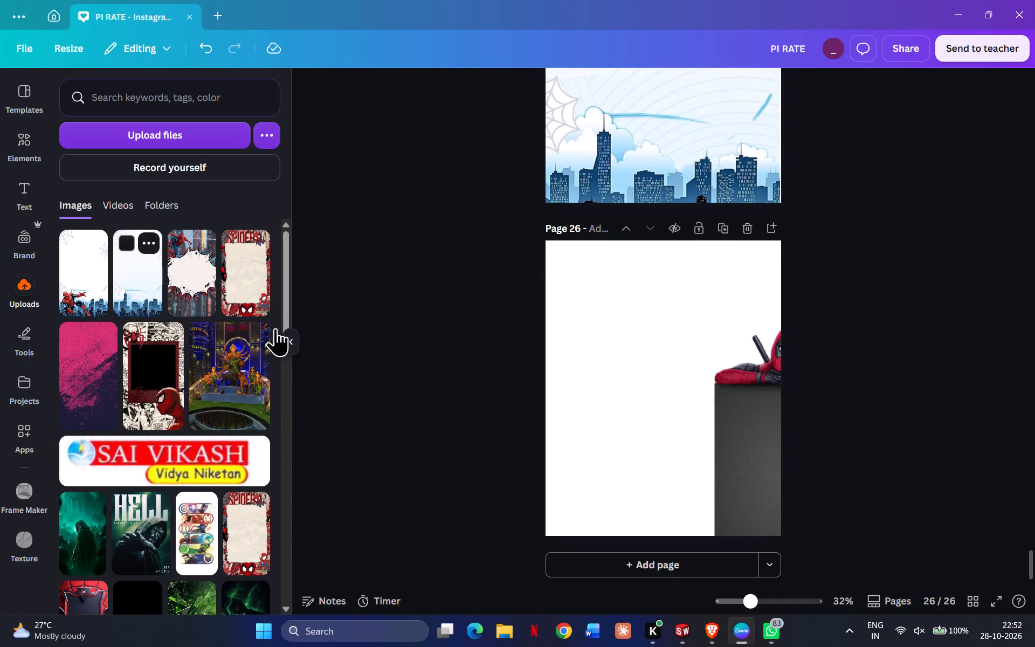
click(767, 443)
click(664, 152)
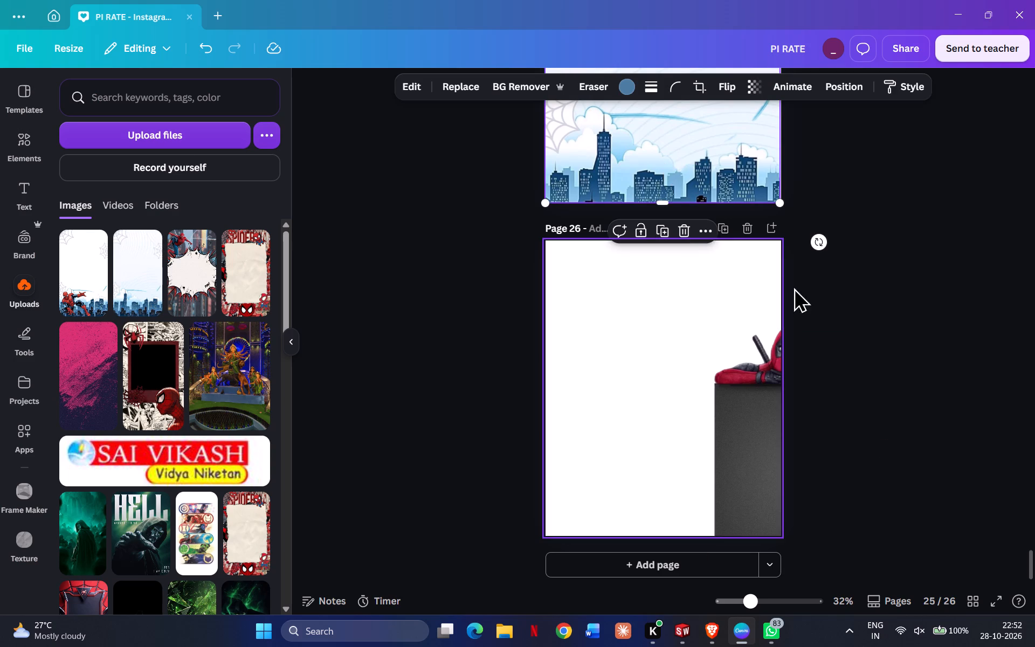
key(ctrl+c)
click(652, 390)
key(ctrl+v)
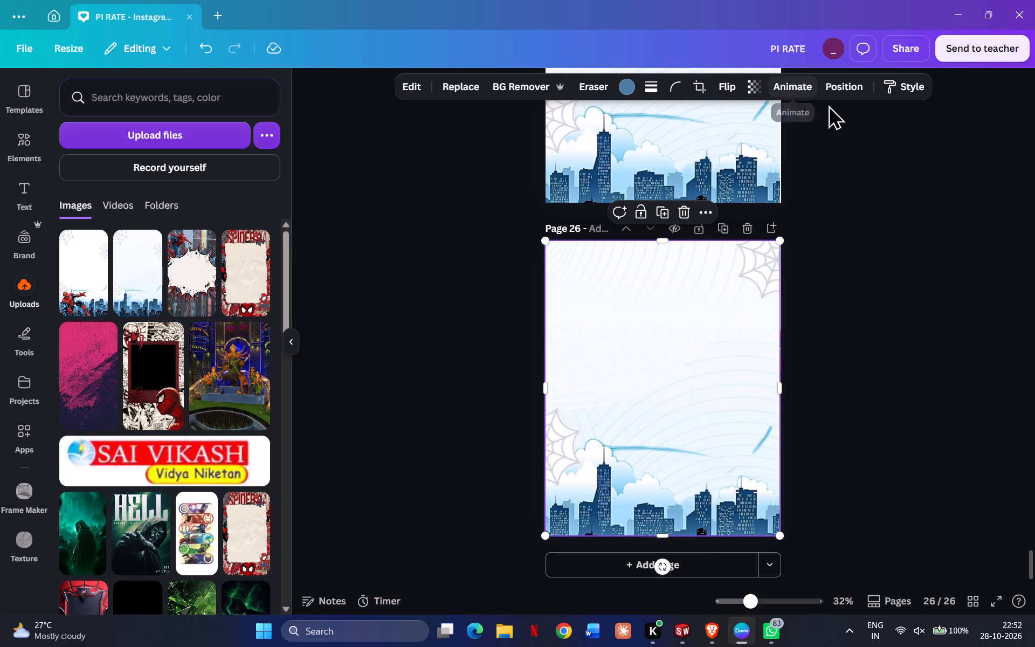
click(843, 92)
click(252, 191)
double_click(882, 348)
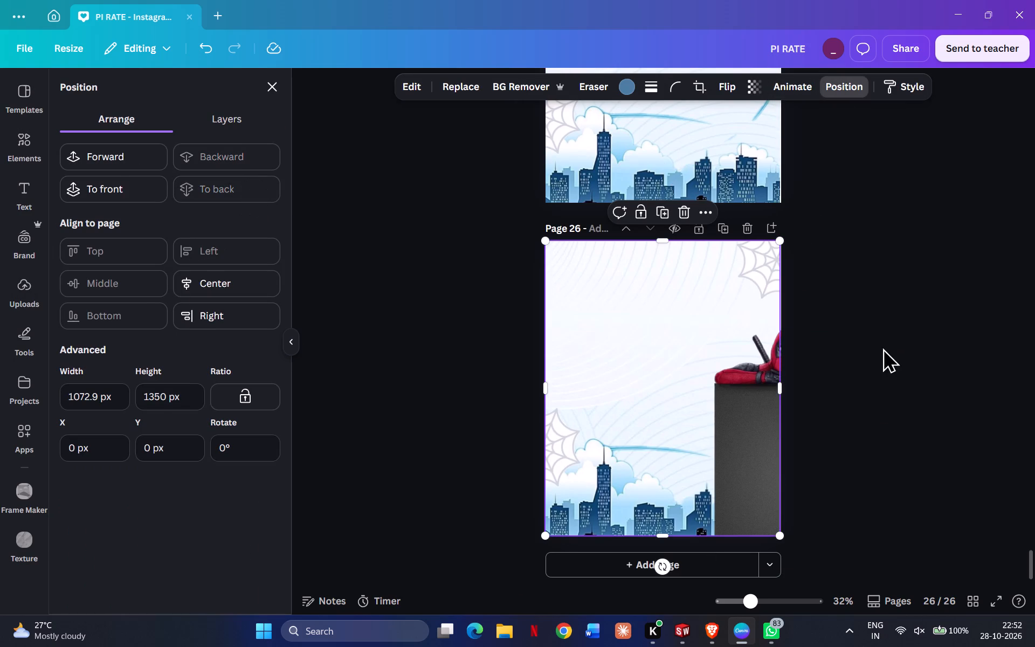
Move the grouped Deadpool figure and grey board onto page 26, centred horizontally over the skyline background.
drag(746, 448, 626, 383)
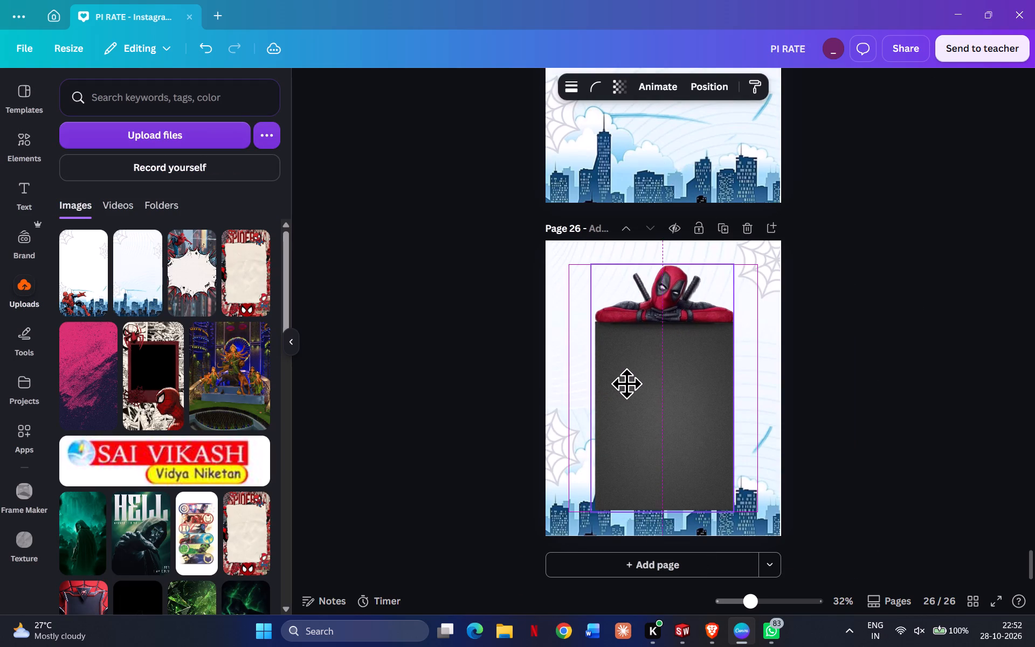
drag(626, 383, 627, 383)
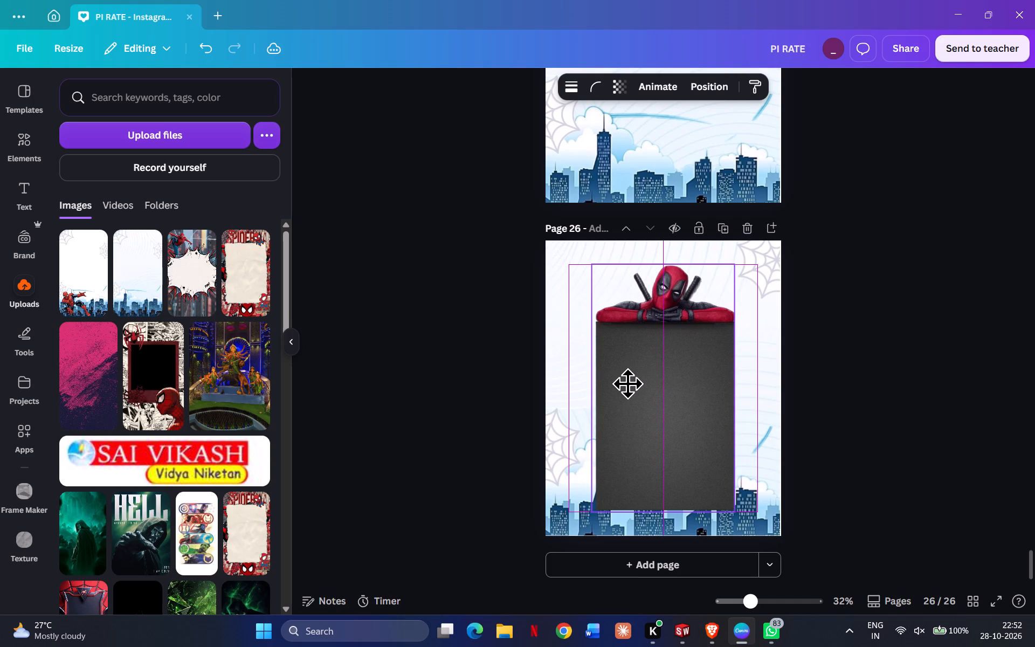
drag(627, 383, 626, 398)
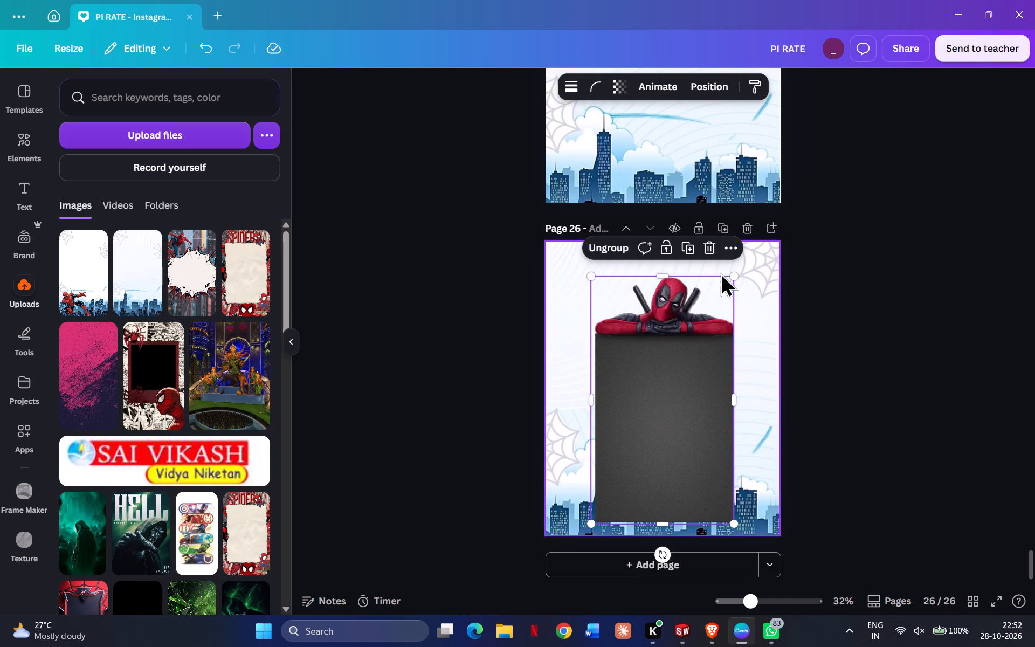
drag(739, 278, 776, 298)
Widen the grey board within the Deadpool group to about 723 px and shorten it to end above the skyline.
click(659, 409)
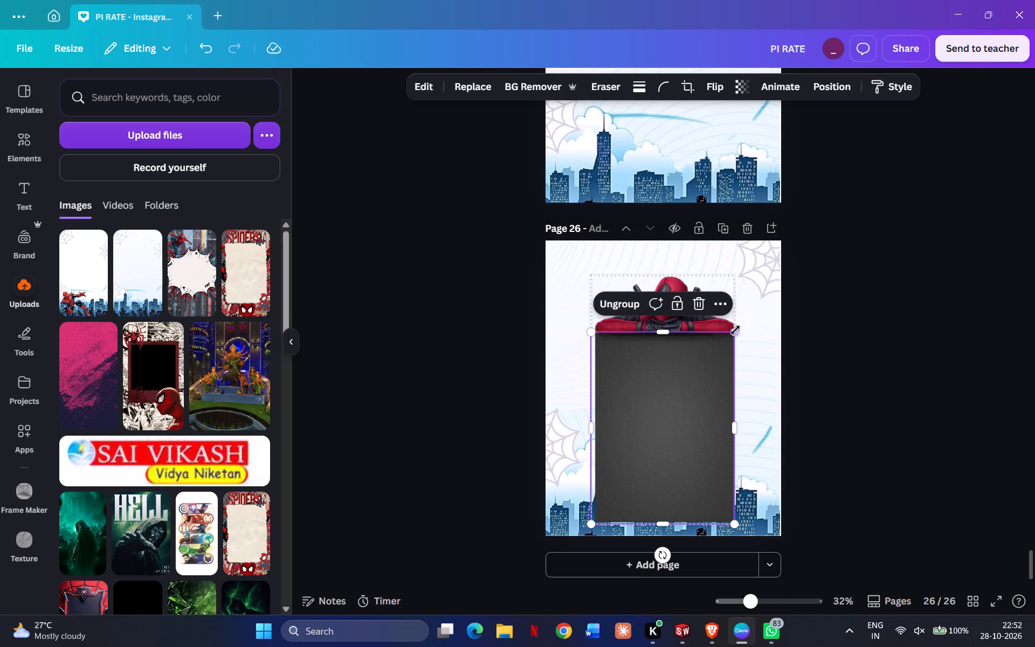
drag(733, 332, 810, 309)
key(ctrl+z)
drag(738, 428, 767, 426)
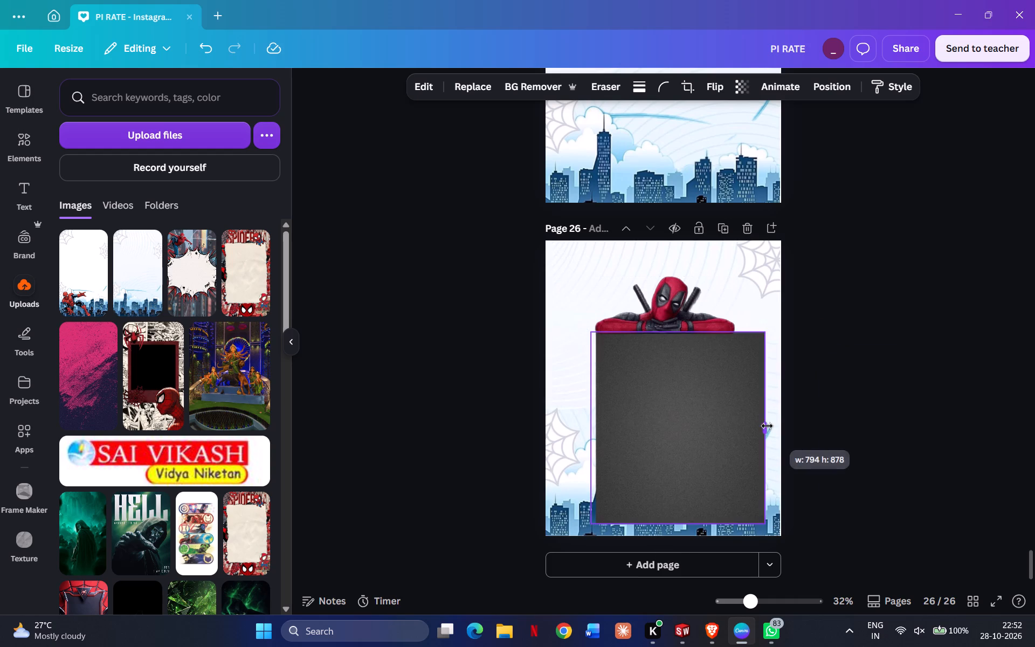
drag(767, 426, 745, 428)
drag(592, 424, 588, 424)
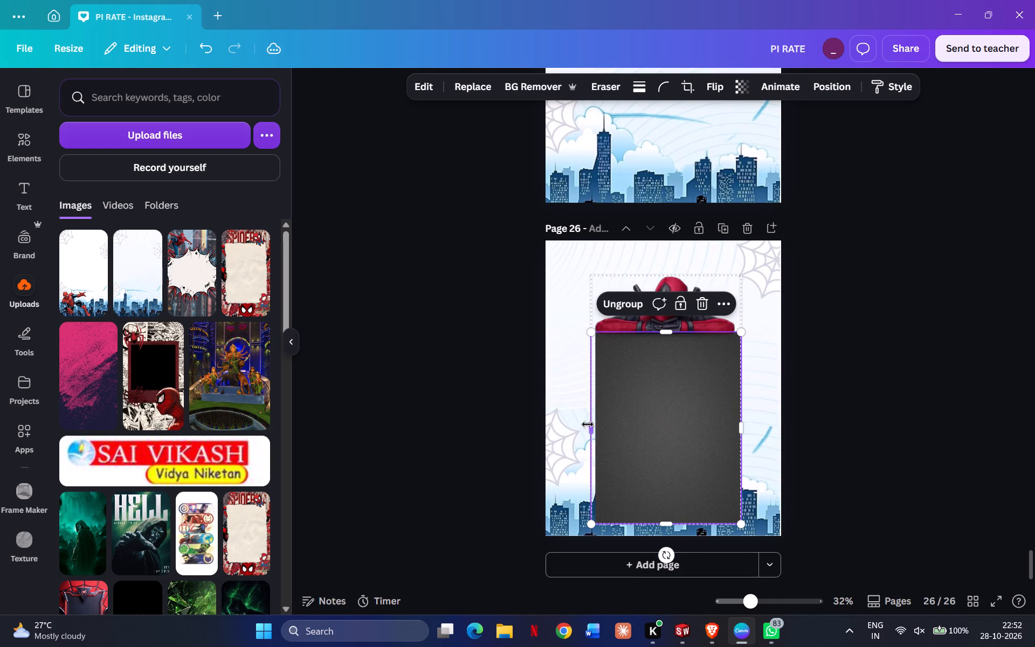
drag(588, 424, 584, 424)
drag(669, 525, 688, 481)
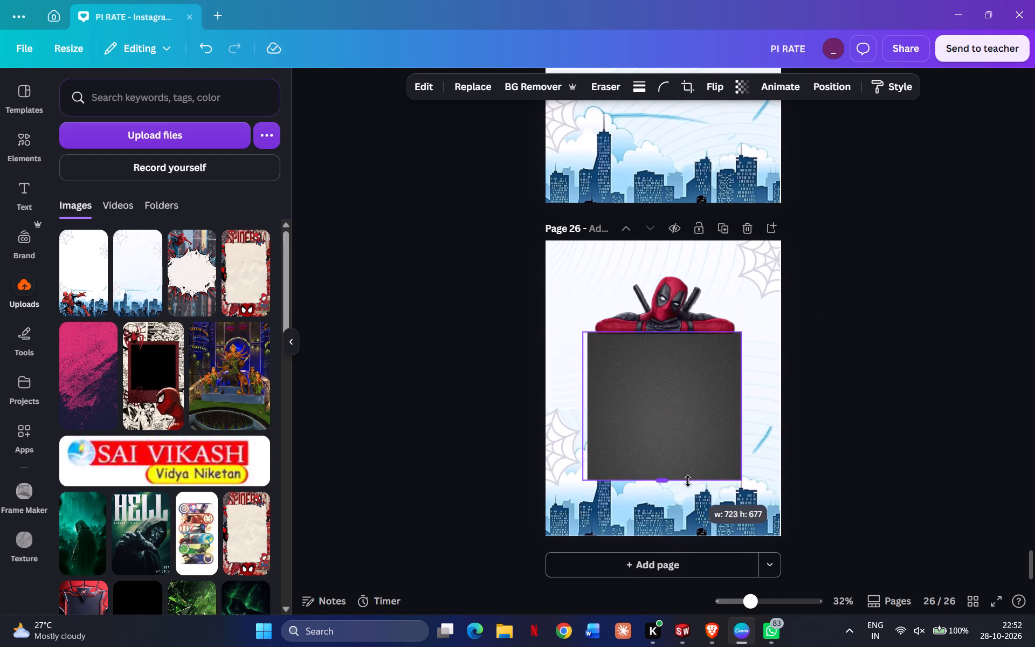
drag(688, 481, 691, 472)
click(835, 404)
Delete the grey board from the group, keeping only the Deadpool figure on page 26.
click(641, 376)
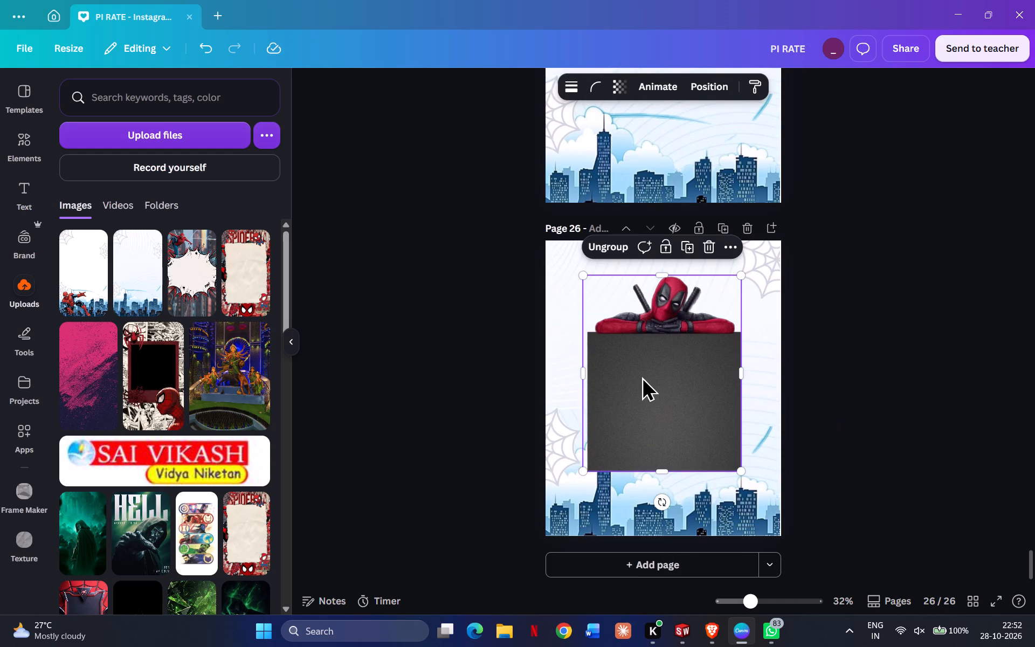
click(684, 383)
click(695, 300)
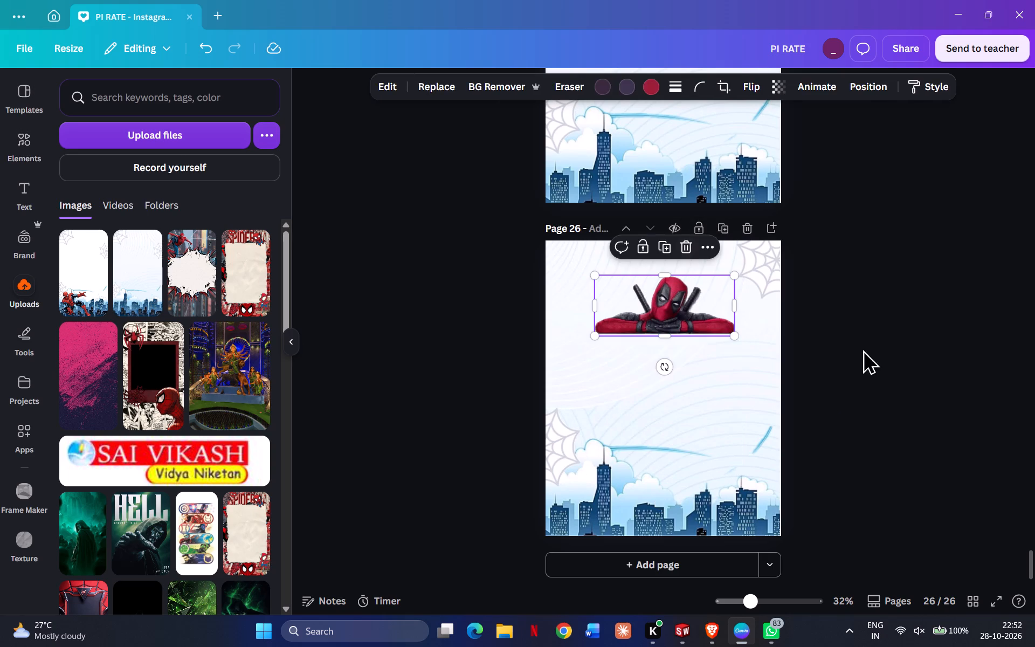
click(909, 367)
click(908, 359)
Shrink the Deadpool figure and centre it horizontally in the upper part of page 26.
drag(680, 316, 674, 305)
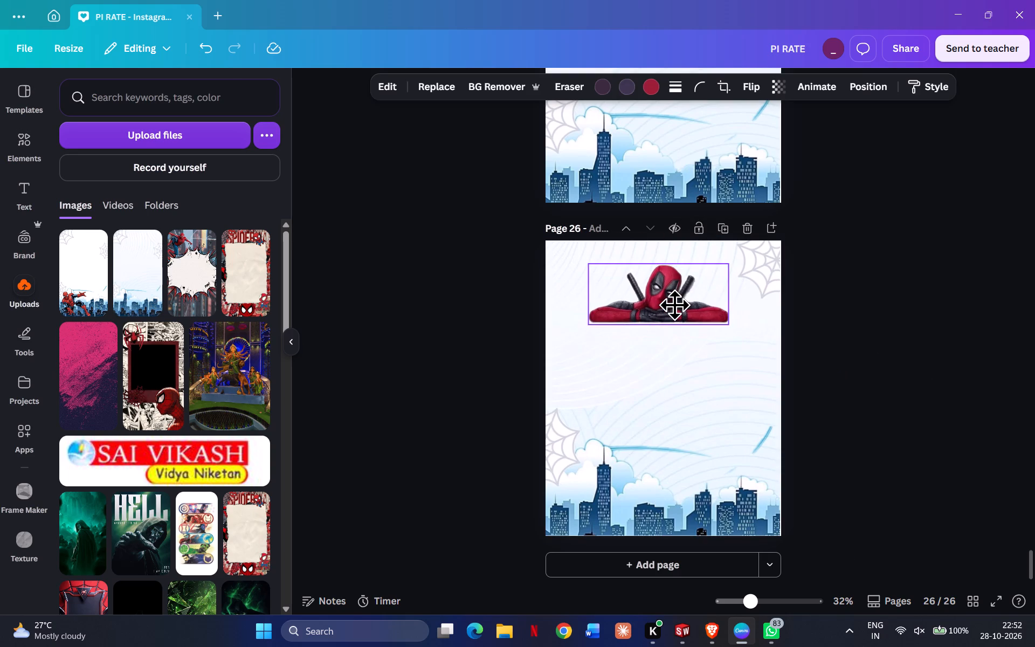
drag(674, 305, 679, 332)
drag(737, 351, 699, 329)
drag(659, 312, 682, 318)
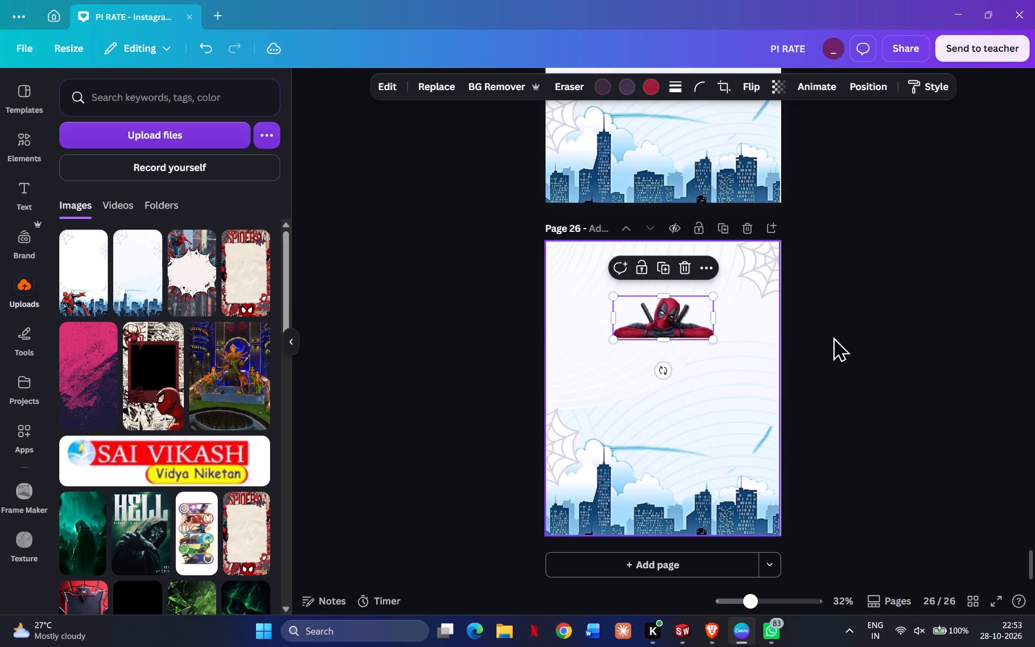
click(847, 339)
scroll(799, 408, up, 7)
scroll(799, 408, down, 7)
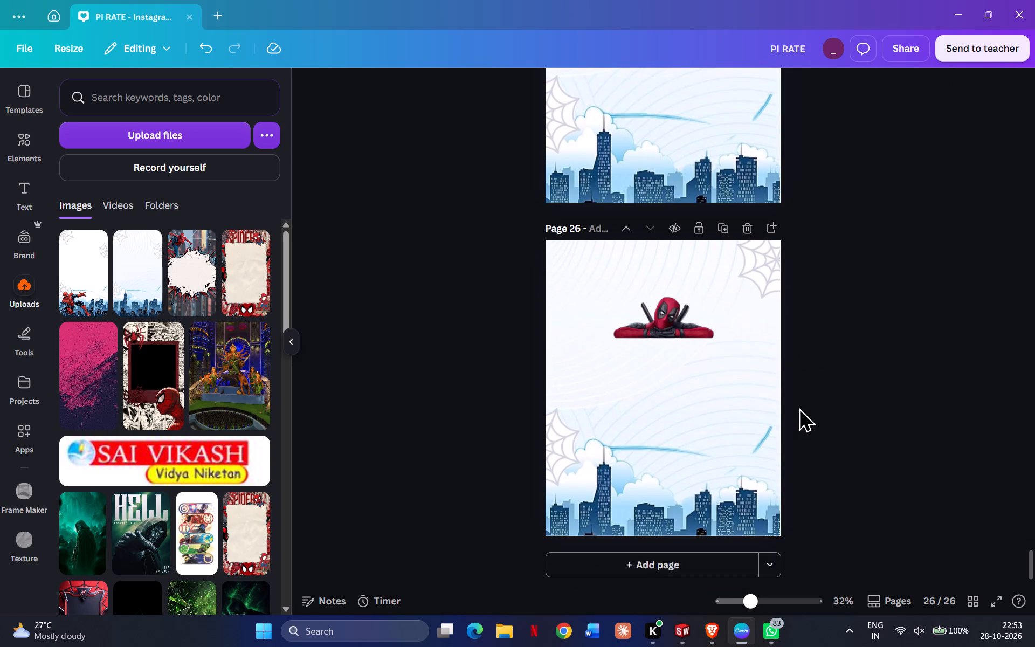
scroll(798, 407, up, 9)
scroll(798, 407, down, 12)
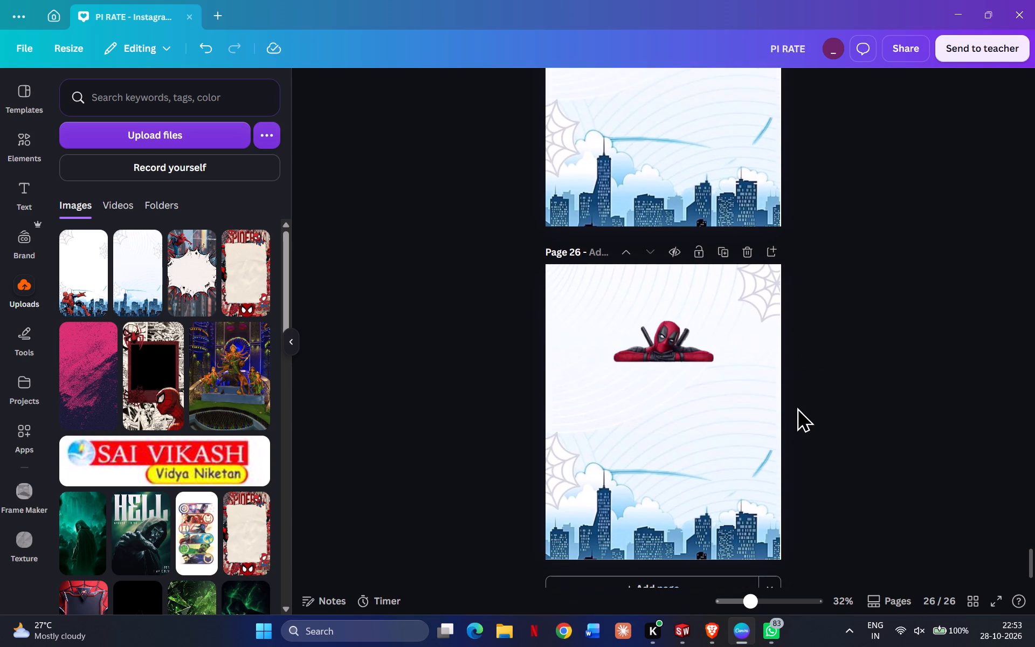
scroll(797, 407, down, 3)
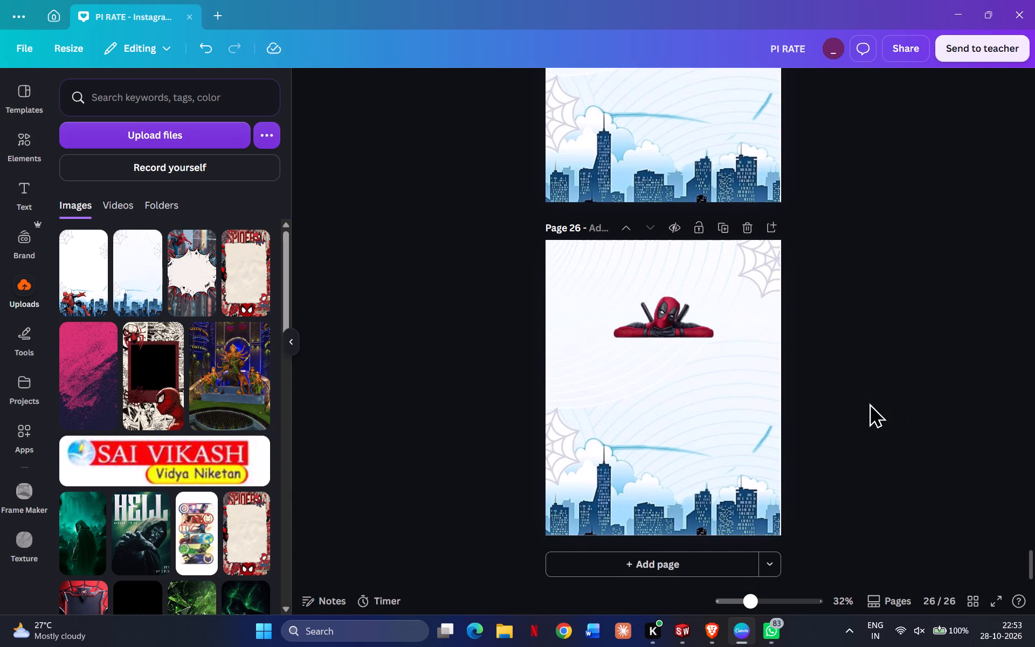
Browse the shape library, including the stars, and add a rounded square to page 26.
click(21, 140)
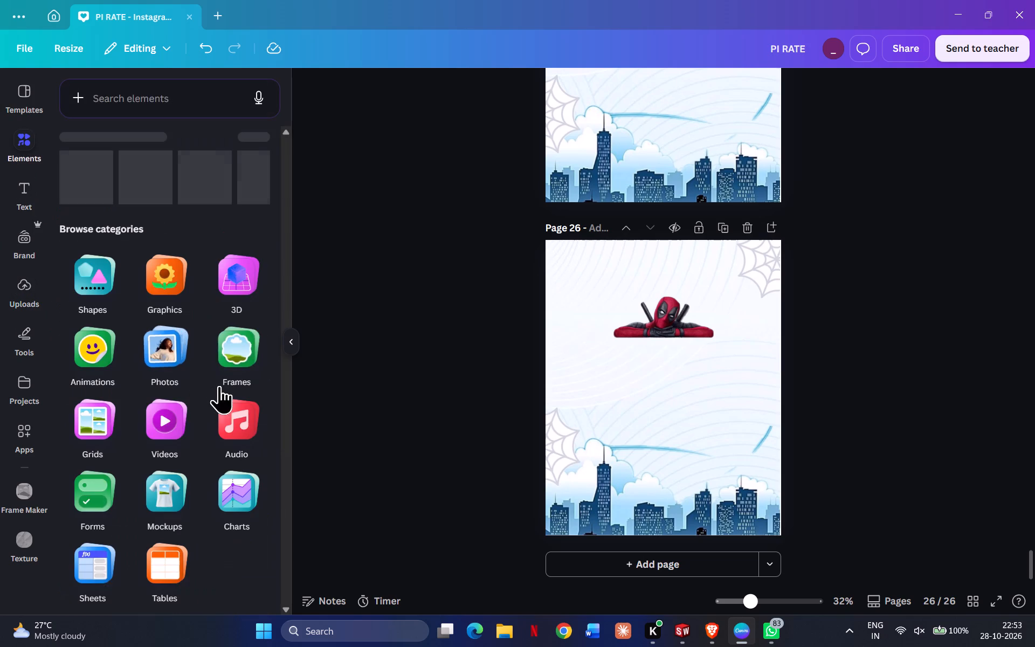
click(90, 363)
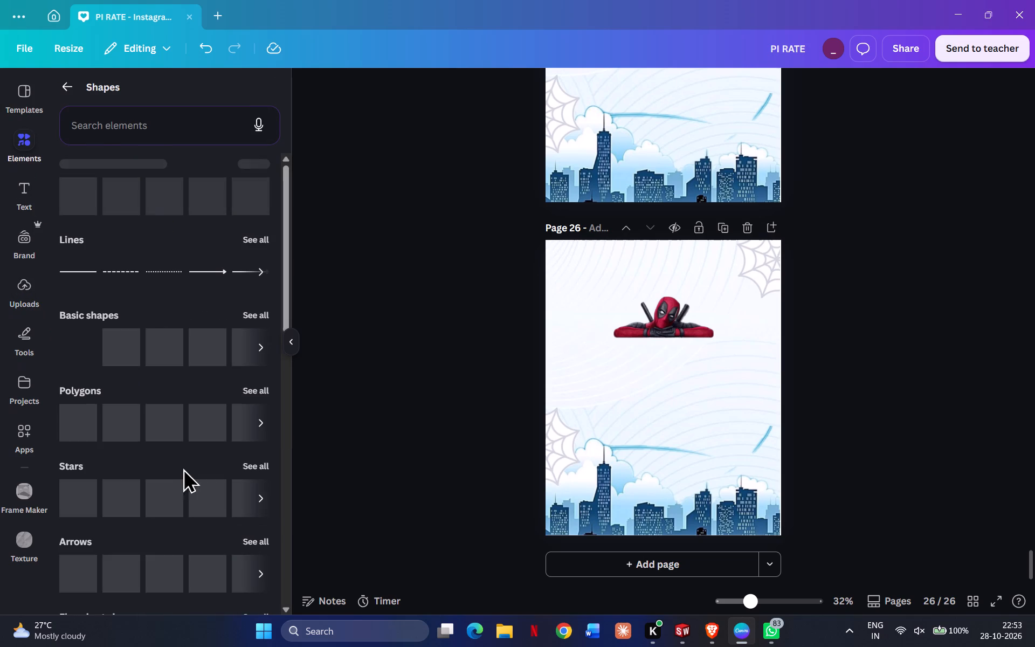
scroll(175, 441, down, 3)
scroll(175, 441, up, 3)
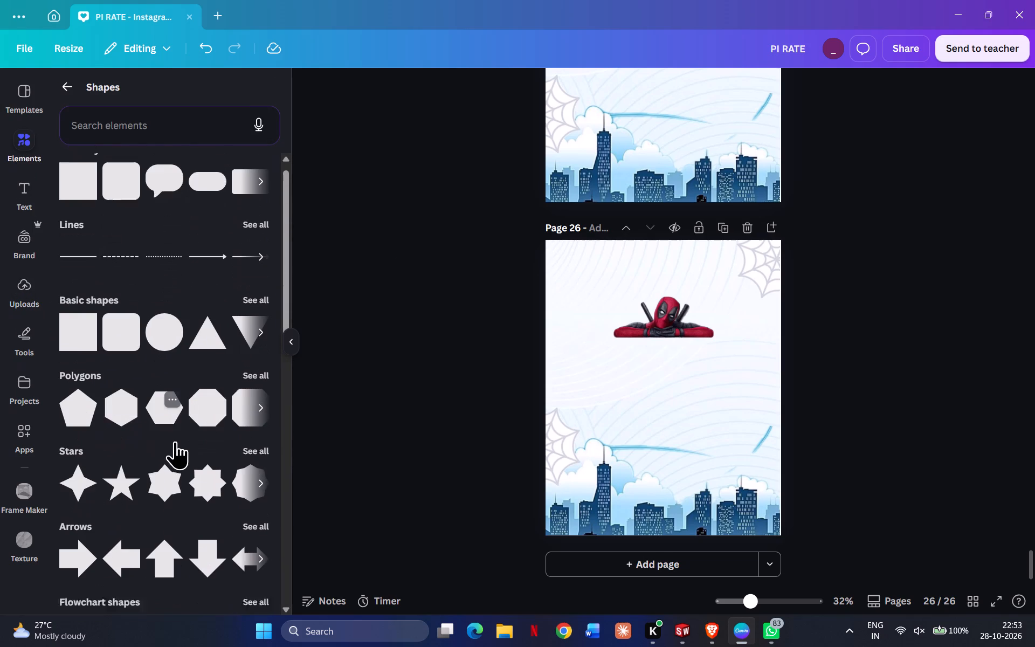
scroll(175, 441, down, 4)
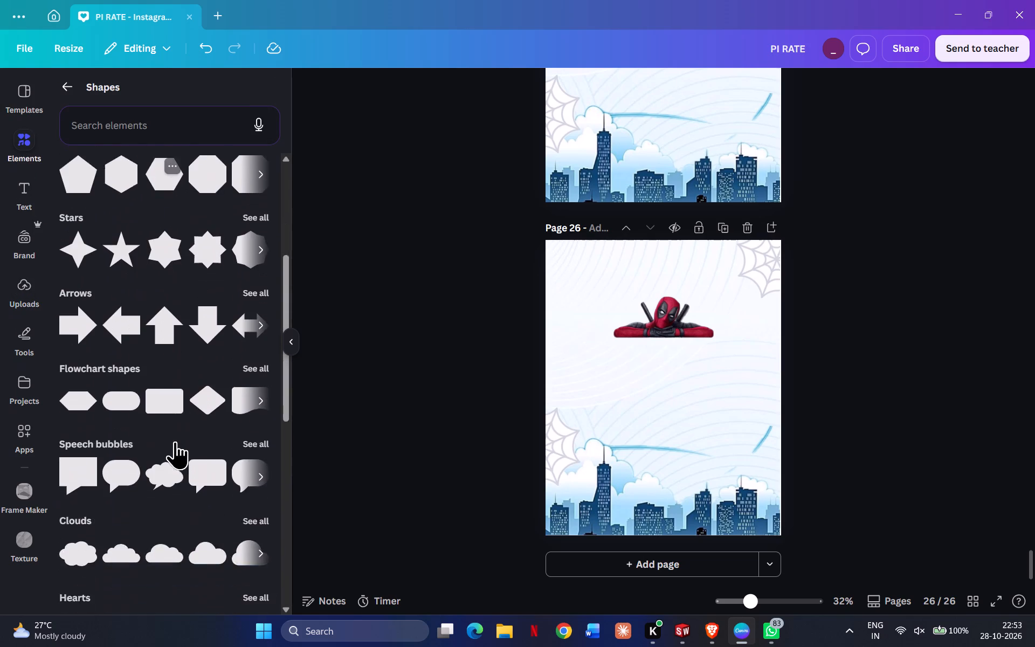
scroll(175, 441, up, 4)
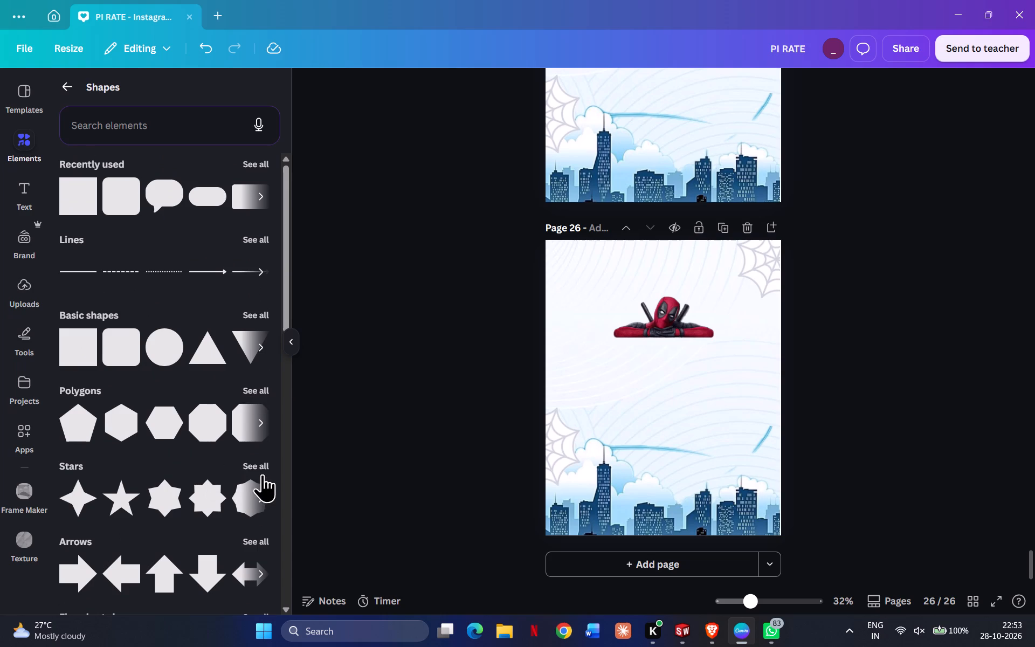
click(256, 464)
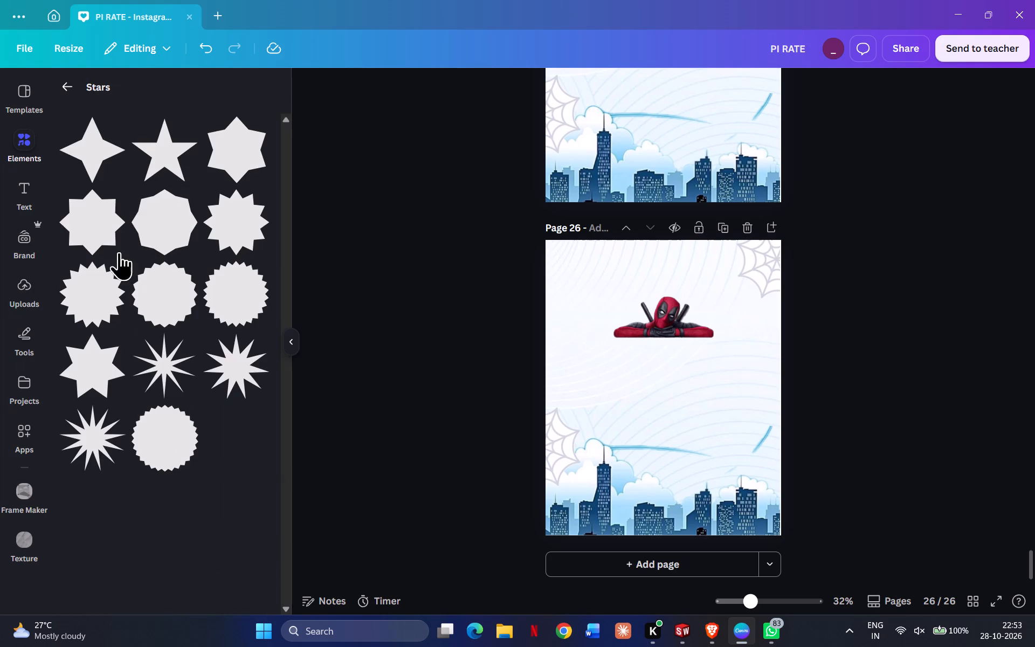
click(63, 91)
scroll(144, 387, up, 4)
click(118, 207)
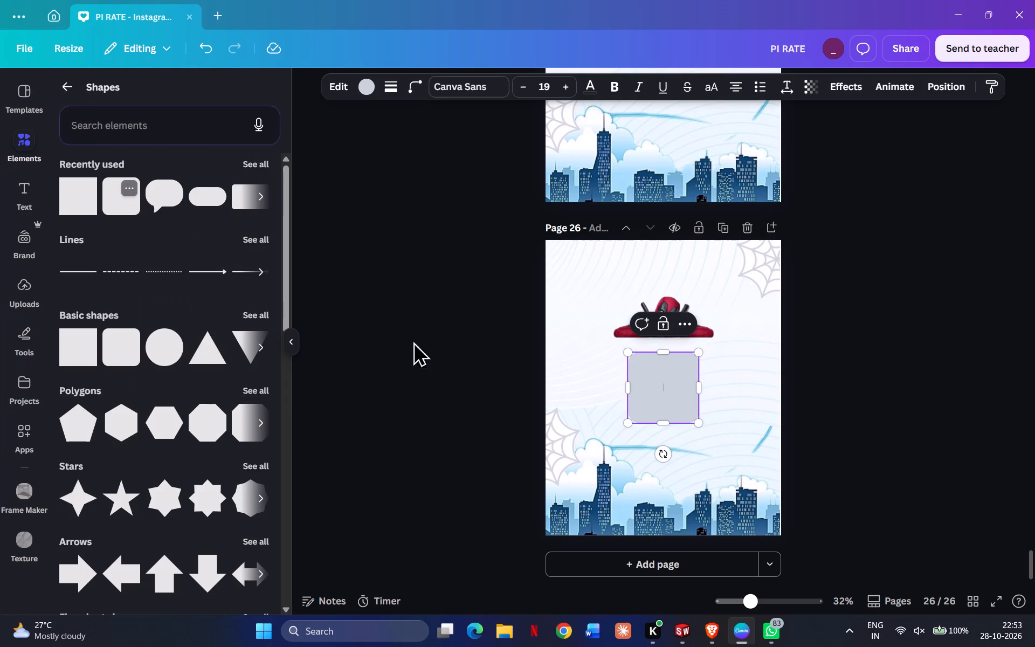
click(901, 386)
Place the rounded shape directly under Deadpool's arms, widen it slightly past both arms and centre it horizontally on the page.
drag(655, 381, 632, 365)
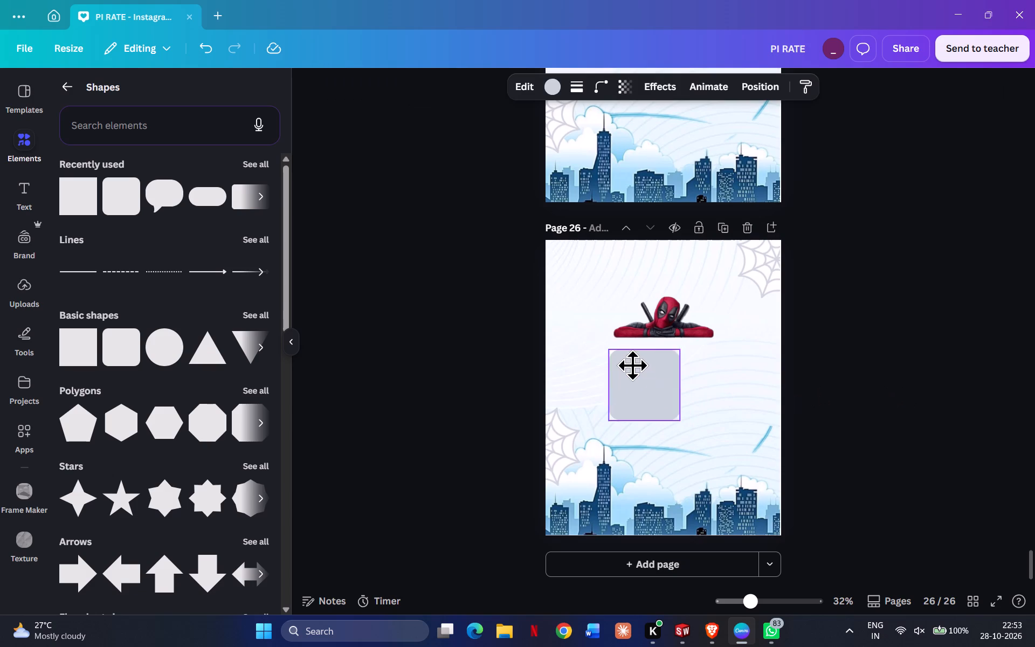
drag(632, 365, 630, 364)
drag(676, 368, 716, 370)
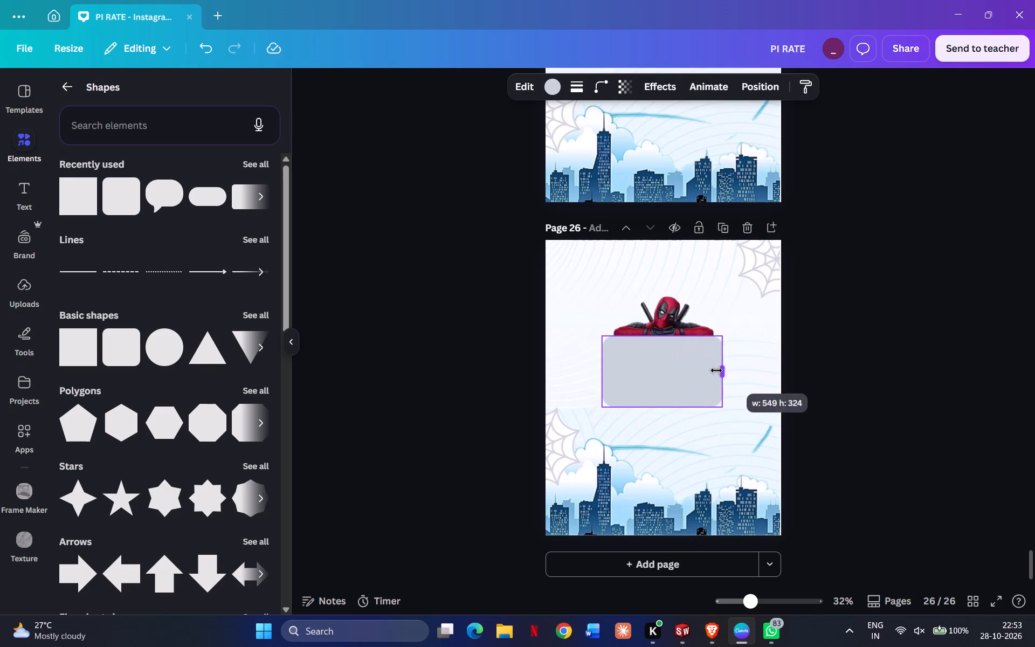
drag(716, 370, 727, 370)
click(602, 366)
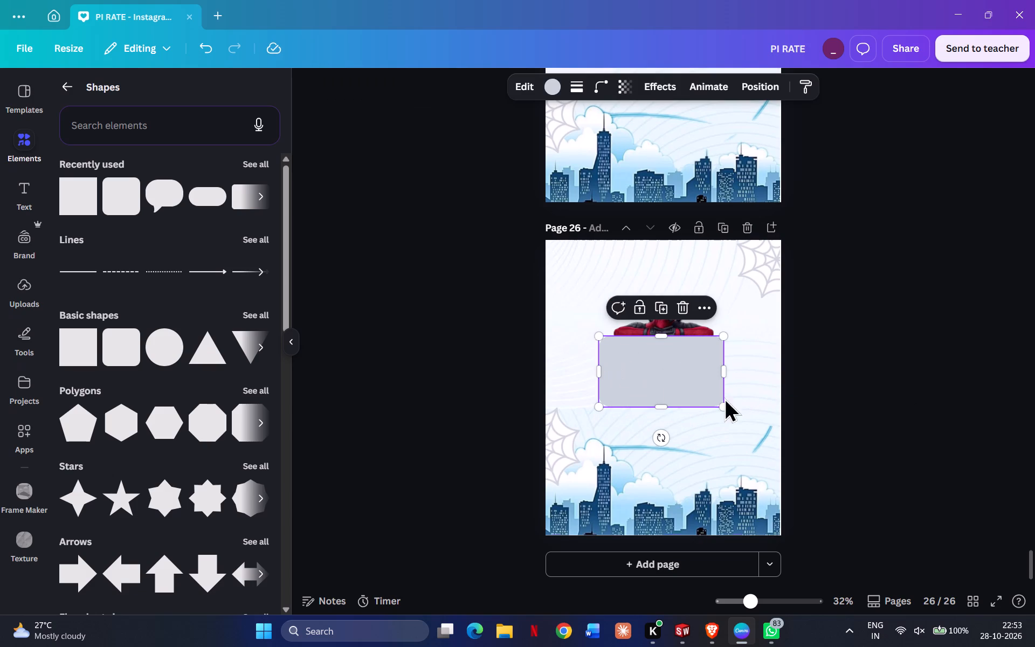
click(861, 386)
click(681, 374)
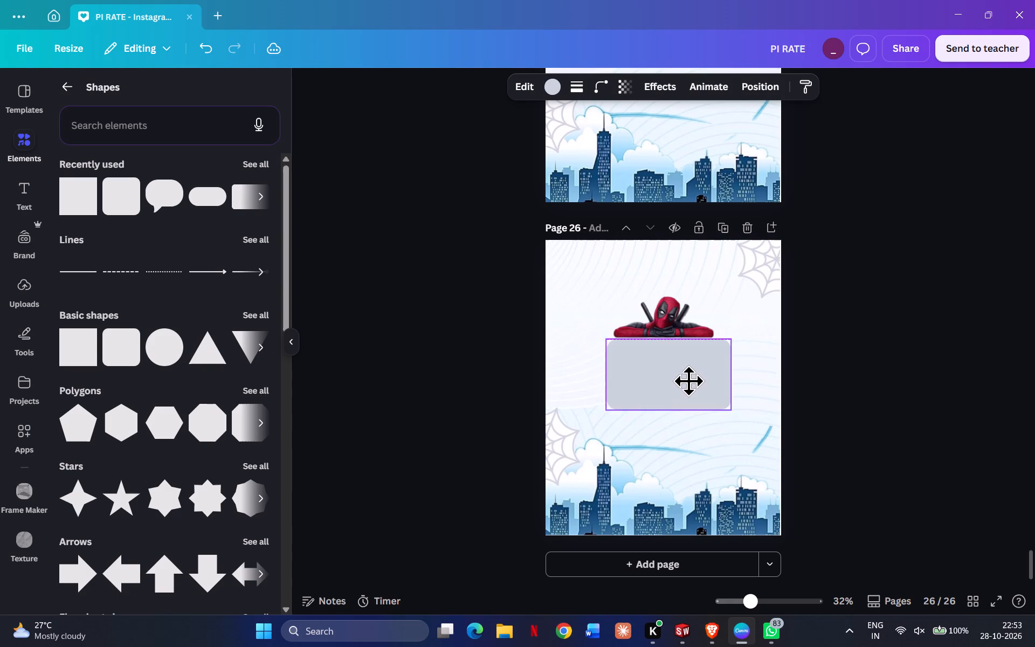
click(866, 370)
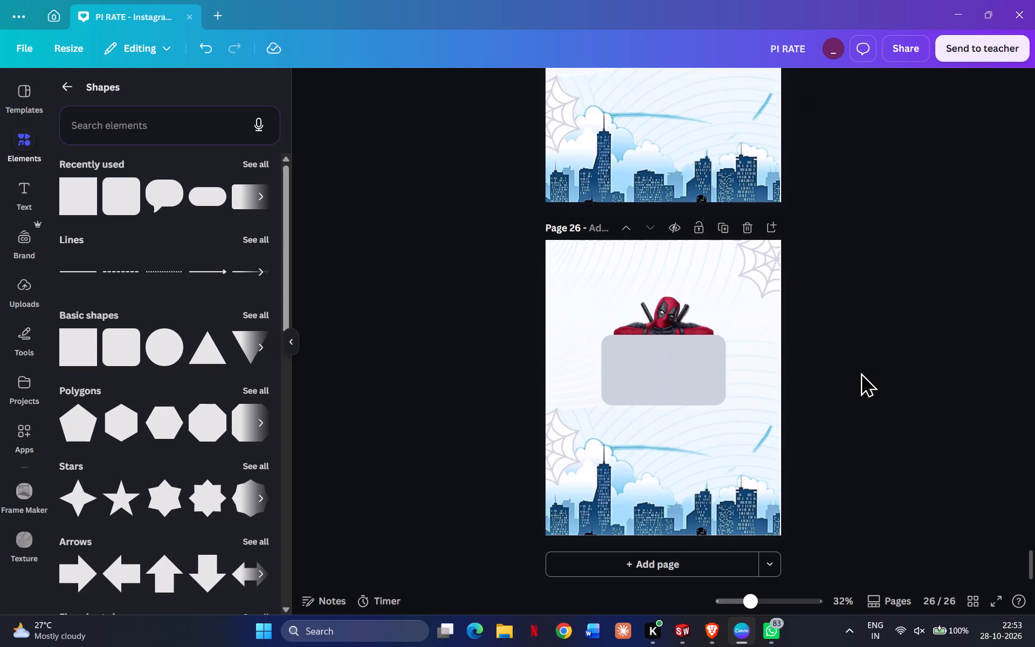
click(668, 382)
click(972, 379)
Add the uploaded SAI VIKASH Vidya Niketan logo to page 26, enlarge it to nearly the grey panel's width and centre it on the panel.
click(35, 279)
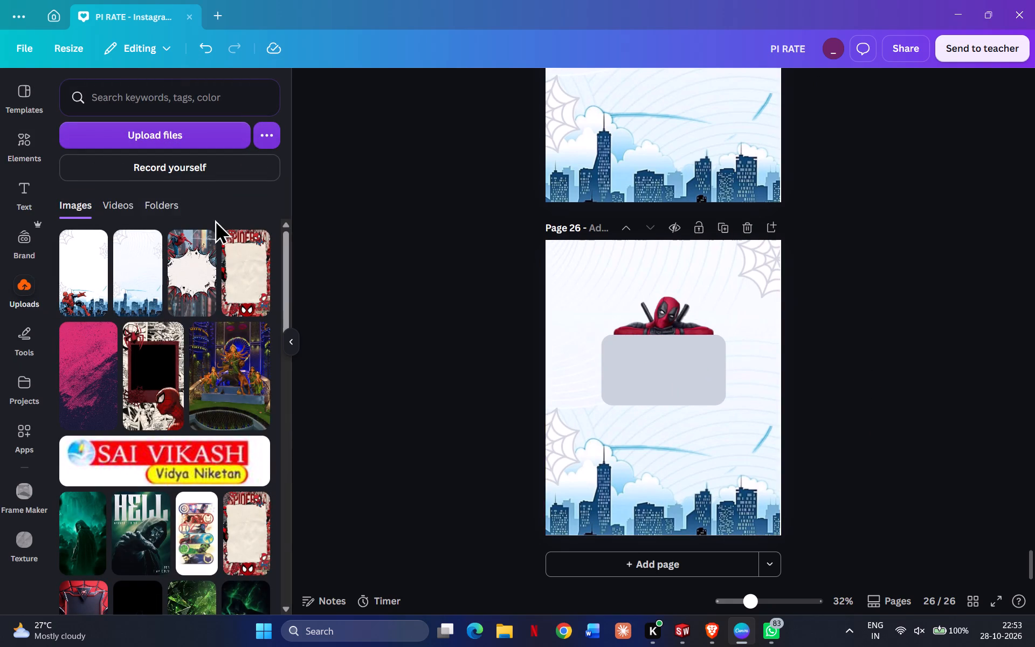
click(211, 460)
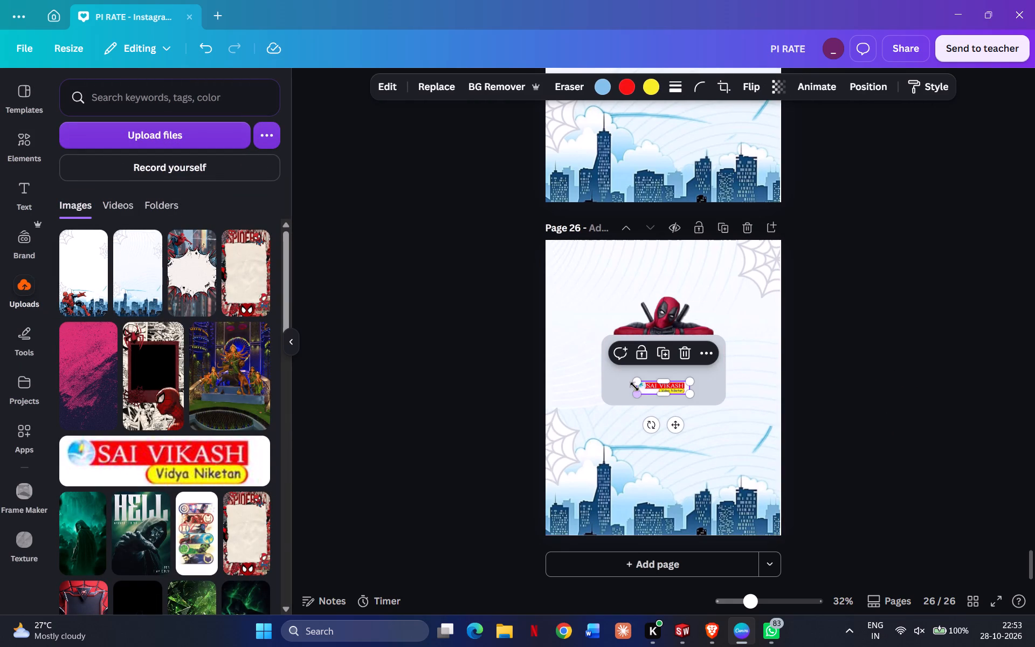
drag(640, 384, 589, 346)
drag(639, 377, 682, 368)
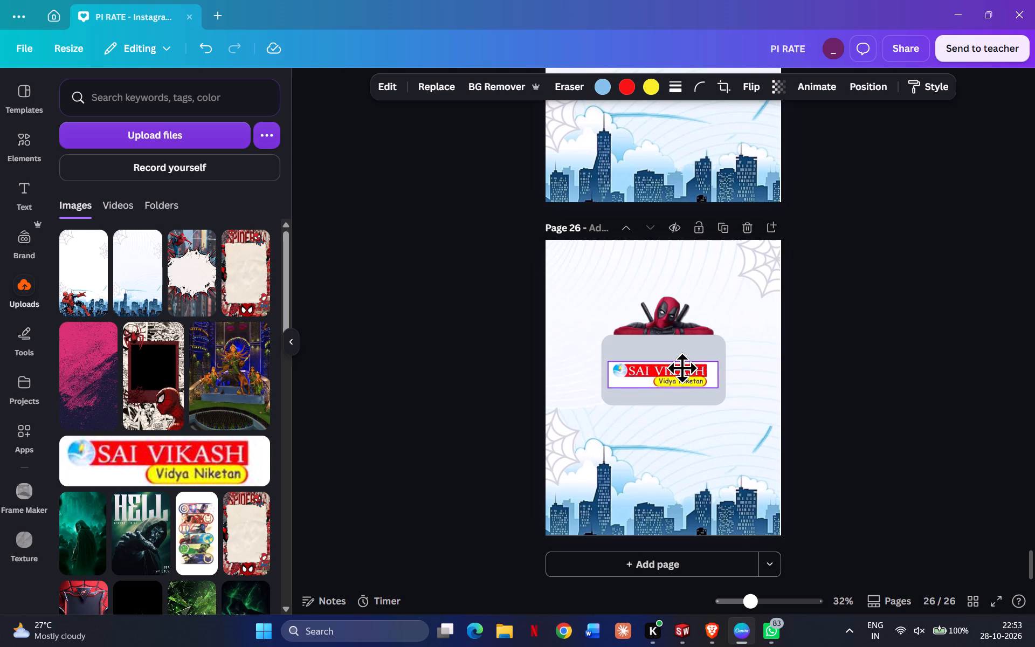
drag(682, 368, 668, 373)
click(833, 361)
click(884, 385)
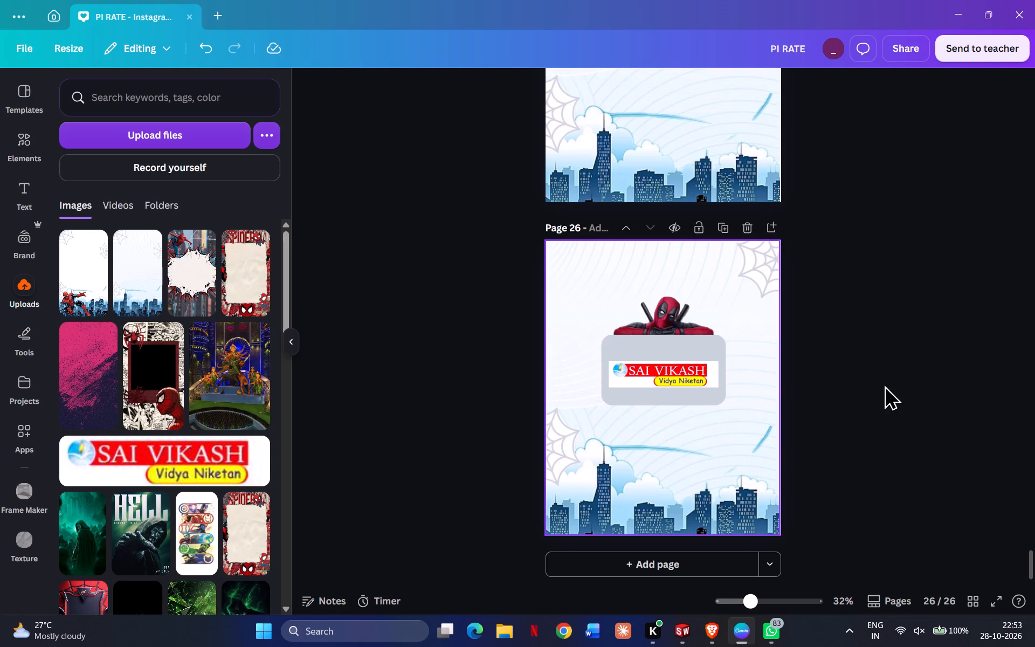
Review the preceding pages, including Spider-Man page 24 and skyline page 25, against the page 26 layout.
scroll(608, 361, up, 5)
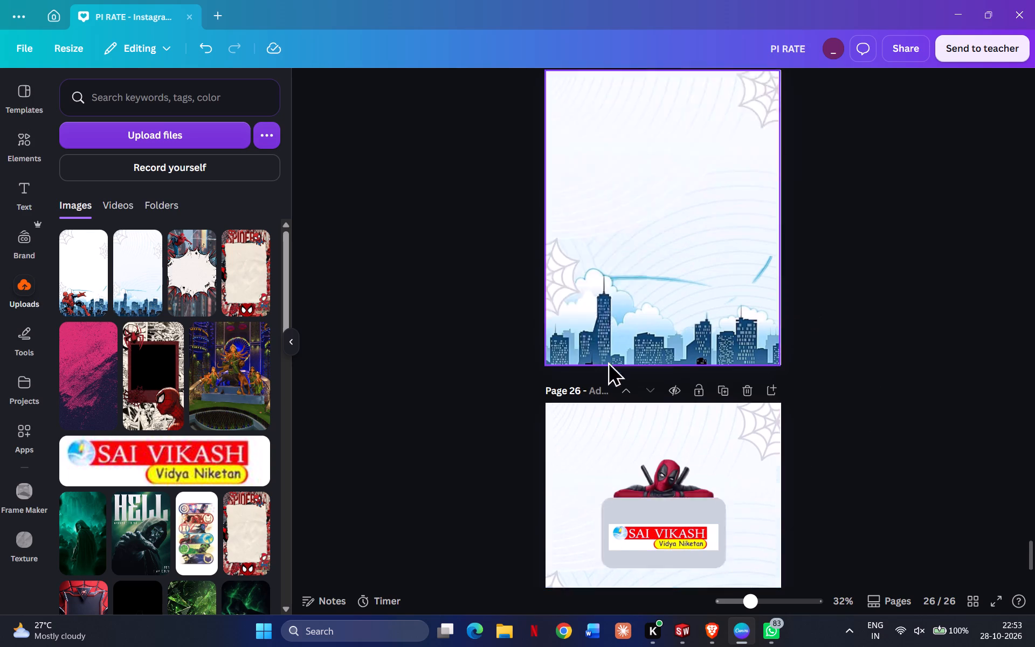
scroll(608, 361, up, 6)
scroll(608, 361, down, 1)
scroll(608, 361, up, 6)
scroll(608, 361, down, 4)
scroll(619, 358, up, 5)
scroll(619, 358, down, 10)
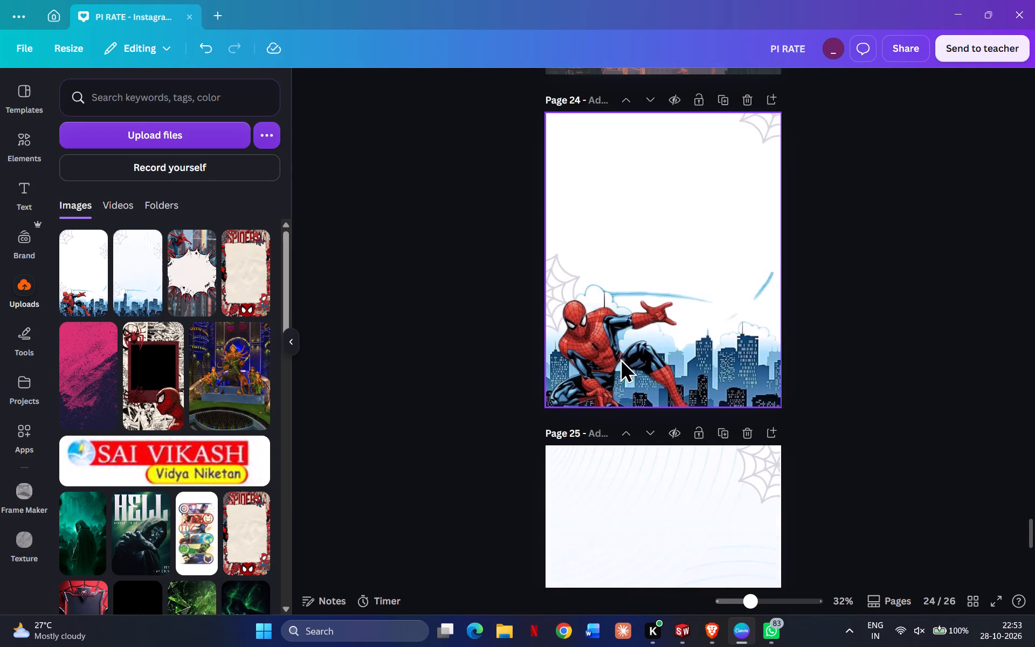
scroll(620, 358, down, 10)
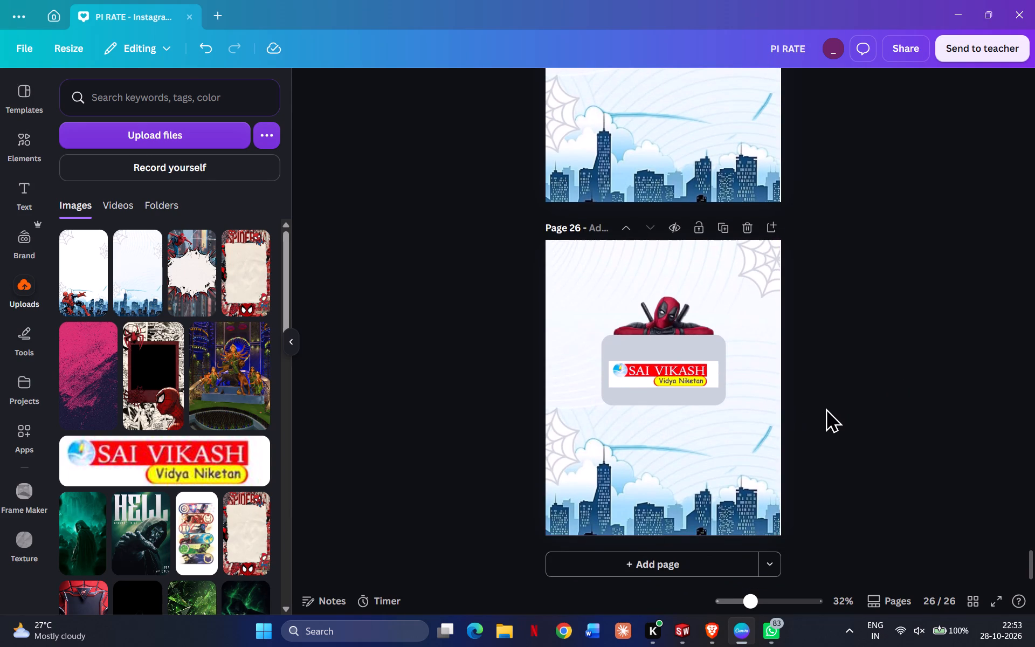
Enlarge the grey rounded panel behind the logo on page 26 to about 630 by 340, extending it on both sides.
scroll(825, 408, down, 1)
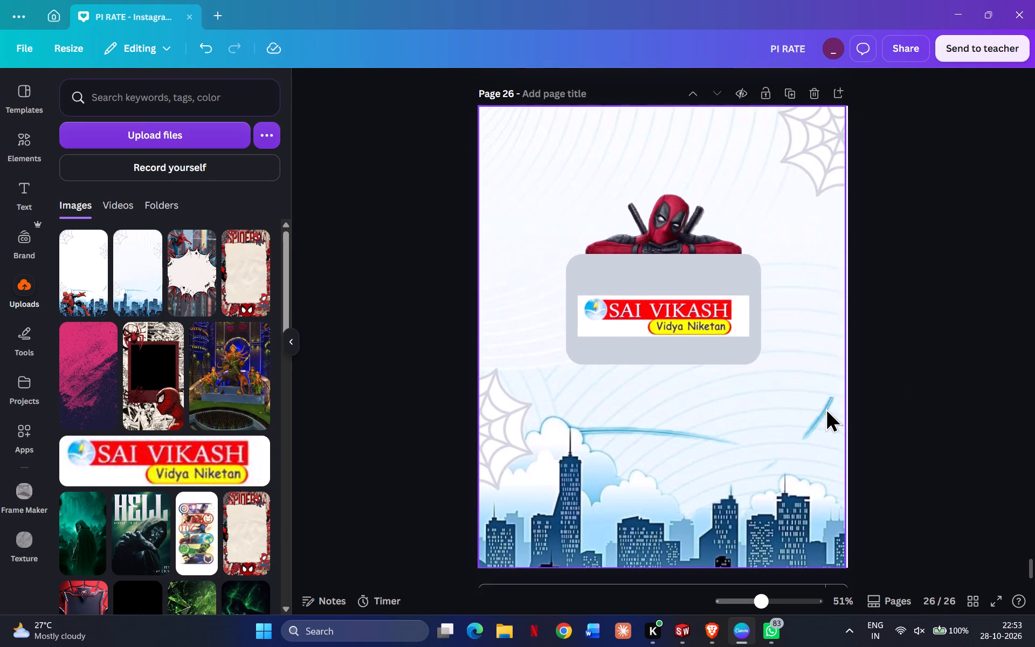
click(696, 237)
click(721, 291)
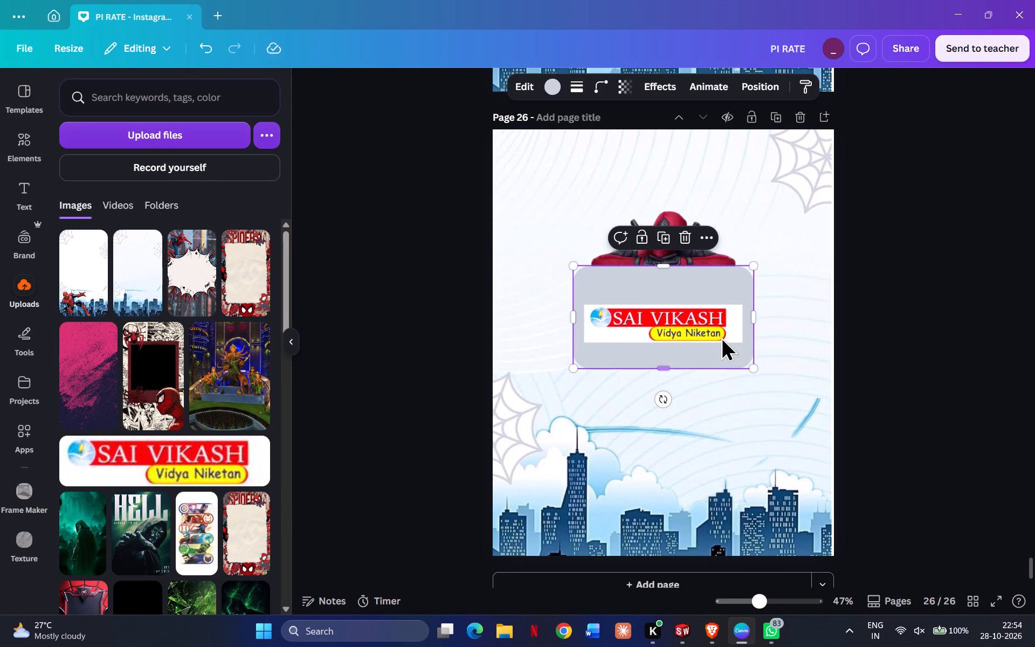
click(719, 326)
click(887, 376)
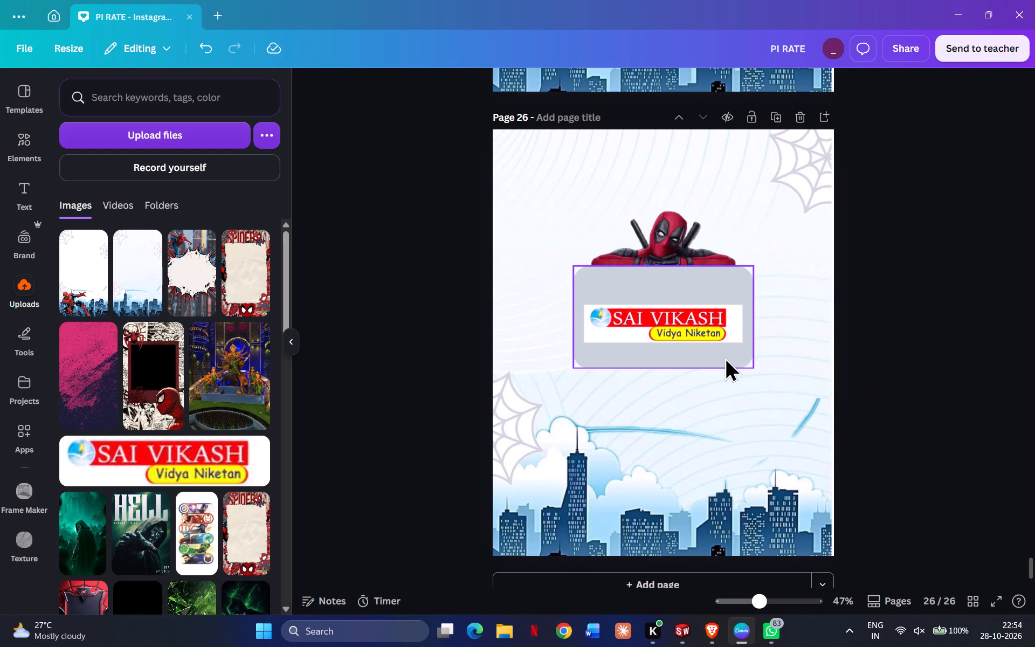
click(724, 357)
drag(753, 367, 761, 371)
drag(572, 269, 562, 270)
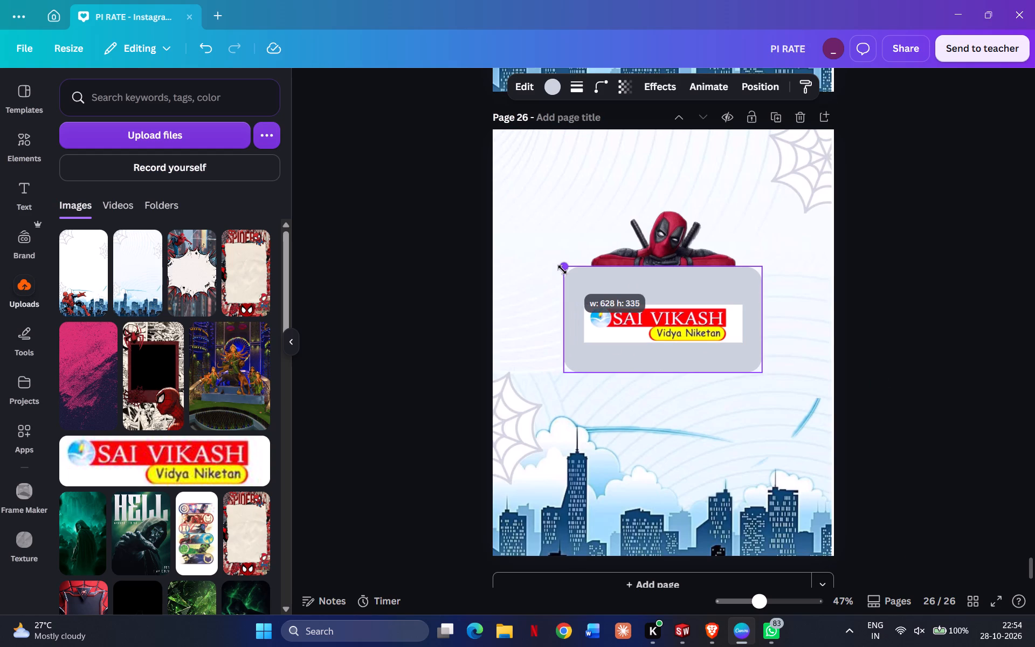
drag(562, 270, 561, 267)
click(934, 314)
Nudge the grey rounded panel vertically until its top edge slightly overlaps the bottom of Deadpool's arms, leaving the logo in place.
click(743, 295)
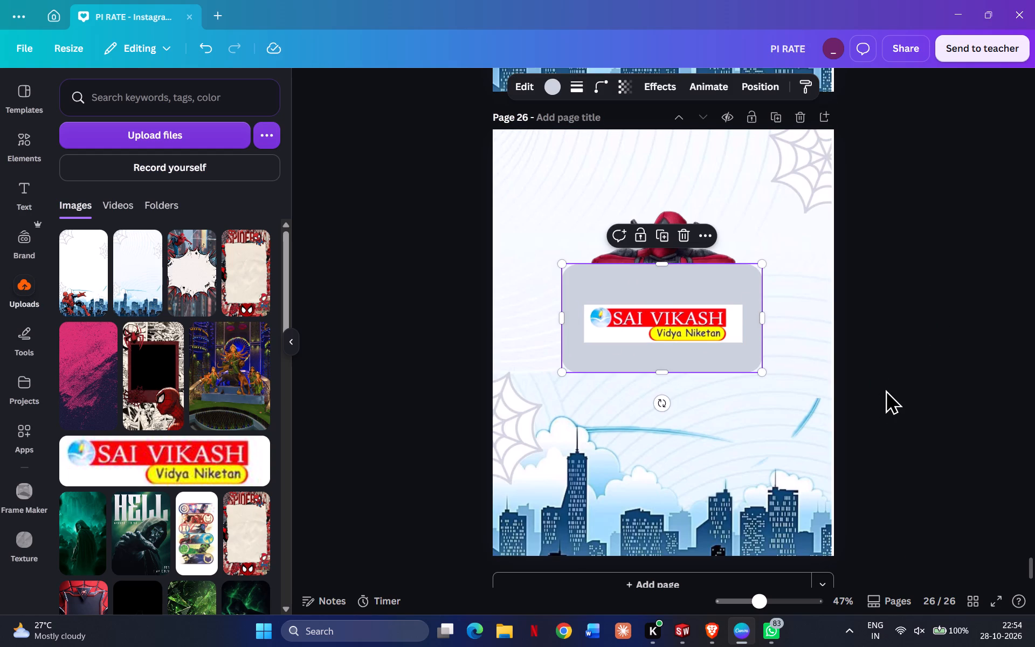
key(Down)
key(Down)
key(Down)
key(Down)
key(Down)
key(Down)
key(Down)
key(Down)
key(Down)
key(Down)
key(Down)
key(Down)
key(Down)
key(Down)
key(Down)
key(Down)
key(Down)
key(Down)
key(Down)
key(Down)
key(Down)
key(Down)
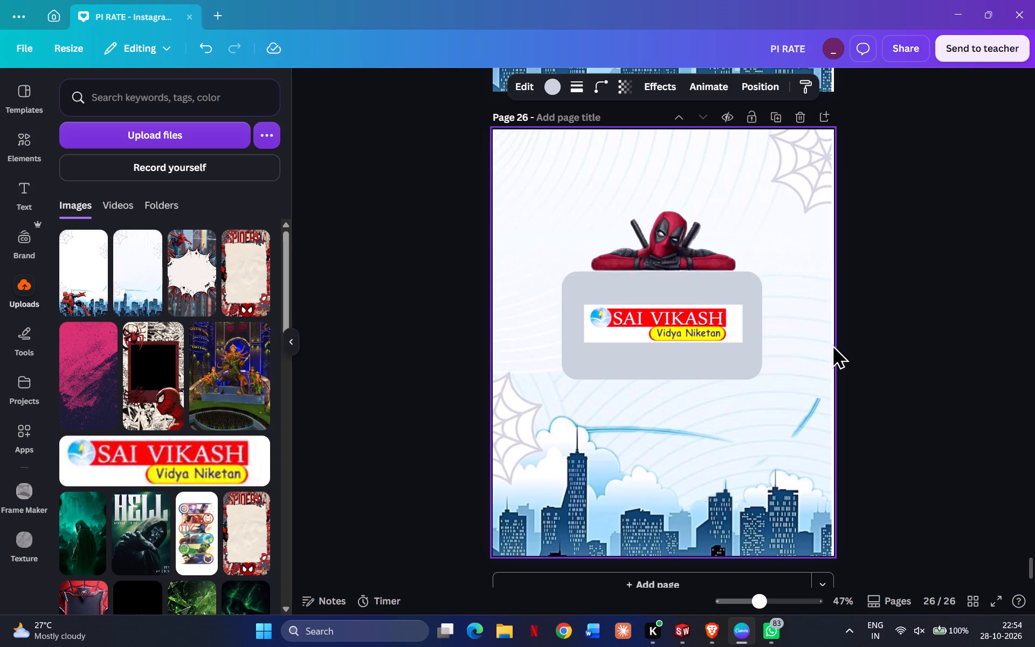
key(Up)
key(Up)
key(Up)
key(Up)
key(Up)
key(Up)
key(Up)
key(Up)
key(Up)
key(Up)
key(Up)
key(Up)
key(Up)
key(Up)
key(Up)
key(Up)
key(Up)
key(Up)
key(Up)
key(Up)
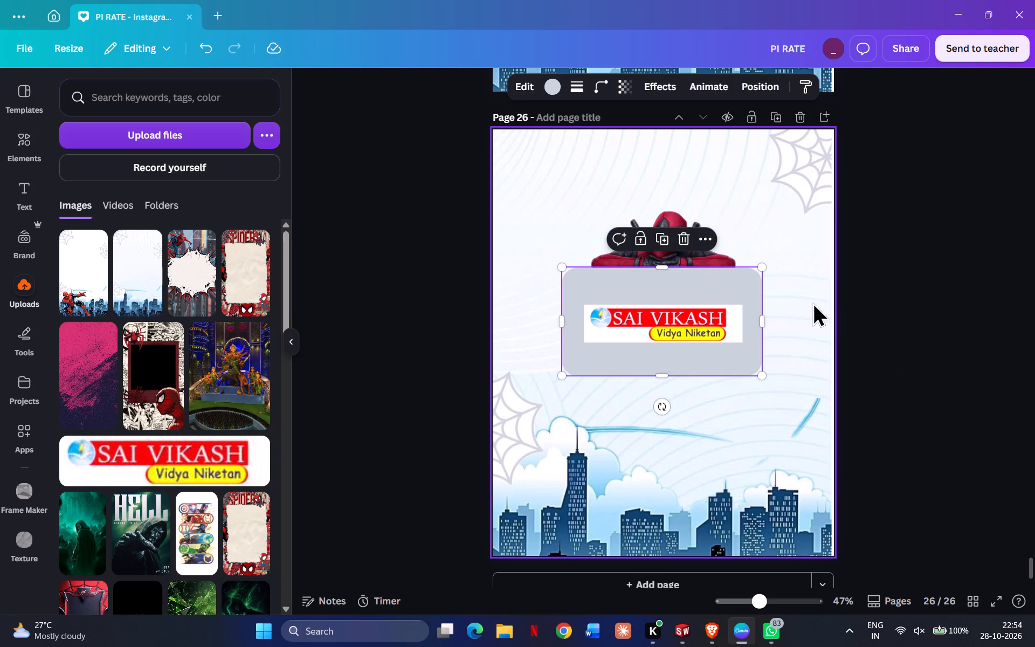
click(877, 273)
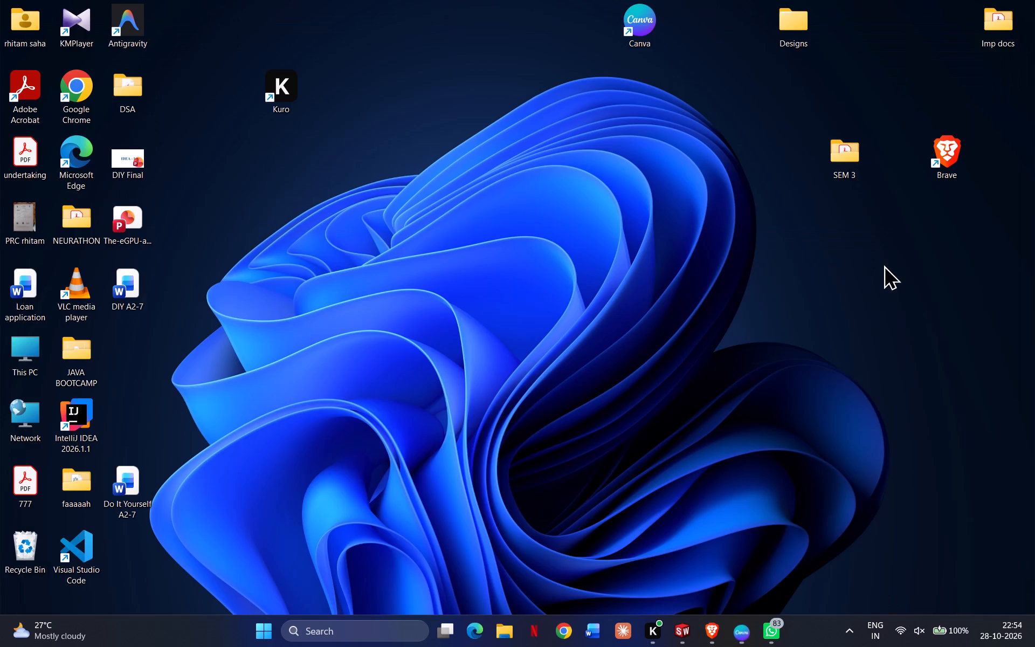
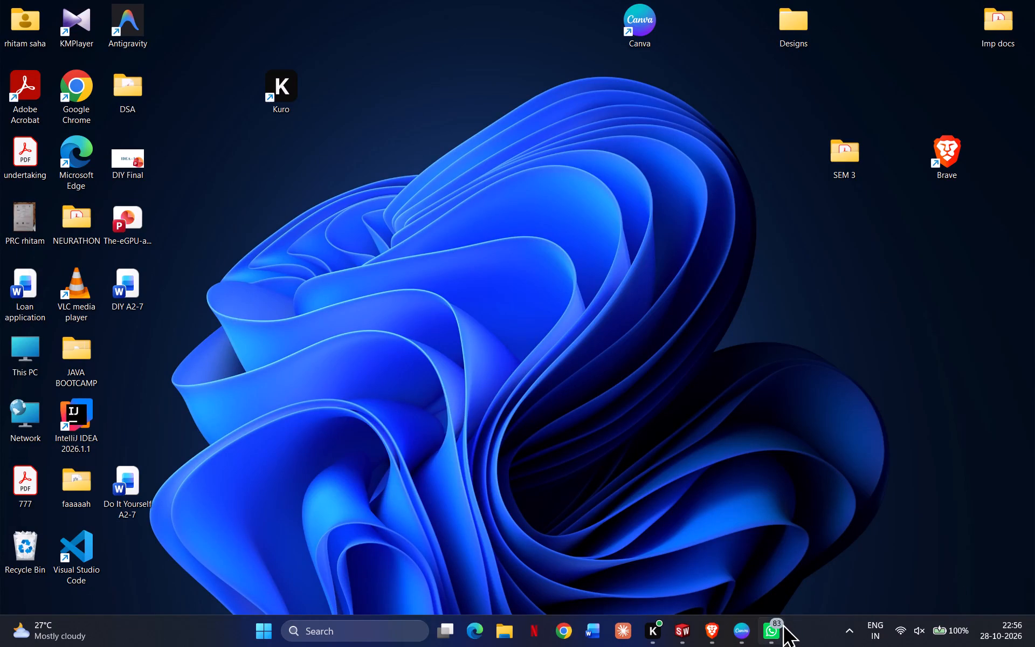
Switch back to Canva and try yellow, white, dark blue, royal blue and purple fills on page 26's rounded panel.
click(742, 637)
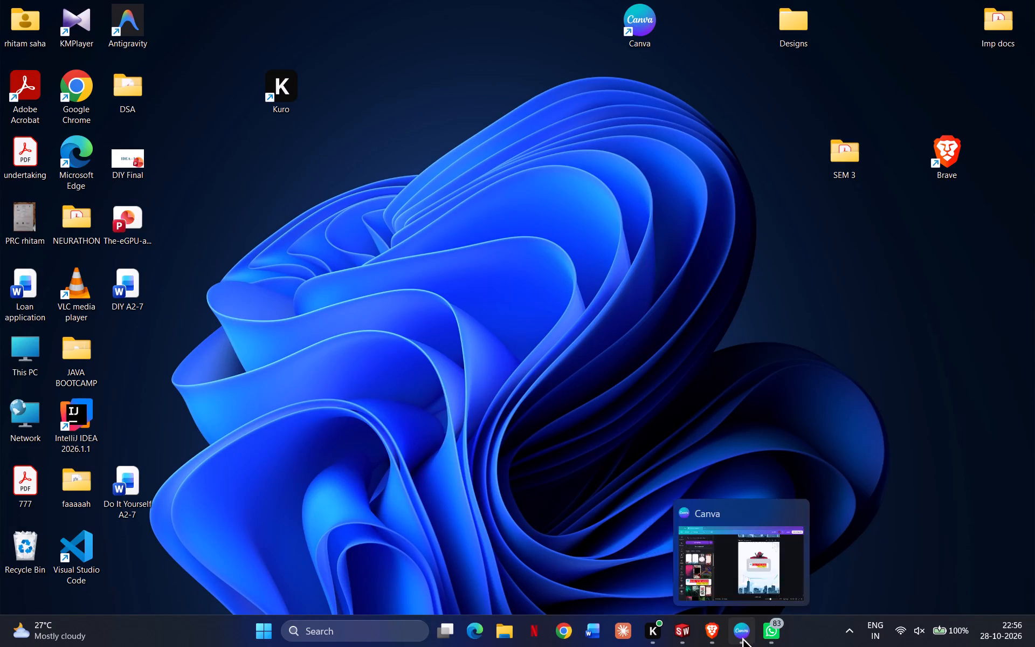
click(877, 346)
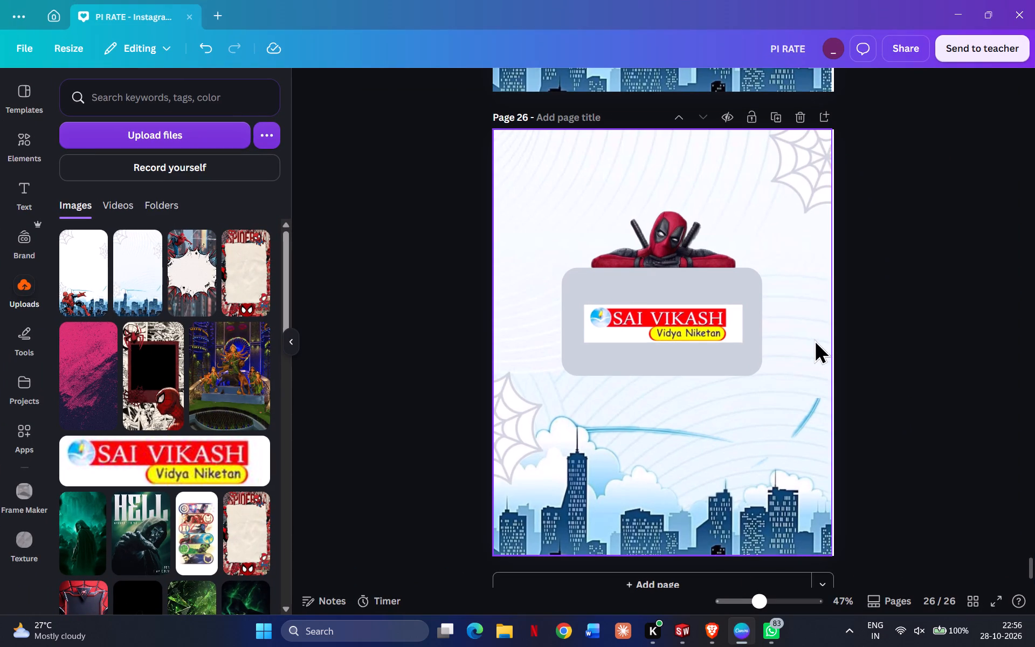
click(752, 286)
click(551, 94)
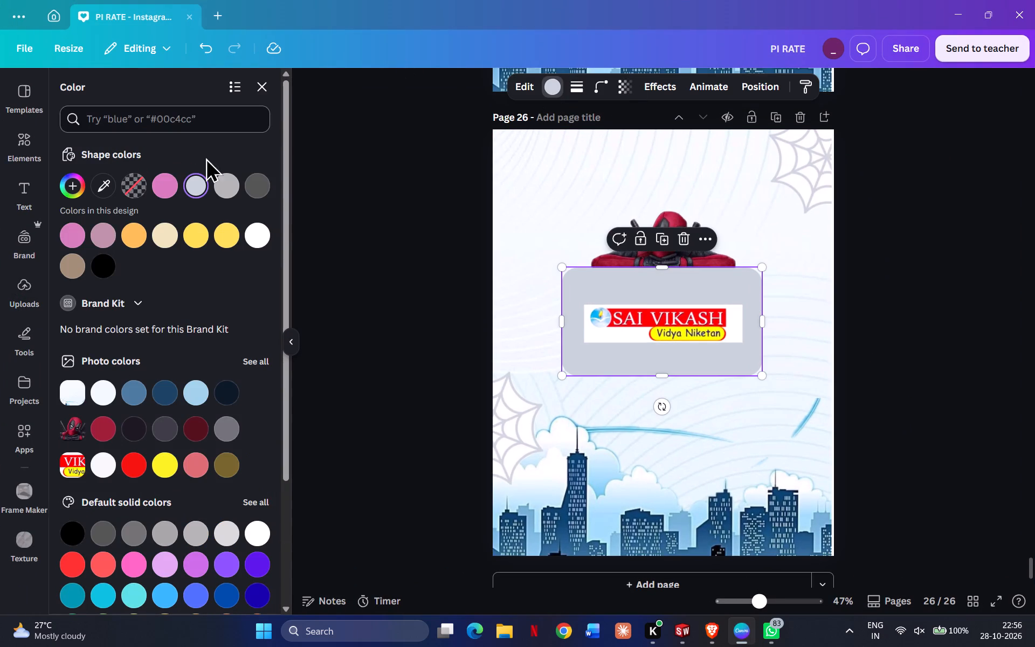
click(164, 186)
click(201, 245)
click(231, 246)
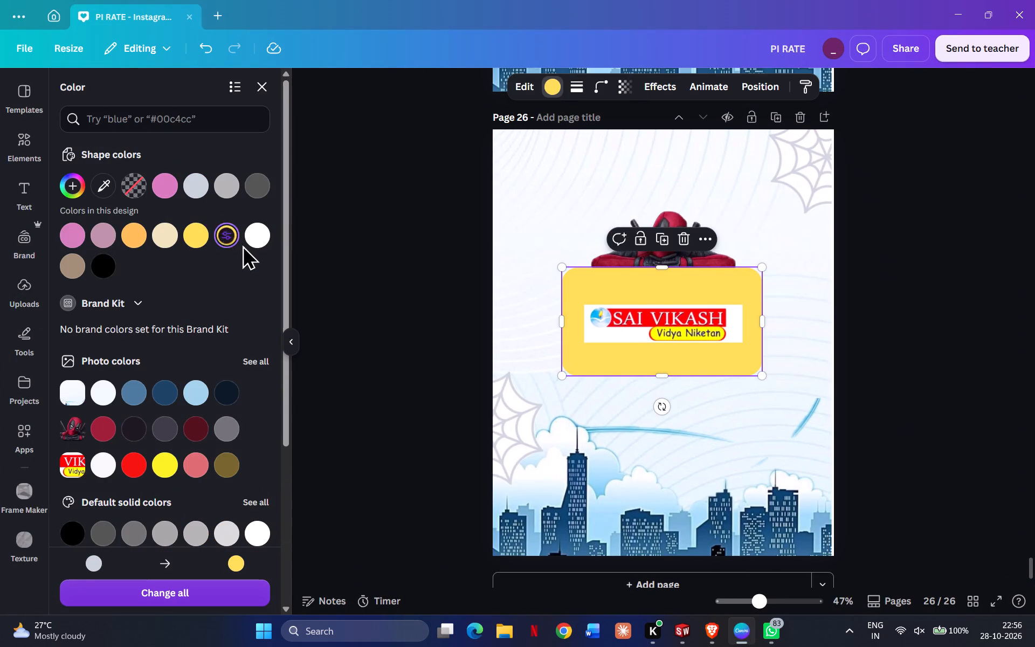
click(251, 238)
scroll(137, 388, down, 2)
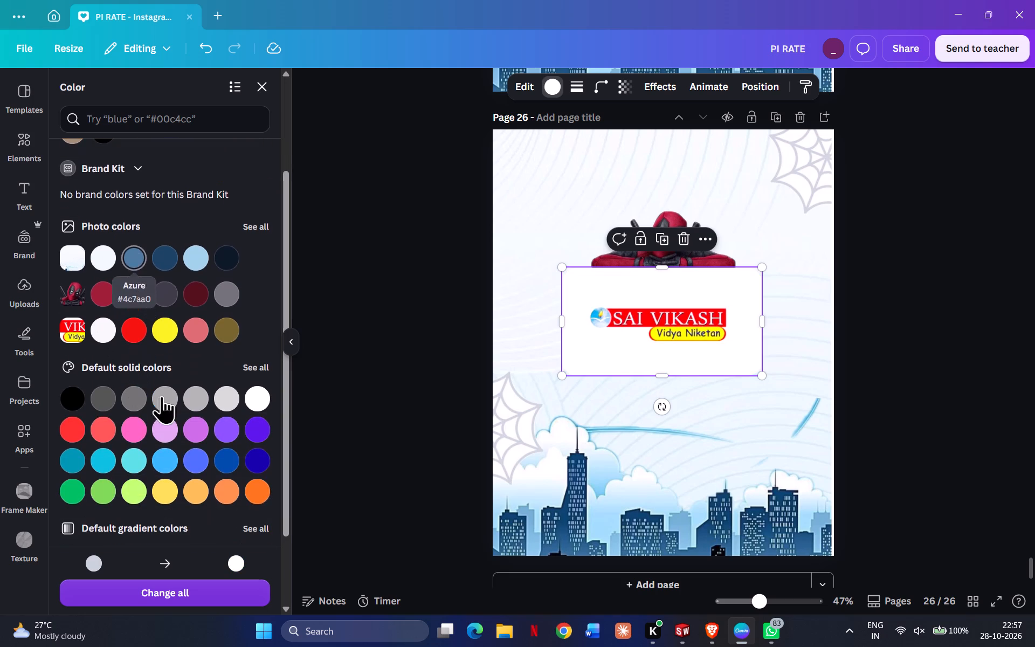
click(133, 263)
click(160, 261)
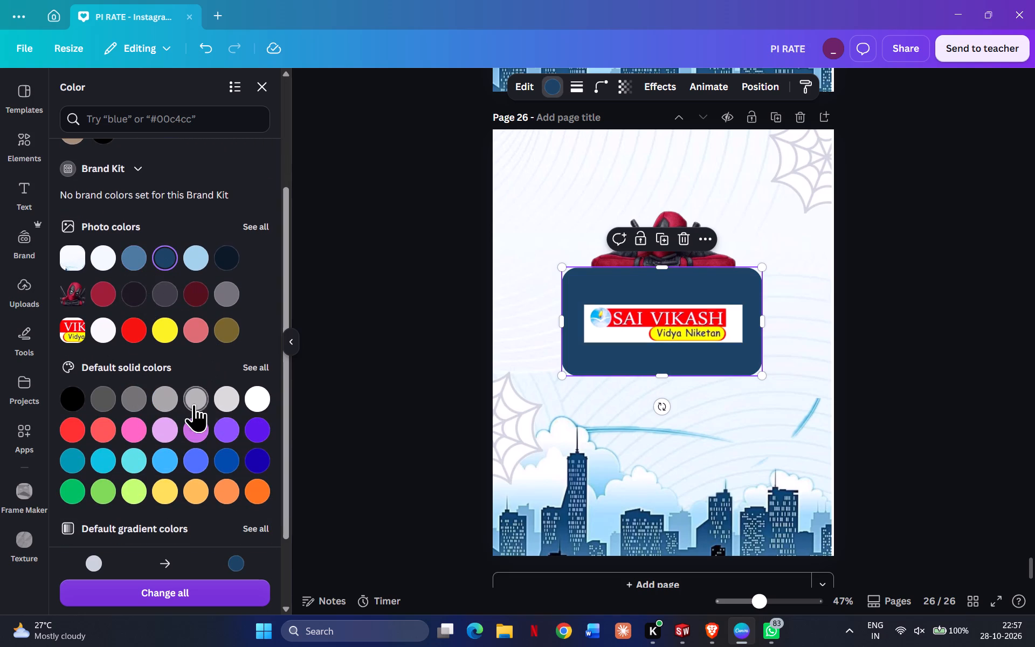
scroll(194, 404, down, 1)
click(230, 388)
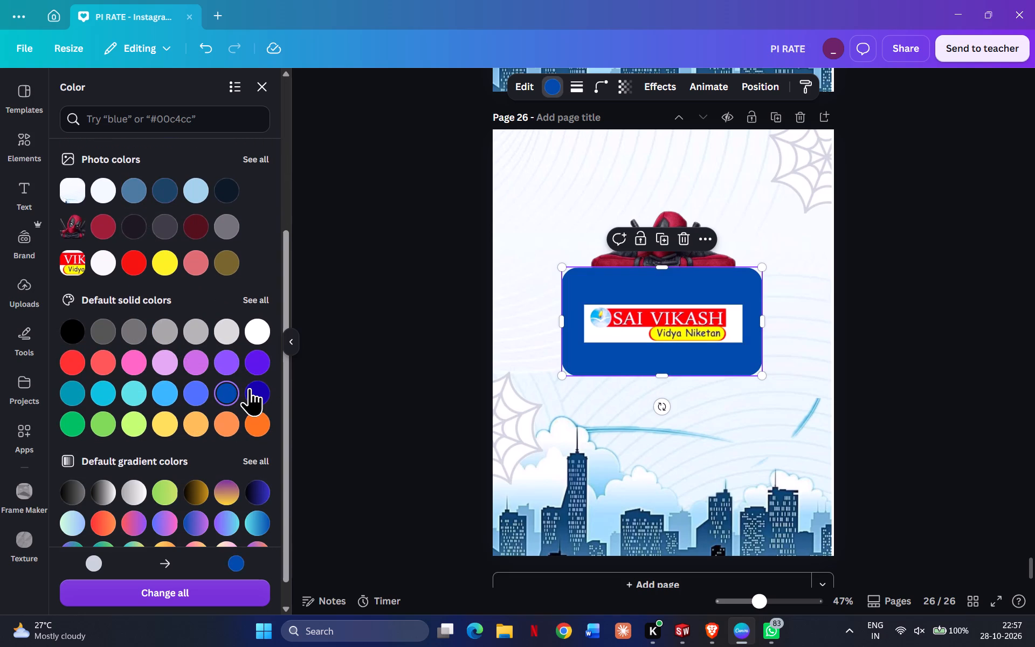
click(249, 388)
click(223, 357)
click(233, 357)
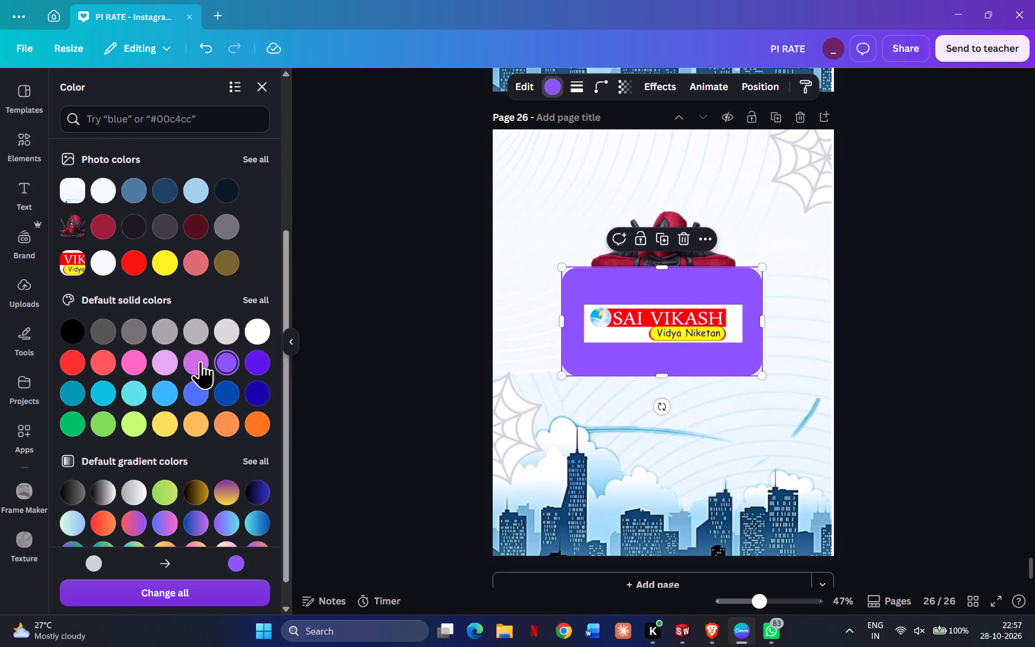
Compare the blue photo colours on page 26's rounded panel and fill it with Azure #4c7aa0.
scroll(136, 402, up, 1)
click(160, 261)
click(137, 259)
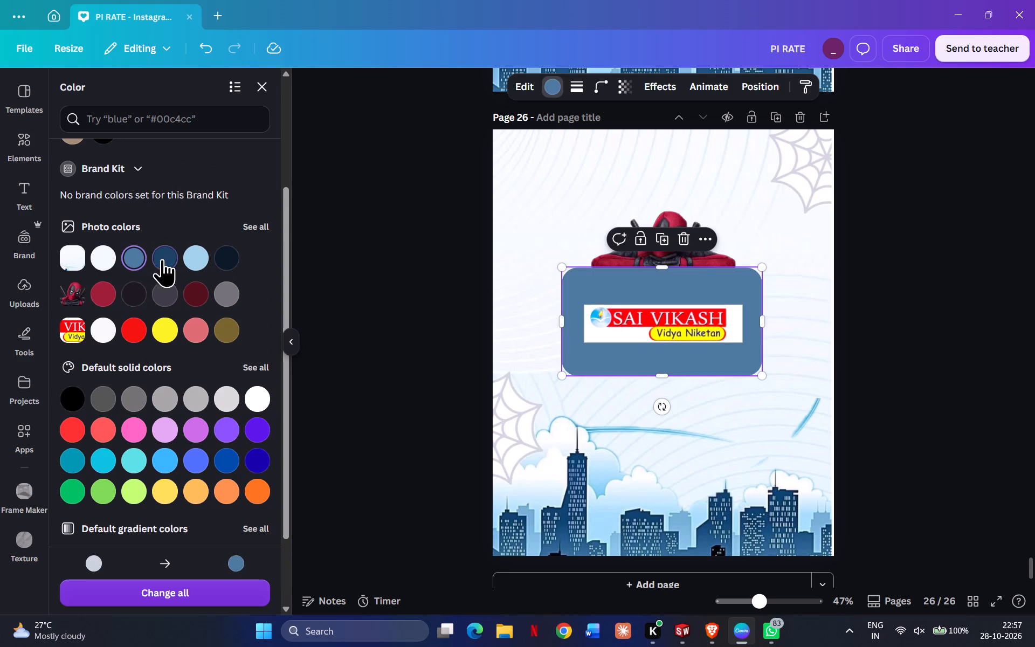
click(162, 259)
scroll(163, 363, down, 10)
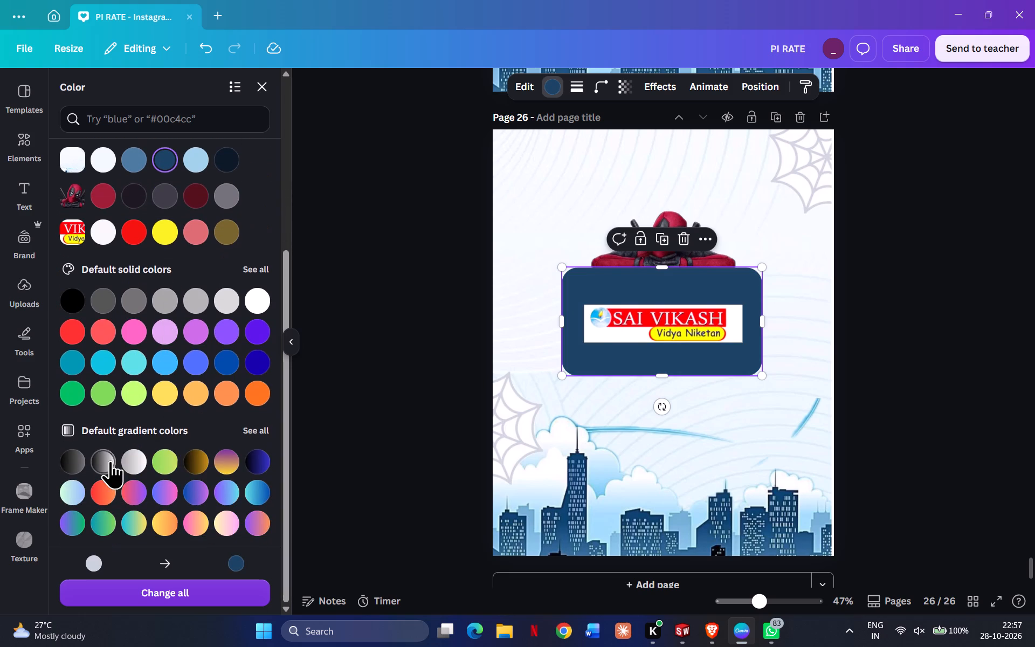
click(110, 460)
click(118, 461)
click(162, 160)
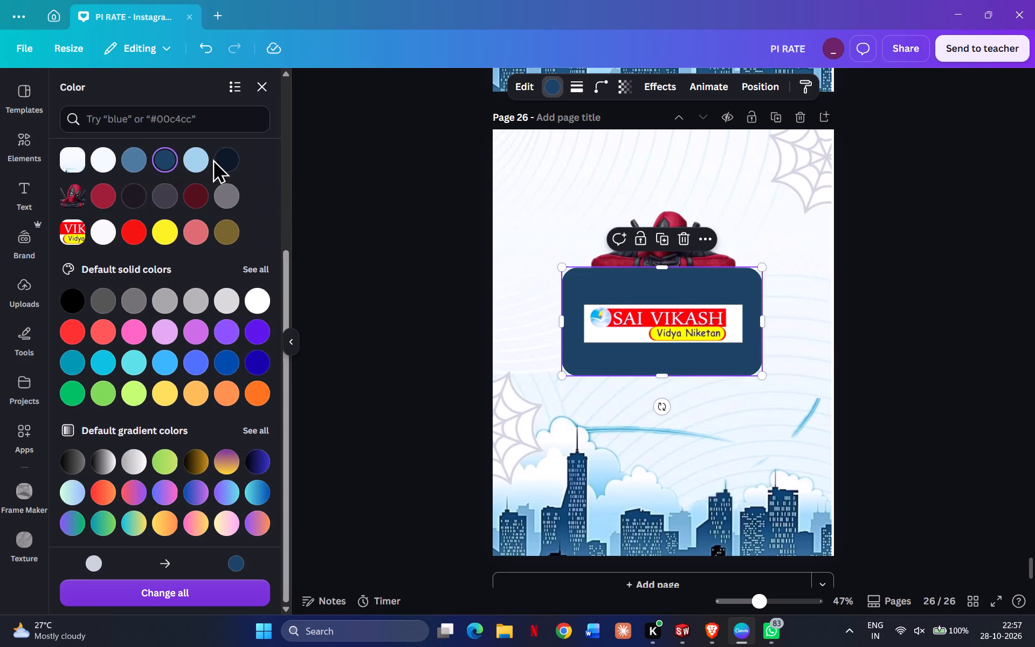
click(215, 157)
click(162, 161)
click(140, 157)
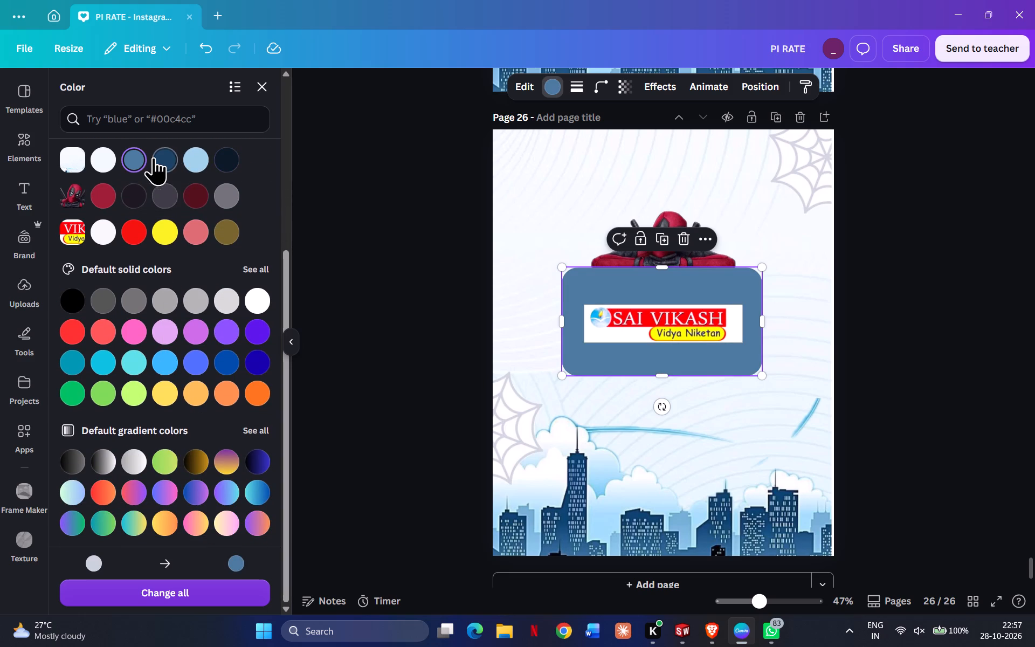
click(161, 157)
click(136, 160)
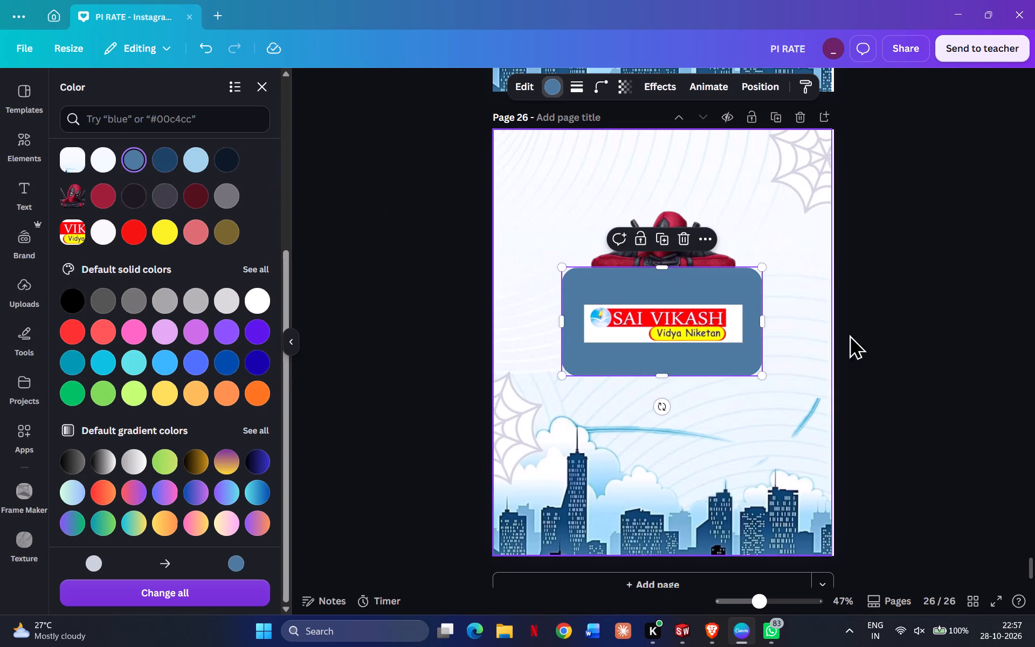
double_click(920, 346)
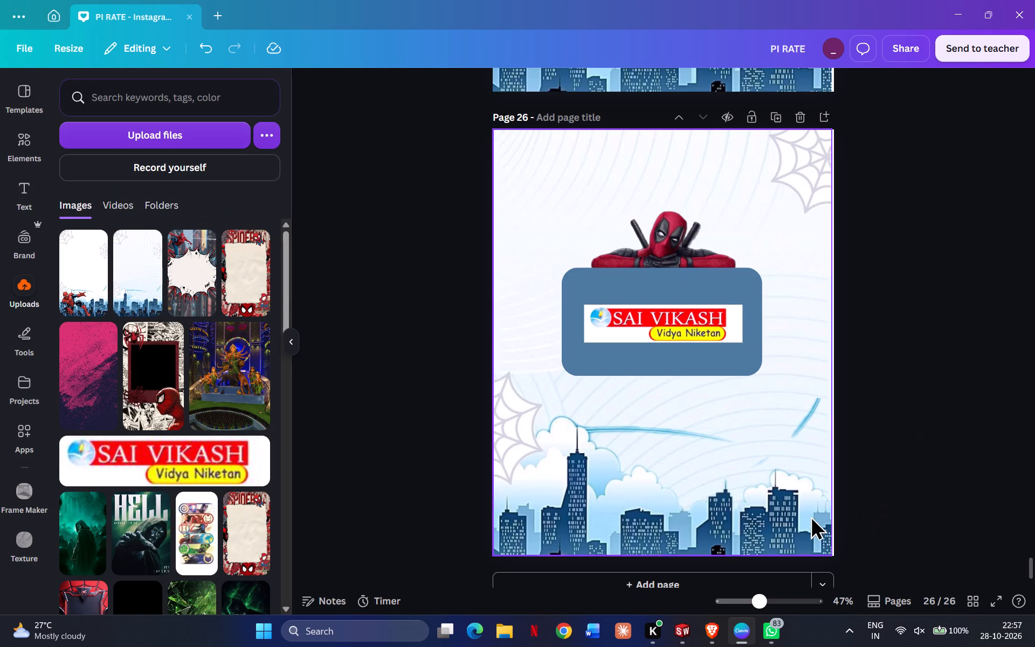
Extend the blue rounded panel's bottom edge downward so it ends just above the skyline, keeping its top edge and width.
click(737, 355)
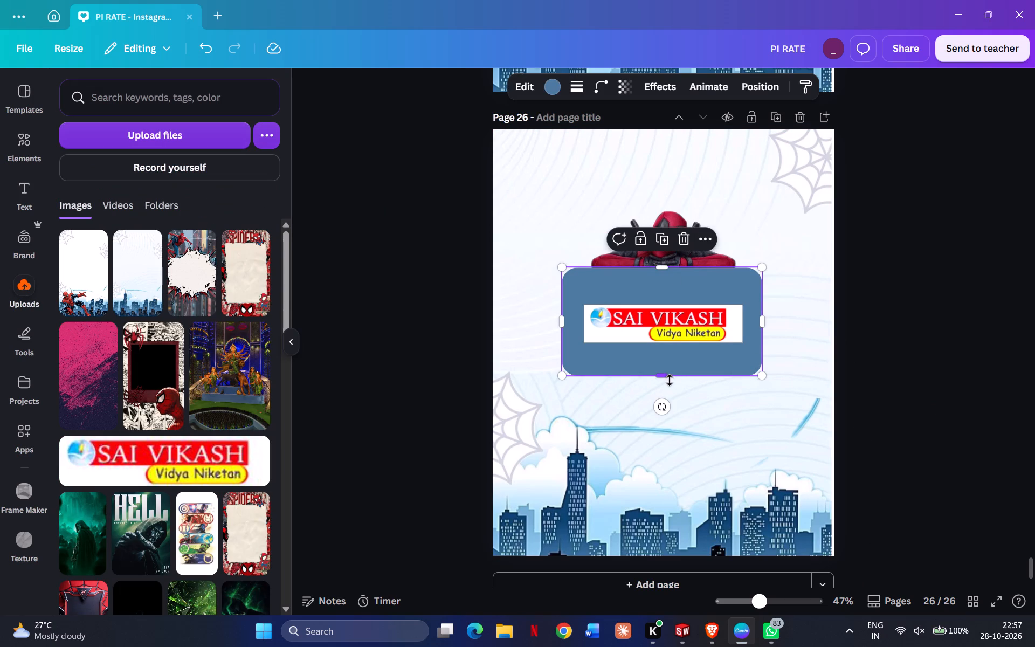
drag(668, 376, 691, 553)
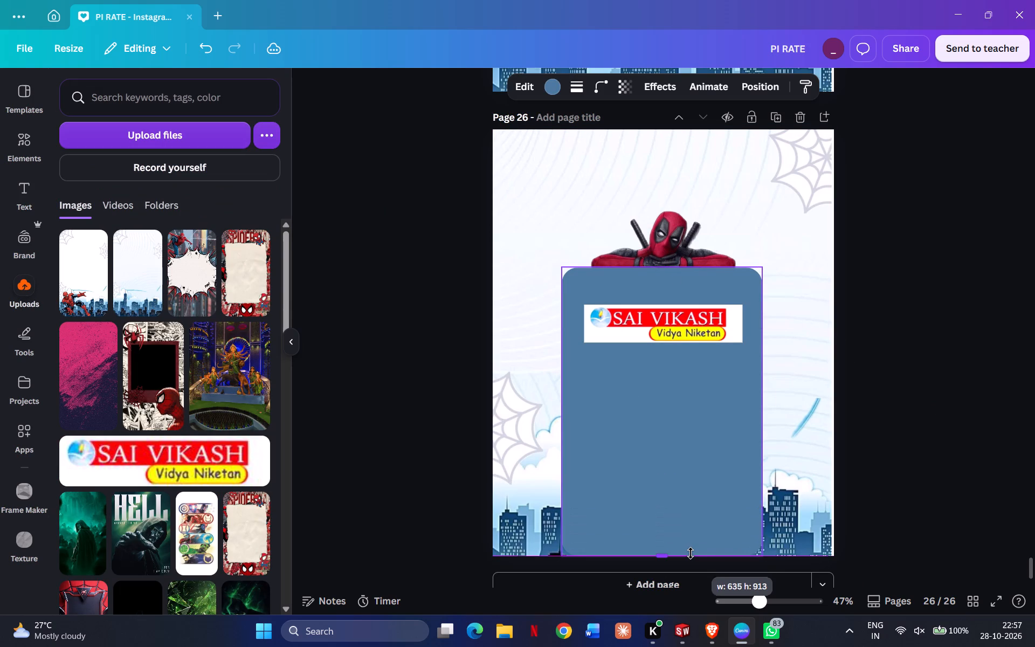
click(984, 456)
click(709, 452)
drag(668, 560, 670, 526)
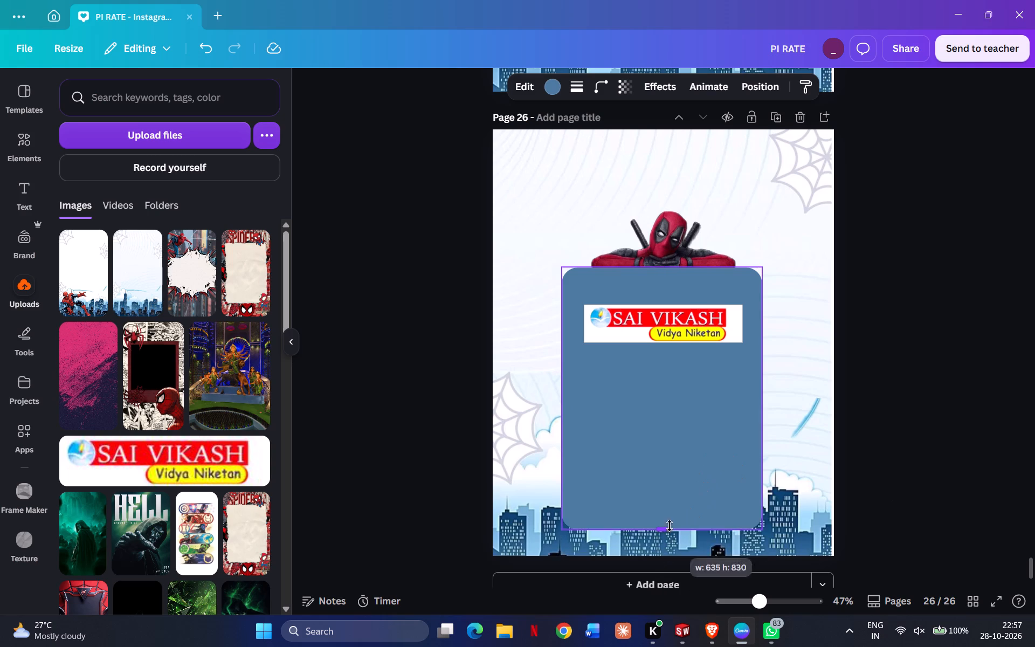
drag(670, 526, 719, 407)
Move the SAI VIKASH logo down within the blue panel to the centre of the page.
click(700, 324)
drag(681, 320, 681, 334)
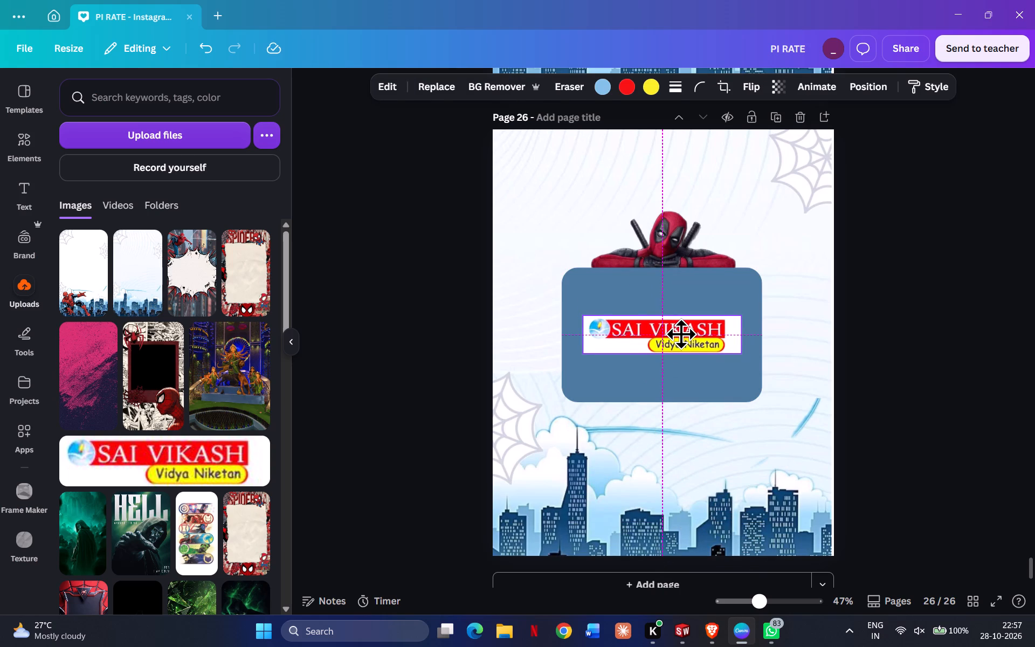
drag(681, 334, 681, 339)
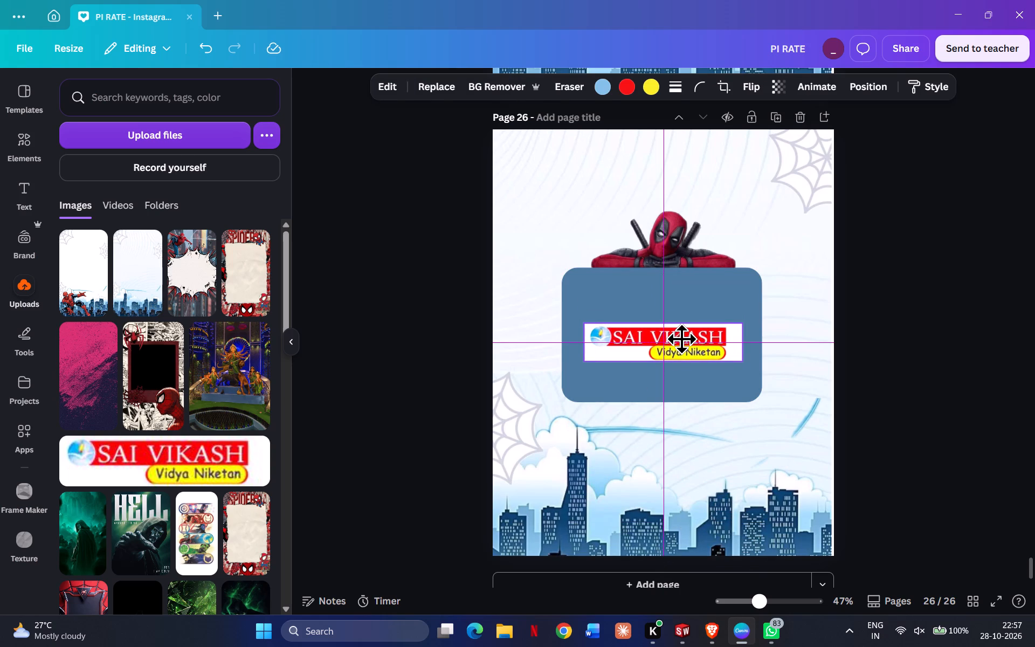
drag(681, 339, 682, 342)
click(865, 314)
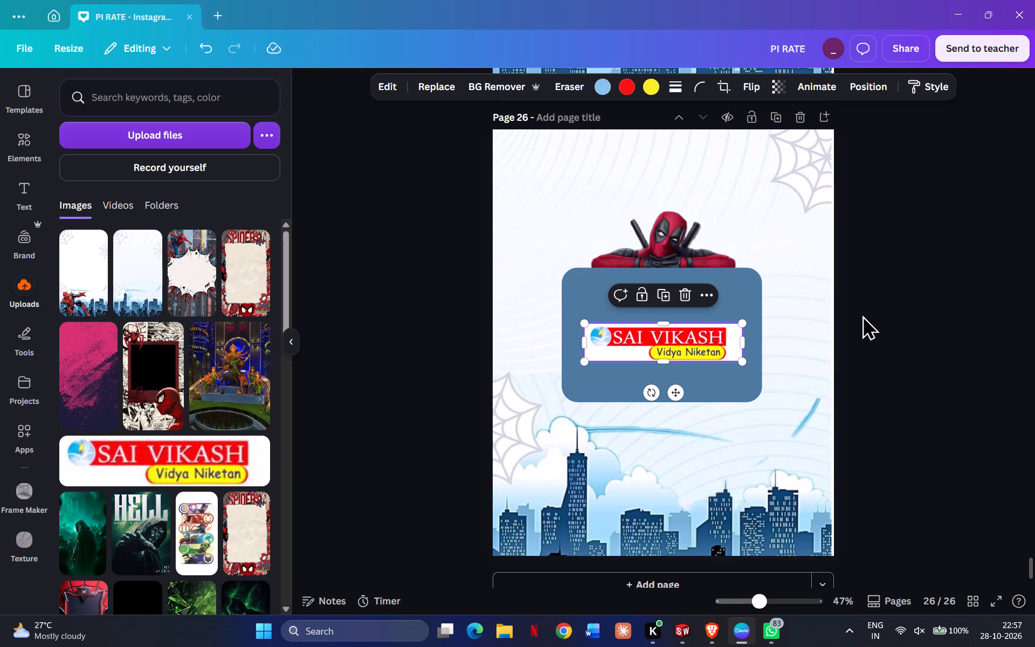
Add a text box reading "TITLE SPONSOR" and place it on the blue panel above the SAI VIKASH logo.
click(23, 196)
click(153, 145)
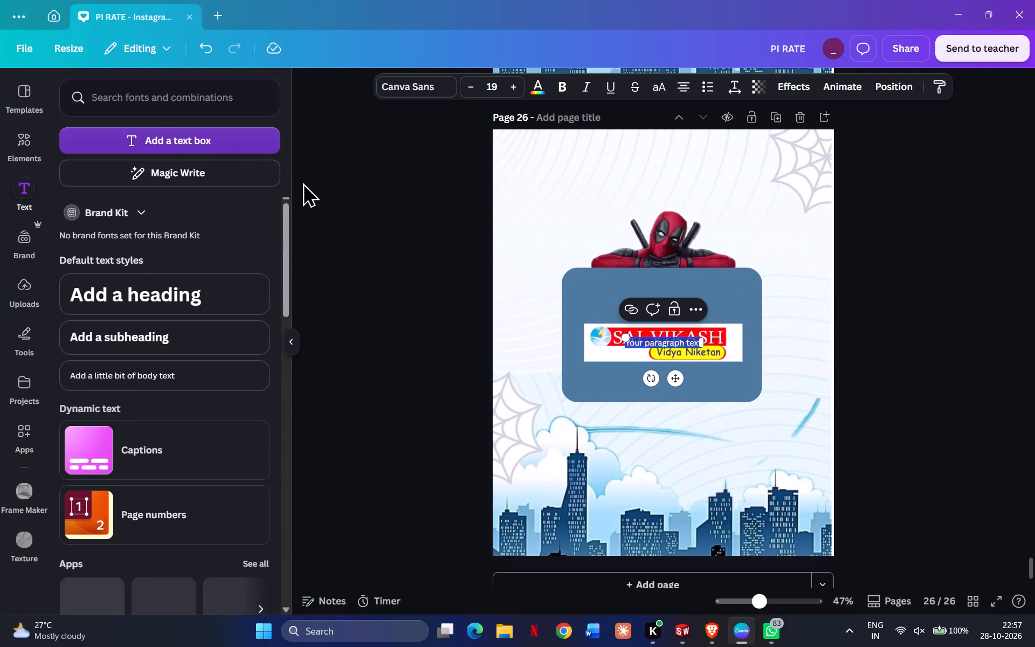
text(TI)
text(TLE)
key(space)
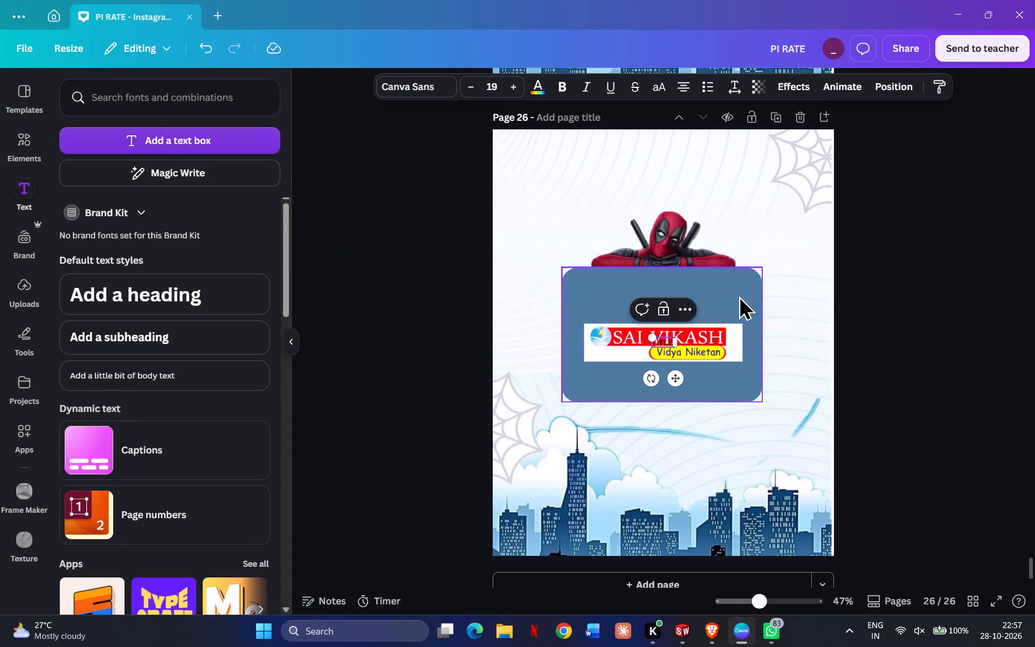
text(SPONSOR)
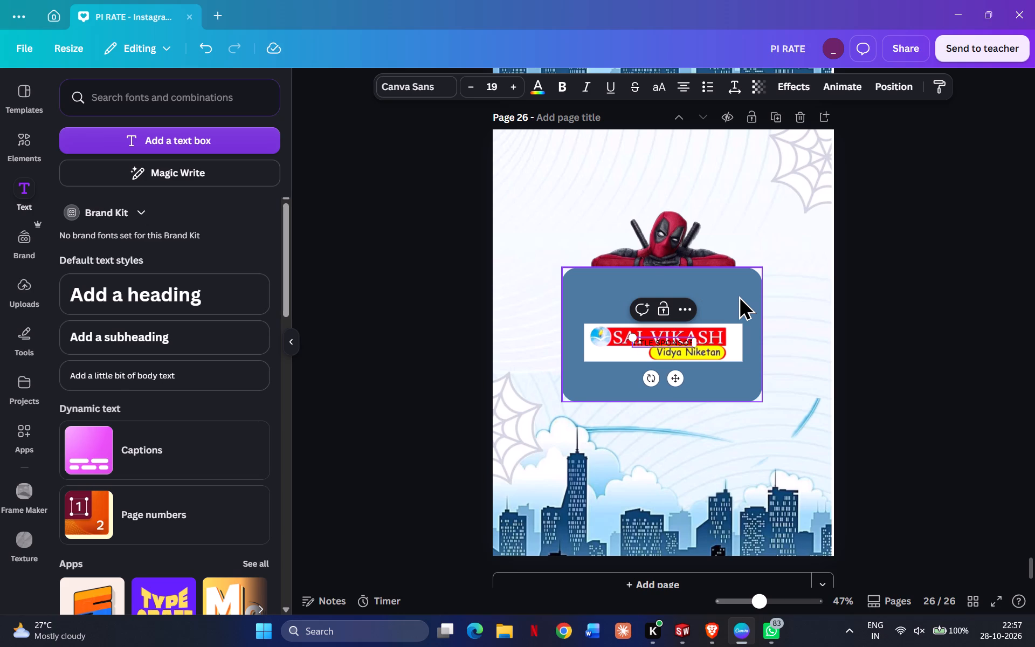
drag(672, 377, 673, 327)
Set the whole TITLE SPONSOR text to font size 30.
double_click(673, 290)
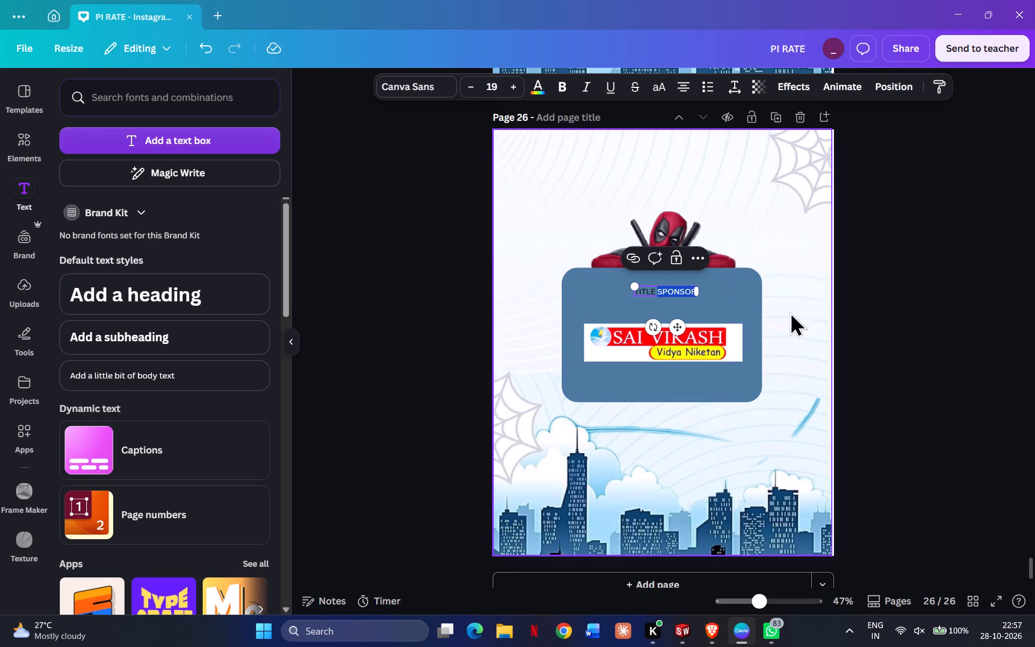
key(ctrl+a)
triple_click(507, 82)
triple_click(507, 82)
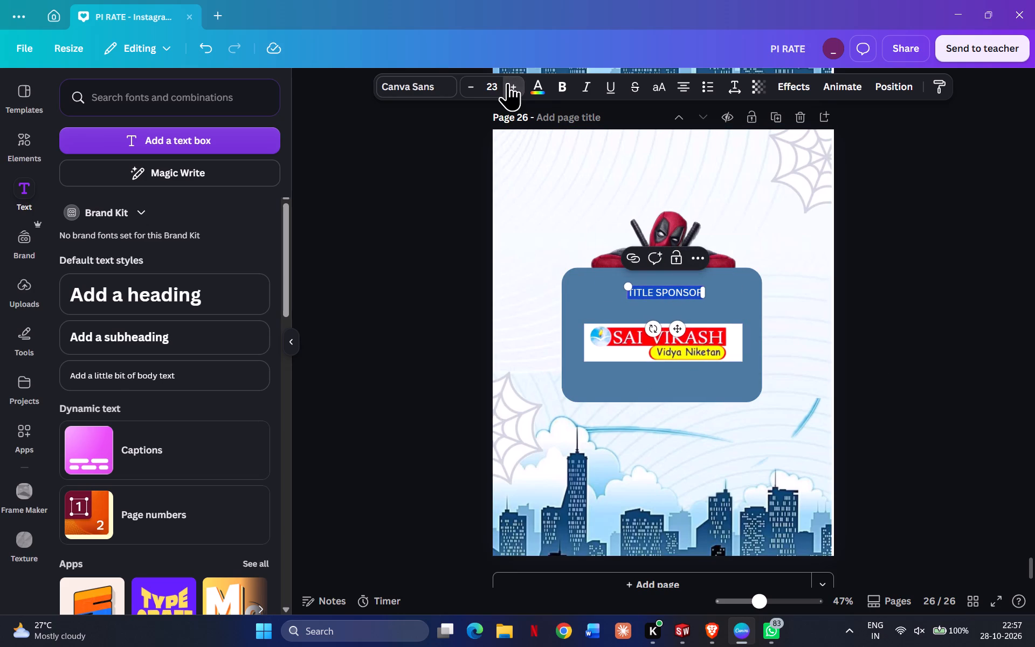
triple_click(507, 82)
triple_click(507, 82)
double_click(507, 82)
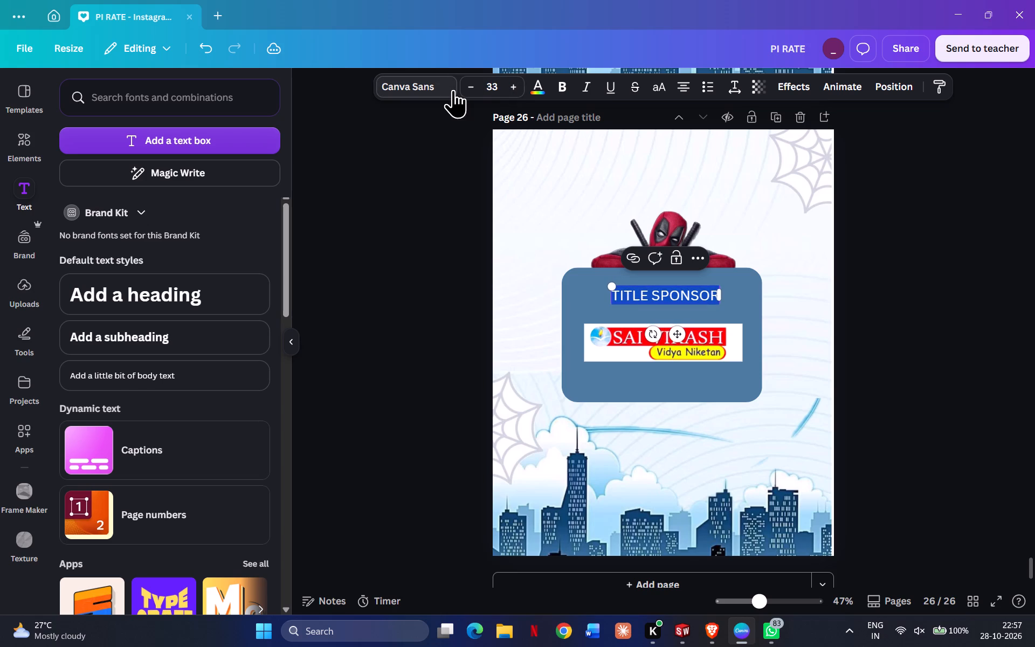
triple_click(467, 85)
click(467, 85)
click(513, 88)
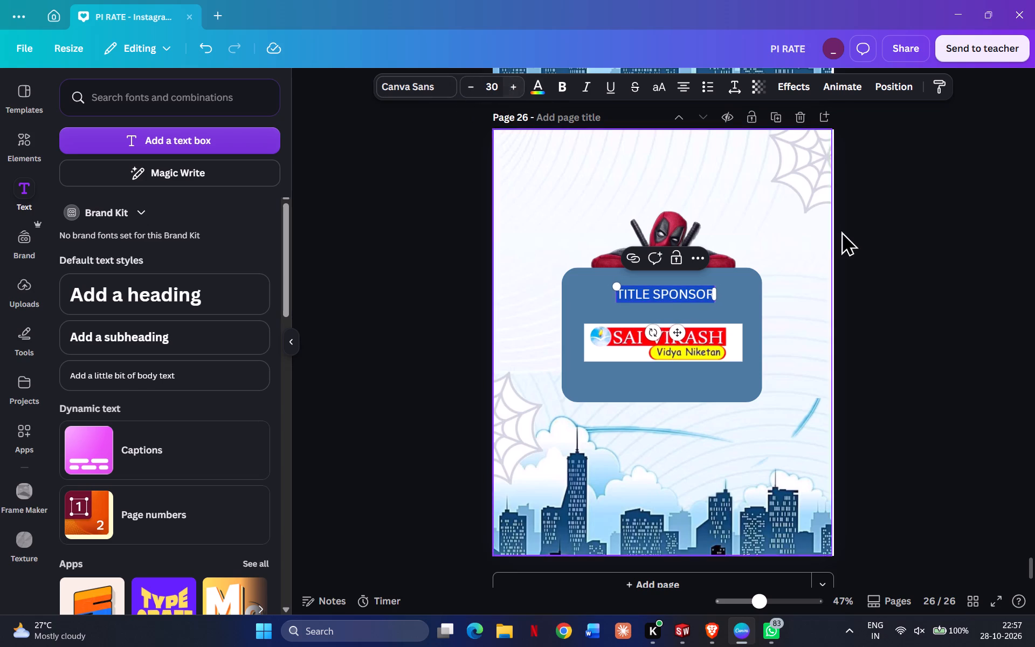
double_click(939, 269)
Change the TITLE SPONSOR text colour to white.
click(651, 292)
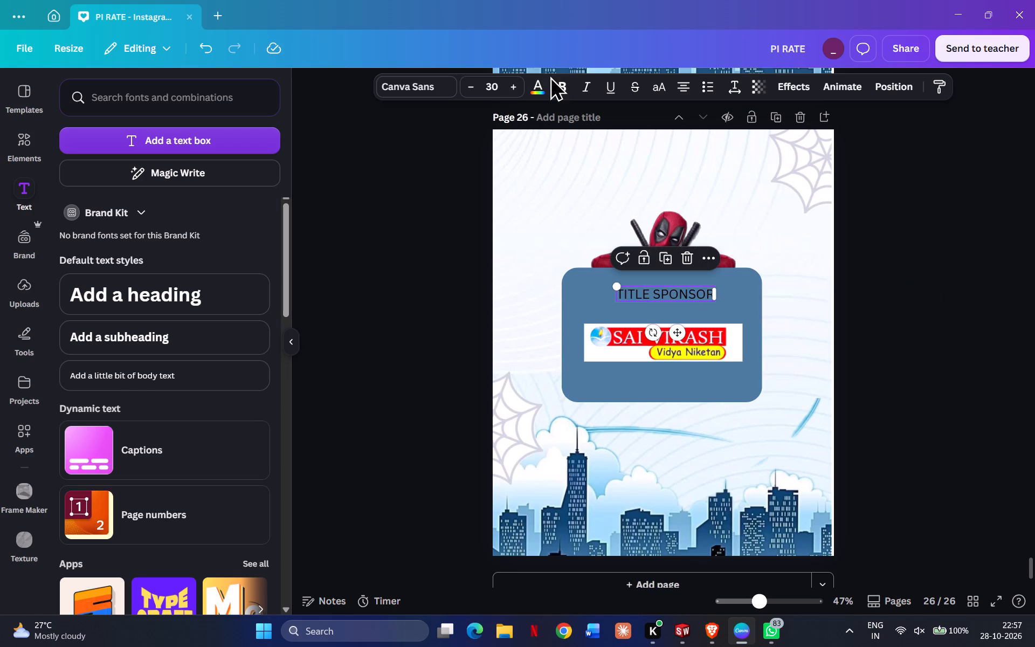
click(547, 82)
click(198, 186)
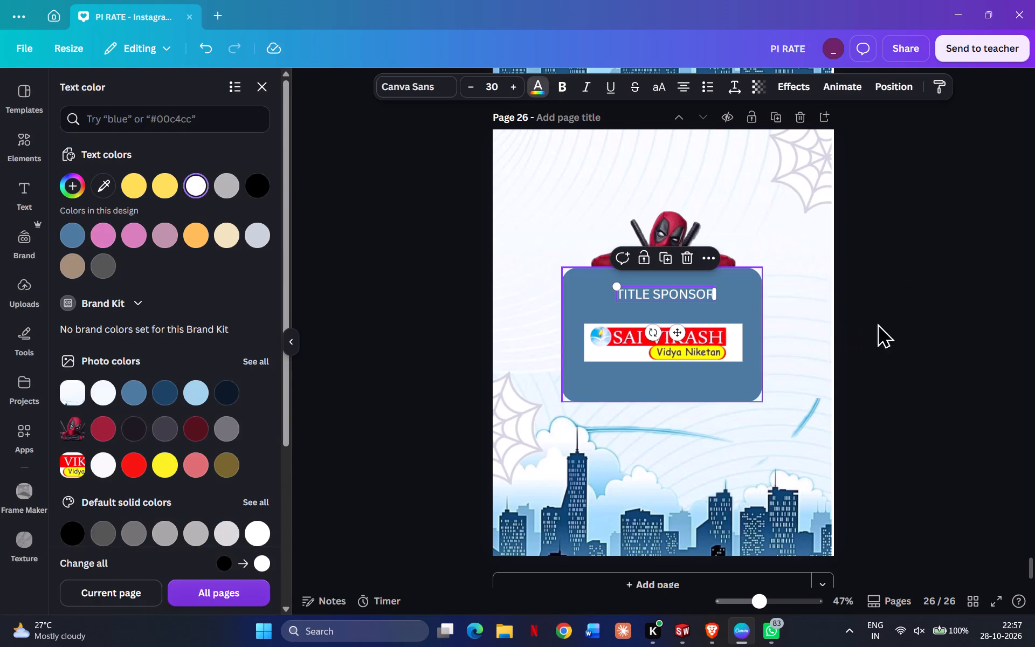
double_click(896, 319)
Position the TITLE SPONSOR text midway between the panel's top edge and the logo, with gaps of about 58.
click(676, 290)
drag(679, 292, 680, 285)
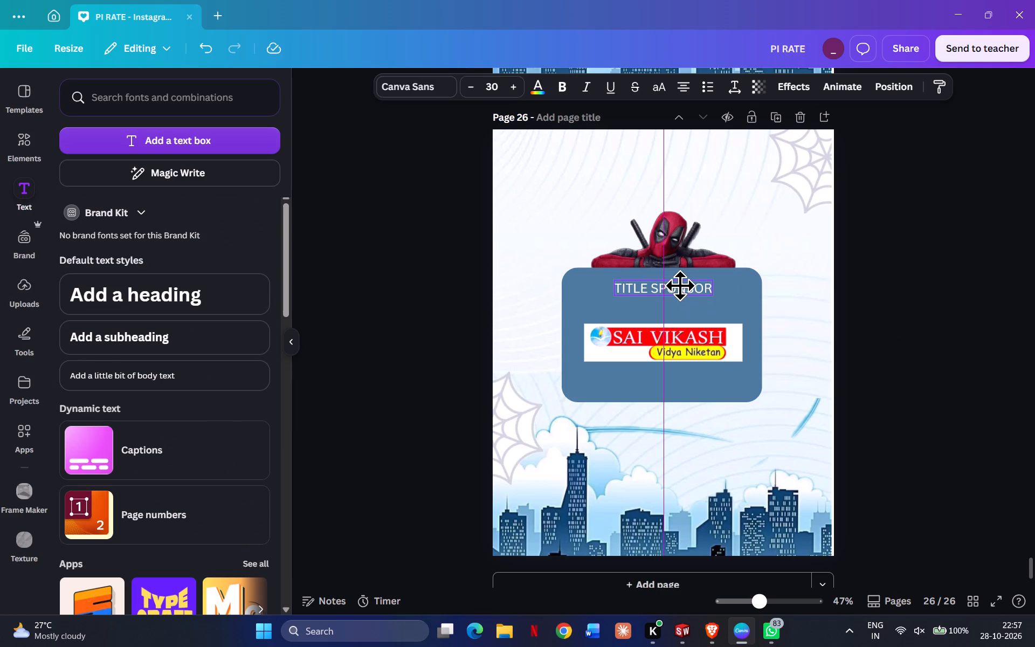
drag(680, 285, 681, 299)
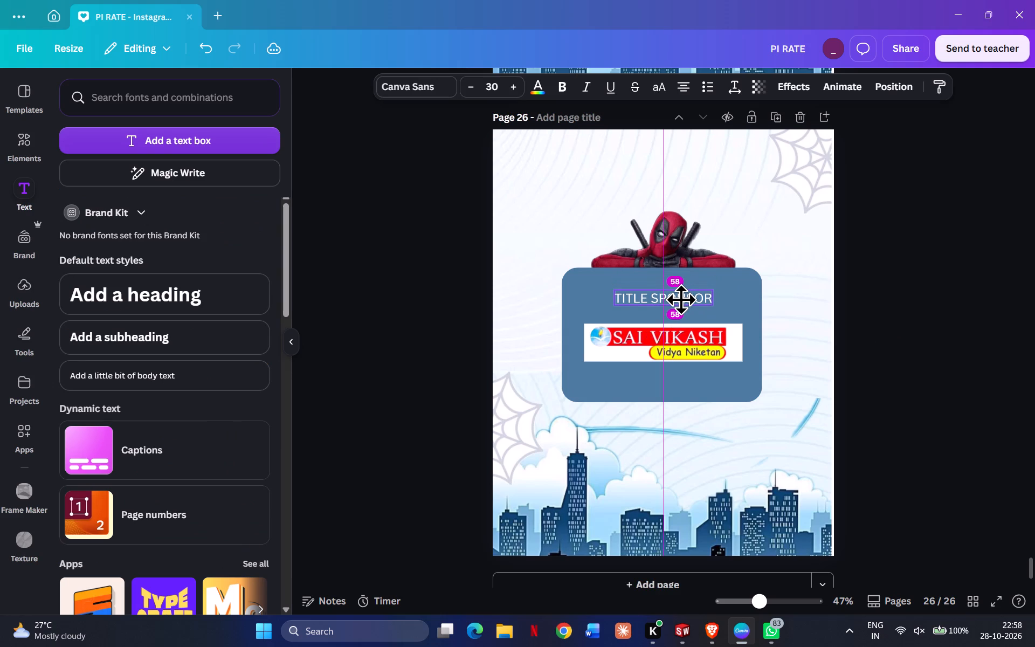
drag(681, 299, 682, 299)
click(919, 303)
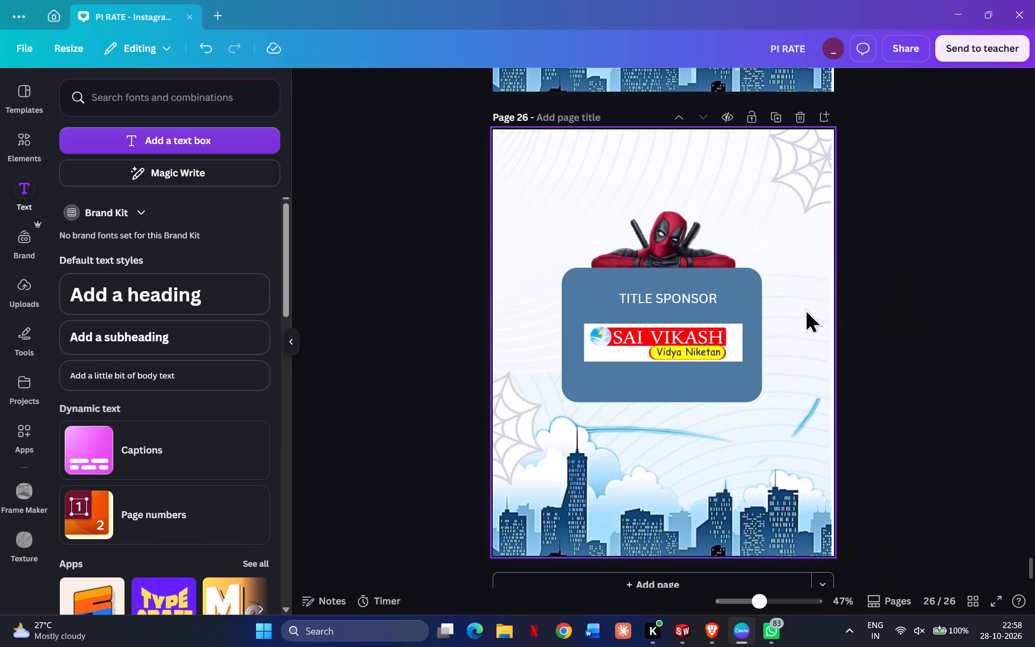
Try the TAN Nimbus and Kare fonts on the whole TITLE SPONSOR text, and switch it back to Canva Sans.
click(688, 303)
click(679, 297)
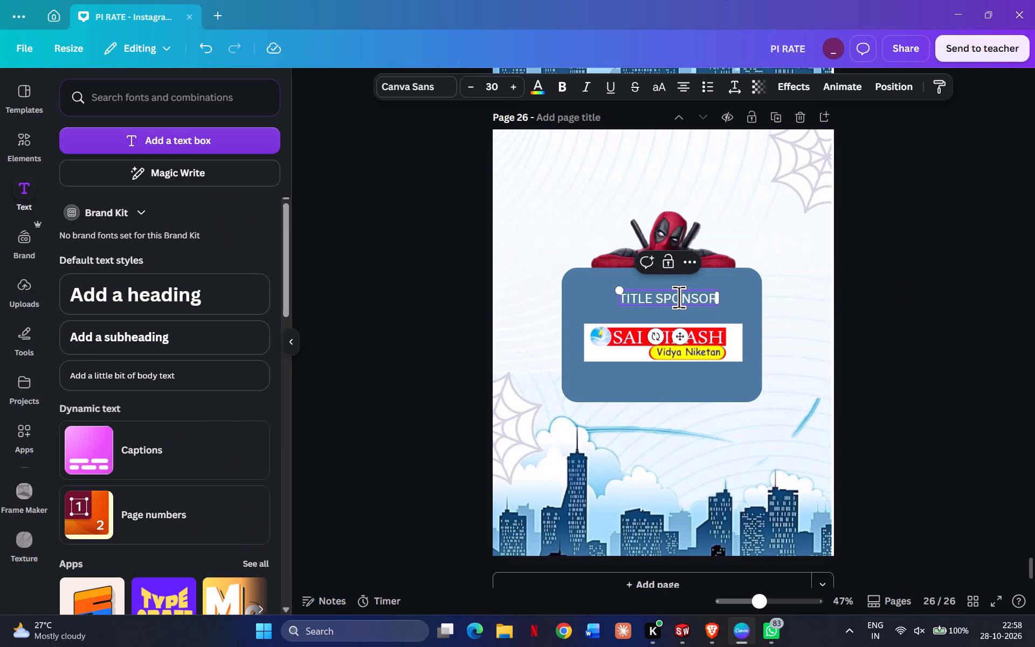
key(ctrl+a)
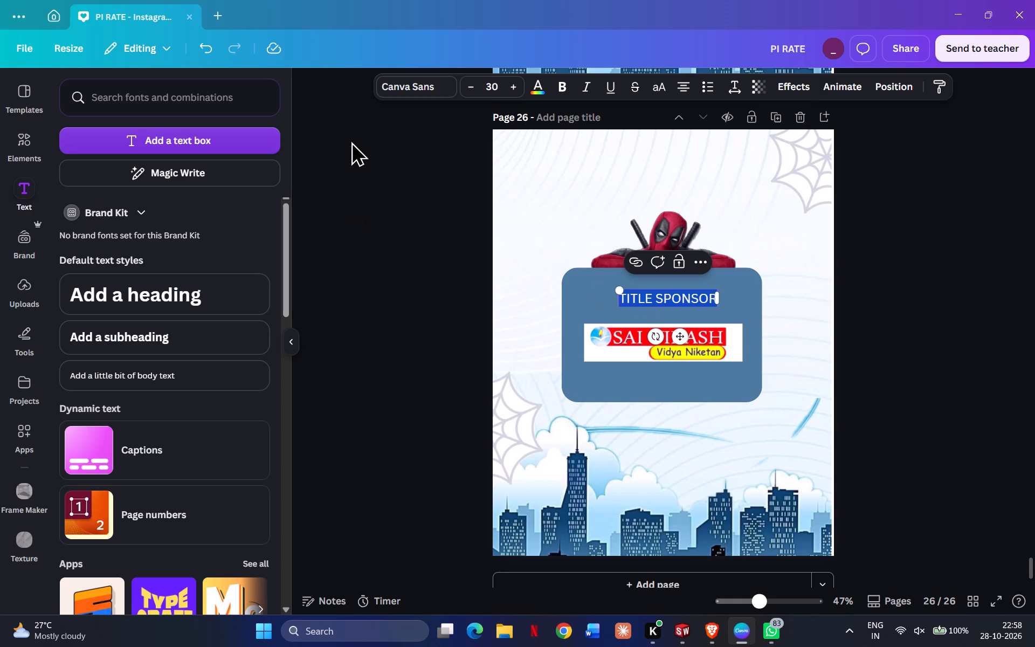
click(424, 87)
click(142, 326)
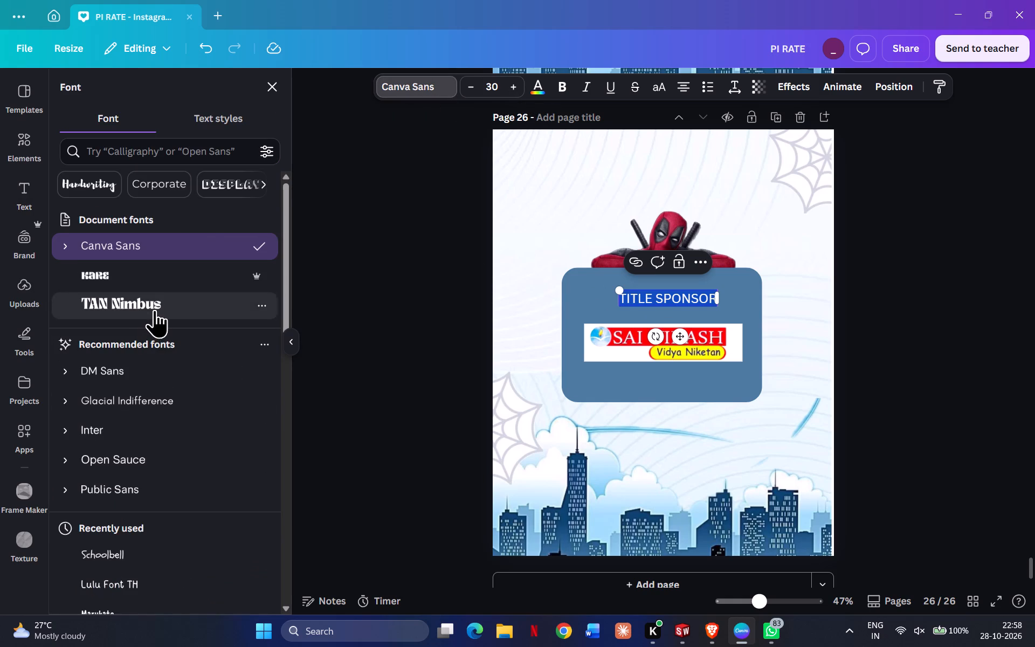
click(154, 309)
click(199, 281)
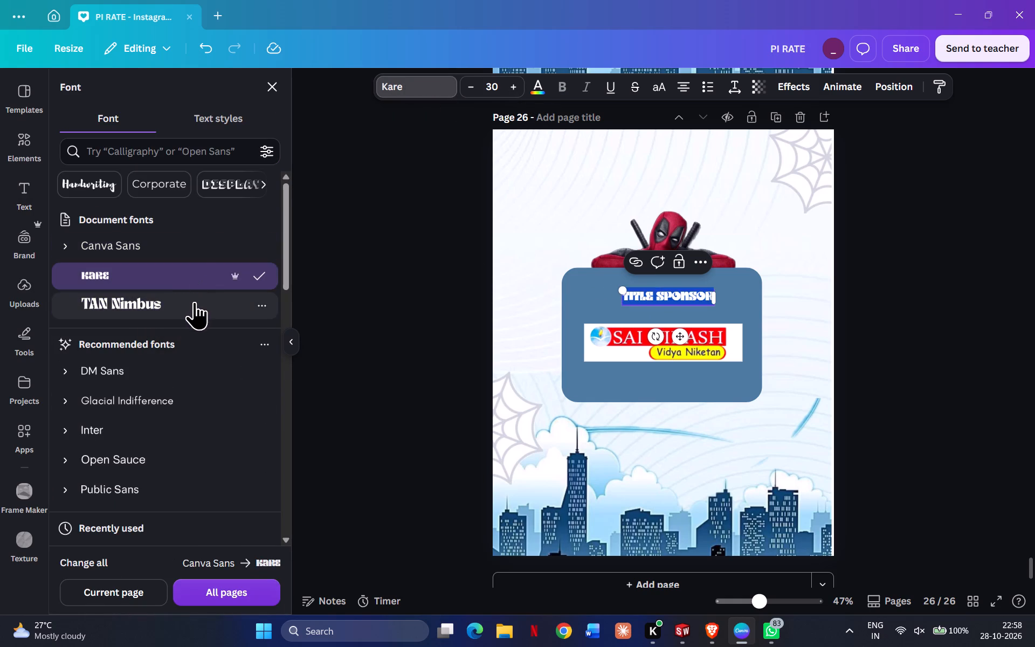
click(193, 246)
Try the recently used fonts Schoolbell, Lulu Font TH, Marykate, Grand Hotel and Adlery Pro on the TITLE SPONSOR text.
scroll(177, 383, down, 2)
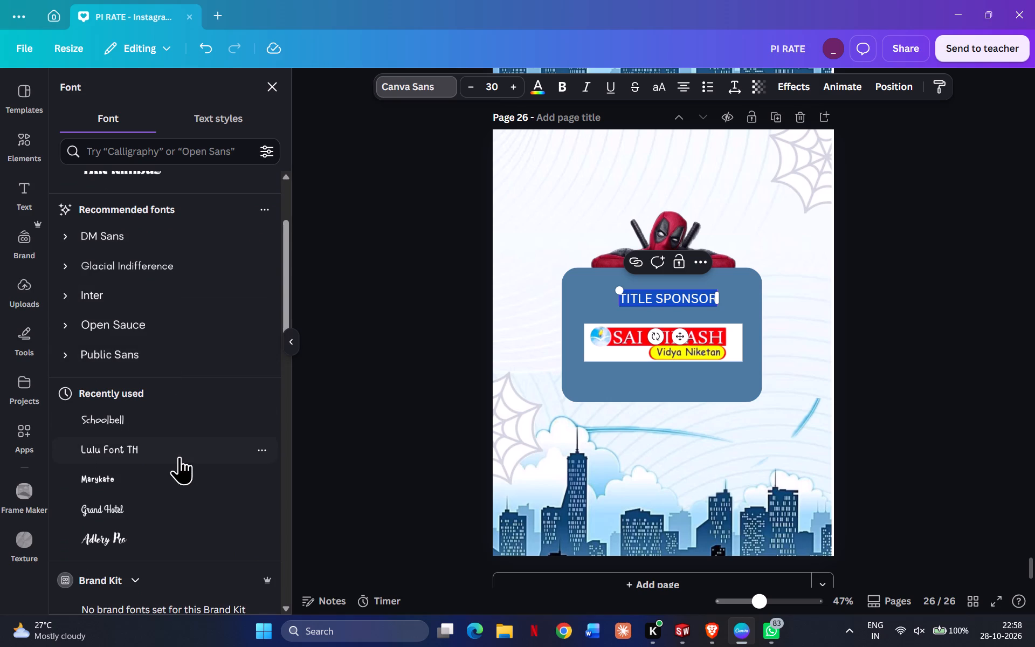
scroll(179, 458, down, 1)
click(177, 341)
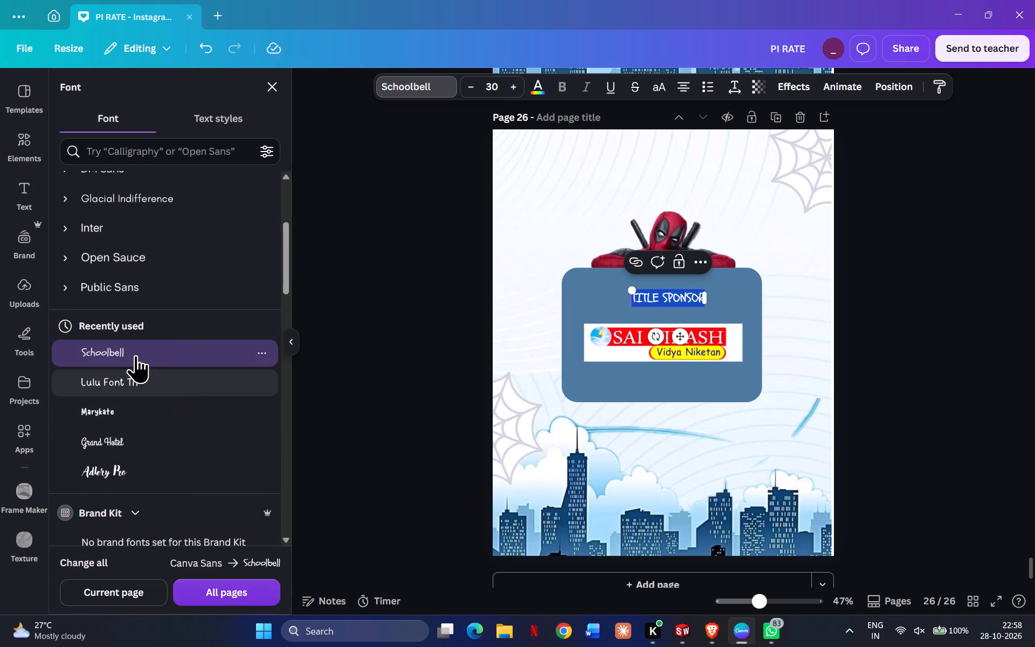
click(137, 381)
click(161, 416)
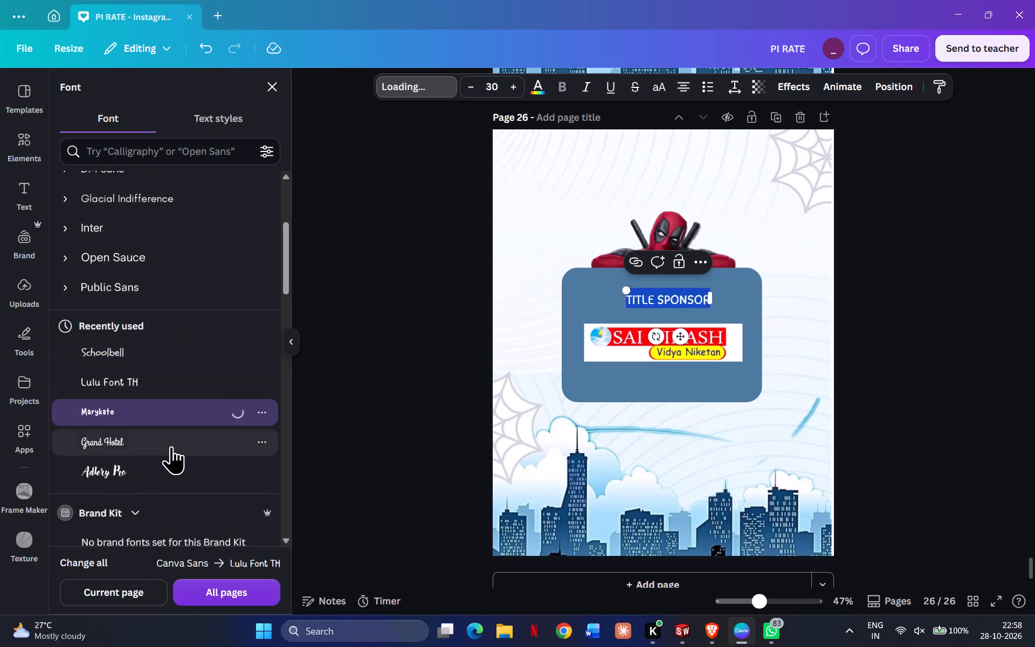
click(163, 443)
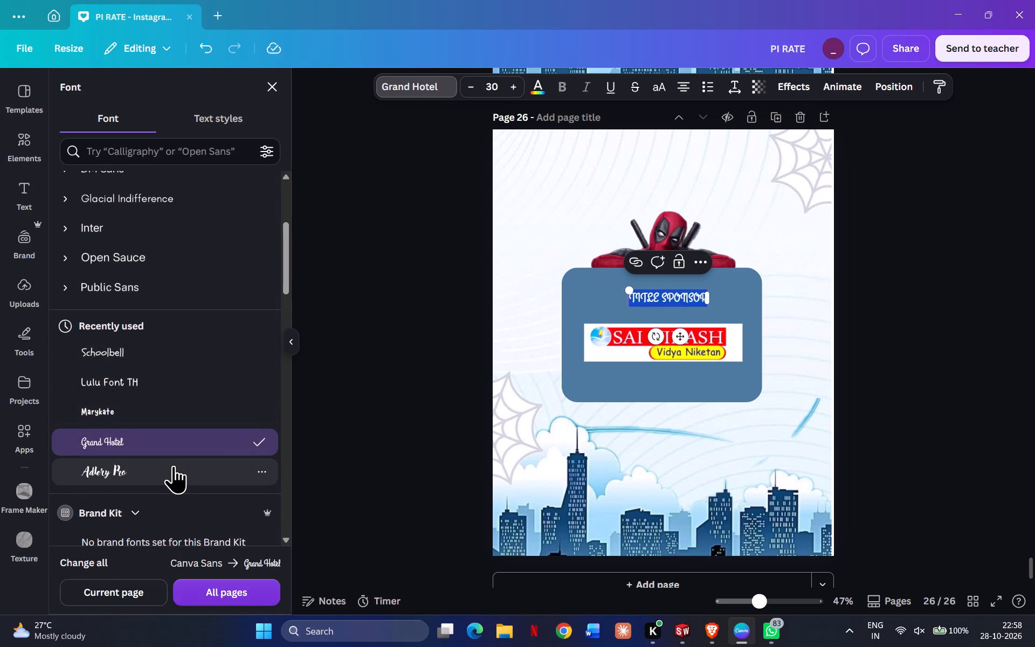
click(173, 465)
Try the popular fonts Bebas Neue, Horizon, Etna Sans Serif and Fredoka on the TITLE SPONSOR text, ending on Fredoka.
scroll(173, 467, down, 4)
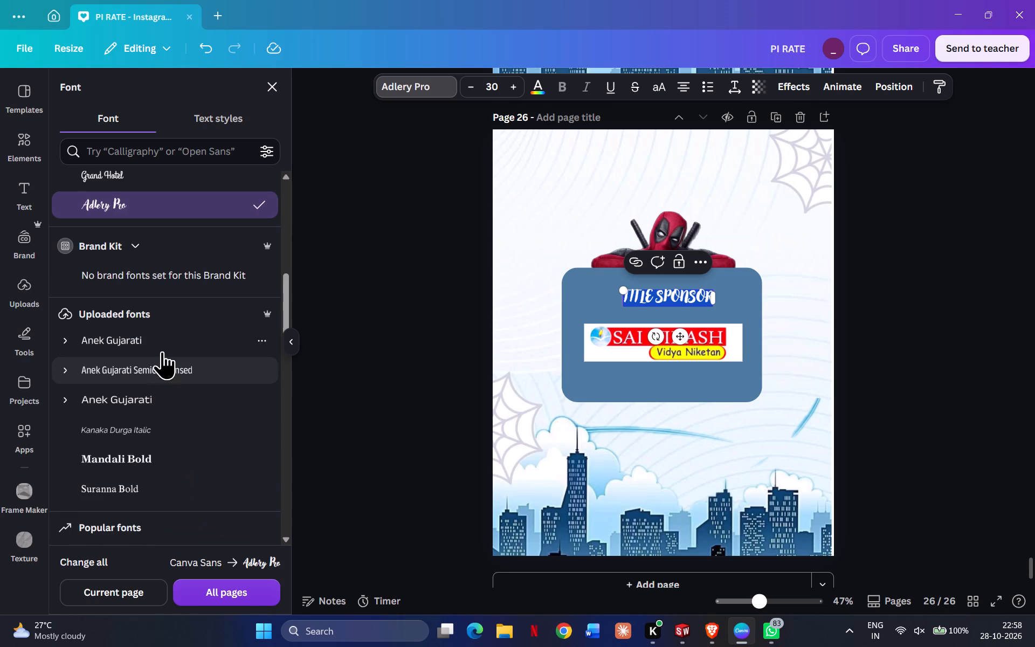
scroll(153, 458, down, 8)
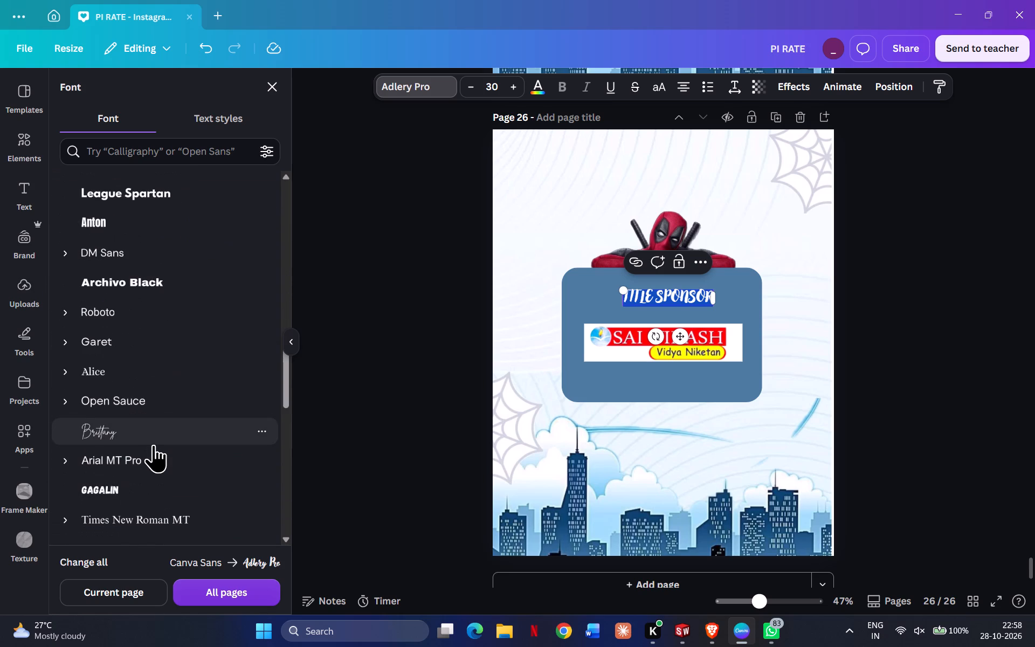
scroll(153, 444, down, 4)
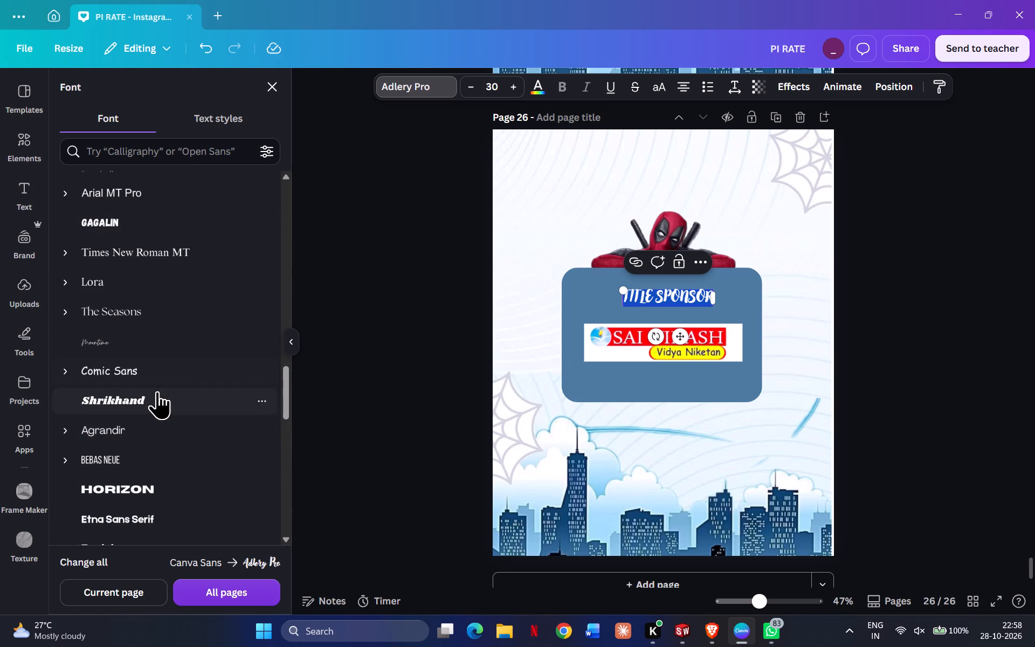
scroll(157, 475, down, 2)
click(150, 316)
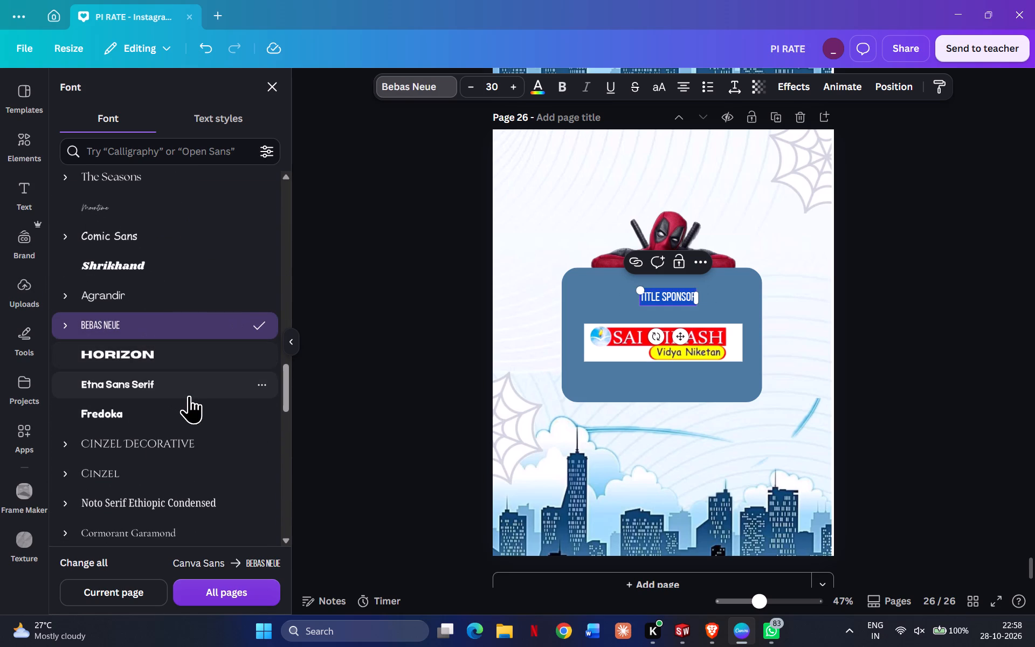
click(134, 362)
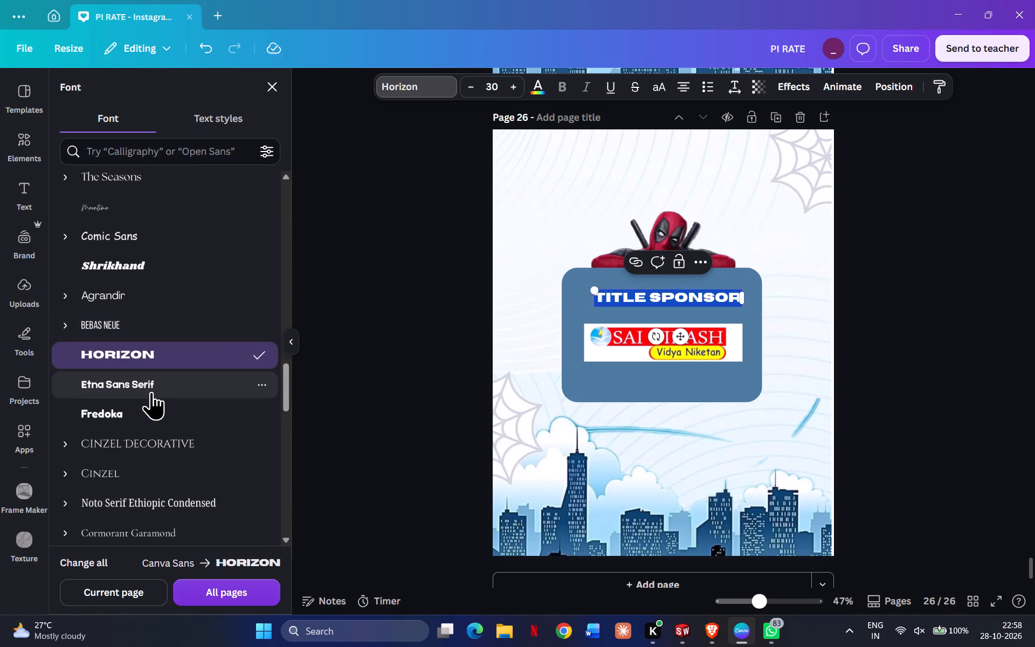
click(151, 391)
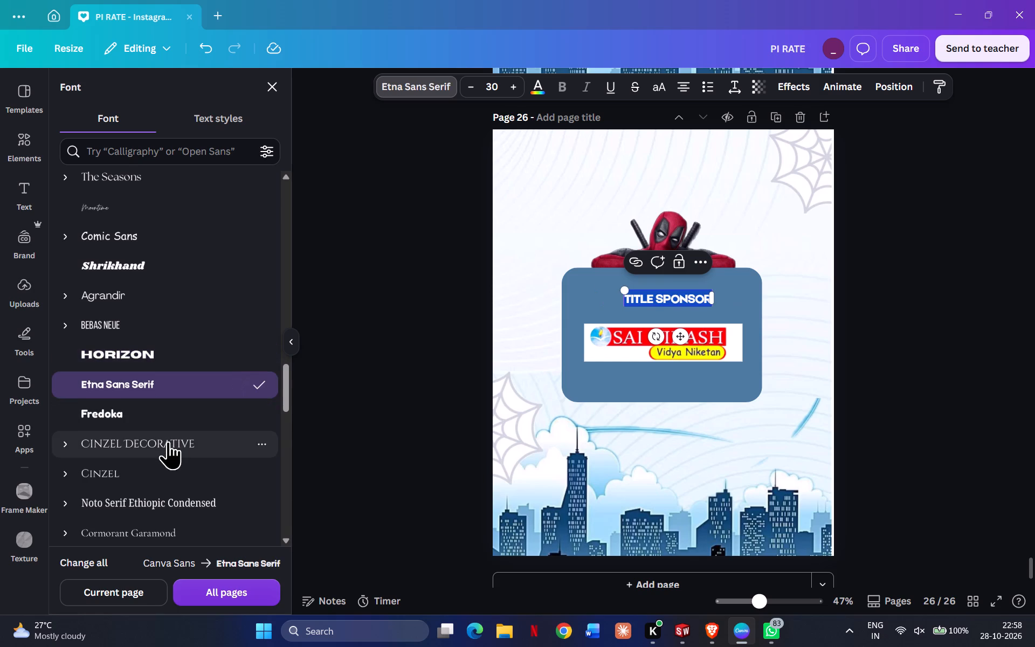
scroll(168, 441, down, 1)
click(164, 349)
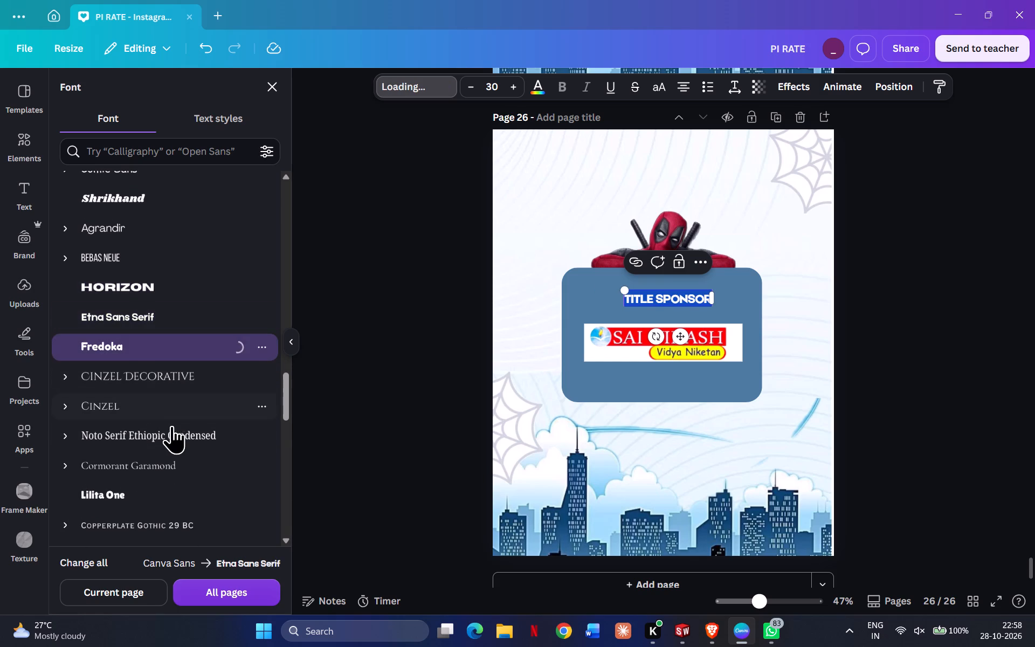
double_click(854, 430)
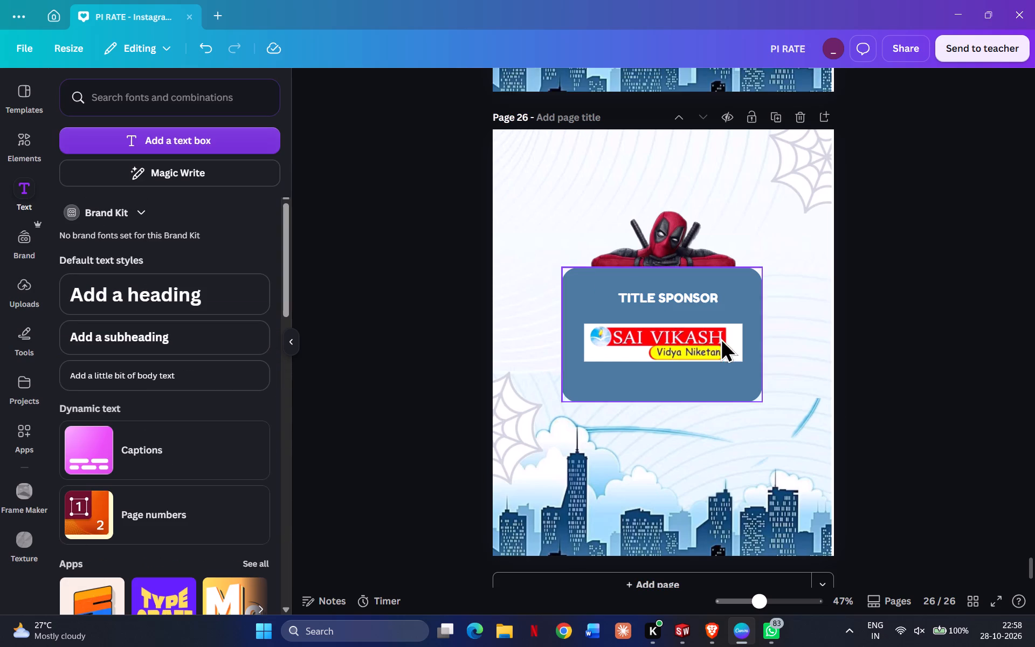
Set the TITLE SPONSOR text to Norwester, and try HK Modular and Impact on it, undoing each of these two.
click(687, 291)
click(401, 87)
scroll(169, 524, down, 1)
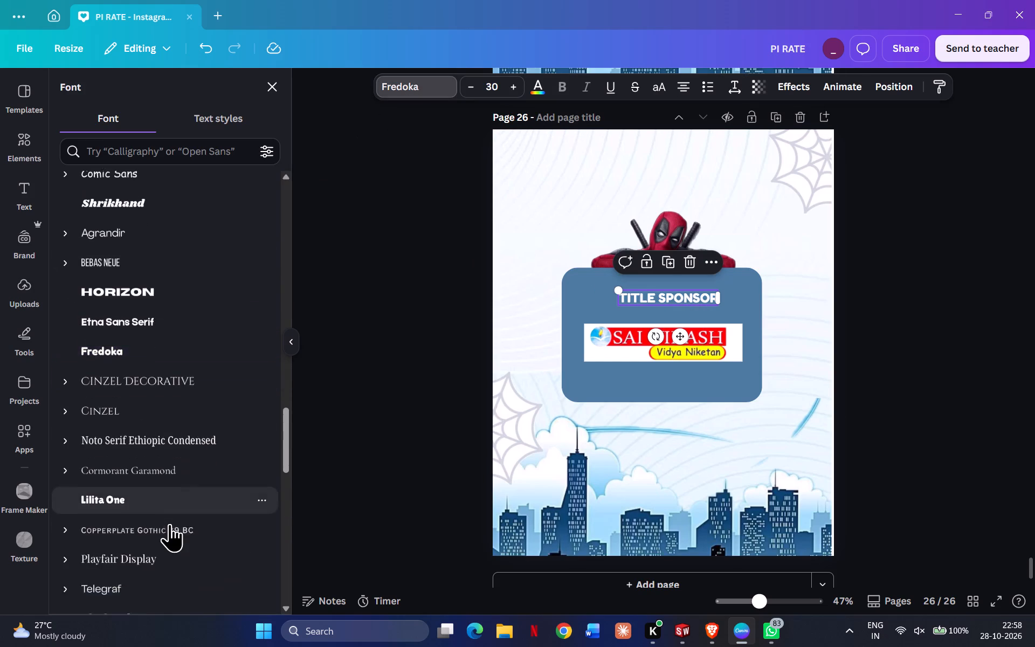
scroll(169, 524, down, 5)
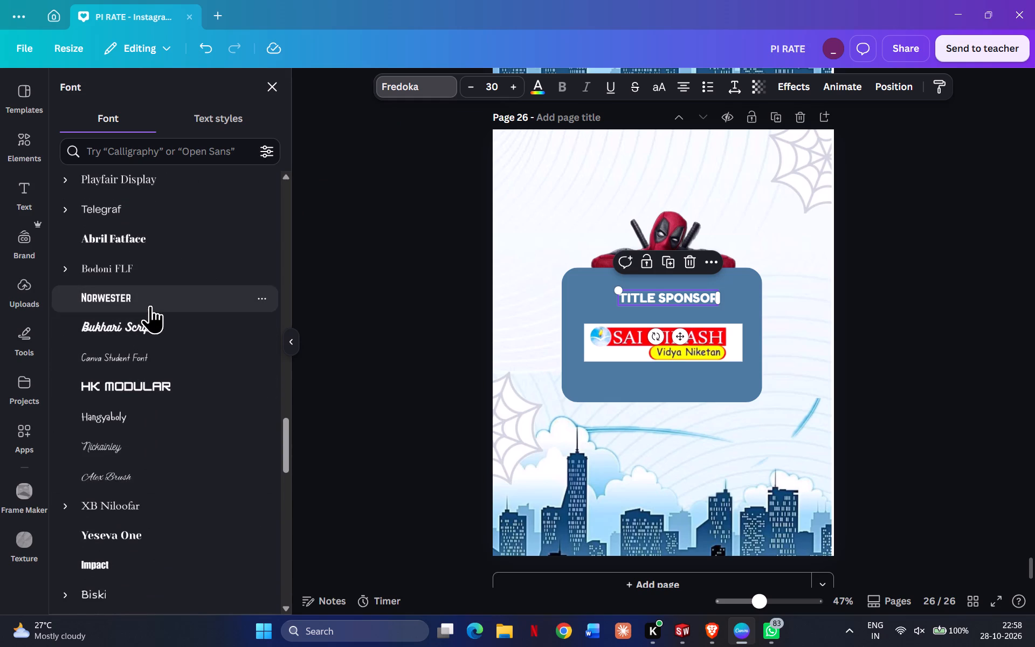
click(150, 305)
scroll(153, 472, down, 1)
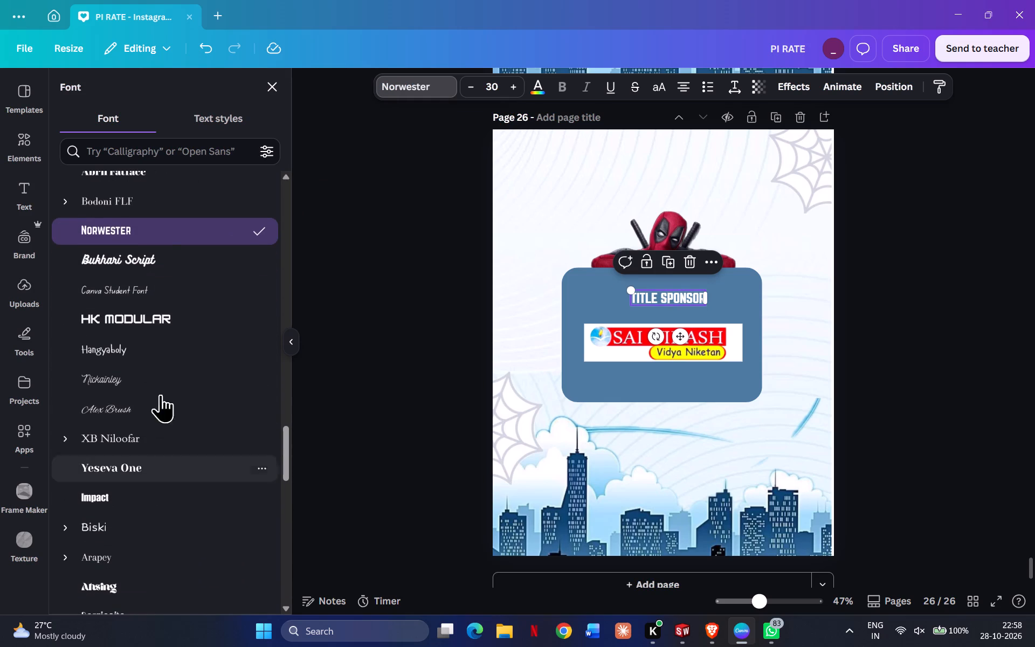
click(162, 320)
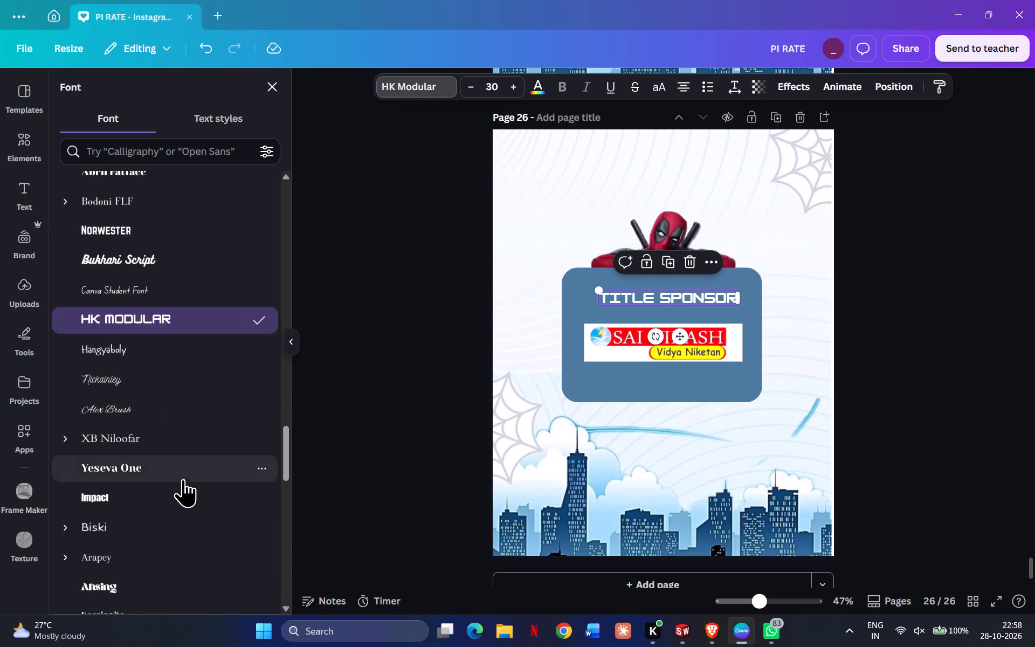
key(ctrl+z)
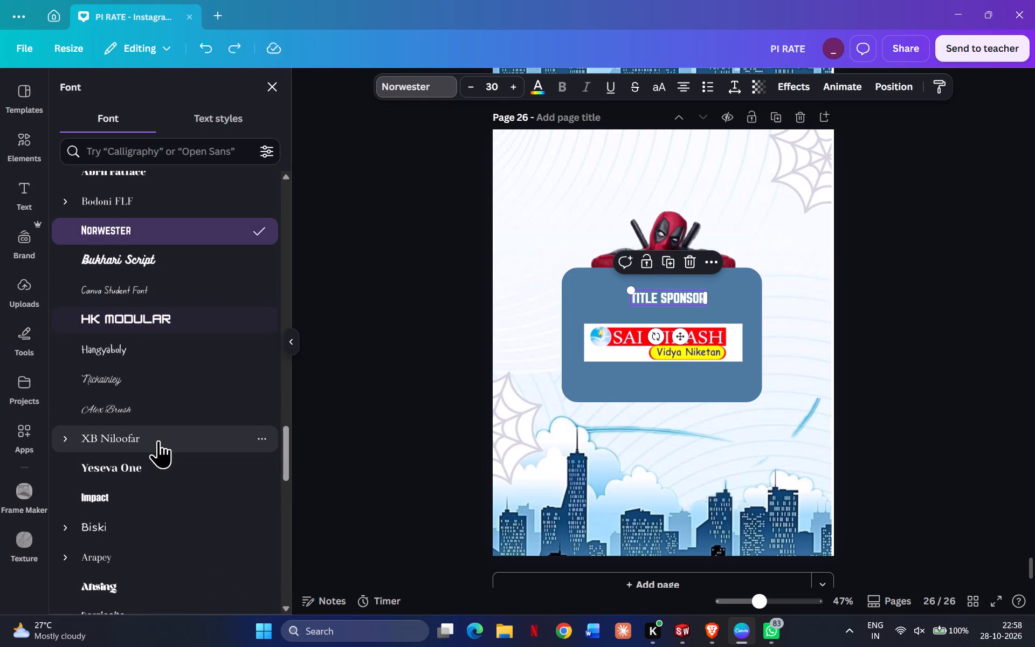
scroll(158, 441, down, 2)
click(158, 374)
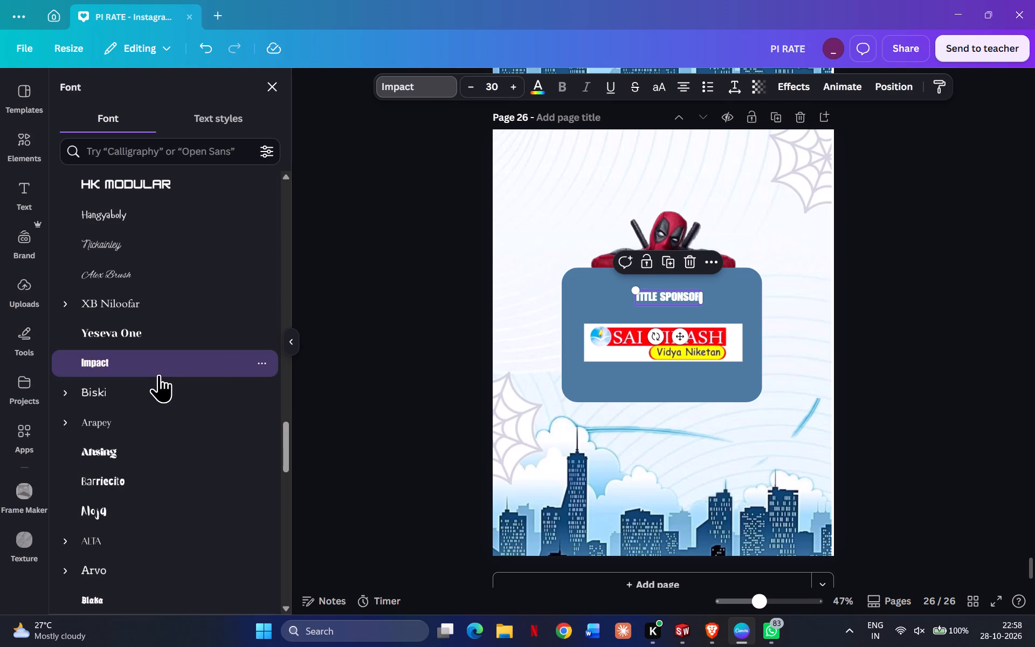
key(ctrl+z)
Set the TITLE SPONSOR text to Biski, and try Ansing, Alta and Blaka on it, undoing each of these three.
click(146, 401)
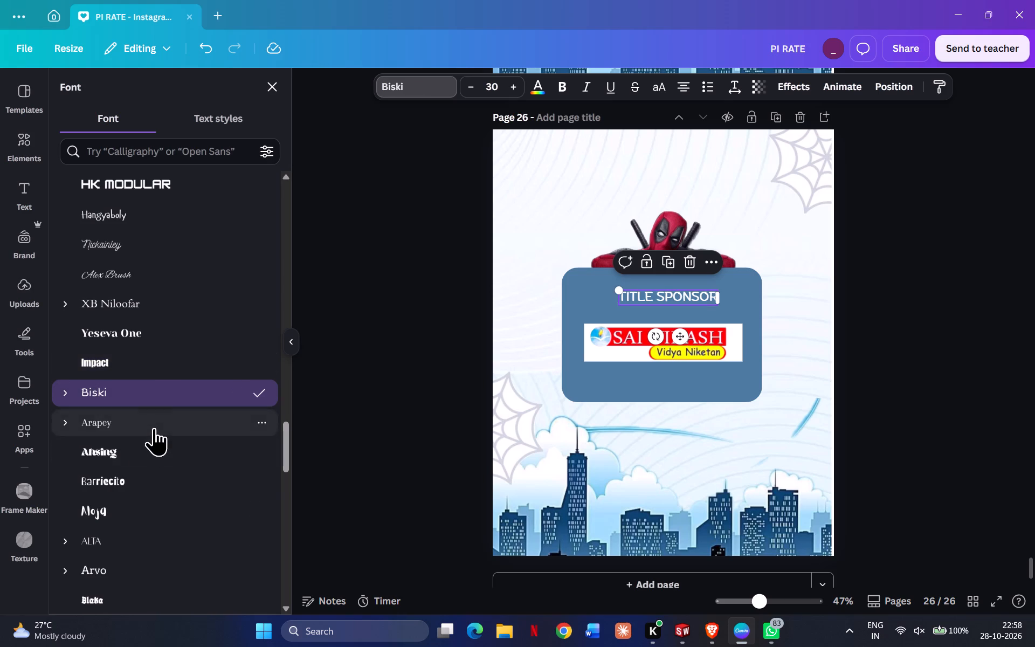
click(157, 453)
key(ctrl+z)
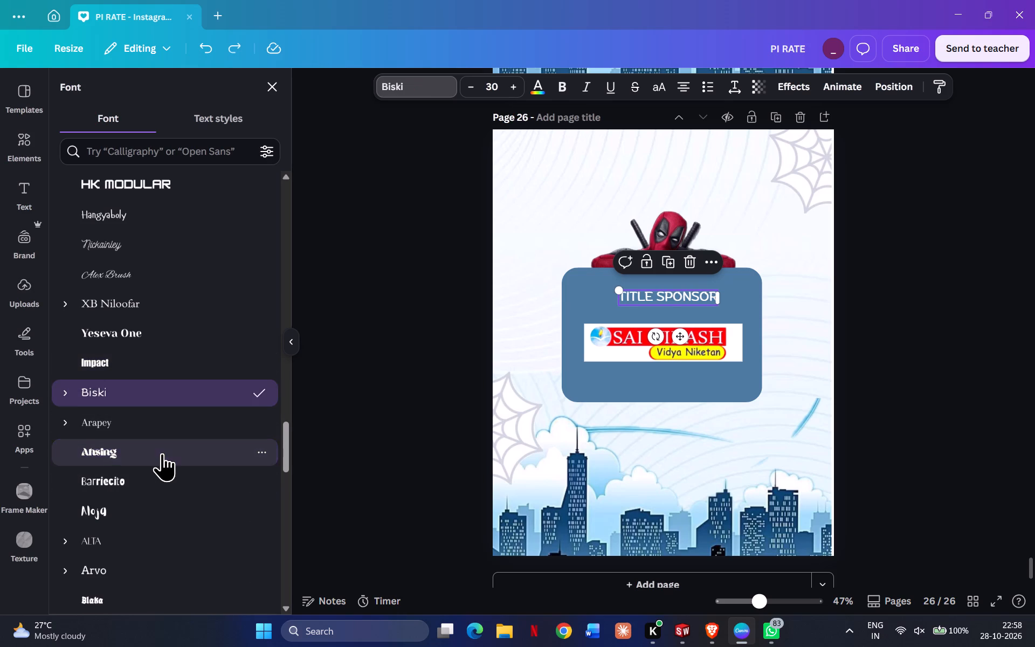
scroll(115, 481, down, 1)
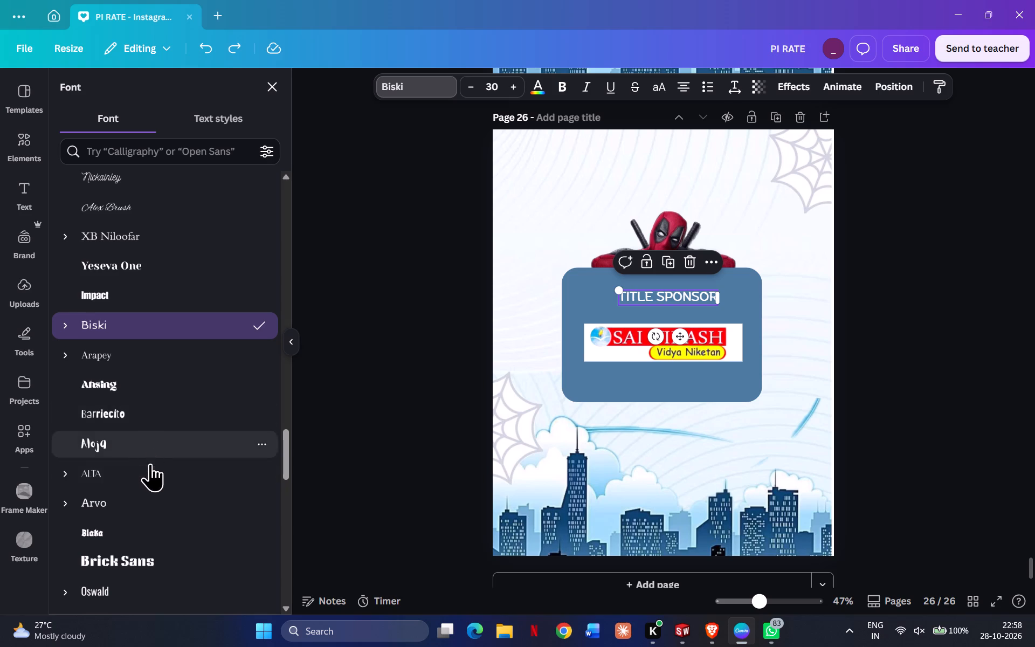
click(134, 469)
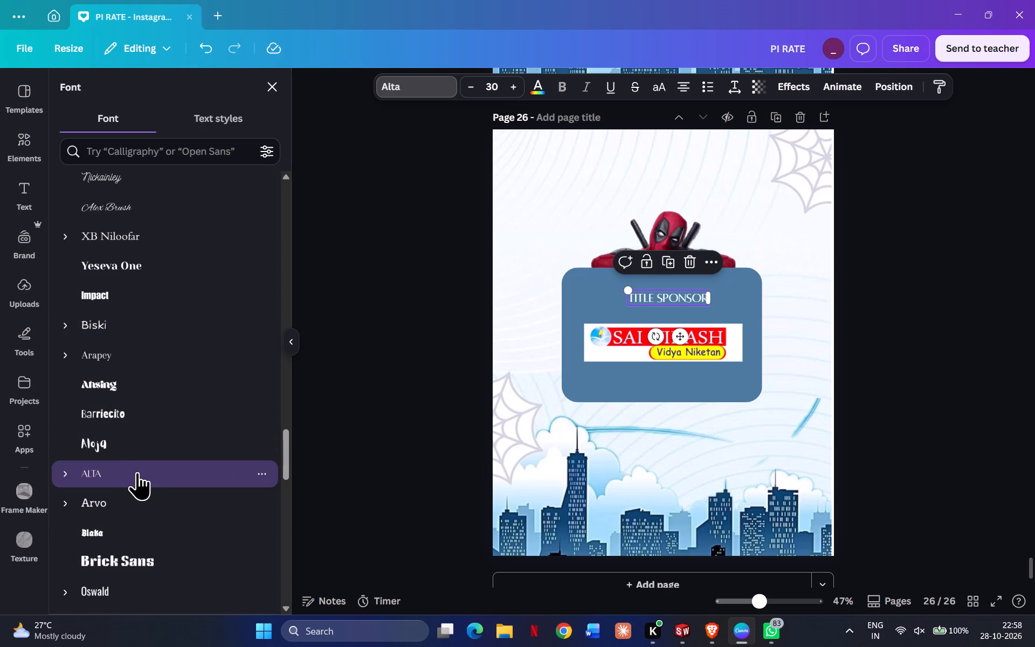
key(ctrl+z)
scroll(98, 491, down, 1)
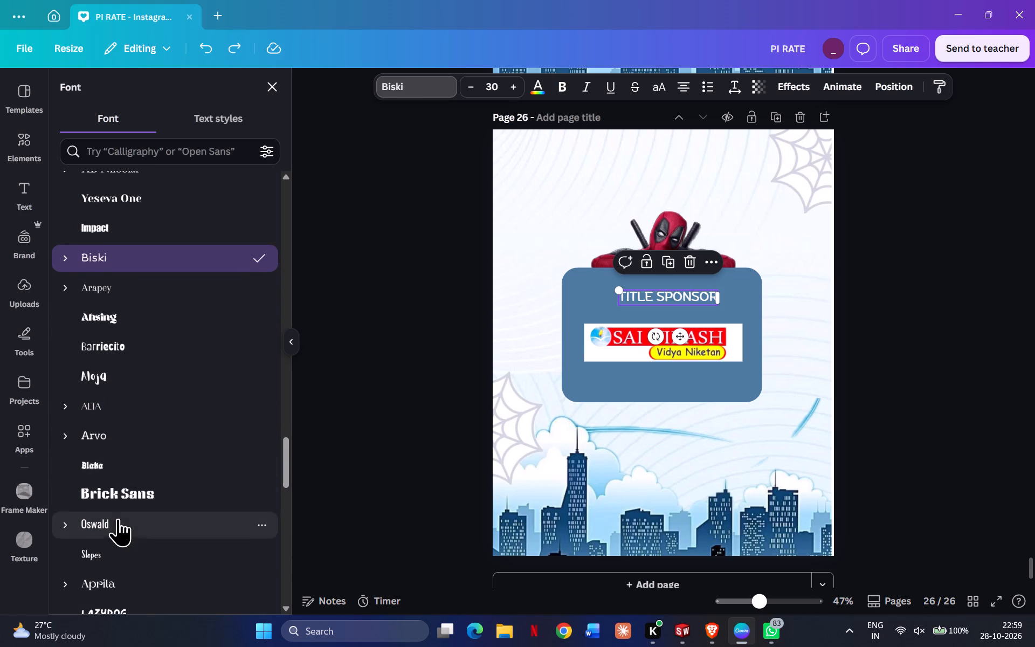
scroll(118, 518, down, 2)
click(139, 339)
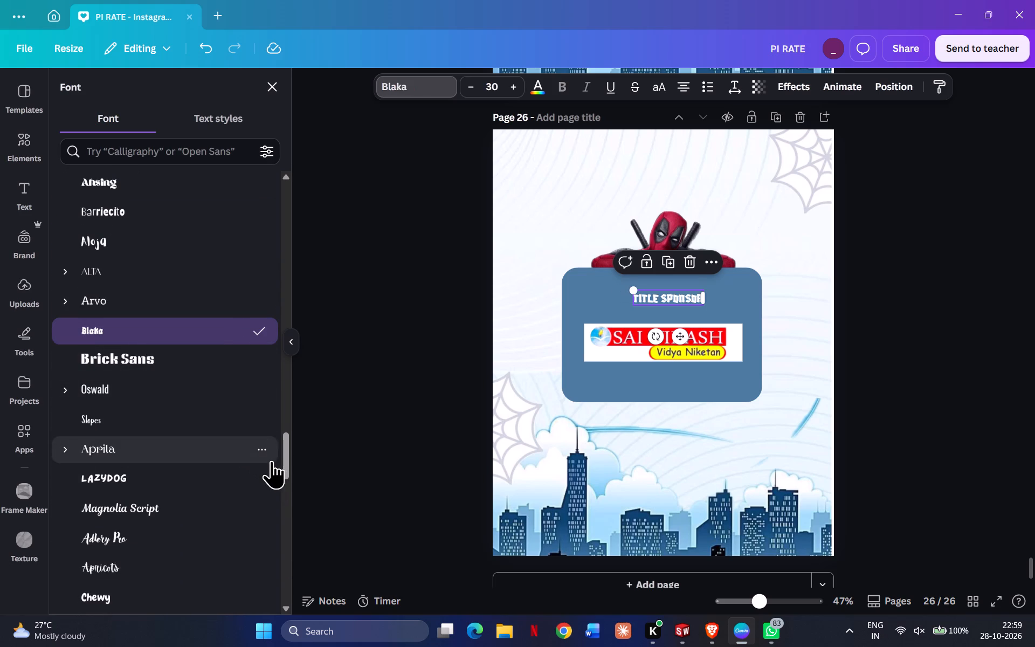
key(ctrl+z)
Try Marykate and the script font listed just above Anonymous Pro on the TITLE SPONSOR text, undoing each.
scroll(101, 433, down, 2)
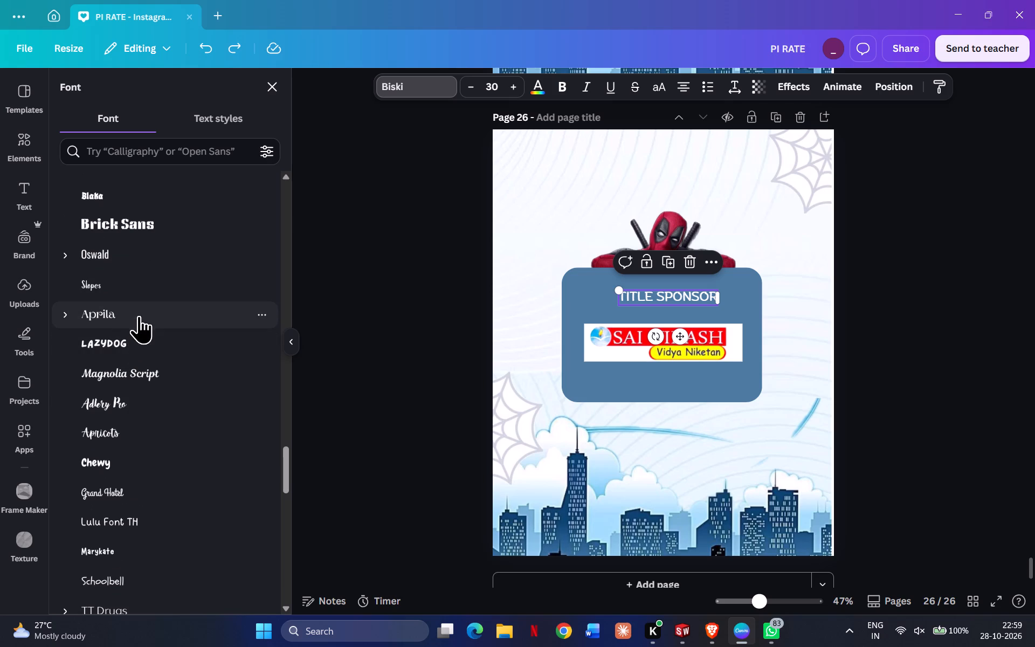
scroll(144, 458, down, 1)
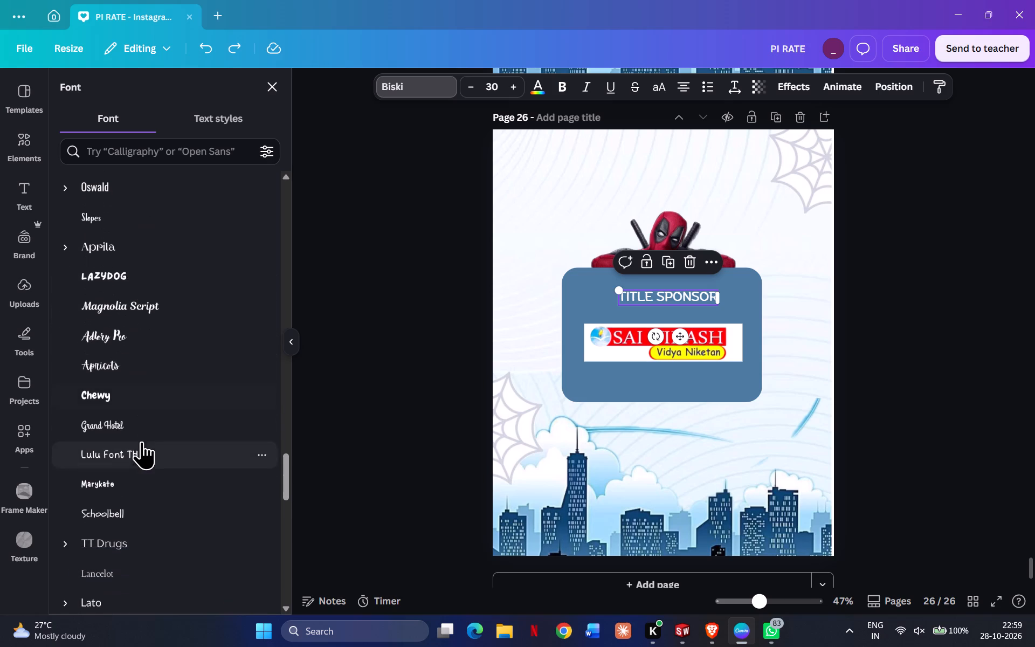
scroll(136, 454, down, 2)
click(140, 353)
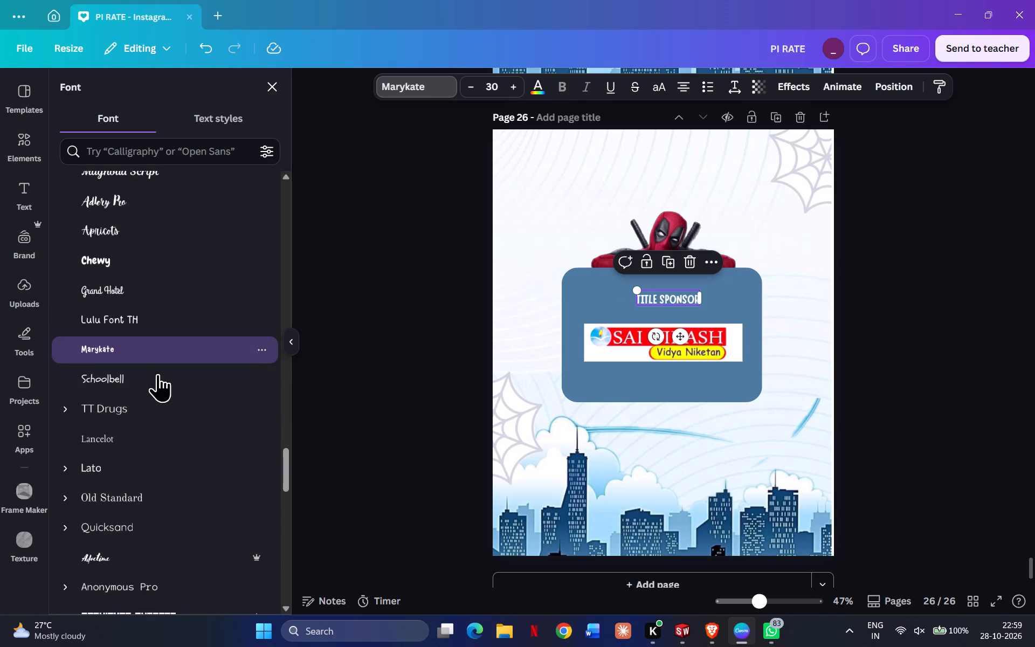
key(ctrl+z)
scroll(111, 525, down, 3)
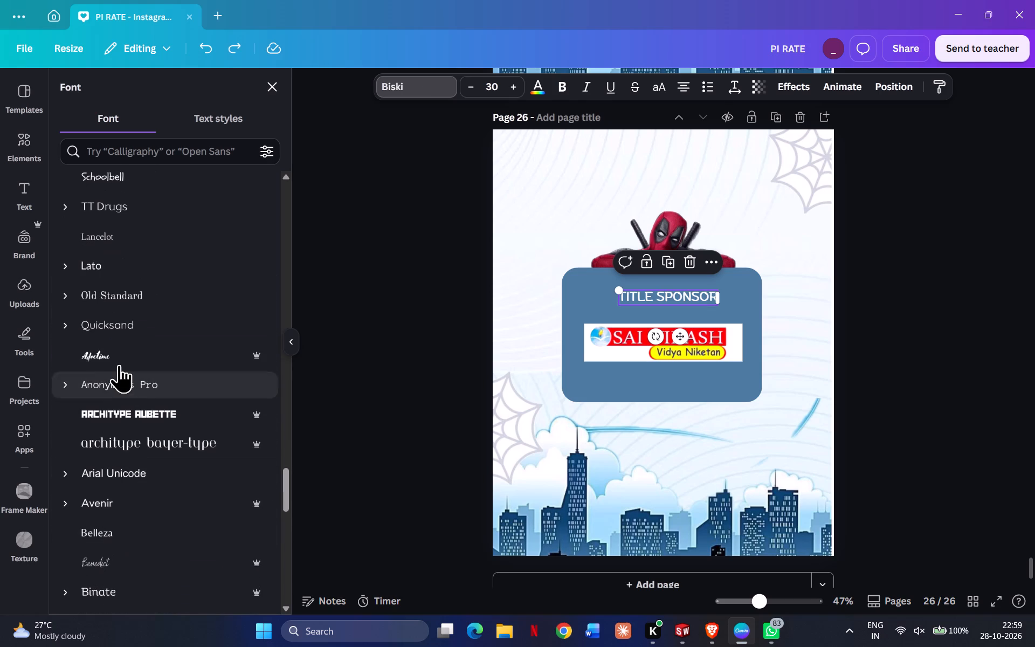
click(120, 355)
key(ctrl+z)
Try Architype Aubette on the TITLE SPONSOR text, undo it, and apply the Architype Bayer-type font instead.
scroll(106, 463, down, 3)
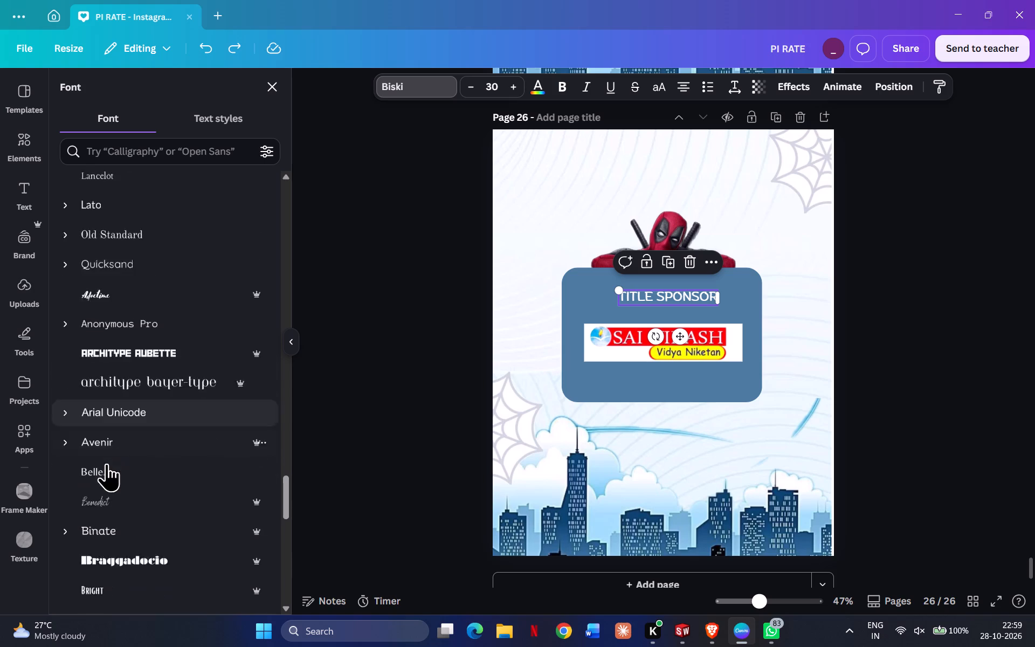
click(163, 212)
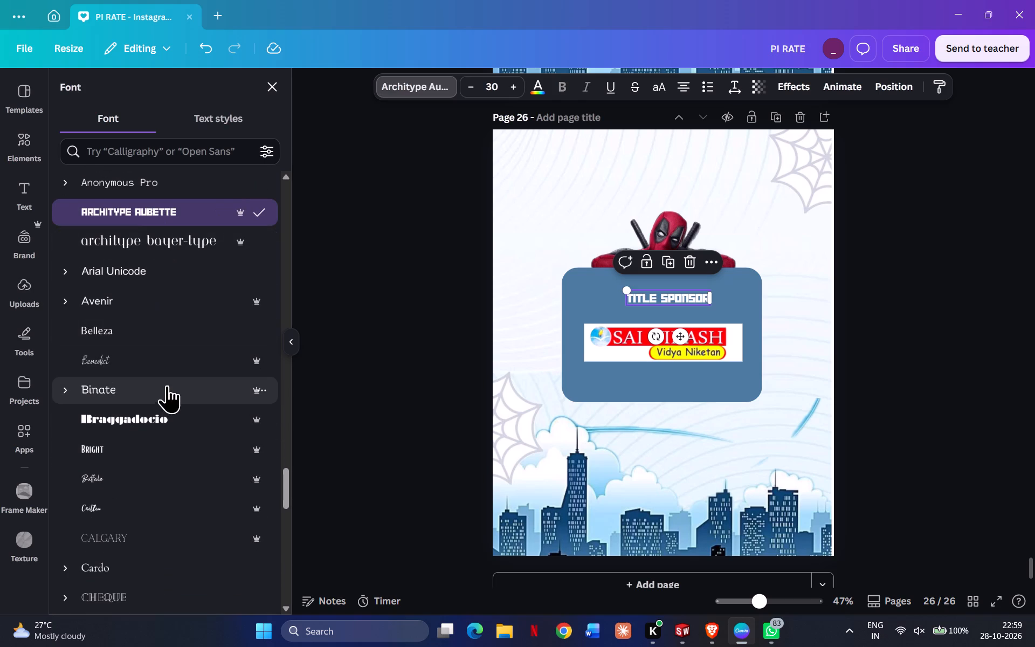
key(ctrl+z)
click(156, 240)
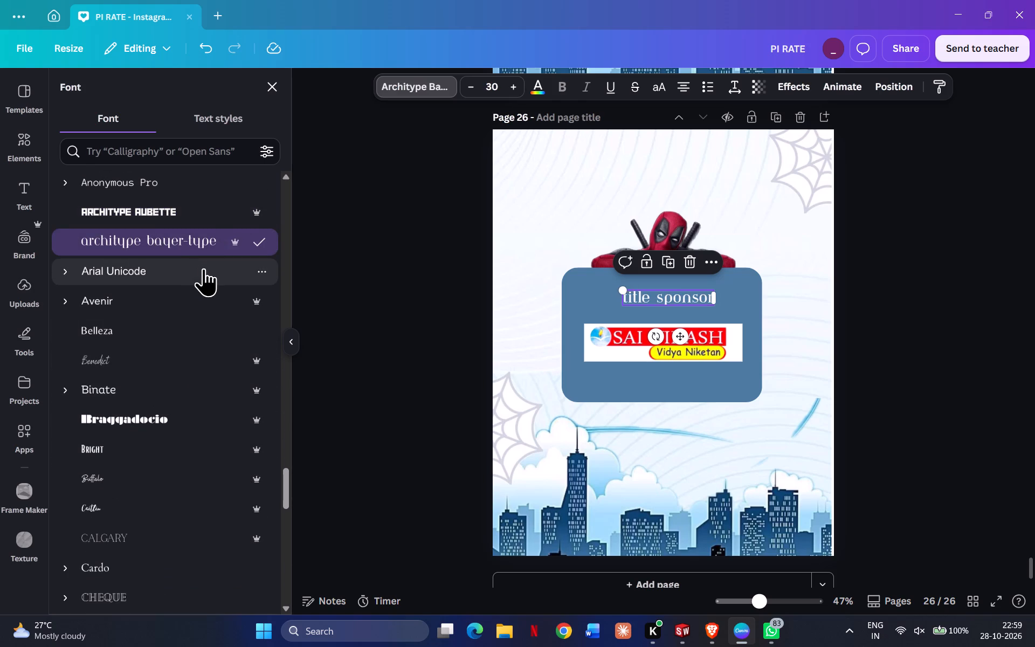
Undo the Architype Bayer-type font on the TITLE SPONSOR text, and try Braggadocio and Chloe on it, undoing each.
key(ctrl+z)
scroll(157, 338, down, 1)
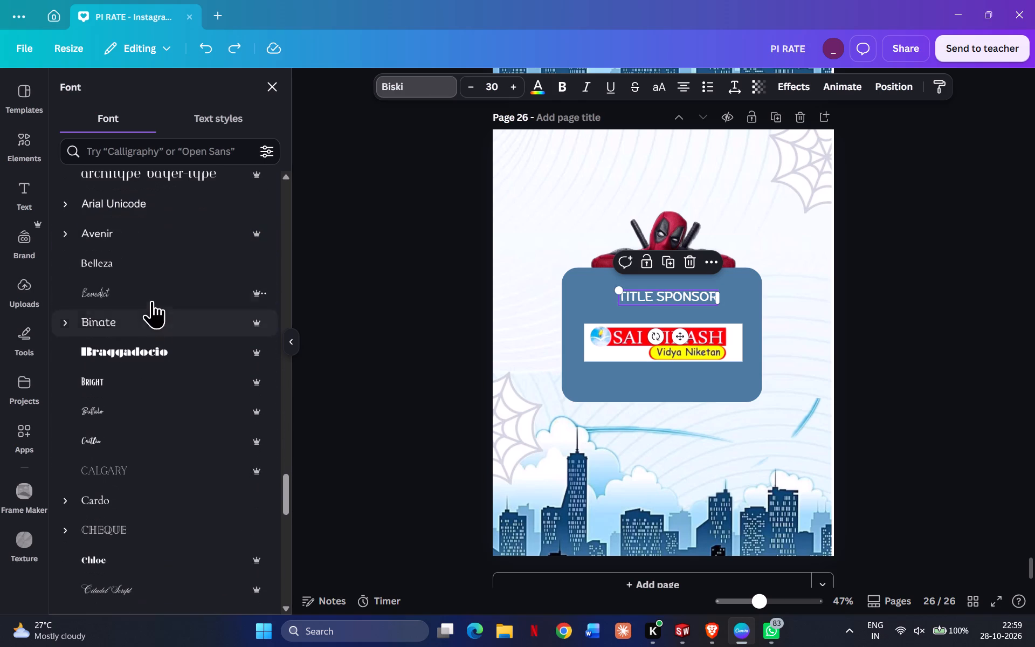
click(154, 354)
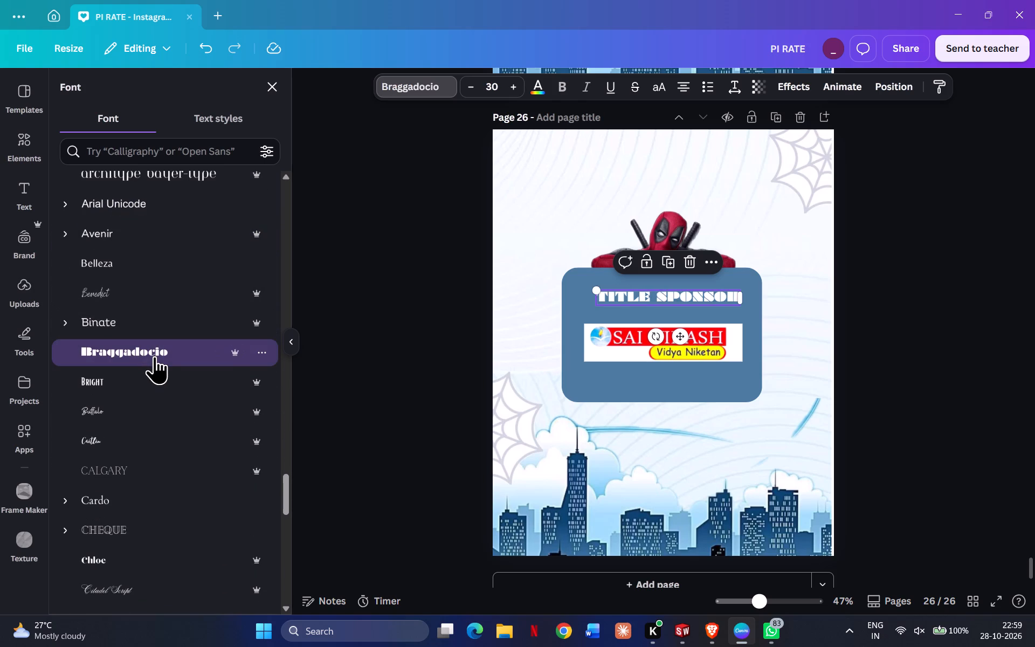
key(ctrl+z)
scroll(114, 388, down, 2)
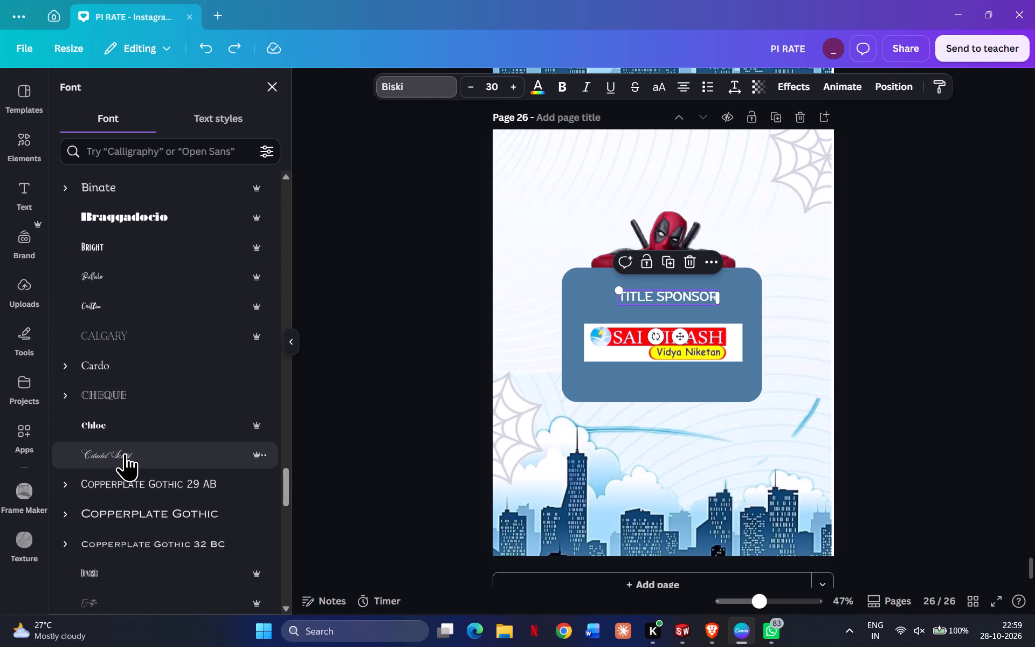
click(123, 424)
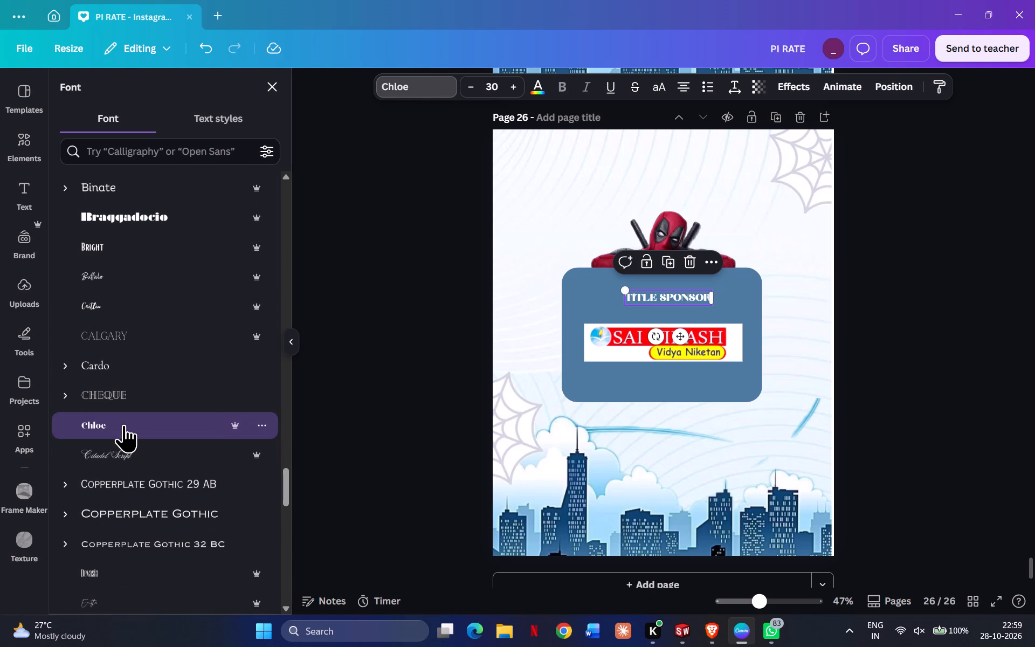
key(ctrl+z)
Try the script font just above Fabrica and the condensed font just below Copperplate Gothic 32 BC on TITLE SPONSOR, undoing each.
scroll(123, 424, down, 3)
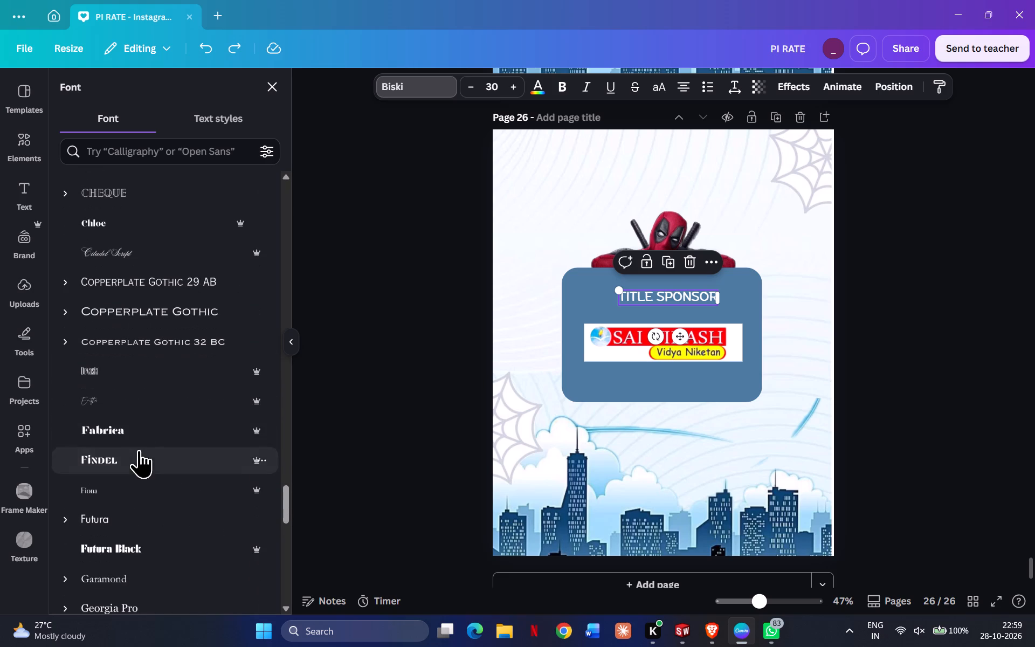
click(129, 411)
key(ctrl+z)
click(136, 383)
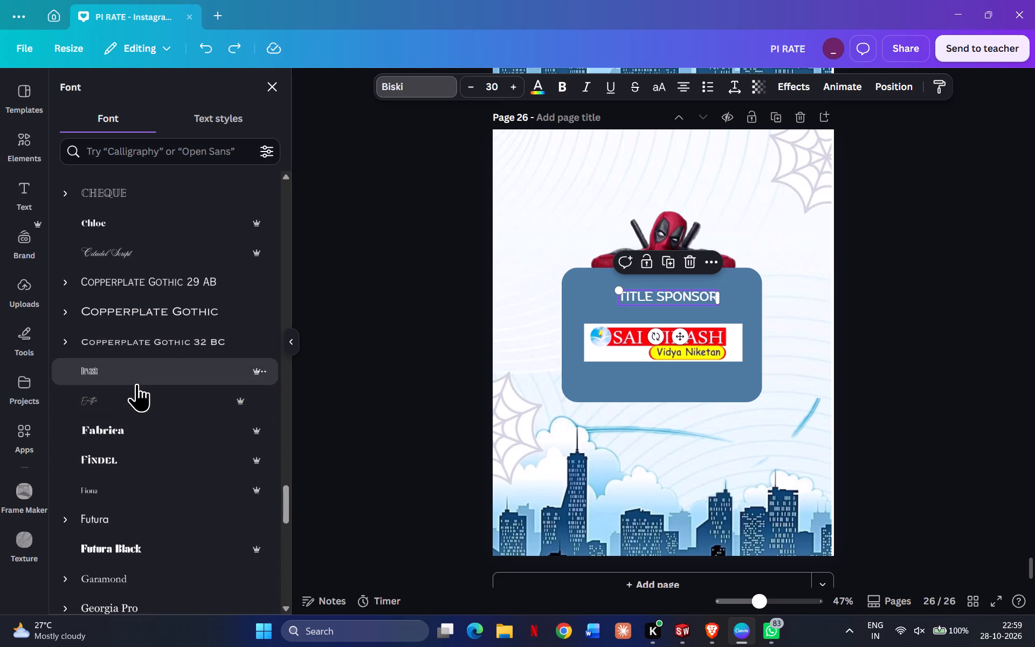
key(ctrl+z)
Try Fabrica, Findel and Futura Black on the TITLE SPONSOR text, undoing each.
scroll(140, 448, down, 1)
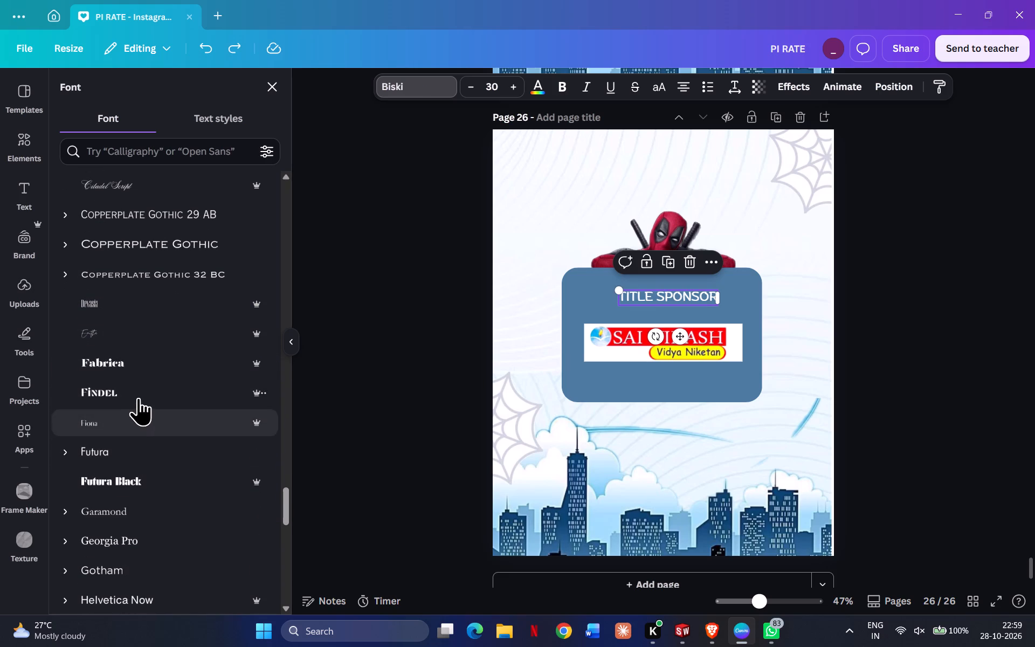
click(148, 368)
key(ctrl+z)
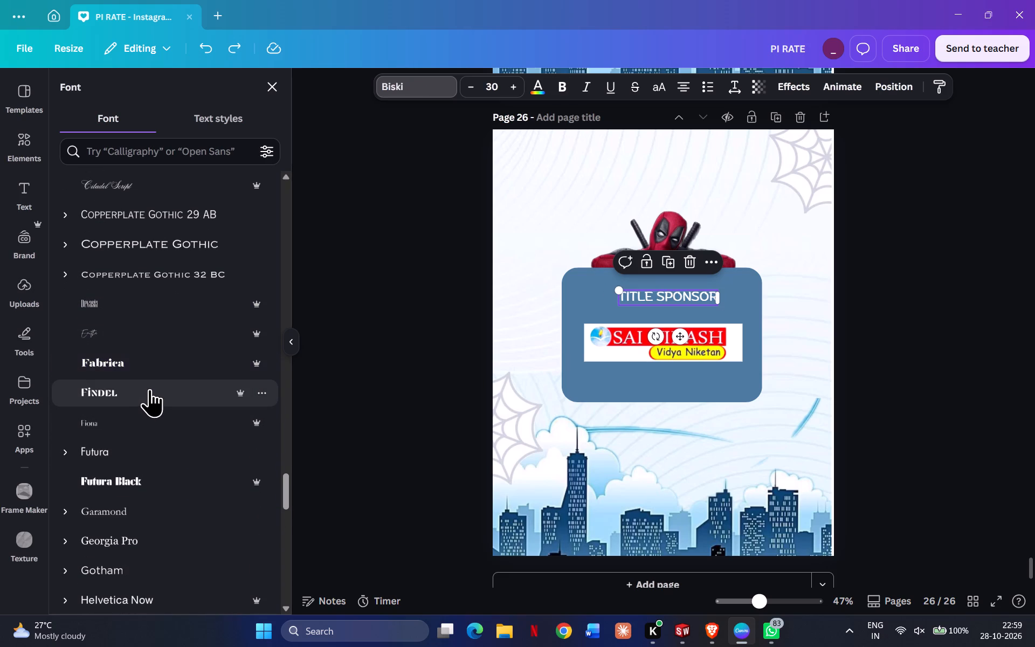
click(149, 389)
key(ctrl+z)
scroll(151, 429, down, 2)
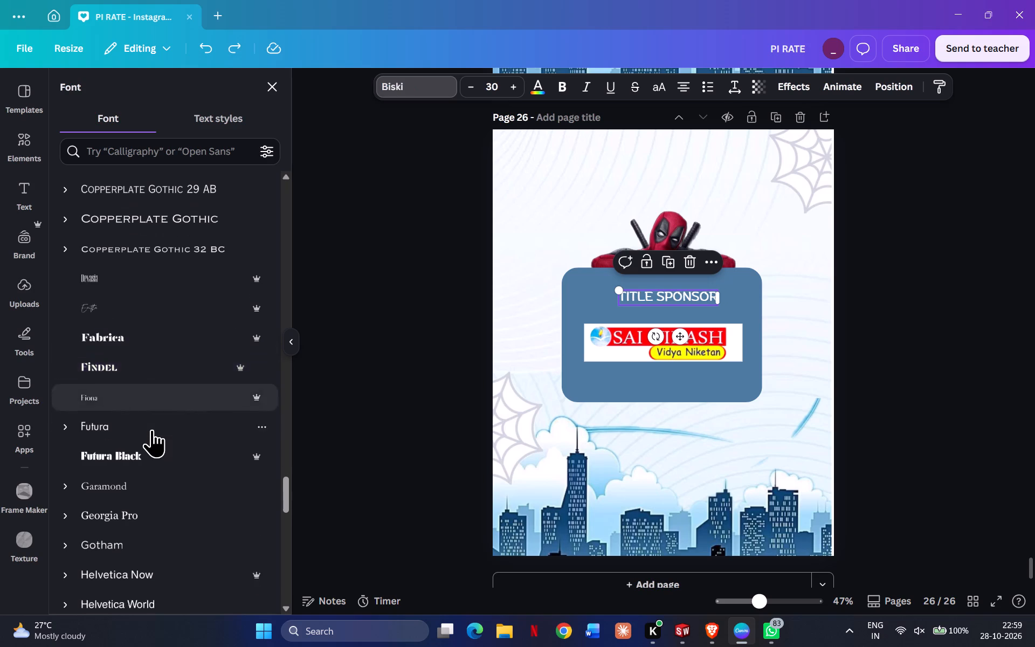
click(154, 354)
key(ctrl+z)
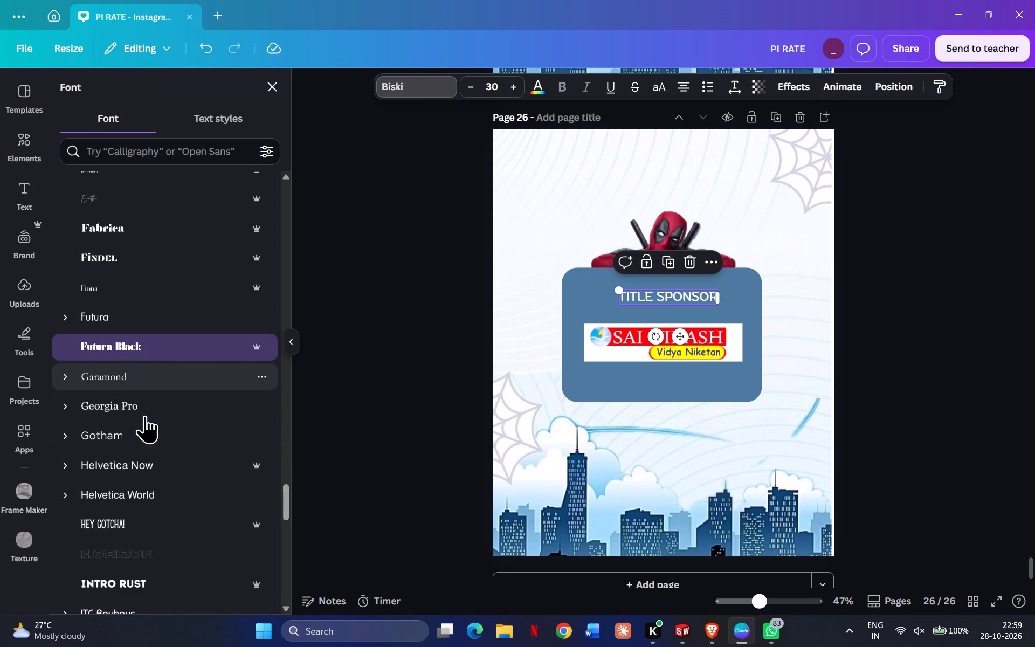
Apply the Intro Rust font to the TITLE SPONSOR text.
scroll(137, 449, down, 5)
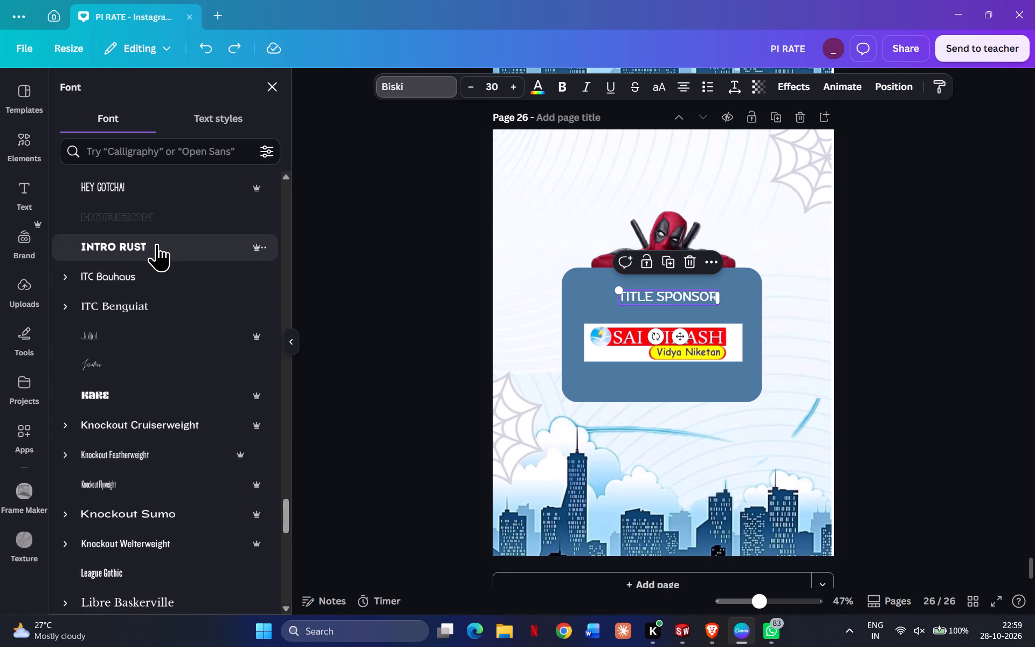
click(156, 243)
double_click(990, 429)
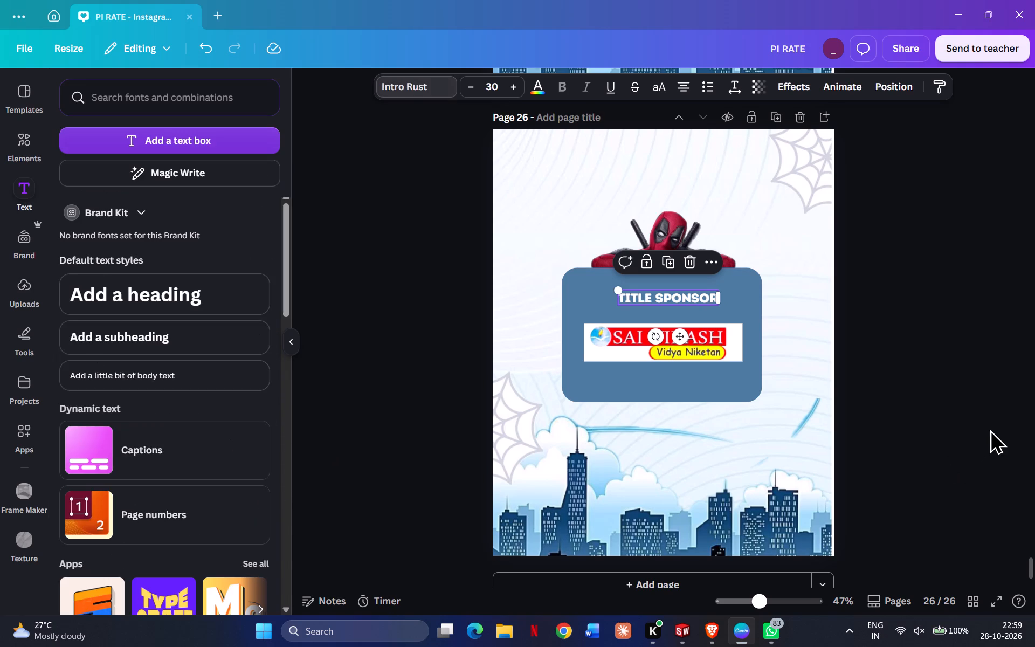
click(672, 297)
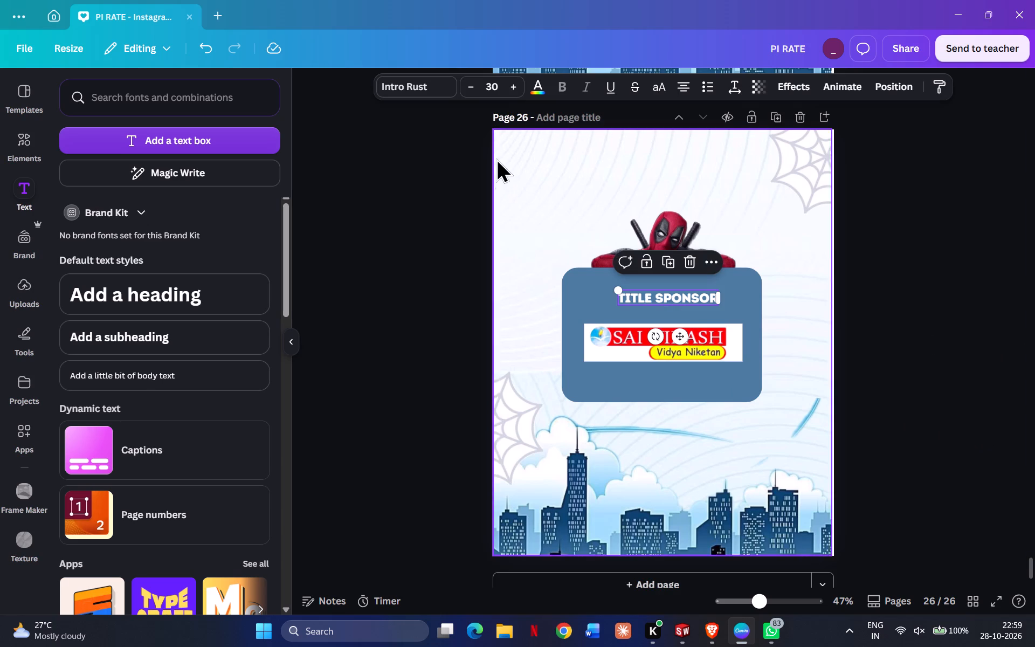
click(862, 313)
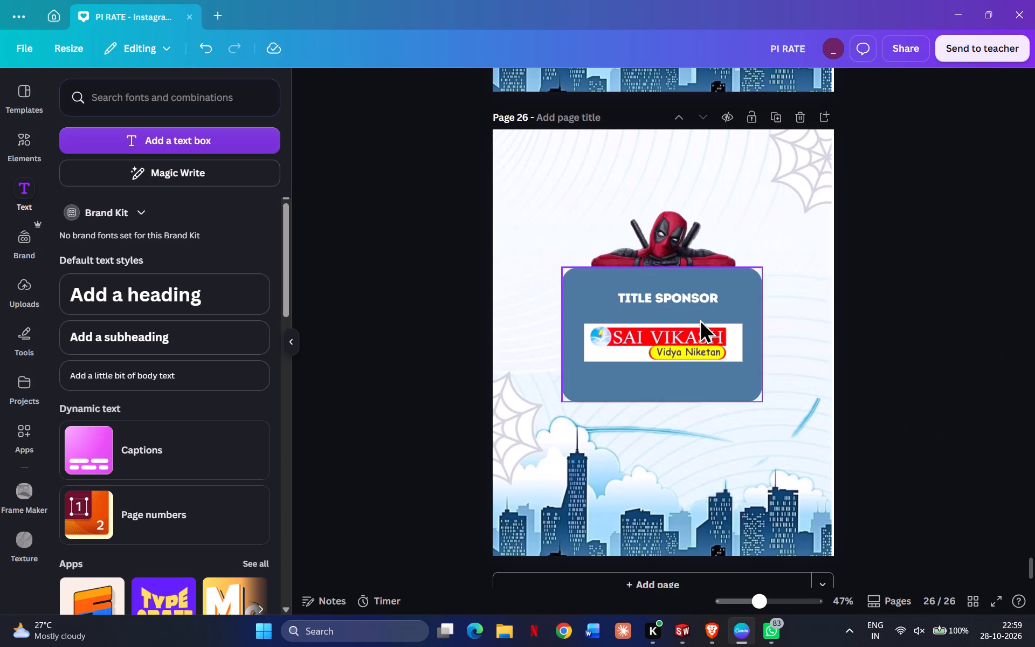
click(678, 297)
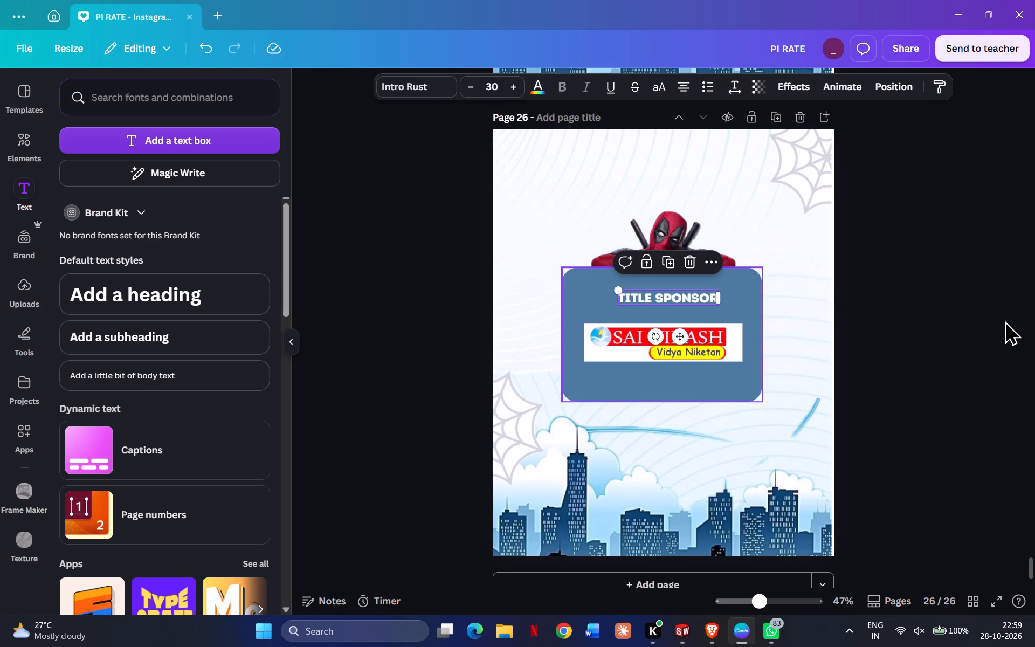
click(977, 313)
Add a text box reading "As" centred above TITLE SPONSOR in the blue panel, at font size 29.
click(237, 149)
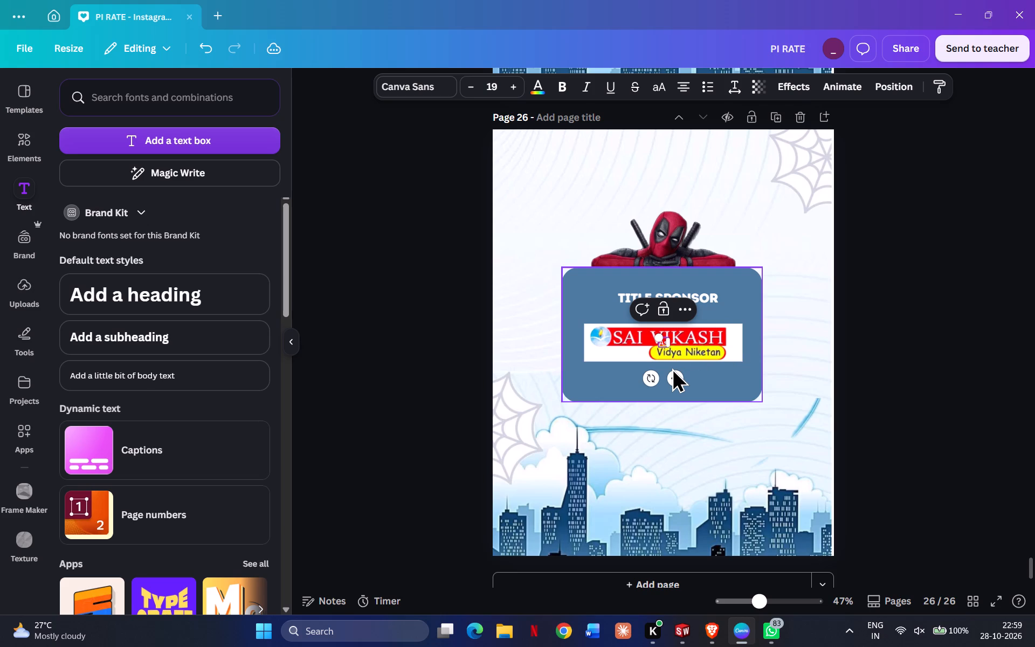
drag(675, 384, 674, 322)
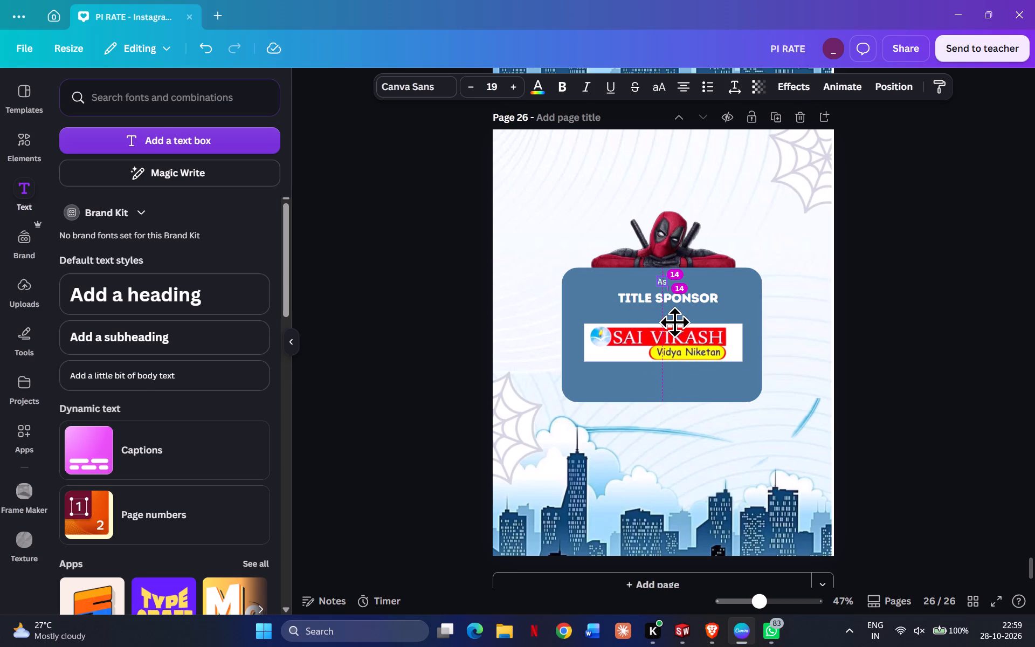
drag(674, 322, 675, 322)
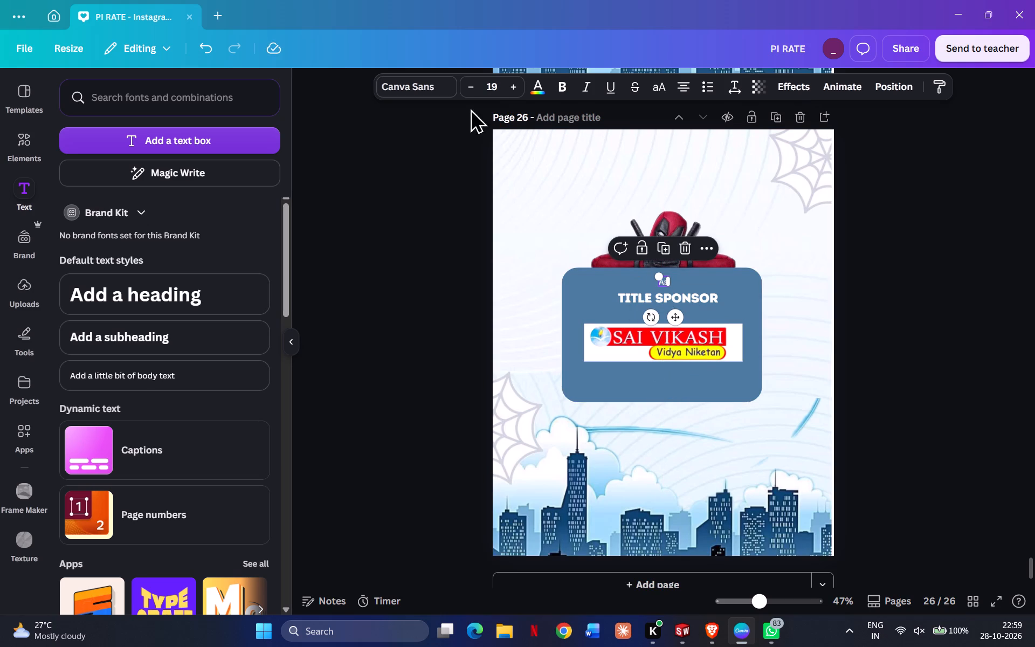
triple_click(510, 85)
triple_click(510, 85)
triple_click(510, 85)
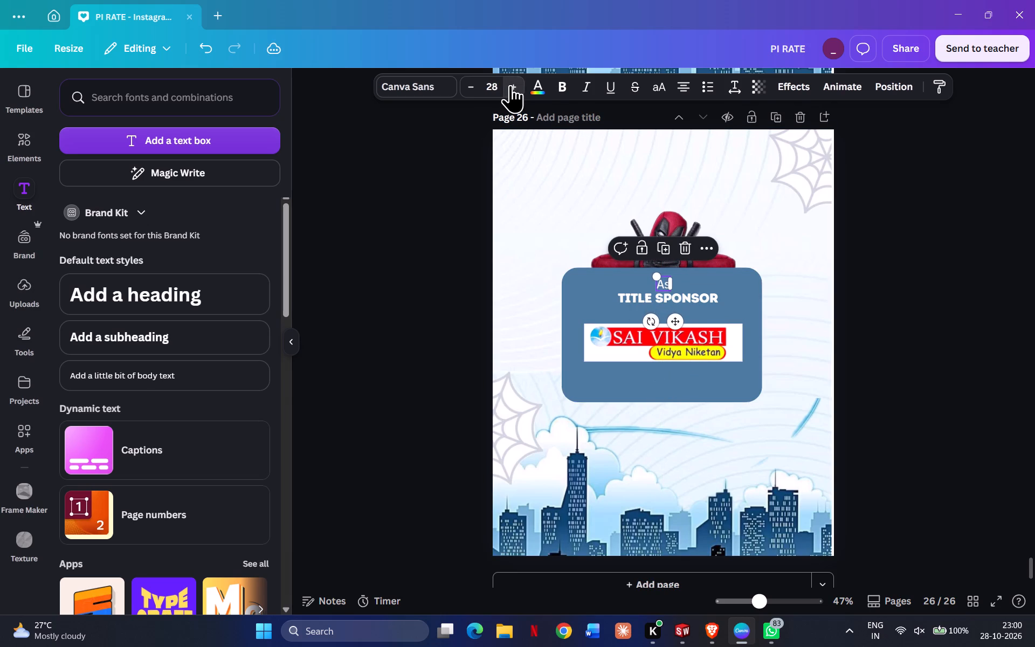
click(510, 85)
double_click(875, 308)
Change the "As" text above TITLE SPONSOR to capitals, "AS".
click(652, 279)
click(666, 279)
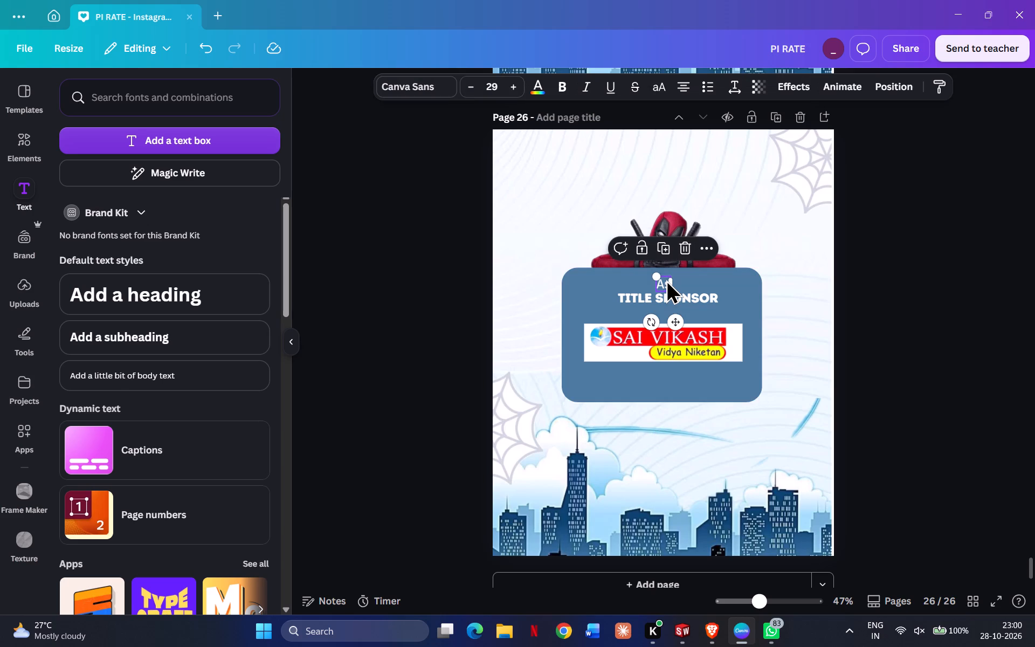
key(Left)
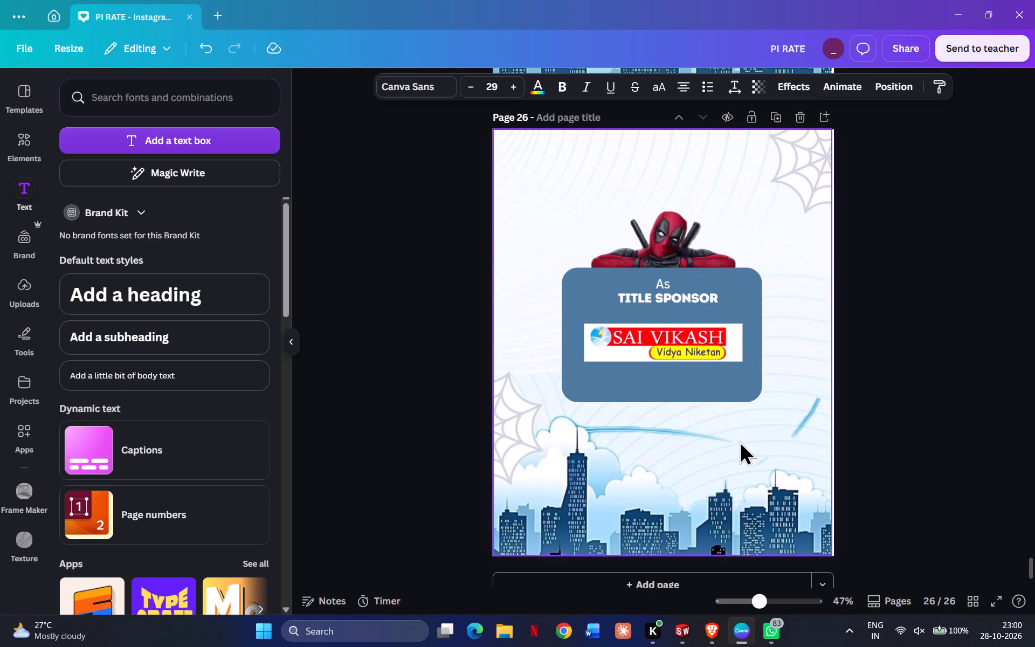
key(Right)
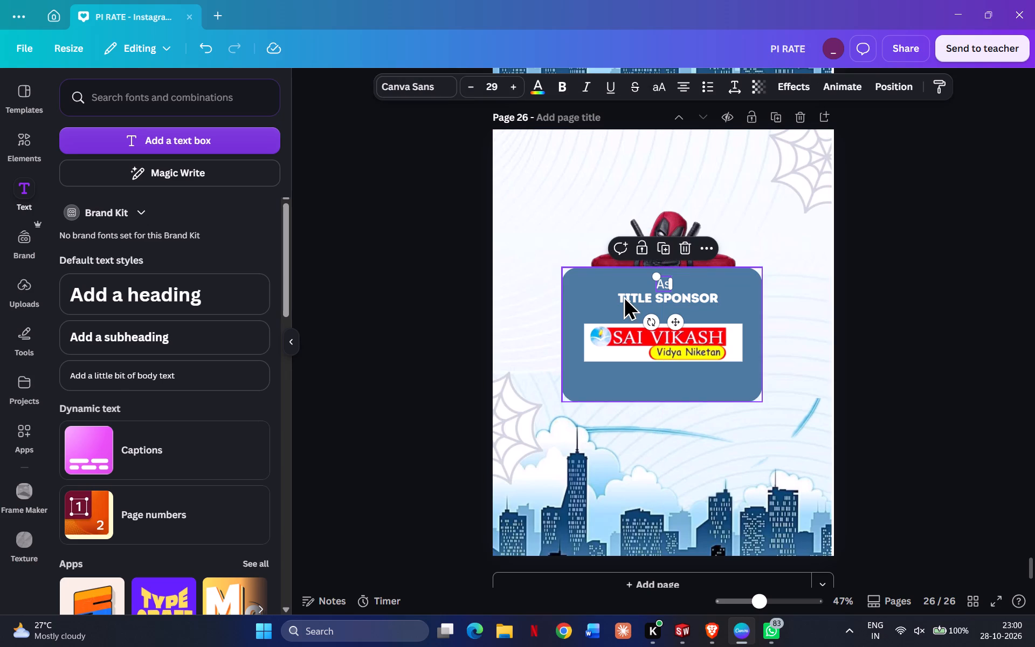
double_click(663, 283)
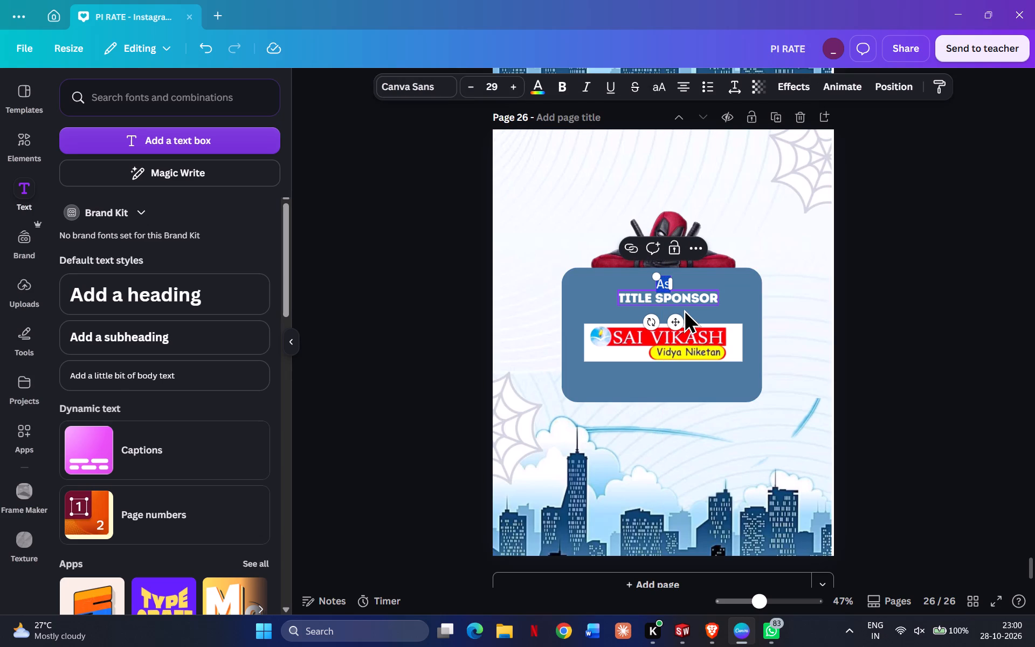
text(AS)
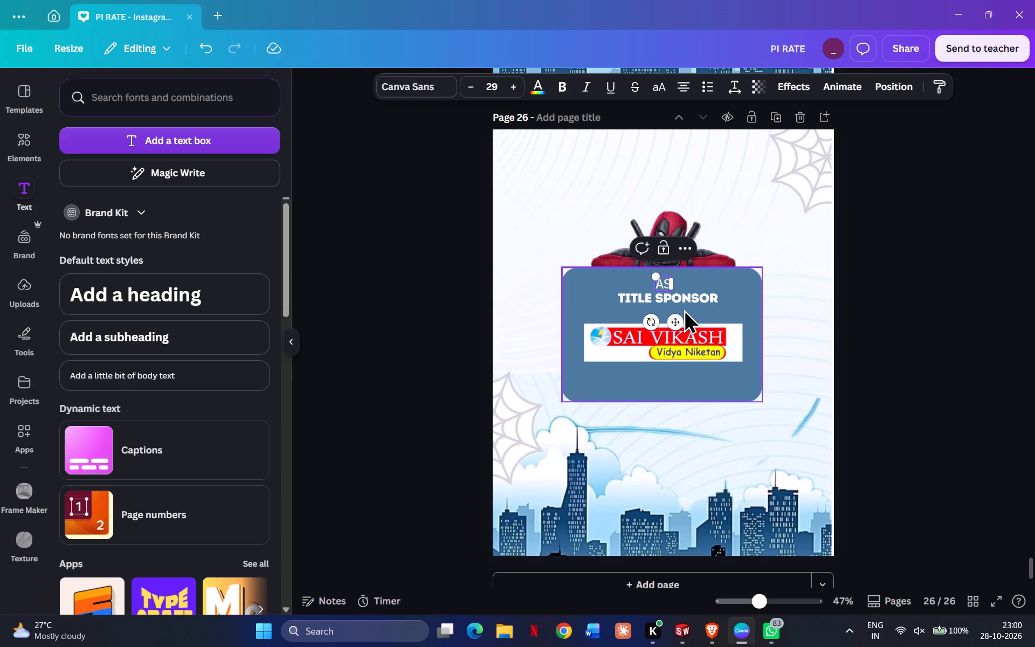
Format the AS text with font size 28 and the ITC Benguiat font.
click(1034, 336)
click(974, 347)
click(663, 301)
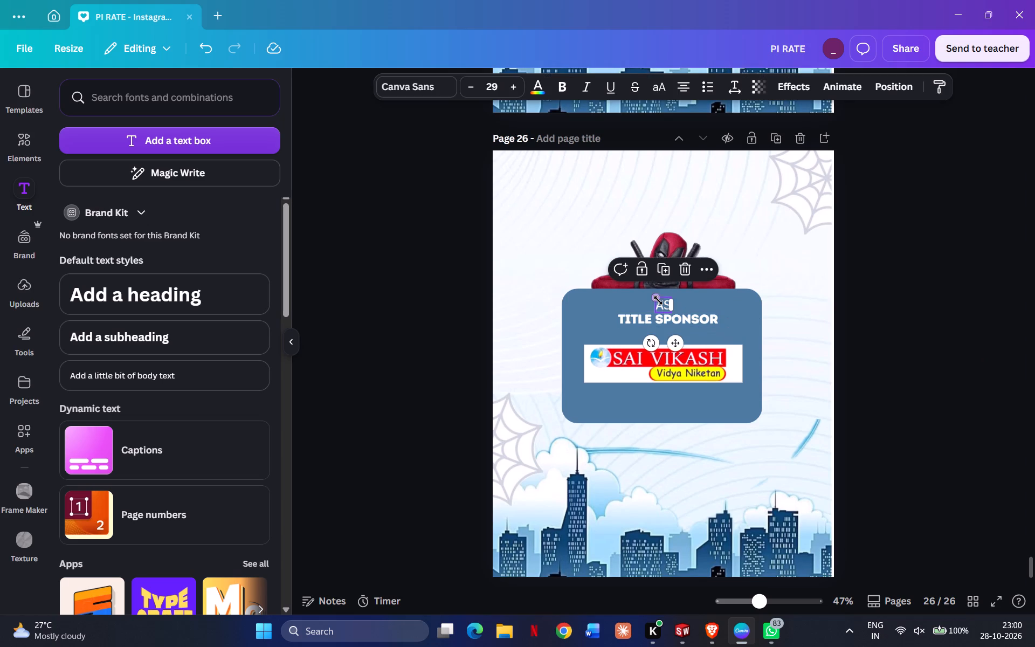
click(465, 86)
triple_click(465, 86)
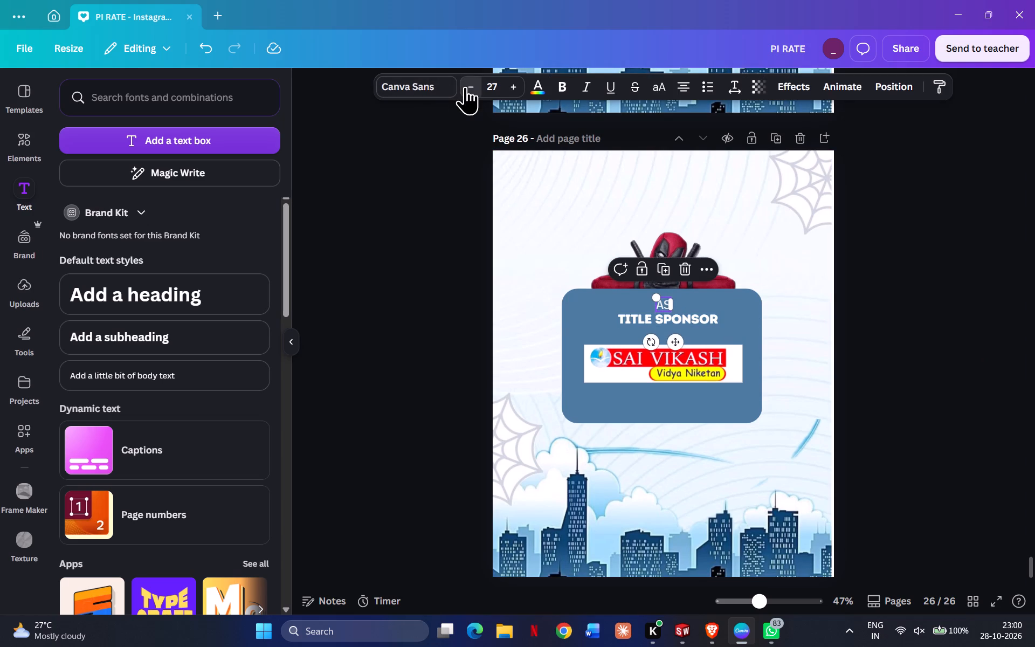
triple_click(510, 92)
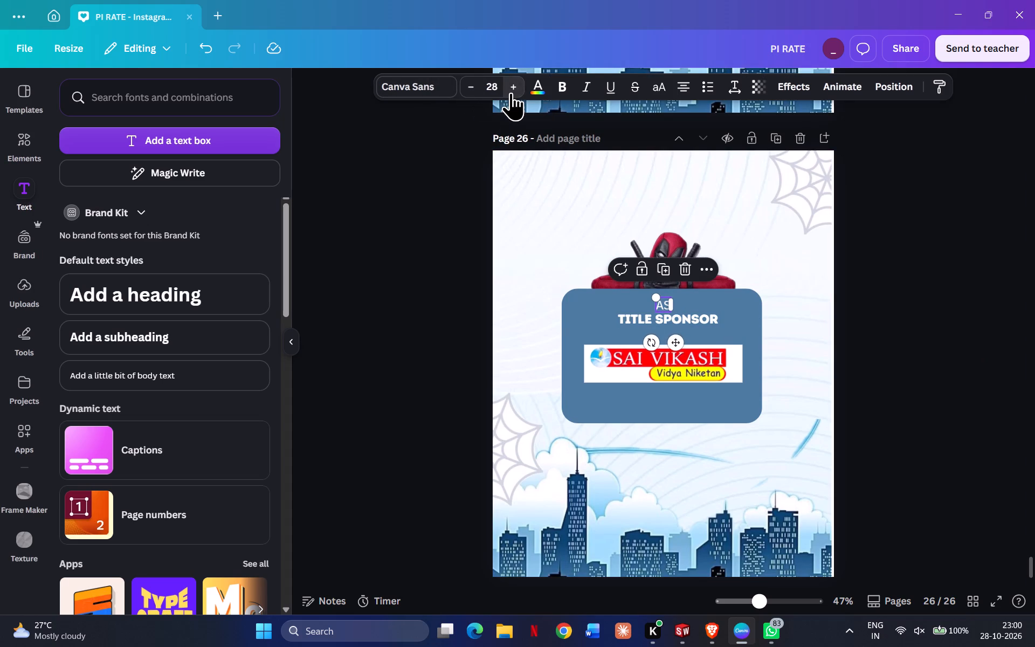
click(424, 84)
click(139, 307)
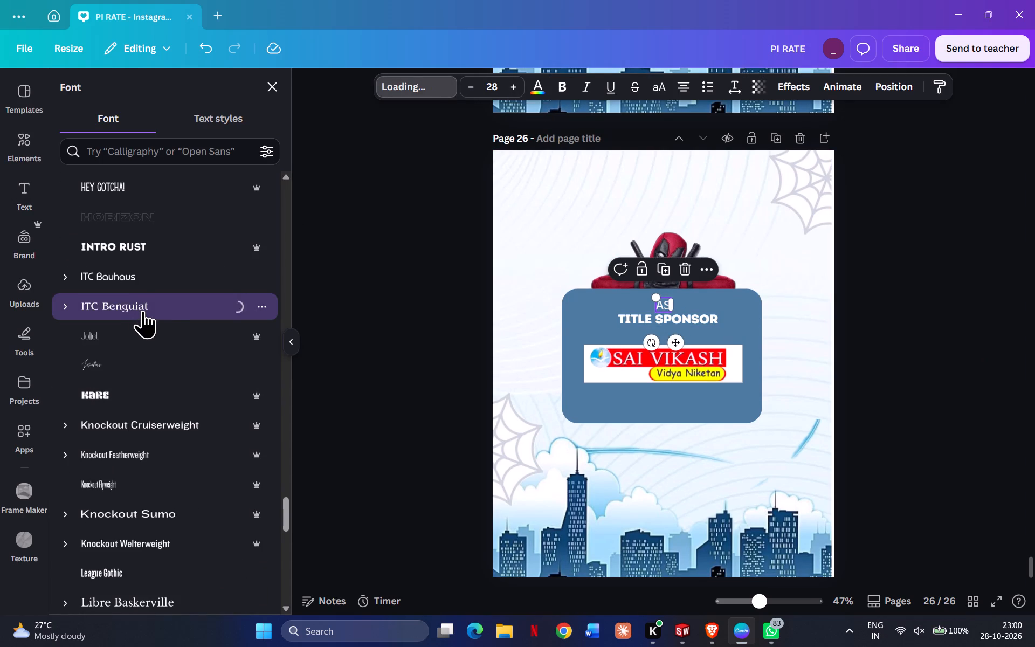
double_click(958, 335)
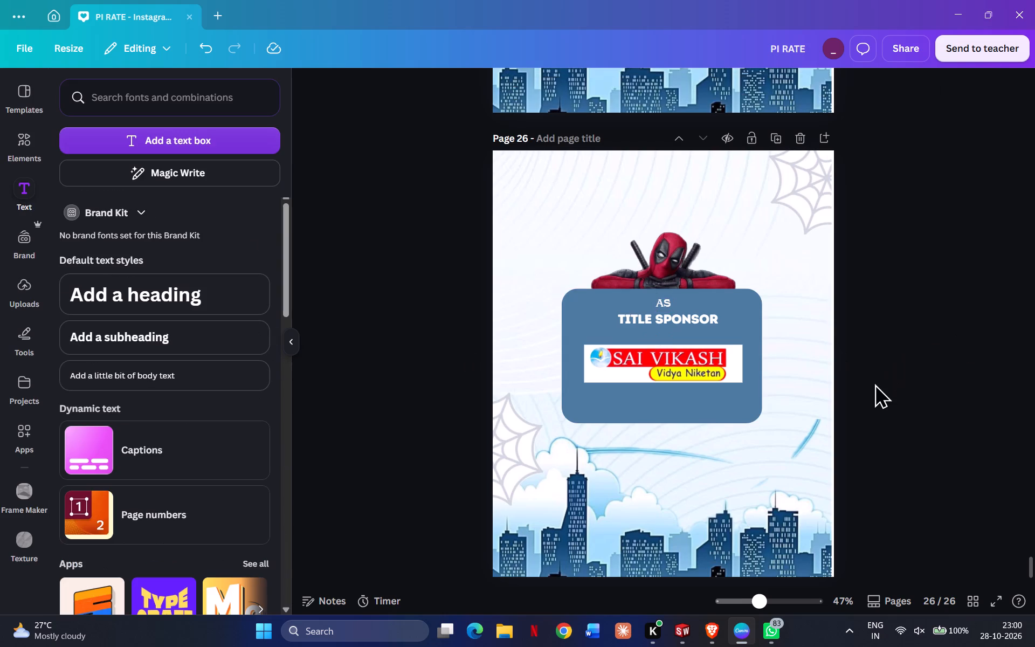
Centre the AS text midway between the blue panel's top edge and TITLE SPONSOR.
click(666, 230)
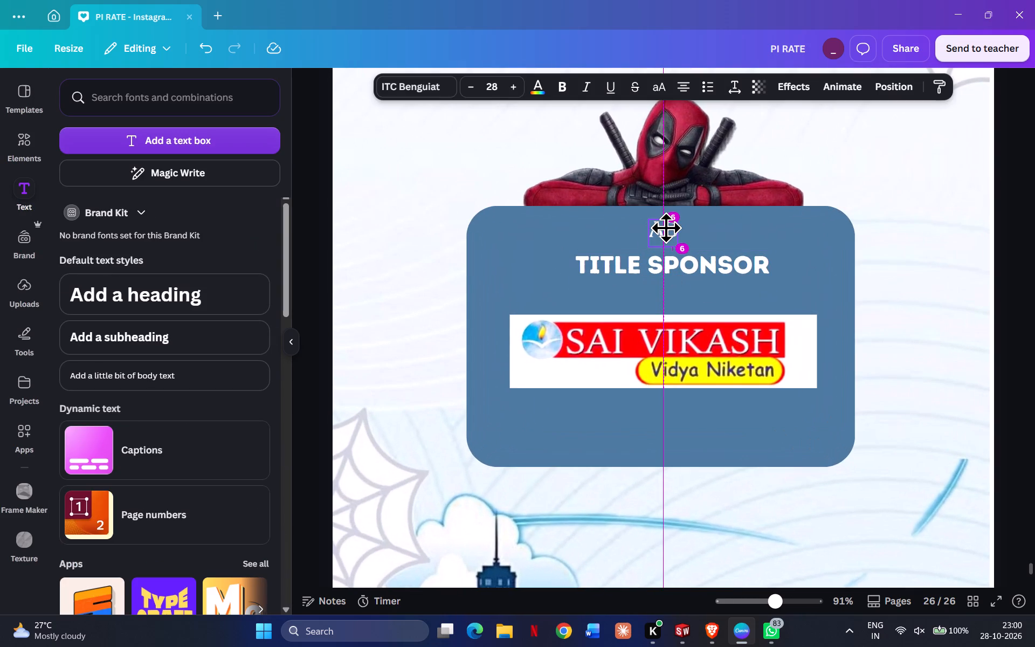
click(1034, 288)
click(960, 315)
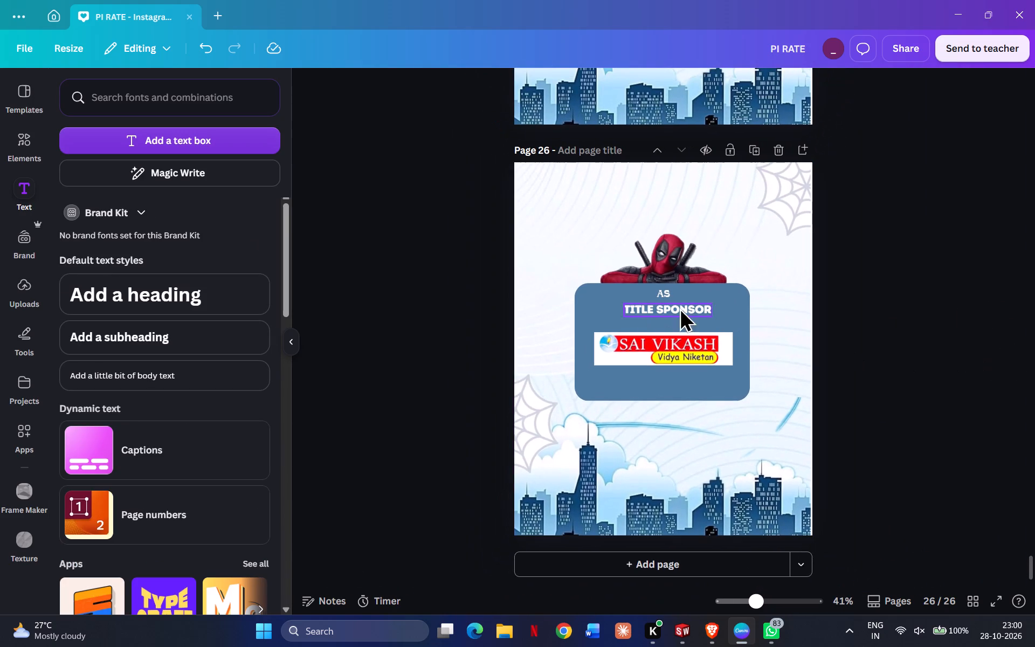
Move the TITLE SPONSOR text down to sit centred just above the SAI VIKASH logo.
drag(692, 307, 691, 310)
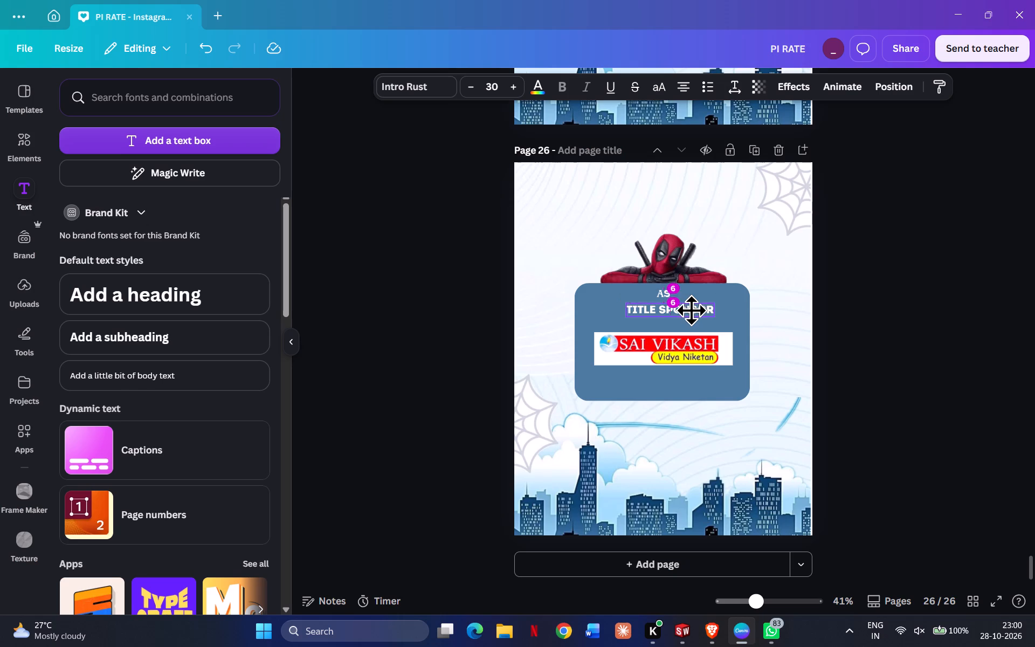
drag(691, 310, 688, 313)
click(930, 333)
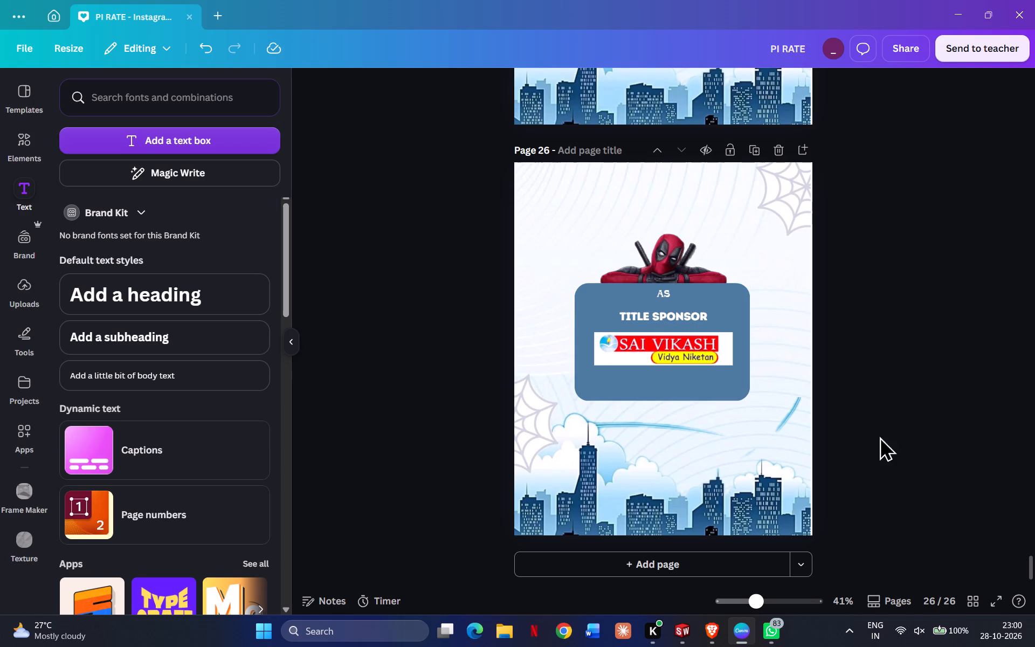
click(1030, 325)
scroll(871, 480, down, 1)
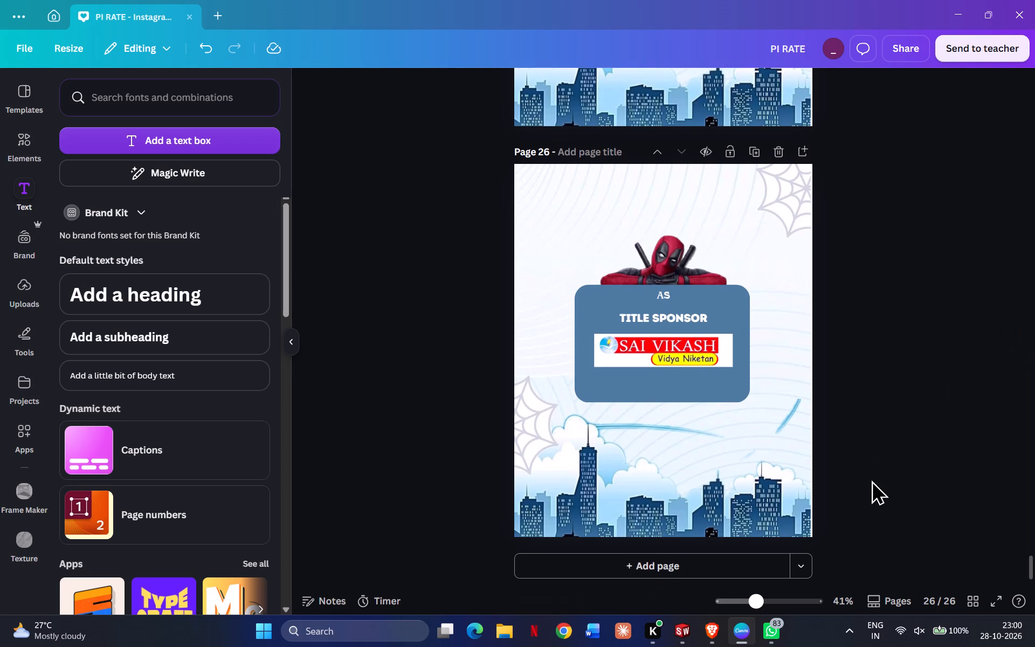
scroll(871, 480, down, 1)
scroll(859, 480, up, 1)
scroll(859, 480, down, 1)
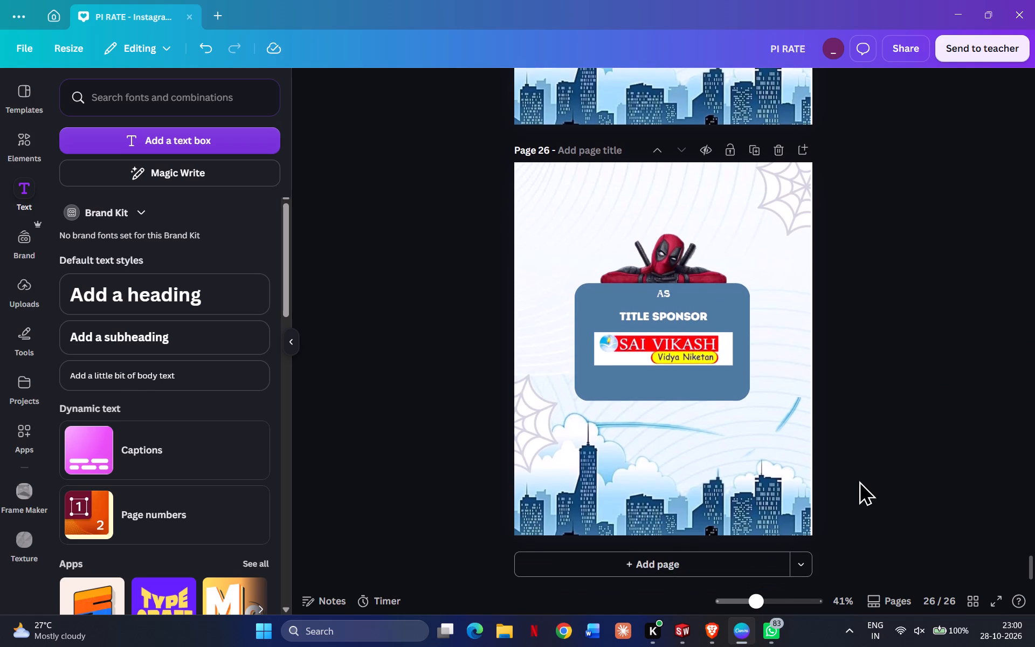
Copy the three header logos at the top of page 22, including SCHOOL GENIUS, onto page 26.
scroll(840, 458, up, 3)
scroll(840, 458, down, 1)
scroll(840, 458, up, 20)
scroll(840, 458, up, 8)
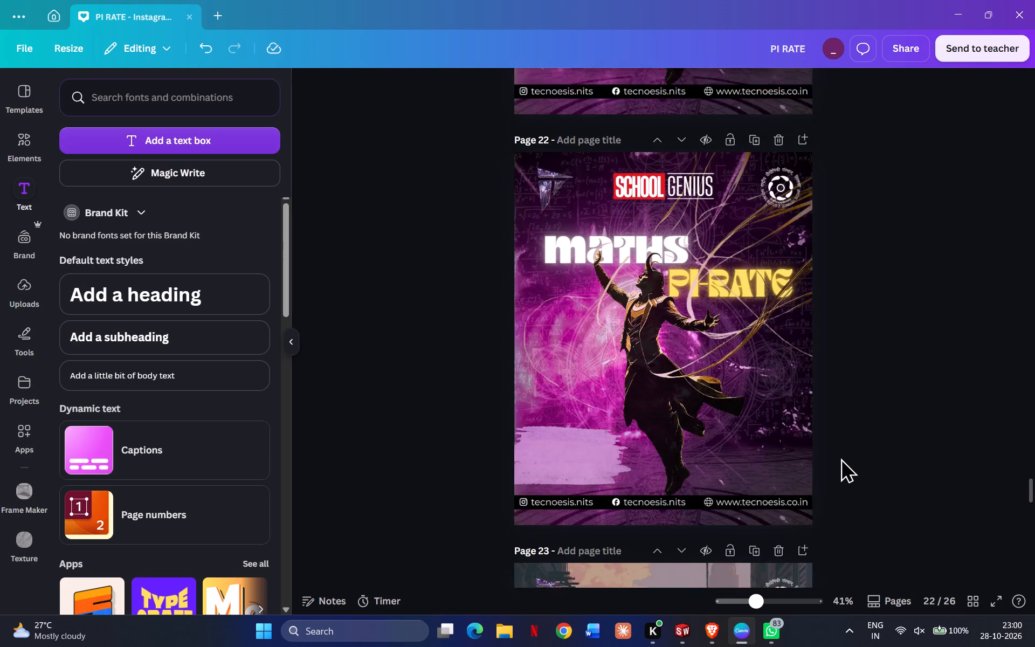
scroll(840, 458, up, 2)
scroll(840, 458, down, 10)
scroll(592, 259, up, 2)
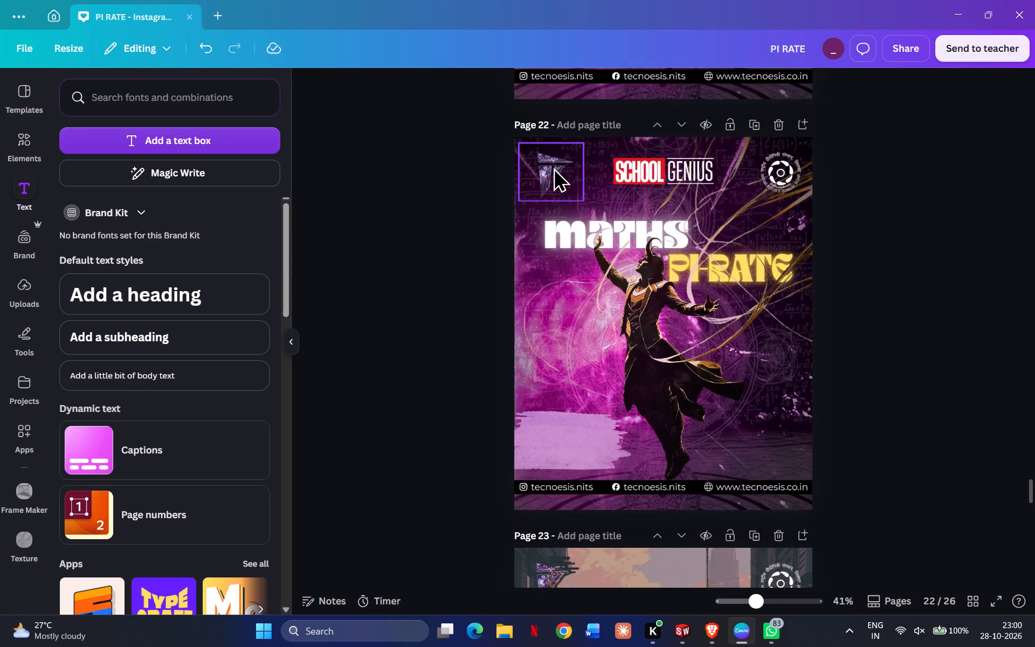
click(553, 167)
shift+click(654, 167)
shift+click(789, 181)
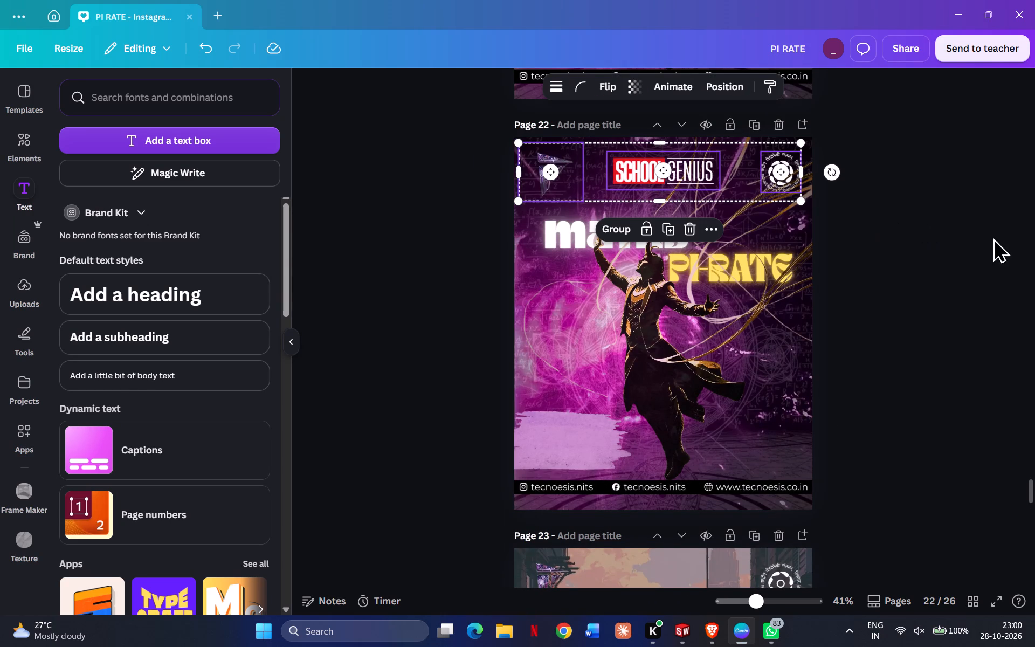
key(ctrl+c)
click(976, 256)
scroll(905, 346, down, 18)
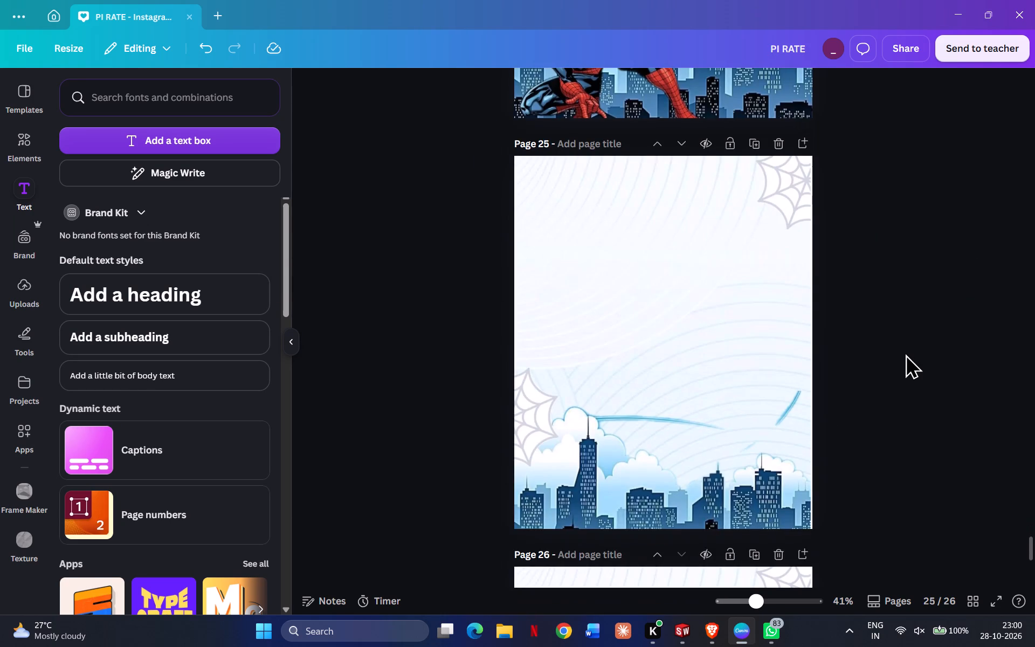
scroll(905, 354, up, 2)
scroll(905, 354, down, 1)
scroll(905, 354, up, 4)
scroll(905, 354, down, 14)
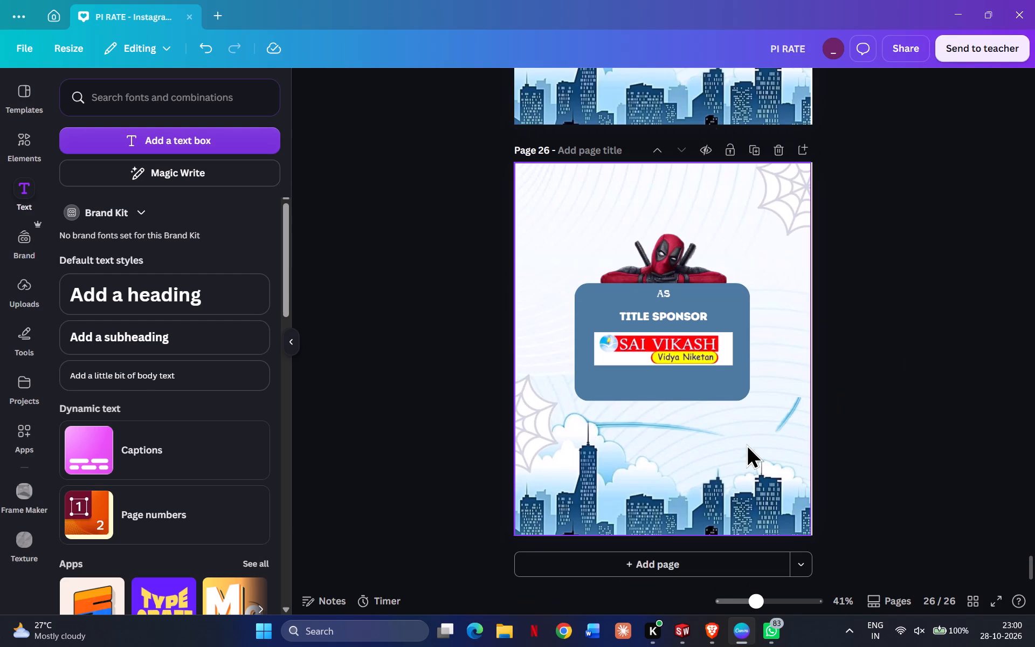
click(746, 444)
key(ctrl+v)
click(941, 342)
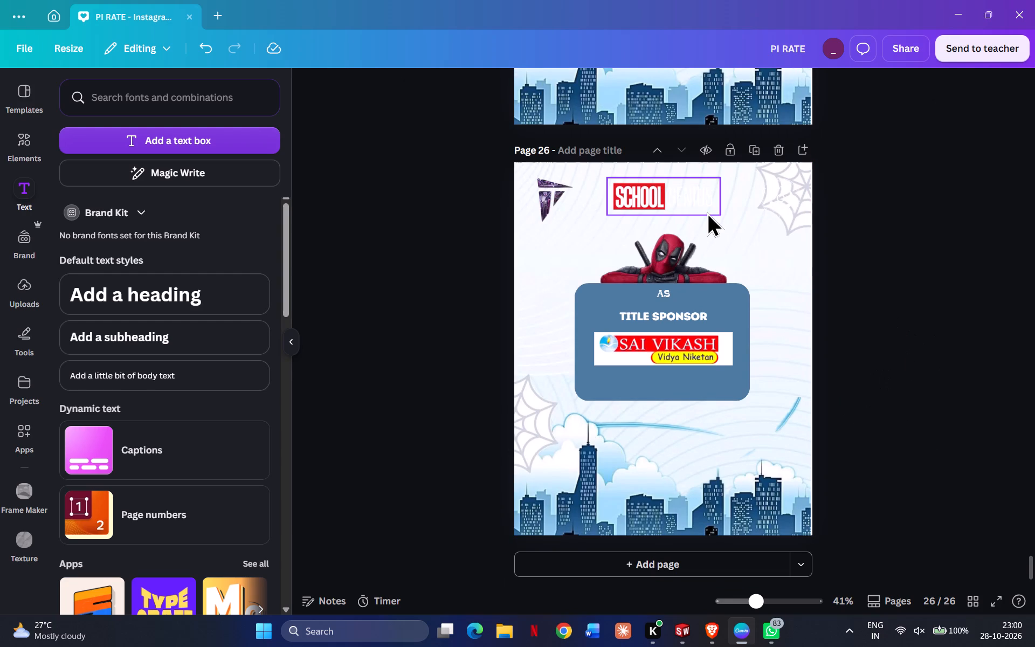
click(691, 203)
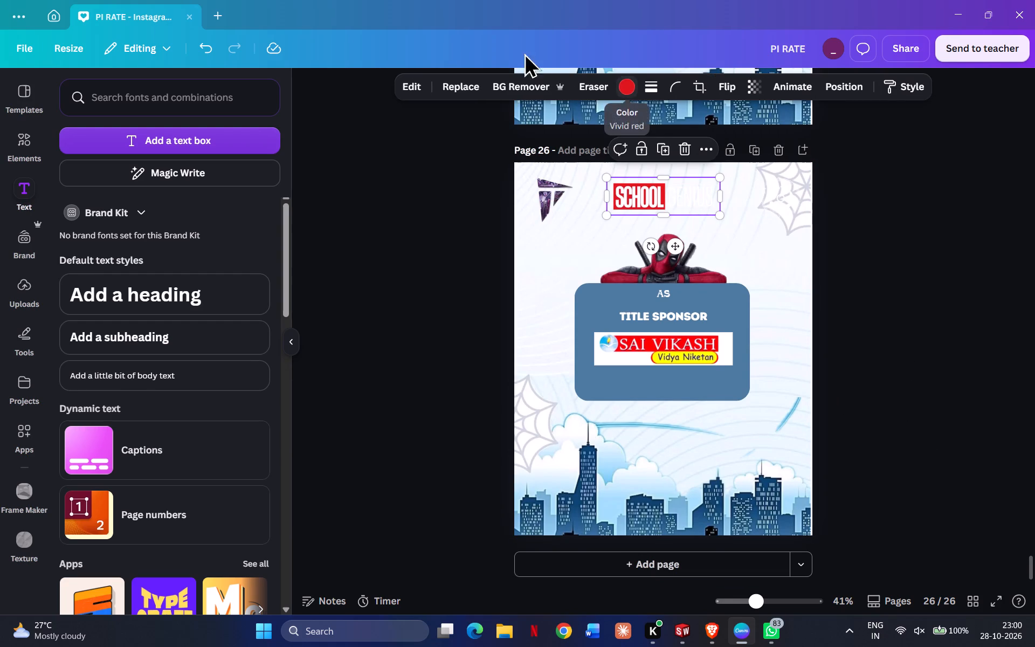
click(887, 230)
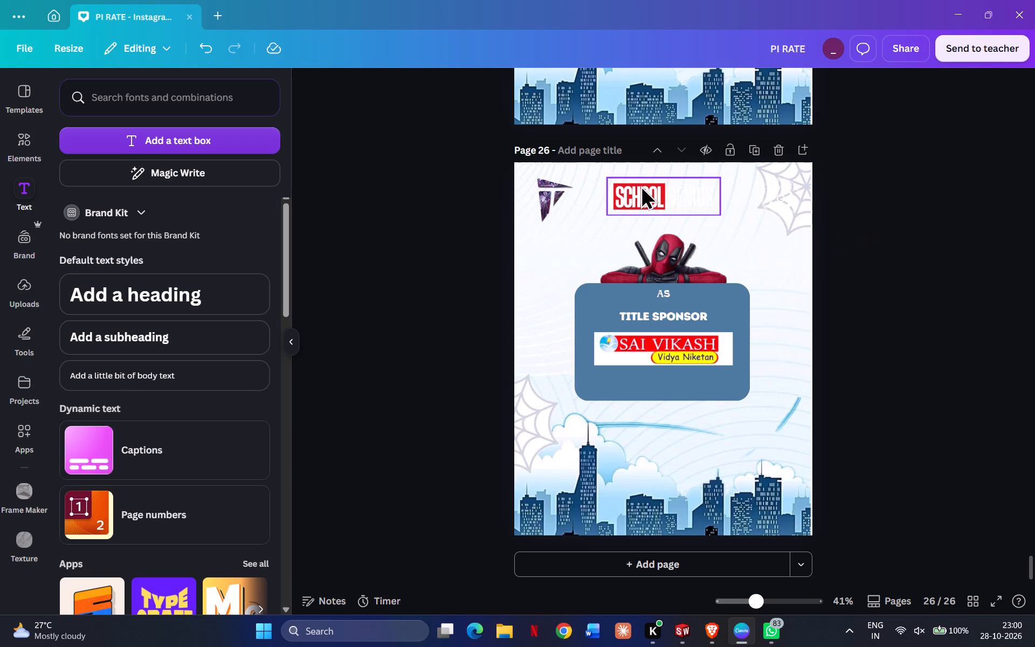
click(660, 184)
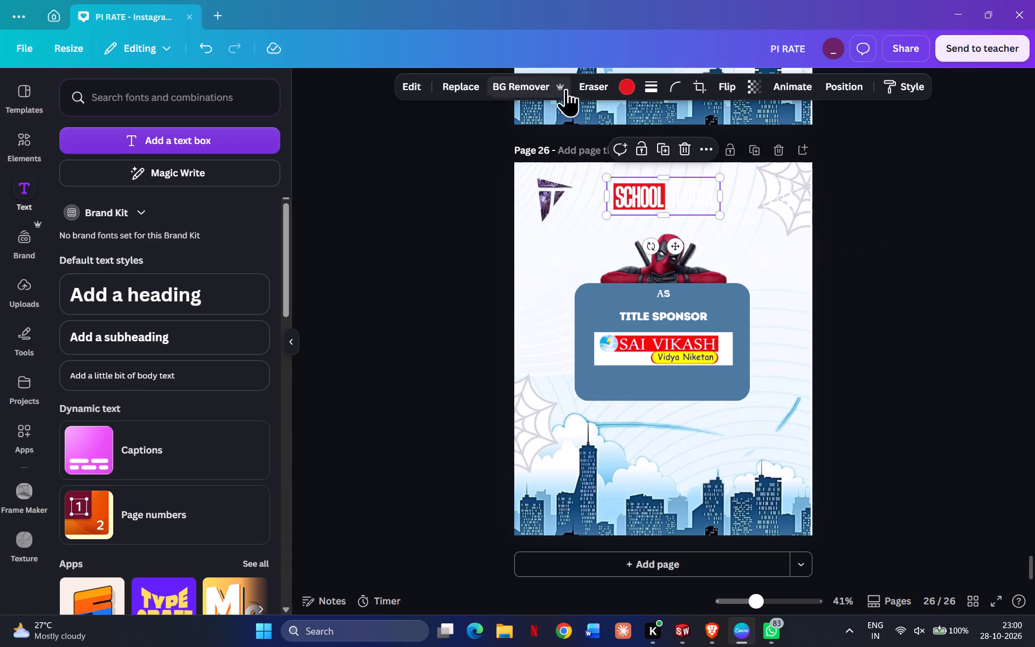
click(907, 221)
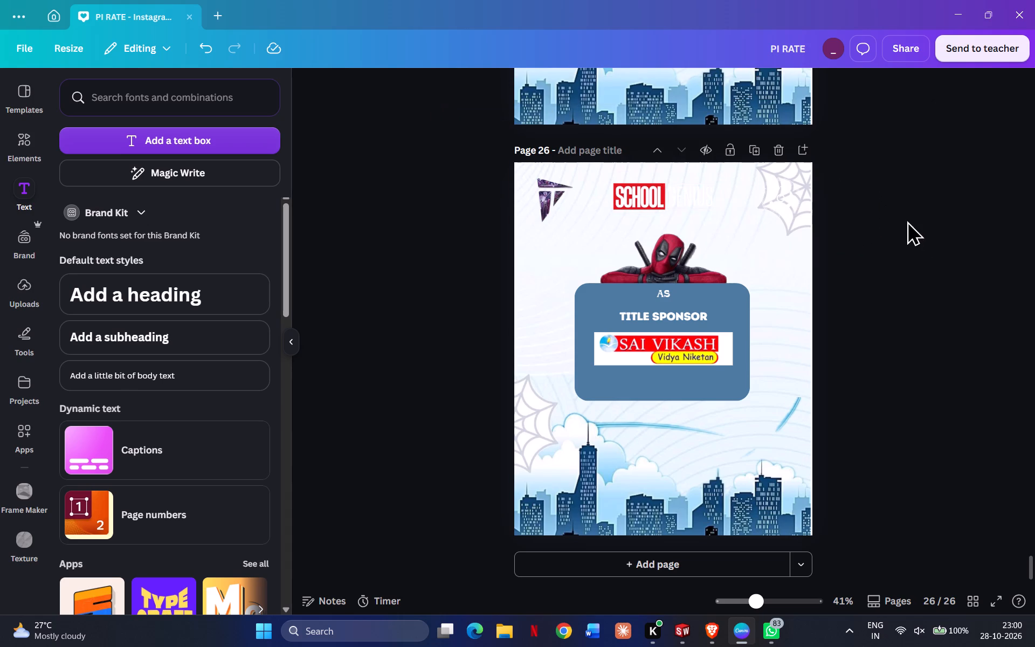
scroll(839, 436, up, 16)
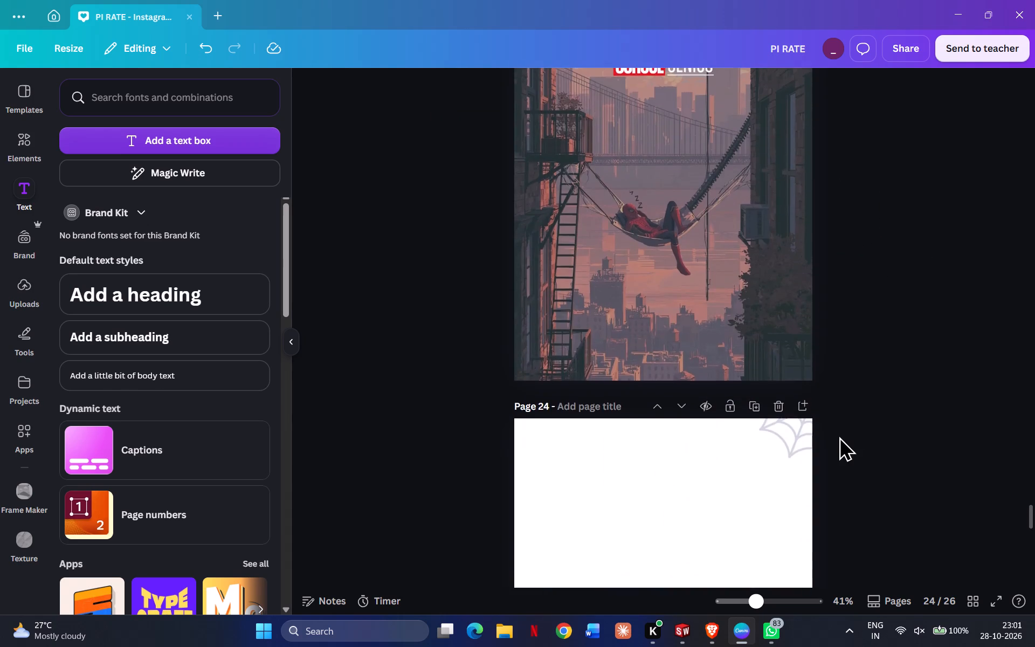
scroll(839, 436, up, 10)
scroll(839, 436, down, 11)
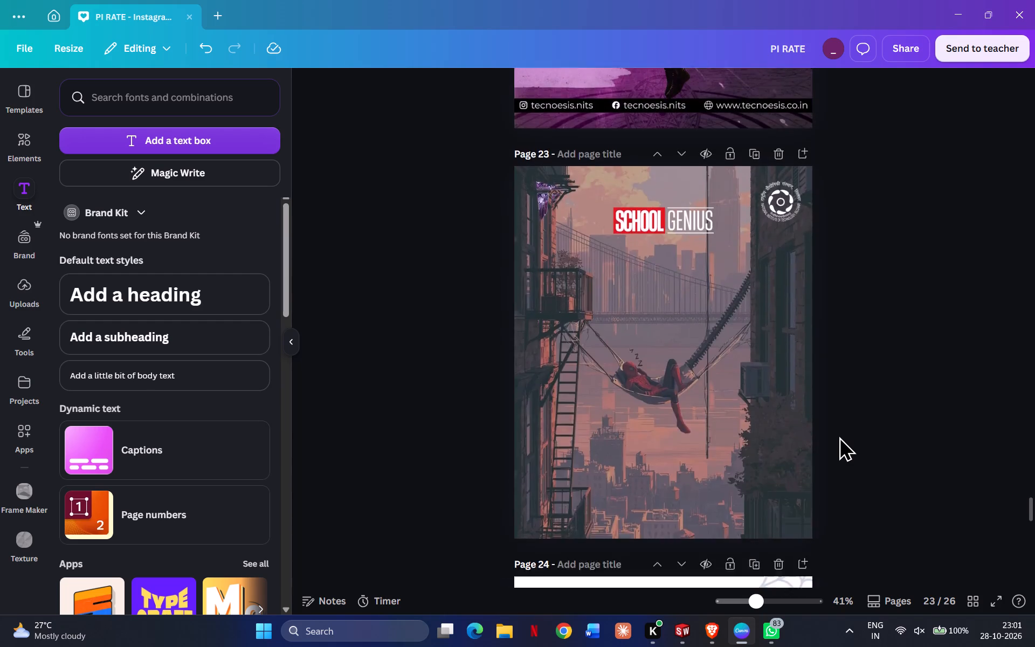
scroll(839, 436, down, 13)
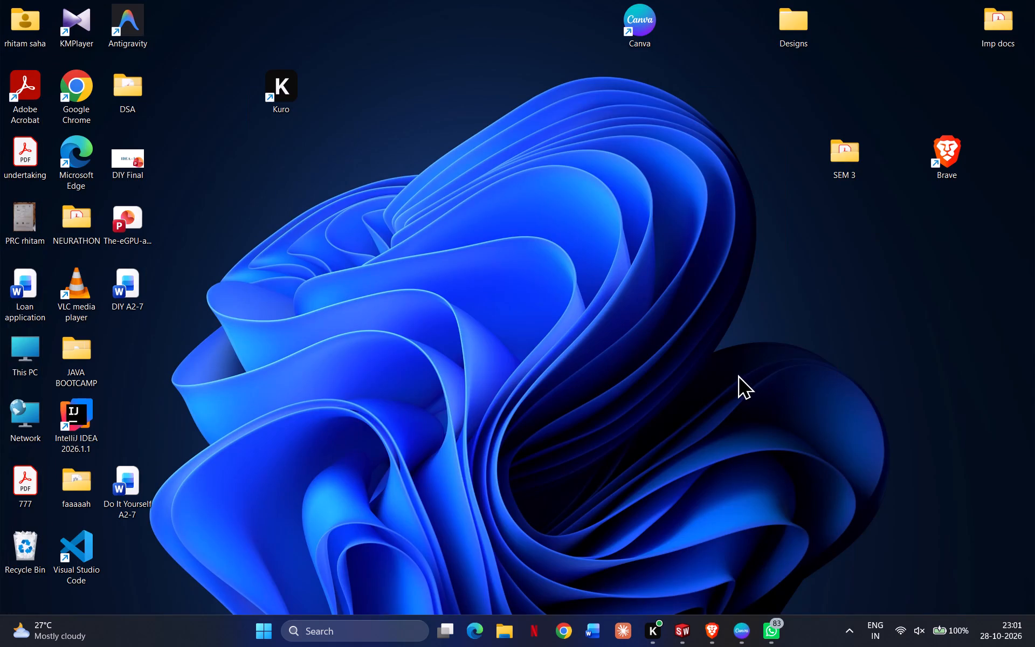
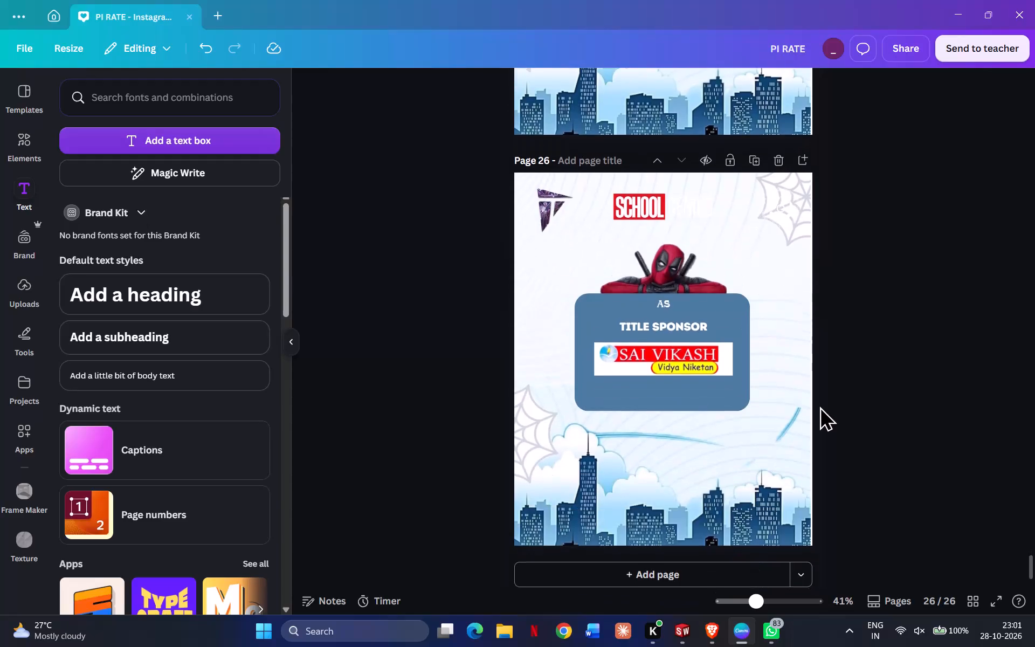
Review pages 23 to 25 against page 26, examining the backgrounds and how the header logos look on them.
scroll(819, 406, up, 11)
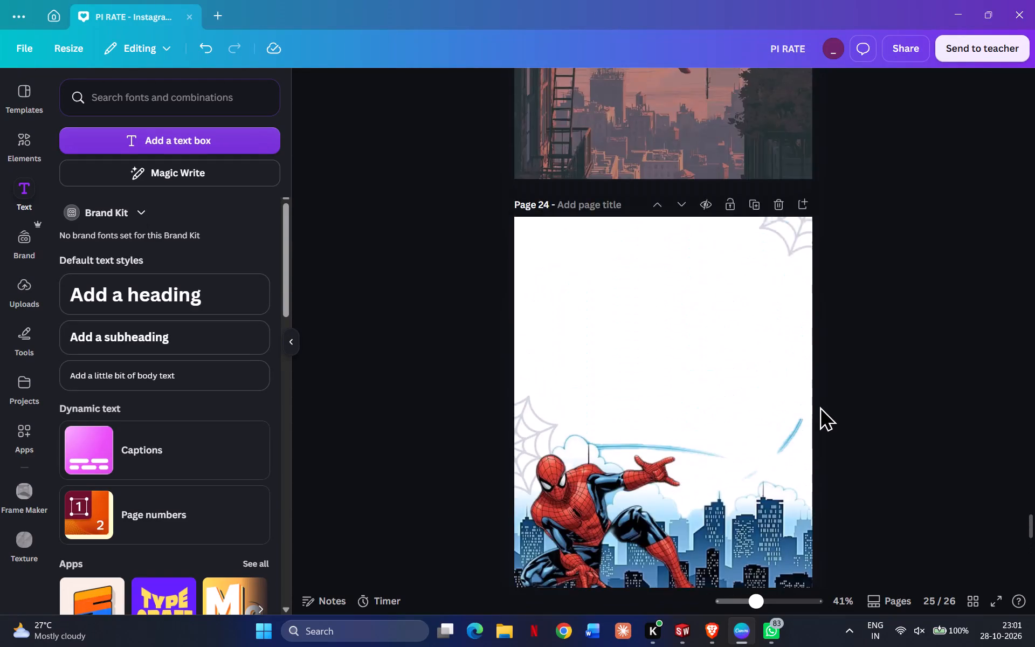
scroll(819, 406, up, 7)
scroll(819, 406, down, 6)
scroll(819, 406, up, 6)
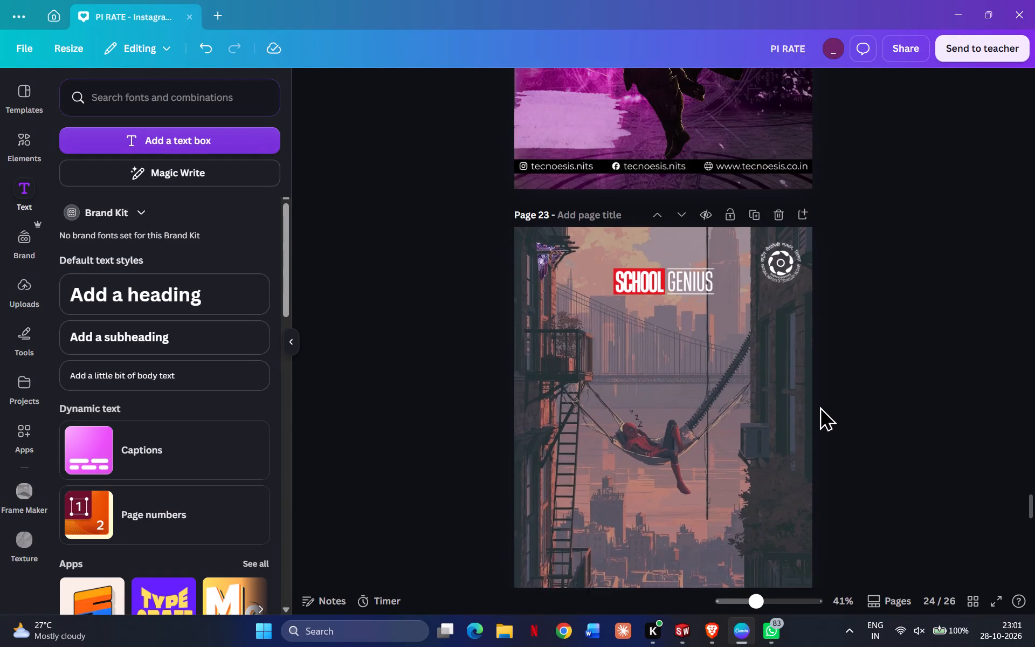
scroll(819, 406, down, 20)
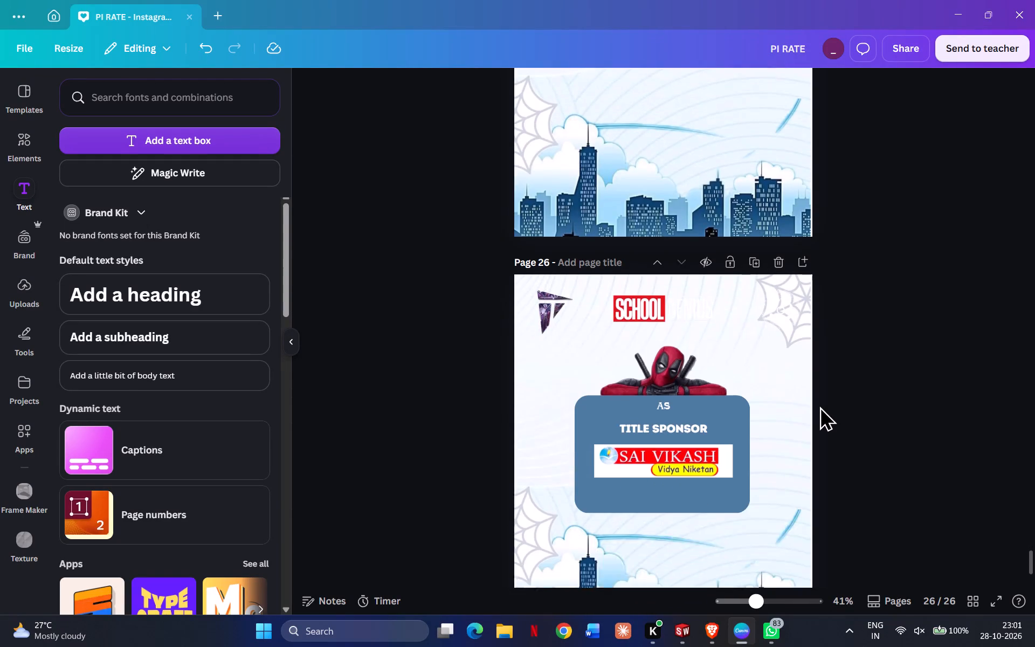
Add a new blank page after page 26.
scroll(819, 406, down, 8)
click(710, 569)
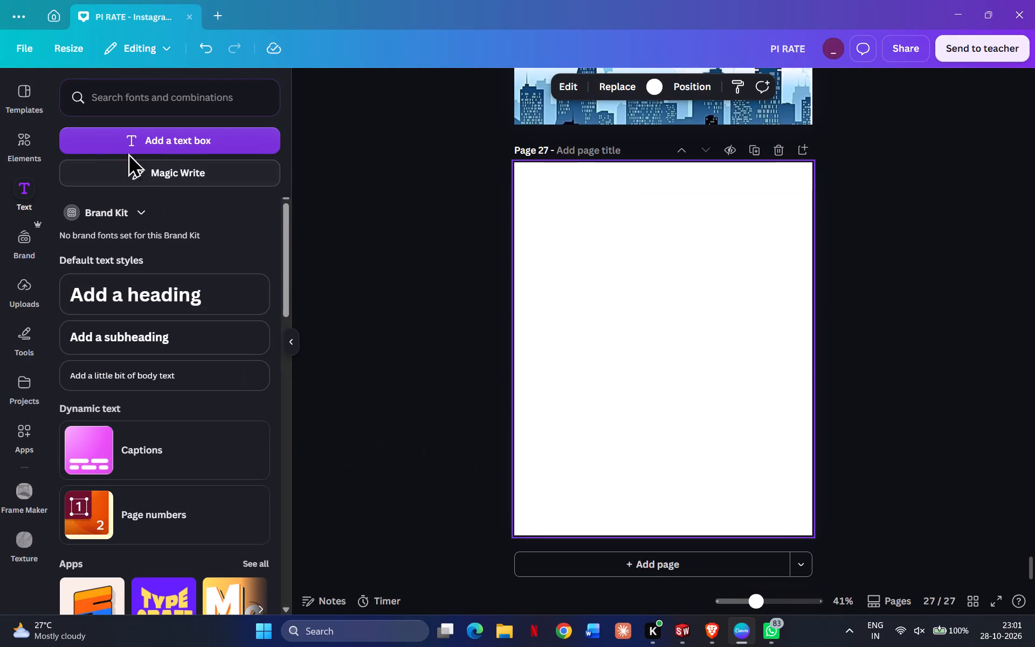
Bring up the uploaded images to choose artwork for the blank page 27.
click(20, 307)
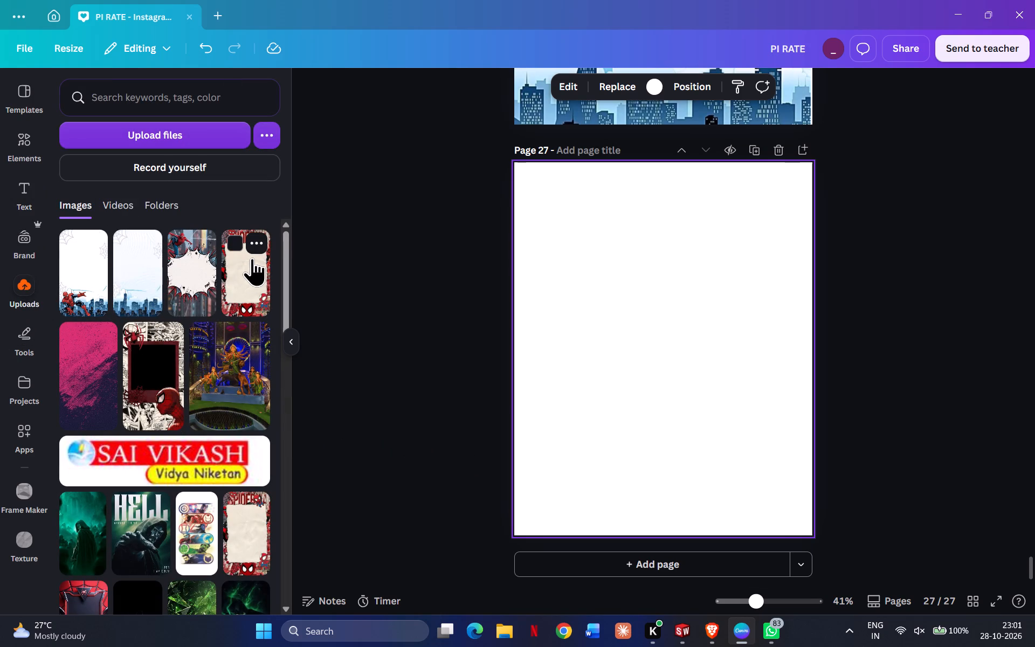
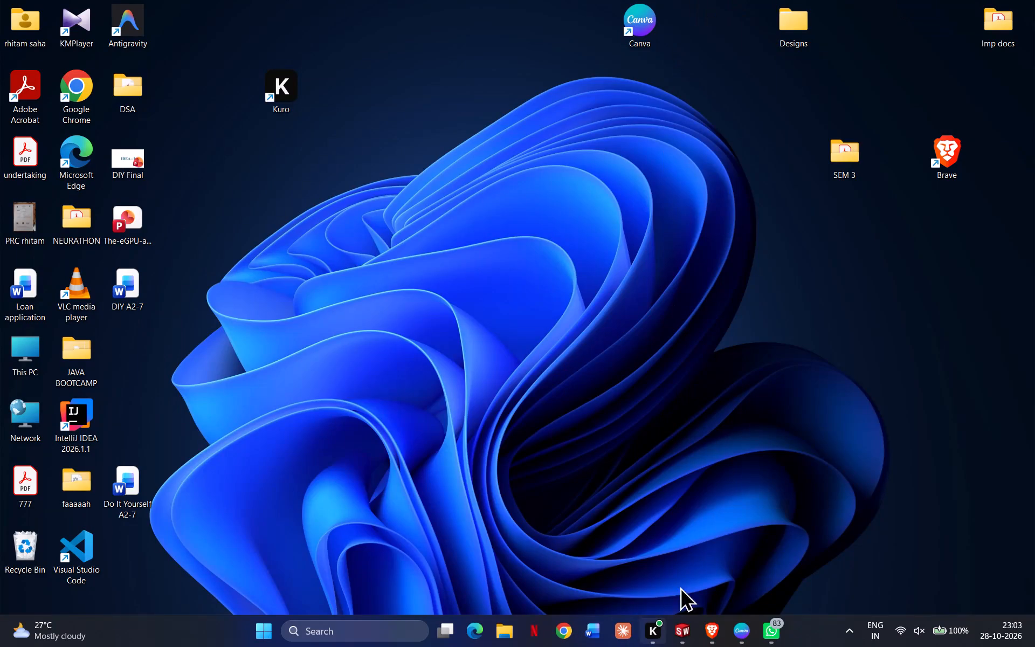
click(722, 636)
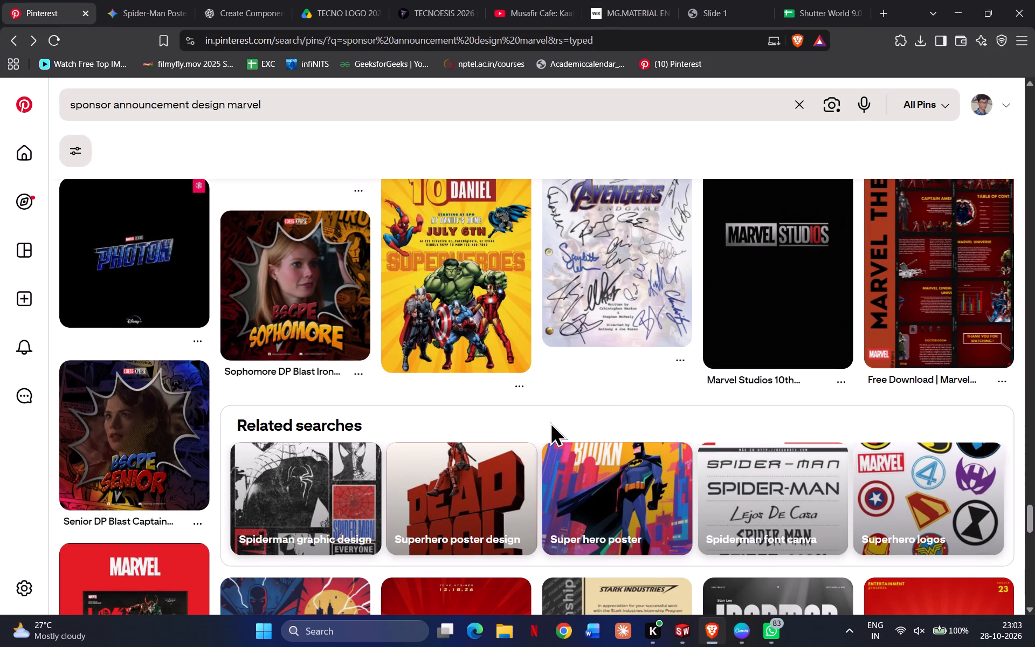
scroll(550, 422, down, 4)
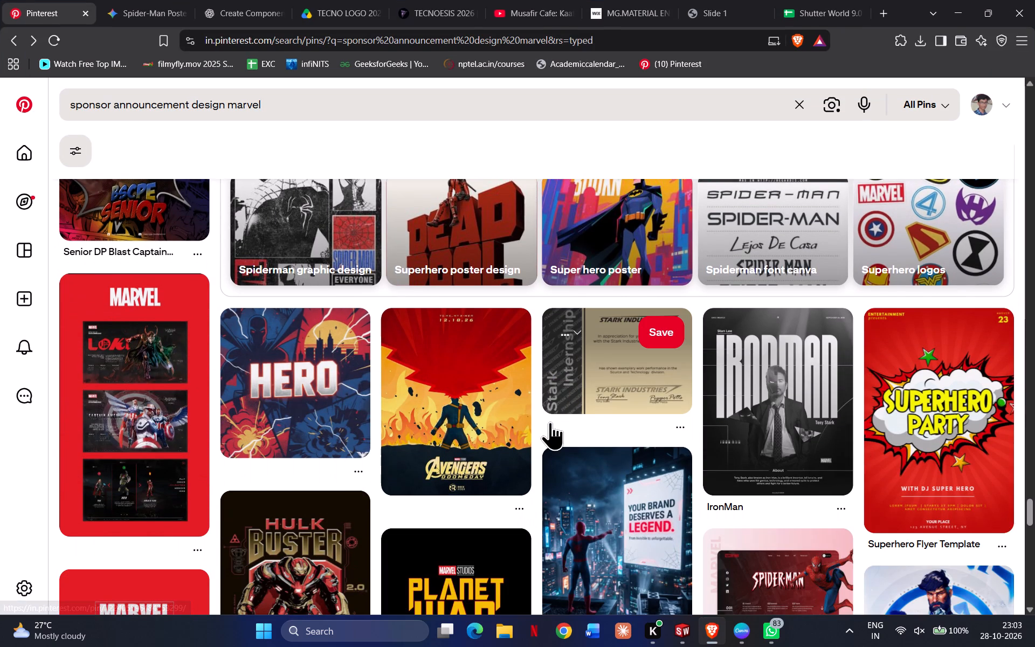
scroll(445, 259, down, 1)
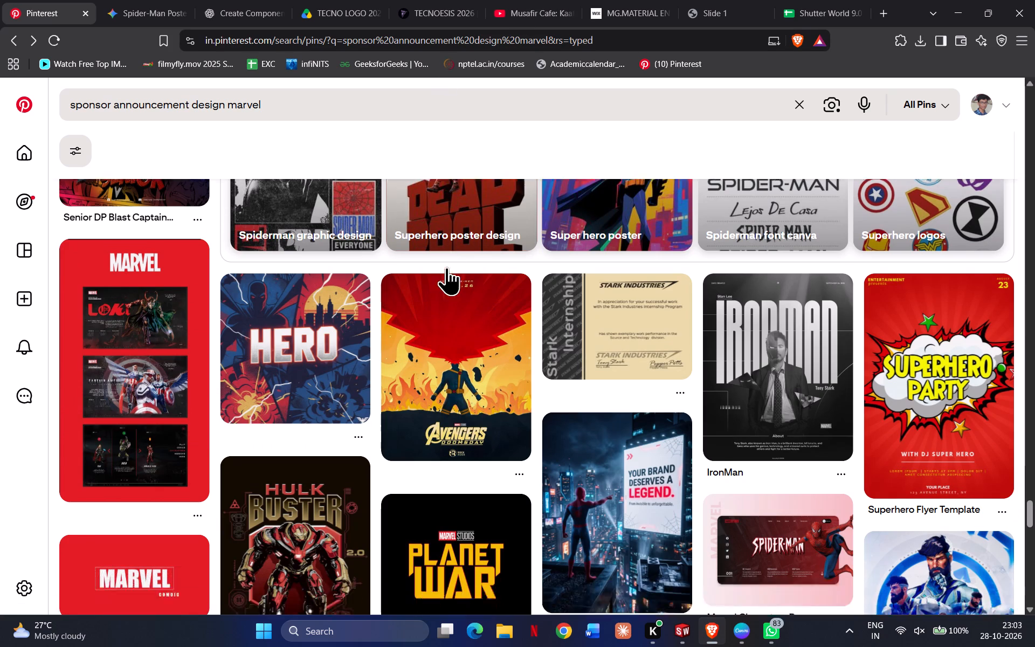
scroll(446, 267, down, 1)
scroll(453, 321, down, 2)
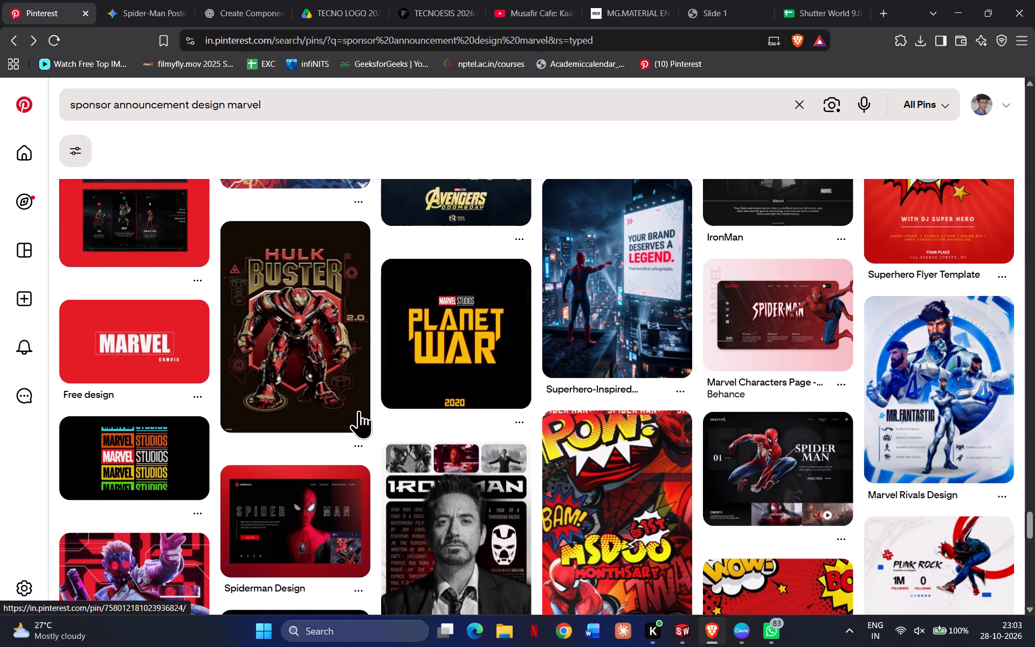
scroll(354, 427, down, 6)
scroll(385, 472, down, 2)
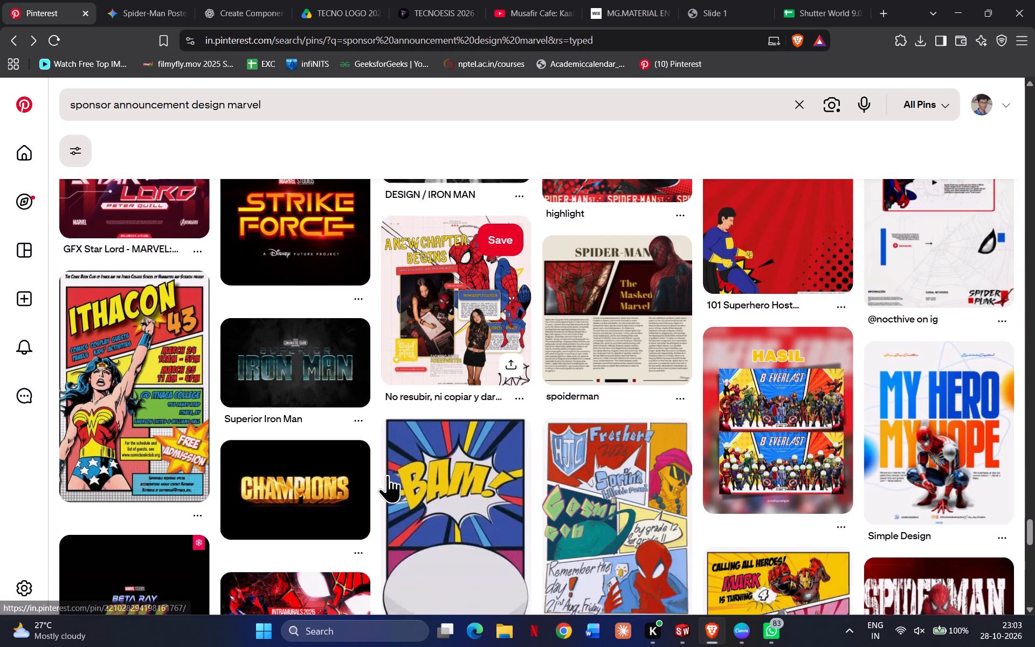
scroll(387, 474, down, 3)
scroll(387, 476, up, 5)
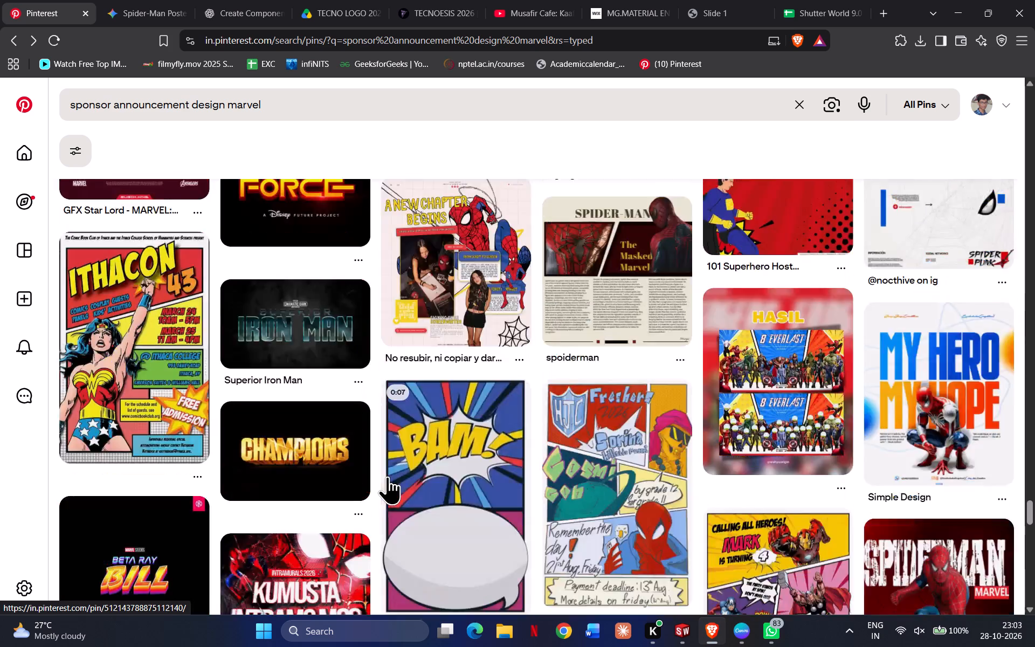
scroll(387, 476, up, 7)
click(137, 426)
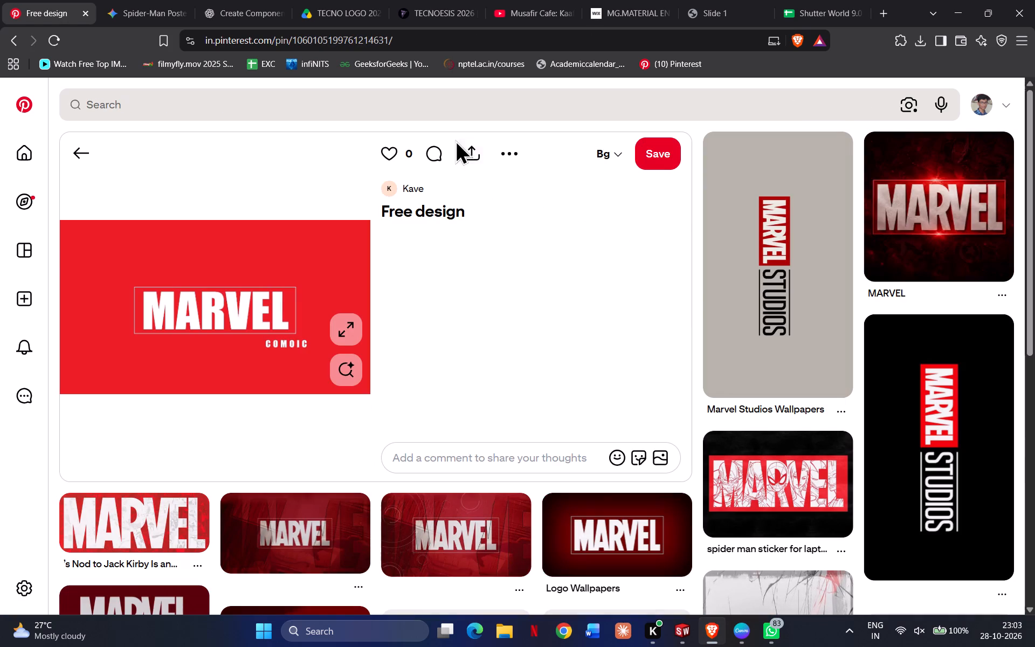
click(499, 160)
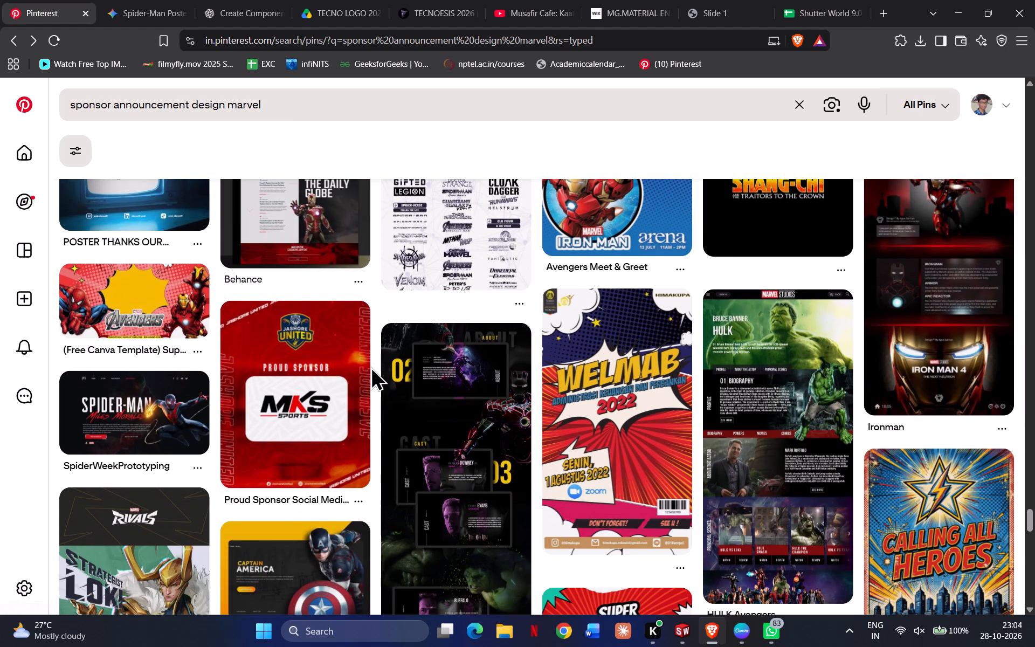
scroll(370, 366, down, 8)
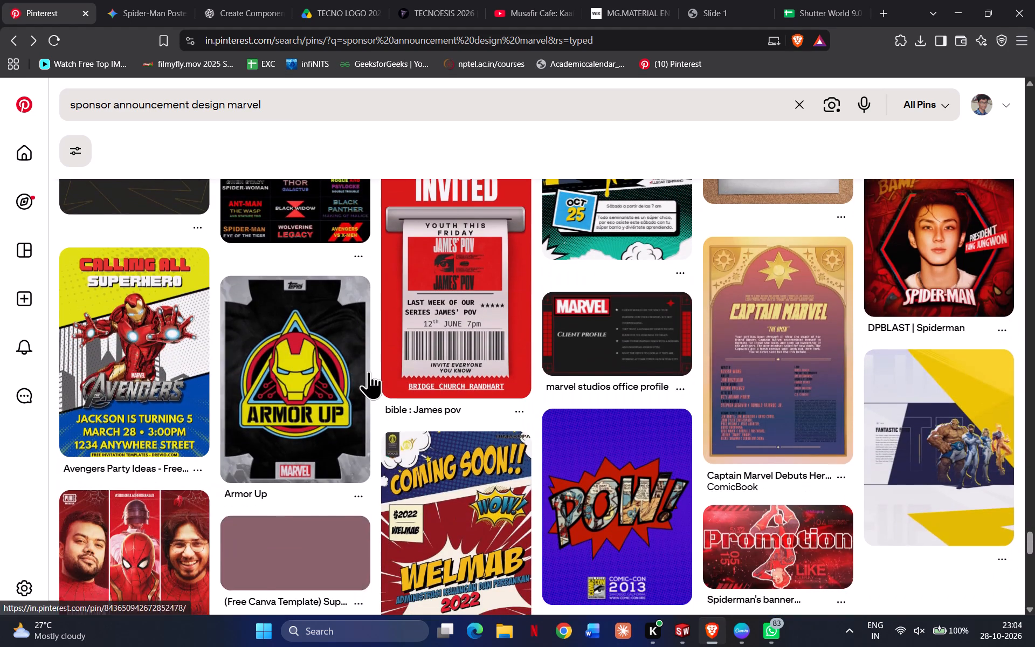
scroll(368, 371, down, 3)
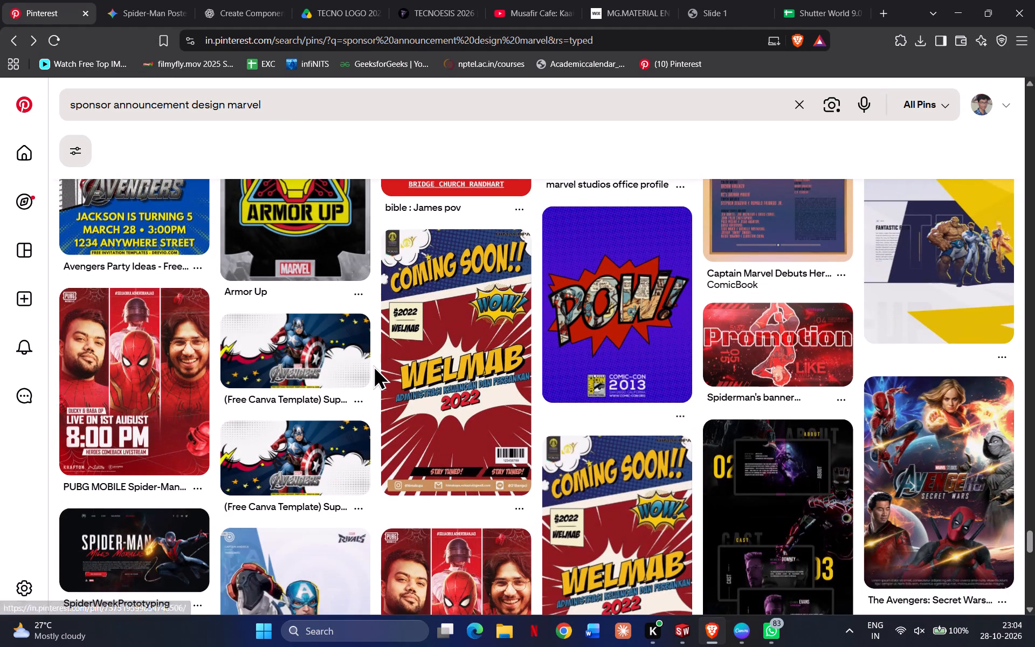
scroll(373, 365, down, 4)
scroll(374, 361, up, 4)
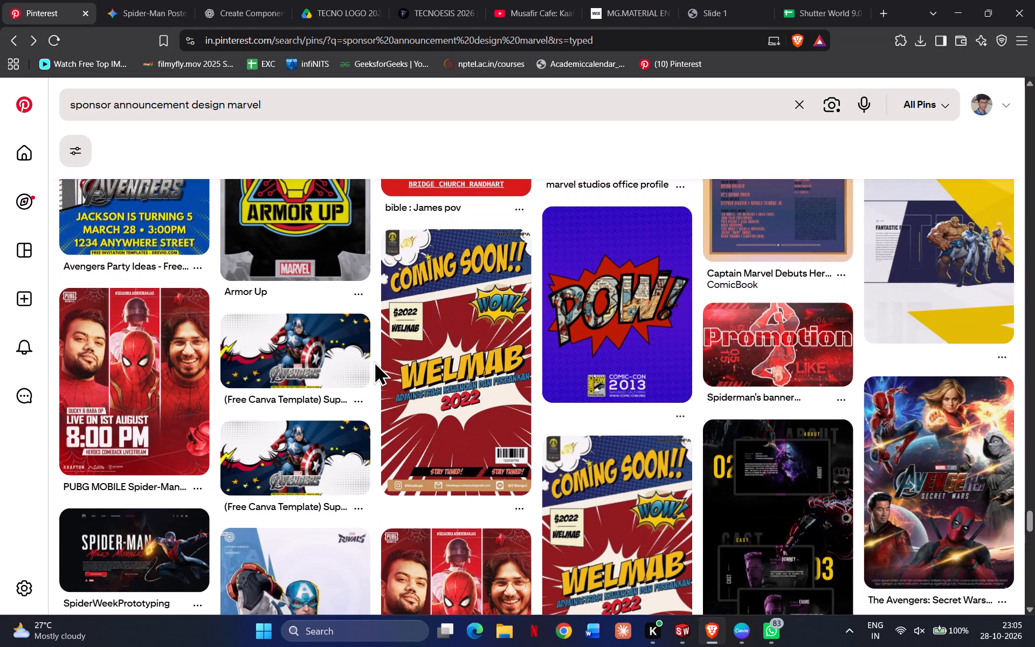
scroll(374, 361, down, 7)
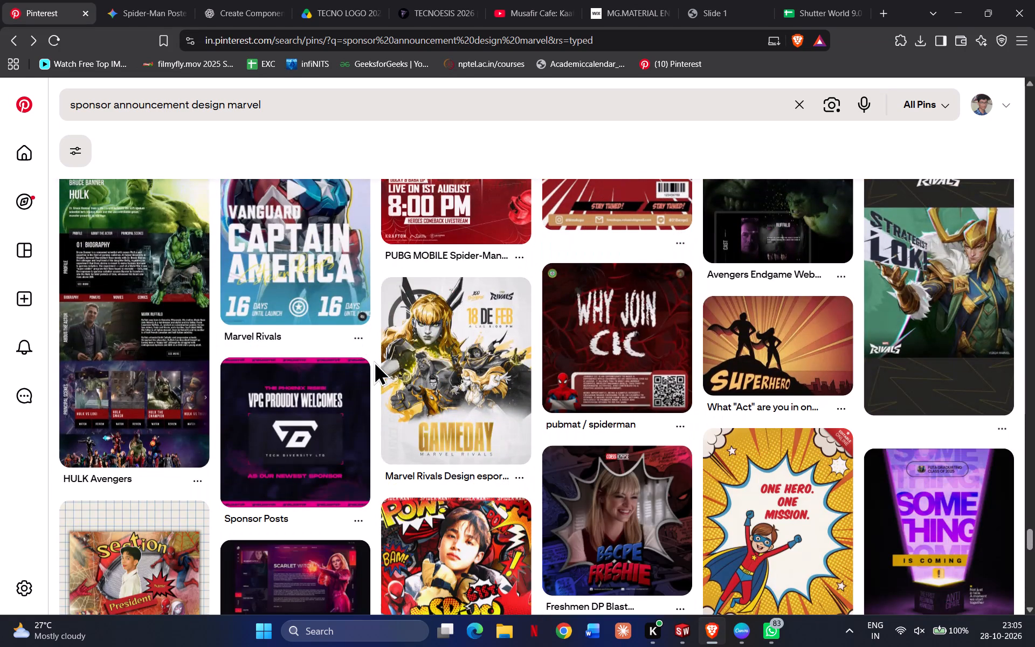
scroll(374, 361, down, 3)
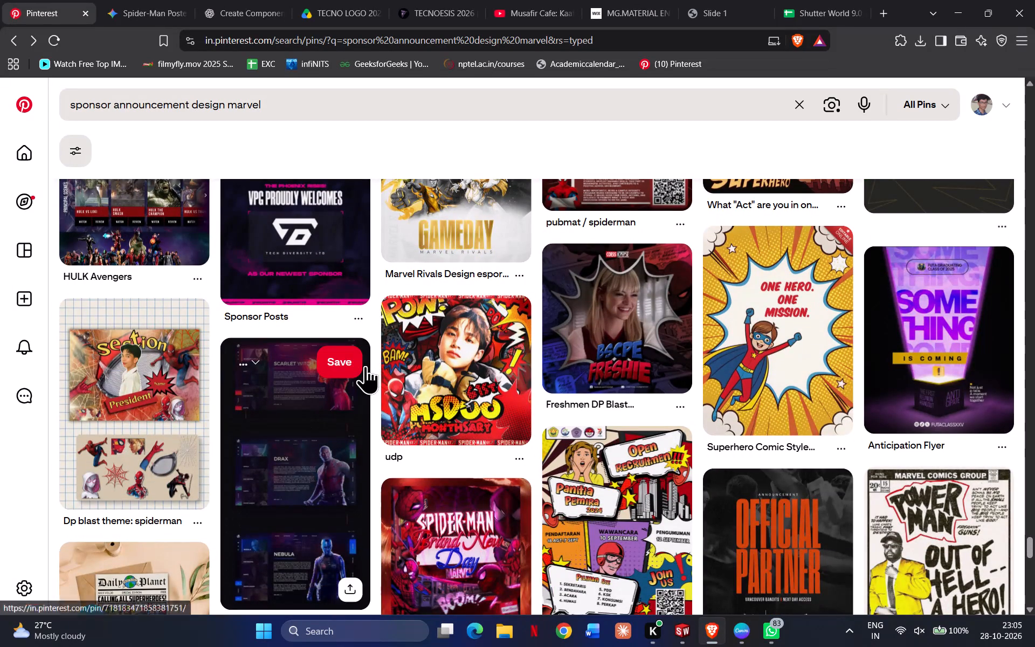
scroll(372, 371, down, 6)
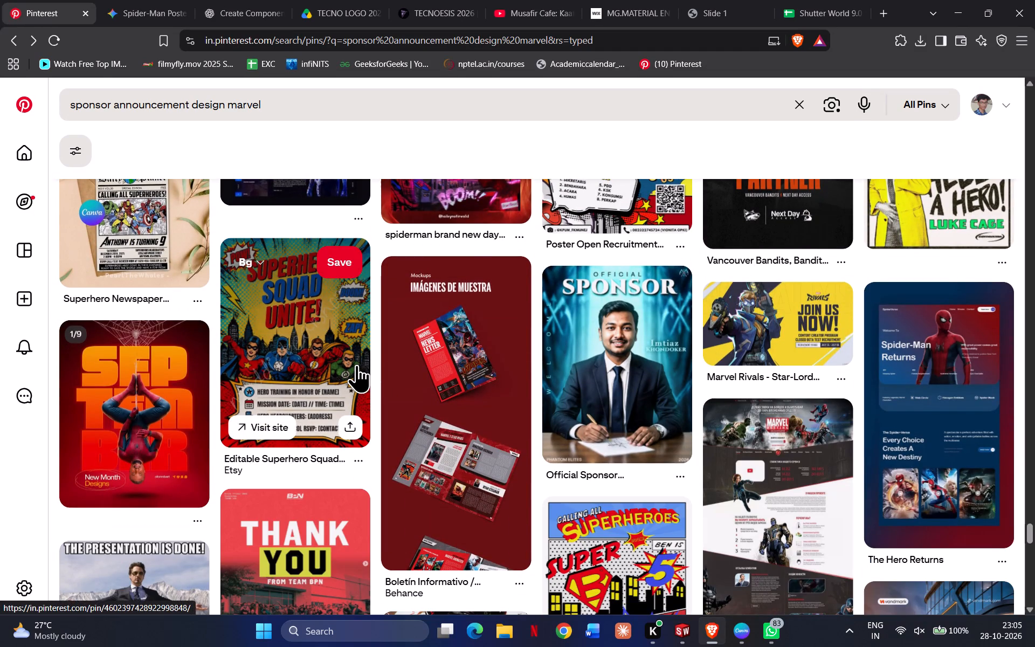
Open the teal "Official Sponsor Announcement Poster Design" pin and examine its layout and related pins.
click(615, 313)
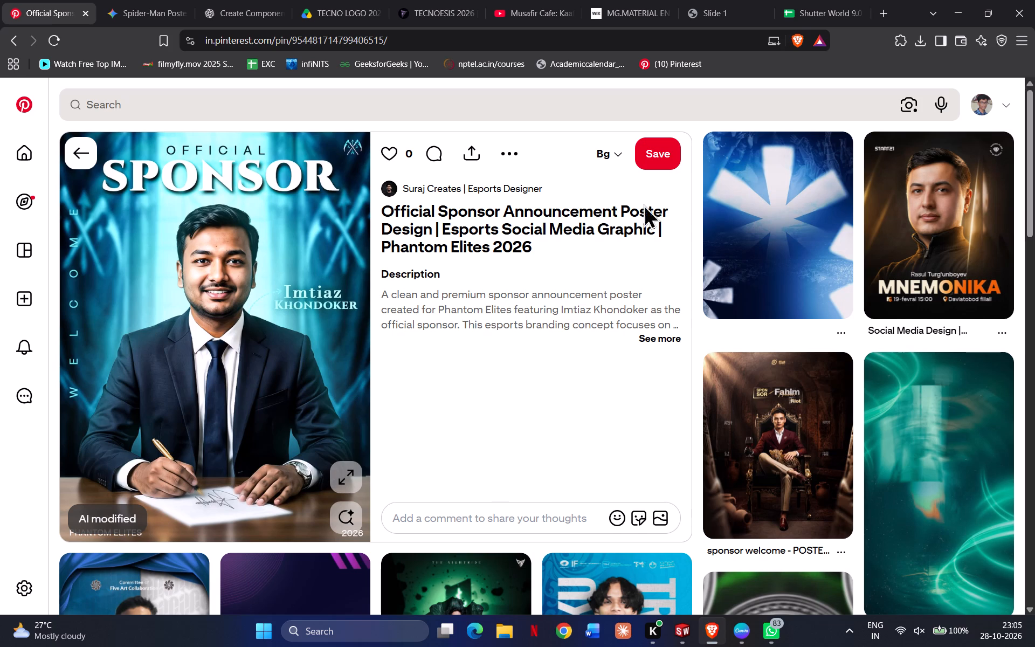
scroll(620, 321, down, 2)
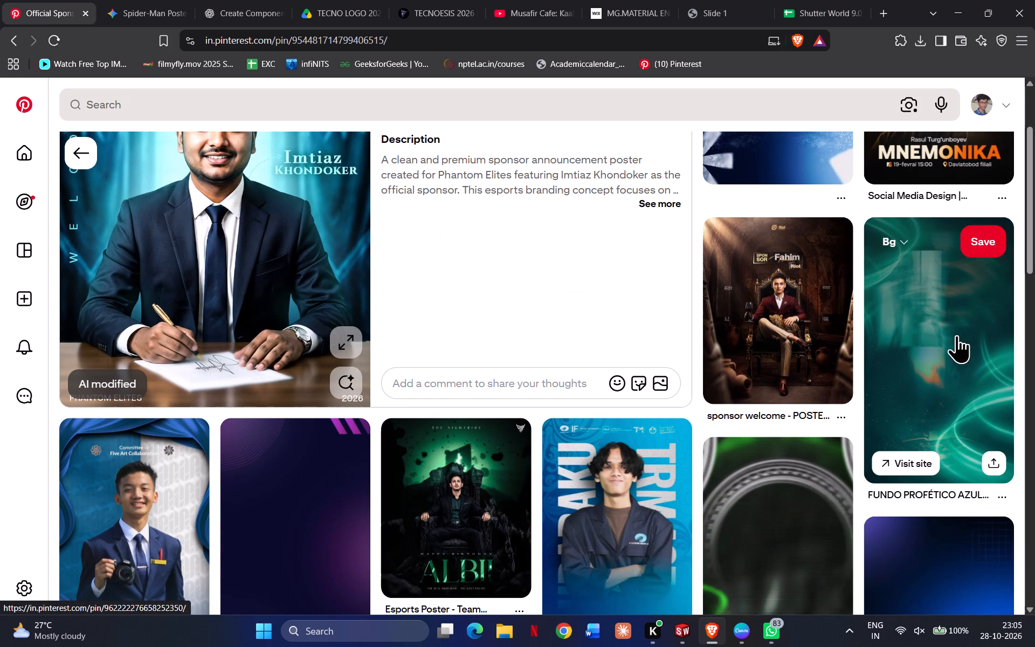
scroll(510, 290, down, 7)
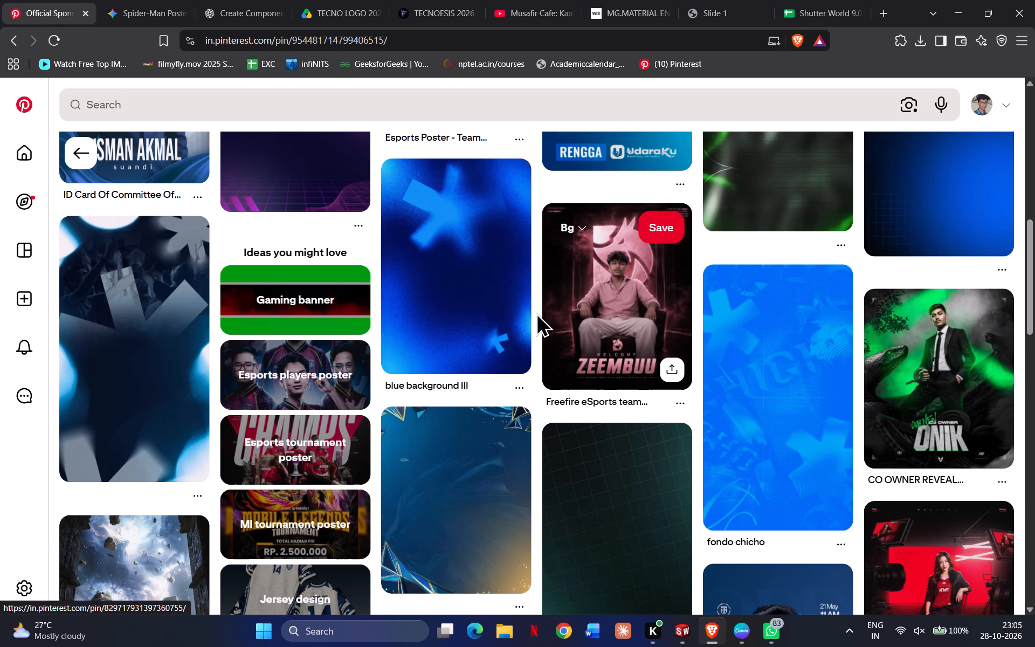
scroll(536, 312, up, 3)
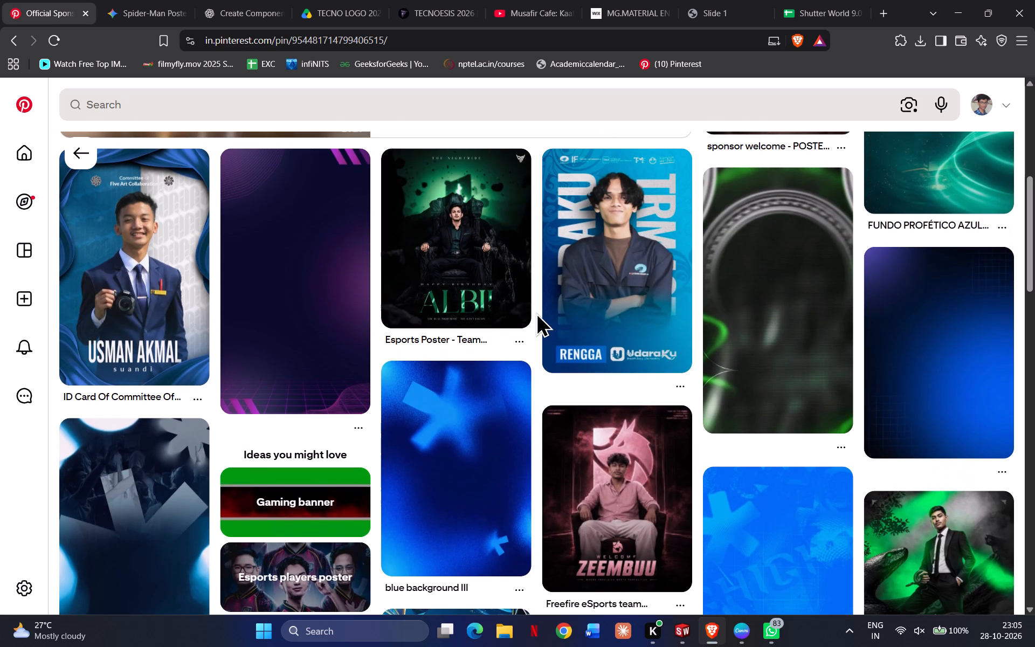
scroll(836, 368, up, 5)
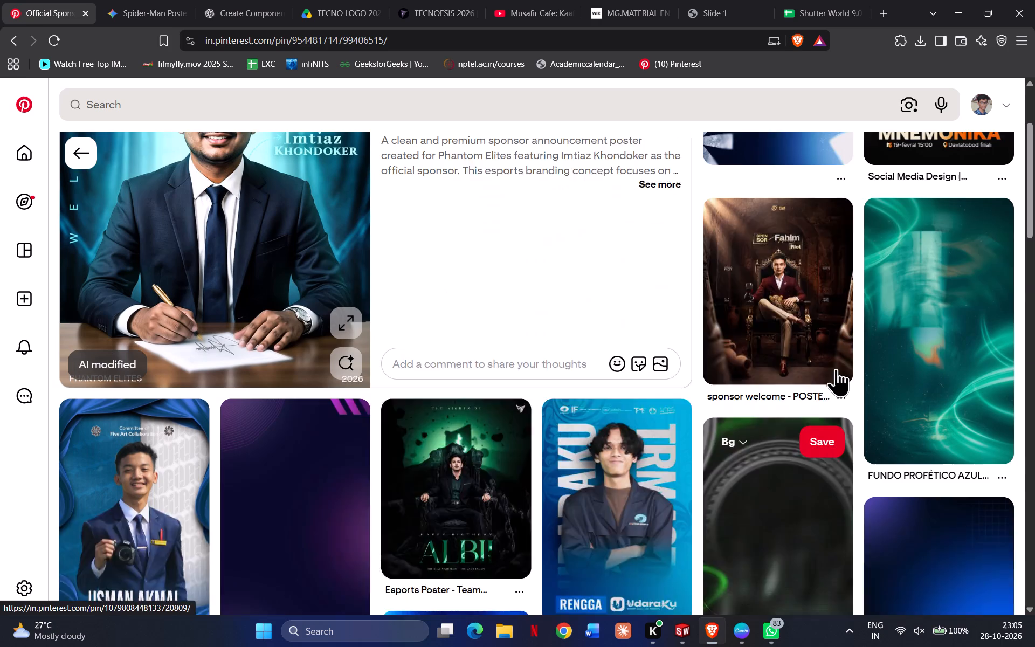
Open the related teal "FUNDO PROFÉTICO AZUL ANIL" pin and look through similar abstract poster backgrounds.
click(890, 378)
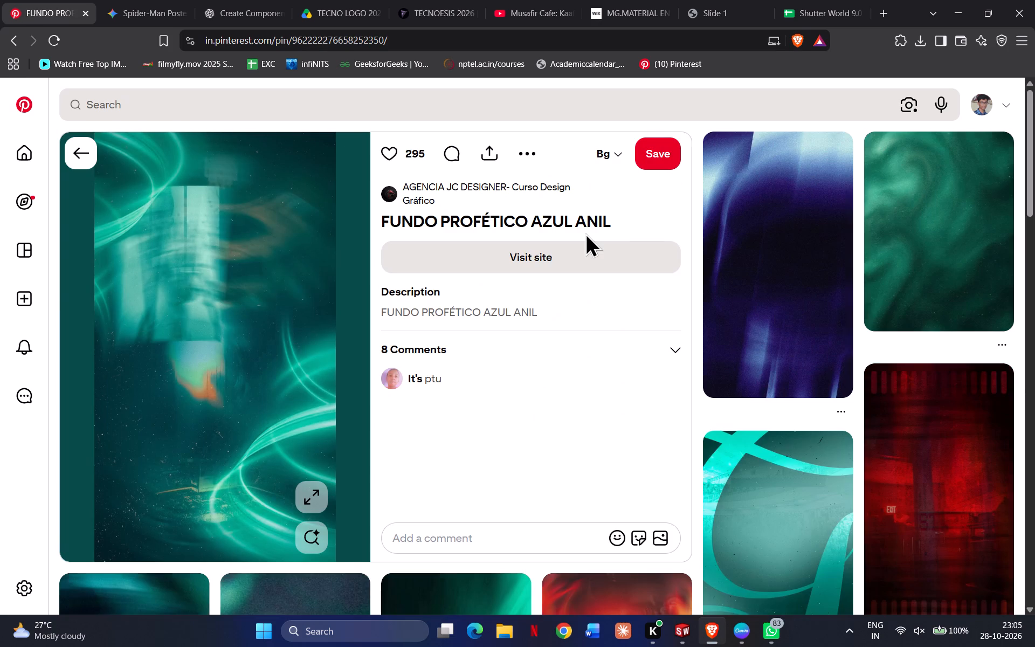
scroll(553, 300, down, 4)
scroll(553, 300, up, 8)
scroll(553, 300, down, 8)
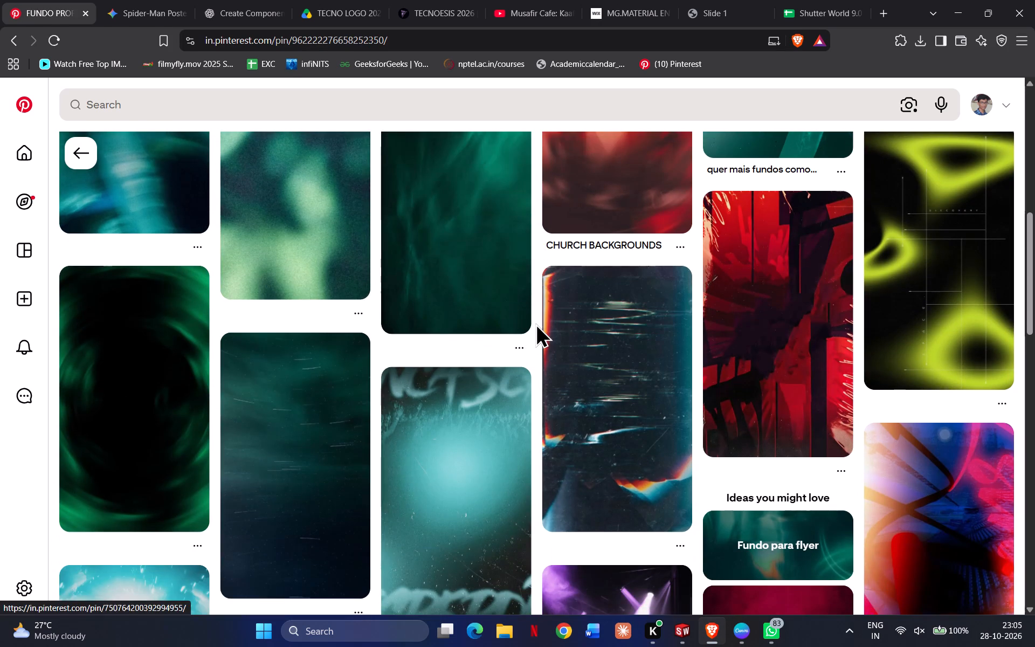
scroll(535, 323, down, 6)
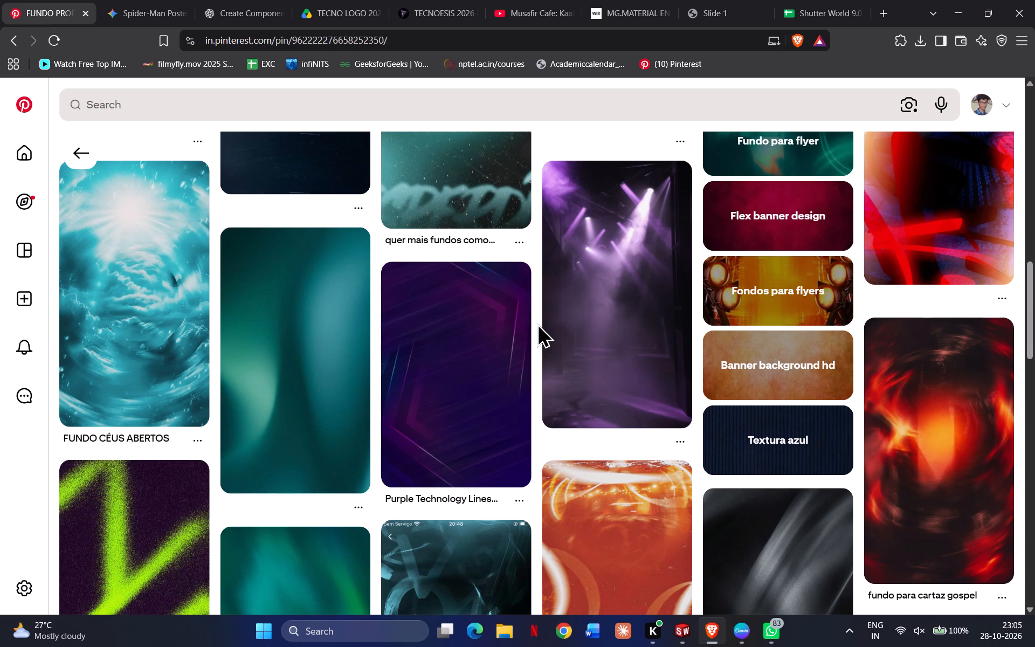
scroll(537, 323, down, 6)
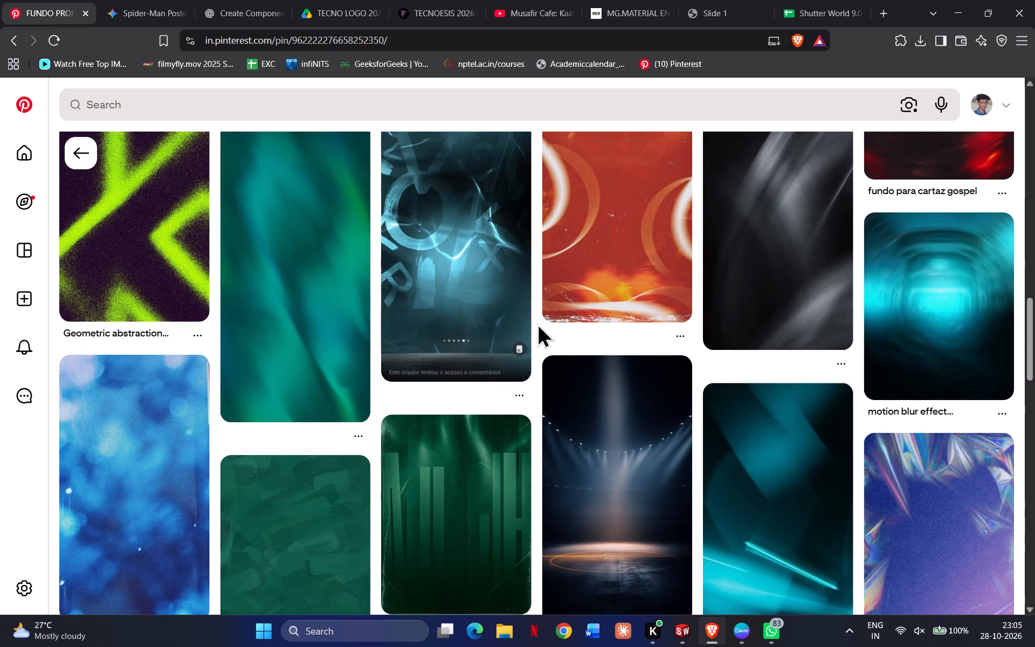
scroll(537, 323, down, 4)
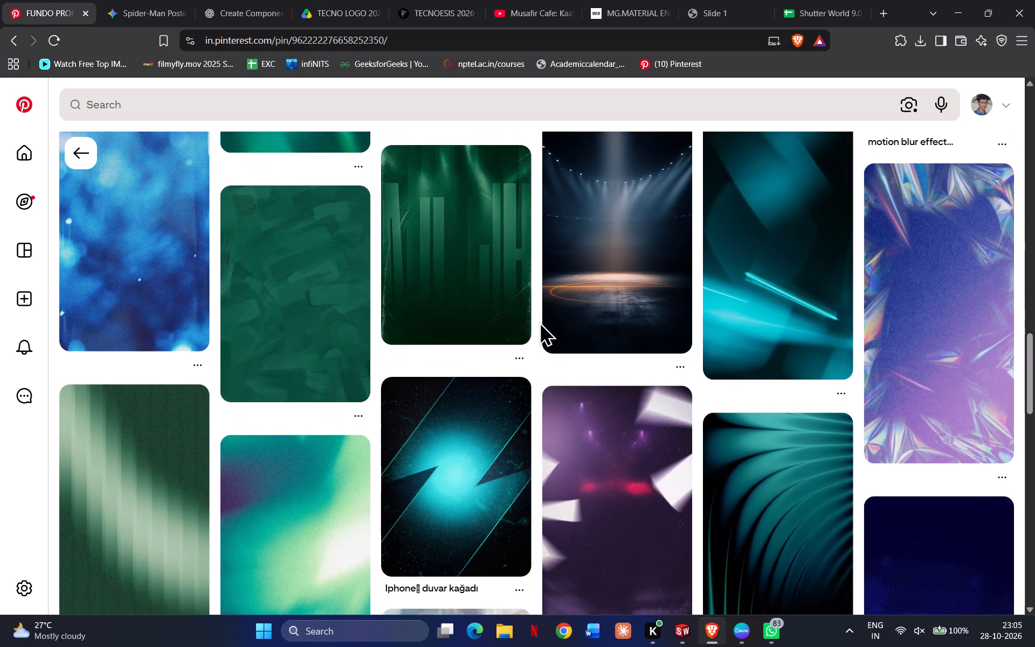
scroll(539, 321, down, 9)
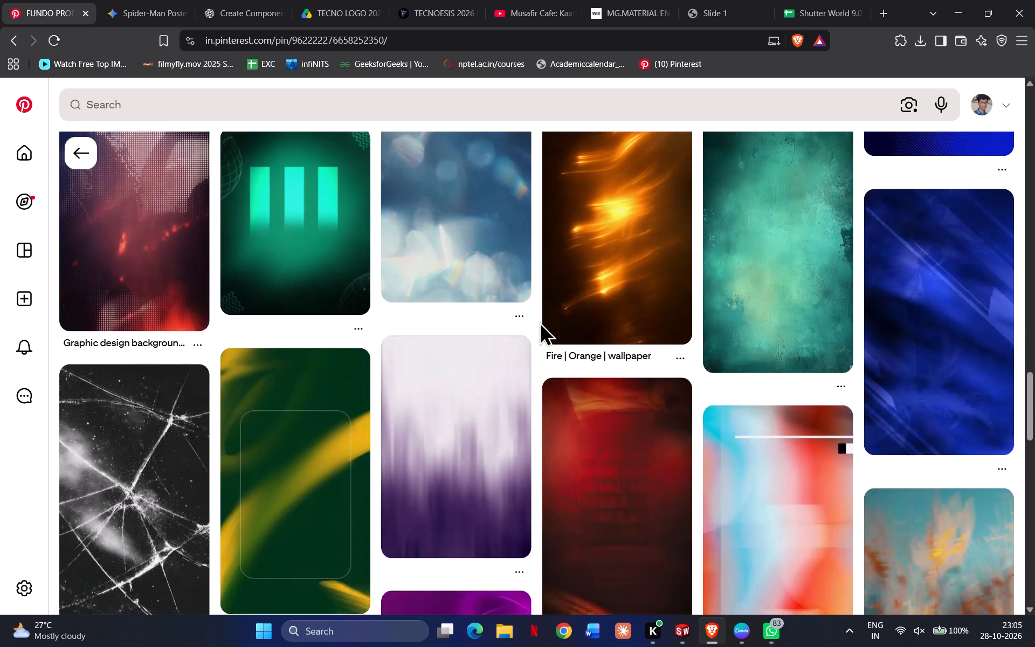
scroll(540, 319, down, 6)
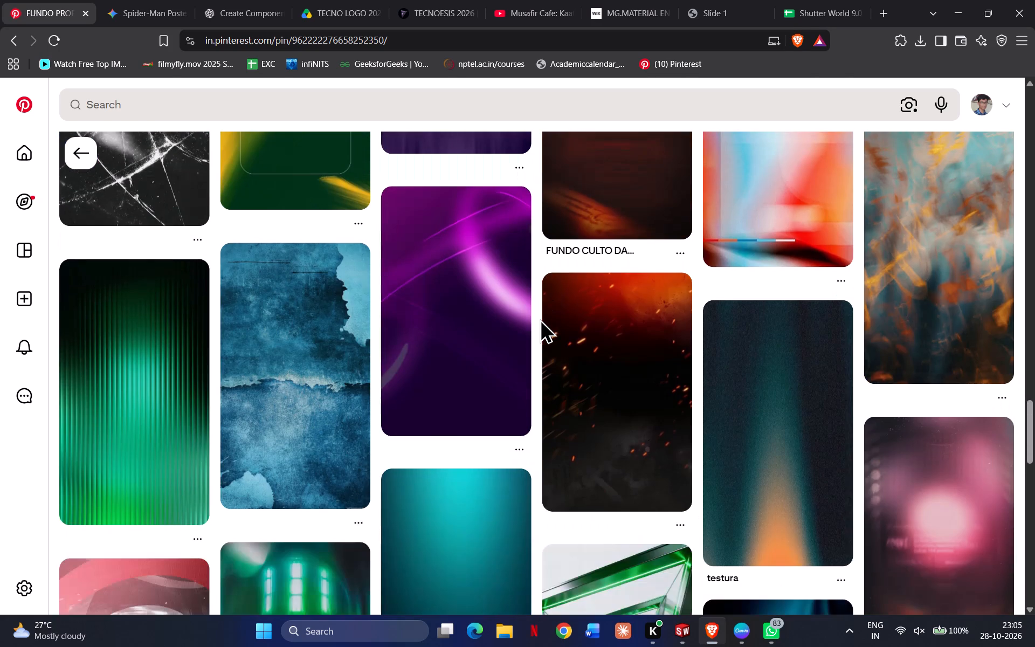
scroll(540, 319, down, 7)
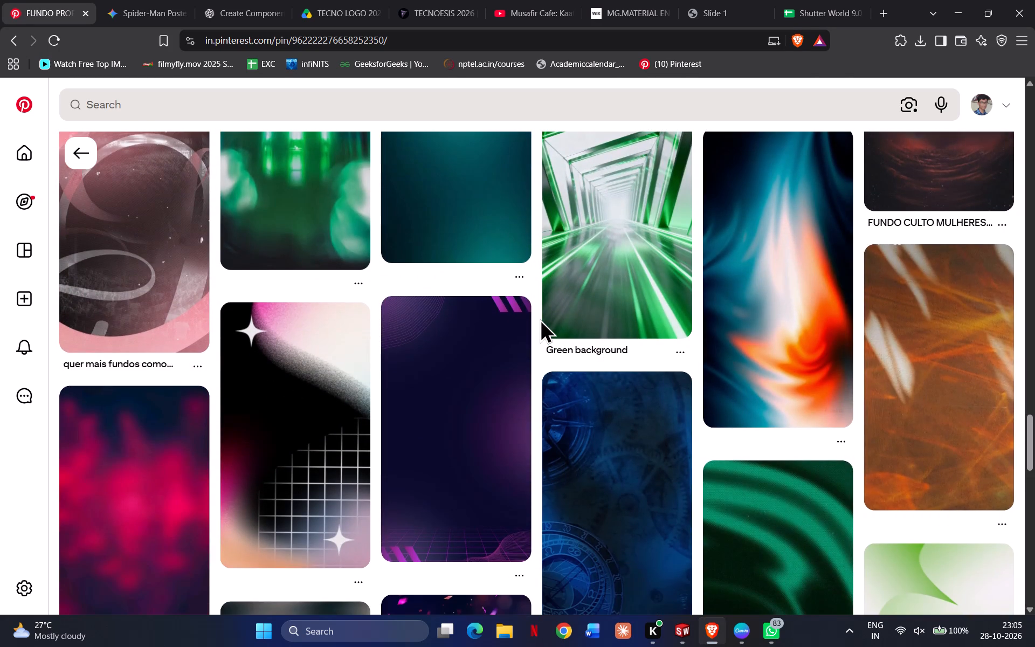
scroll(540, 319, down, 4)
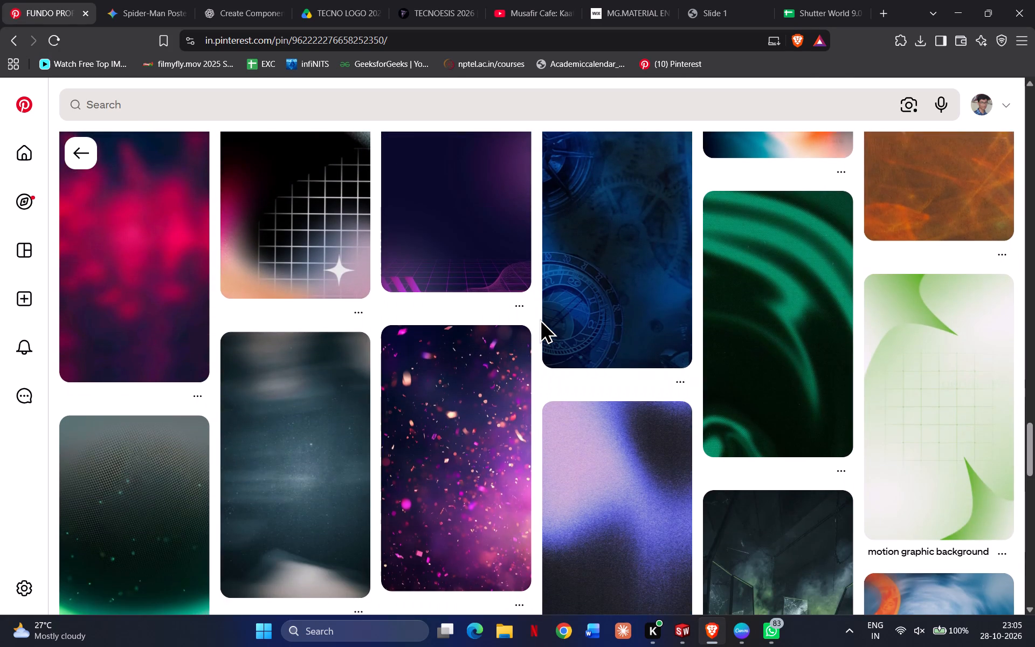
scroll(540, 319, down, 12)
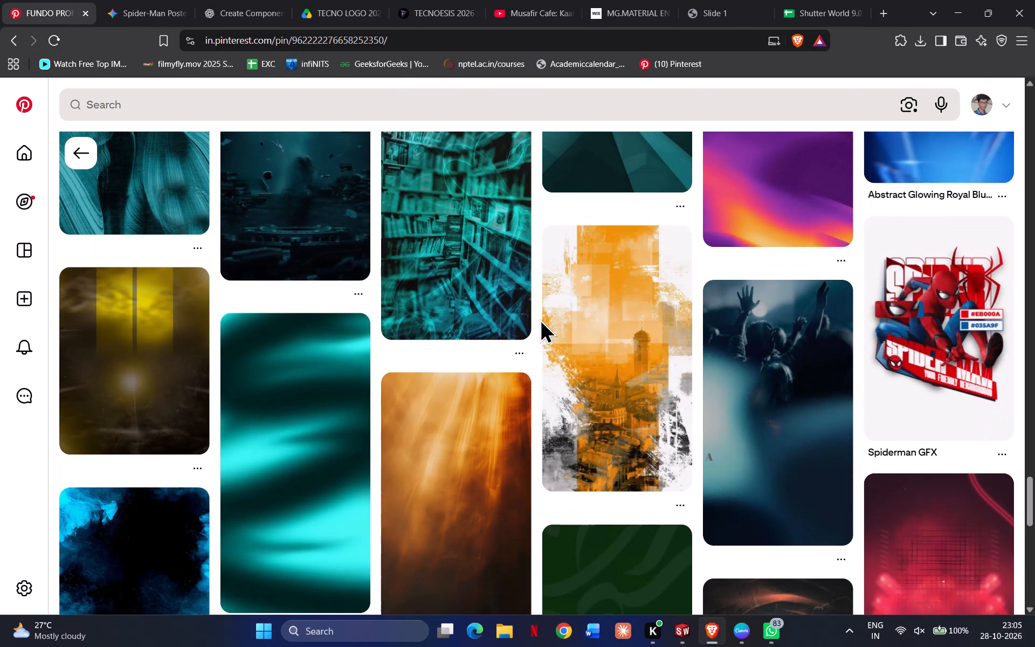
scroll(540, 319, down, 6)
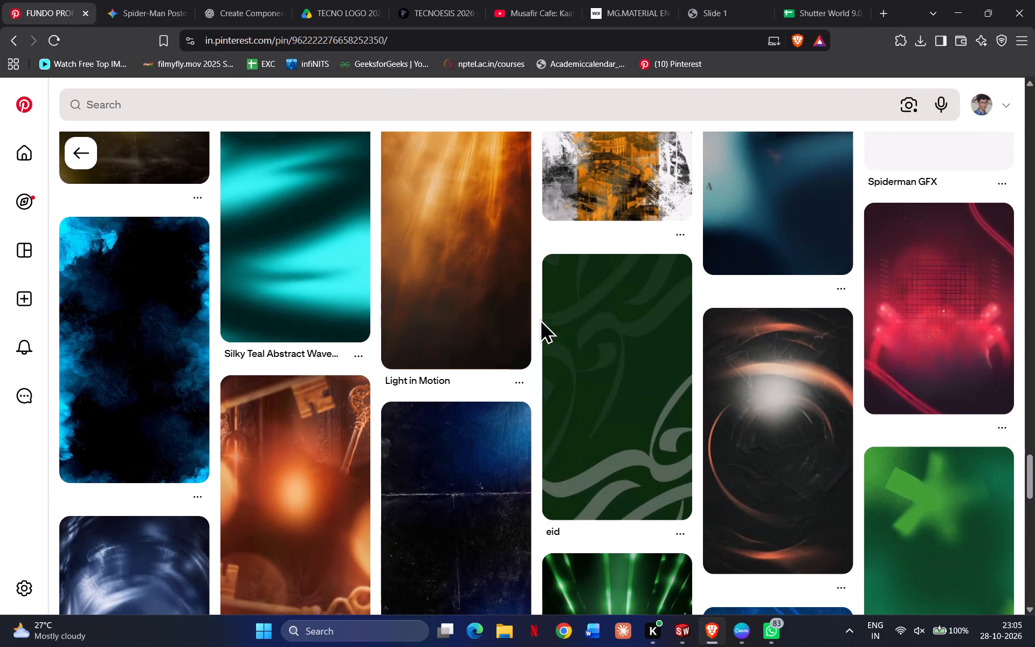
scroll(540, 319, down, 10)
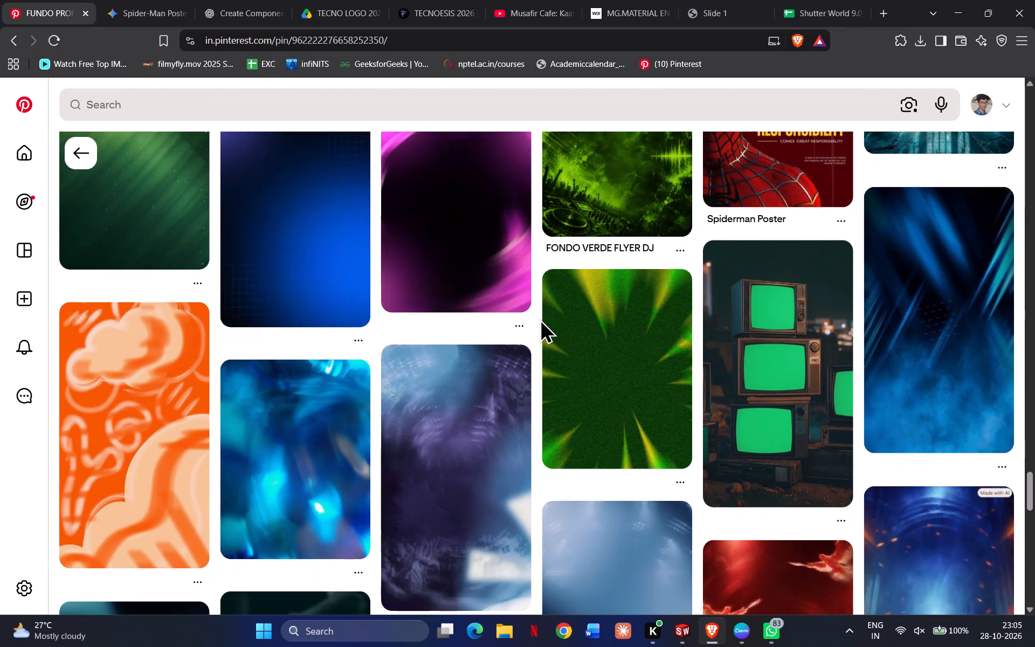
scroll(540, 319, down, 3)
scroll(536, 336, up, 20)
scroll(536, 336, up, 9)
scroll(536, 337, down, 1)
scroll(536, 337, up, 13)
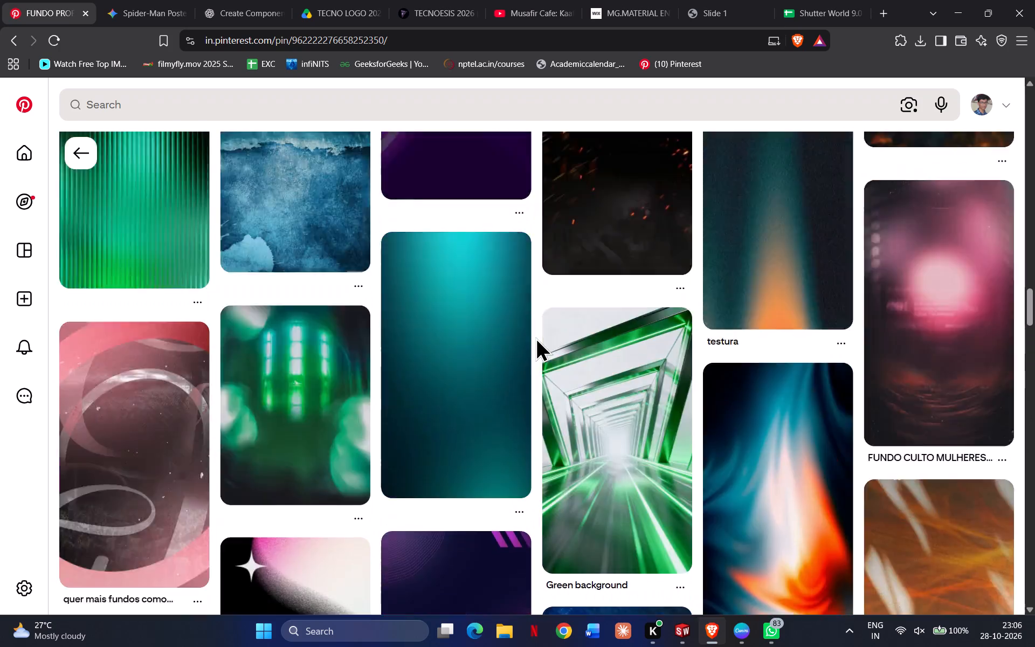
scroll(535, 337, up, 4)
scroll(535, 337, down, 1)
scroll(535, 337, up, 1)
scroll(535, 337, down, 1)
scroll(535, 337, up, 15)
scroll(535, 337, up, 6)
scroll(535, 337, down, 7)
scroll(535, 337, up, 12)
scroll(535, 337, down, 1)
scroll(535, 337, up, 5)
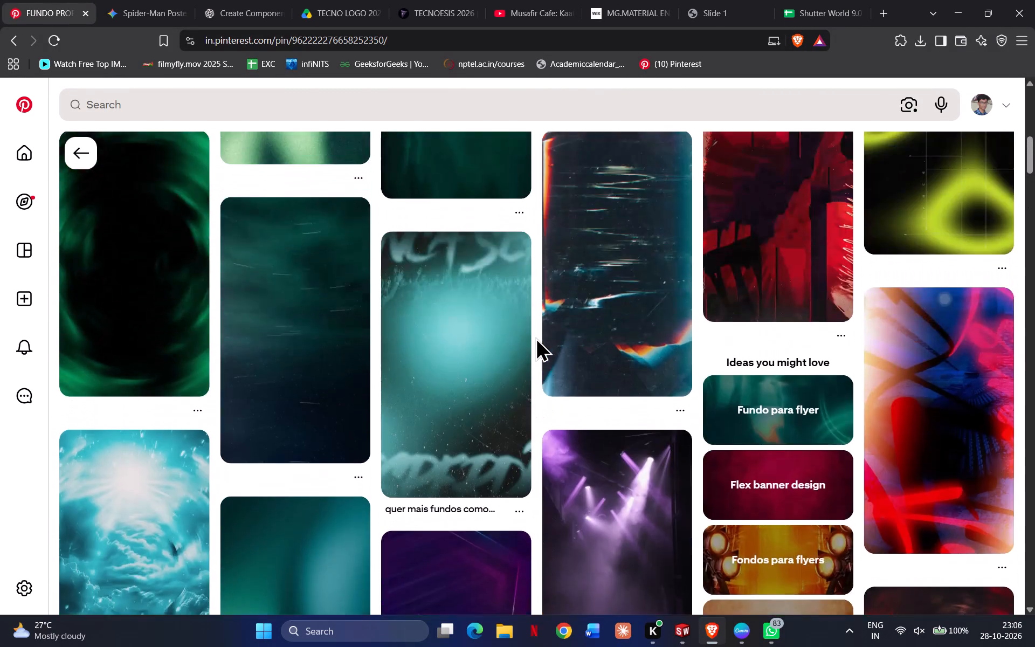
scroll(535, 337, up, 14)
Return to the "Official Sponsor Announcement Poster Design" pin and look through its related posters and backgrounds.
click(84, 161)
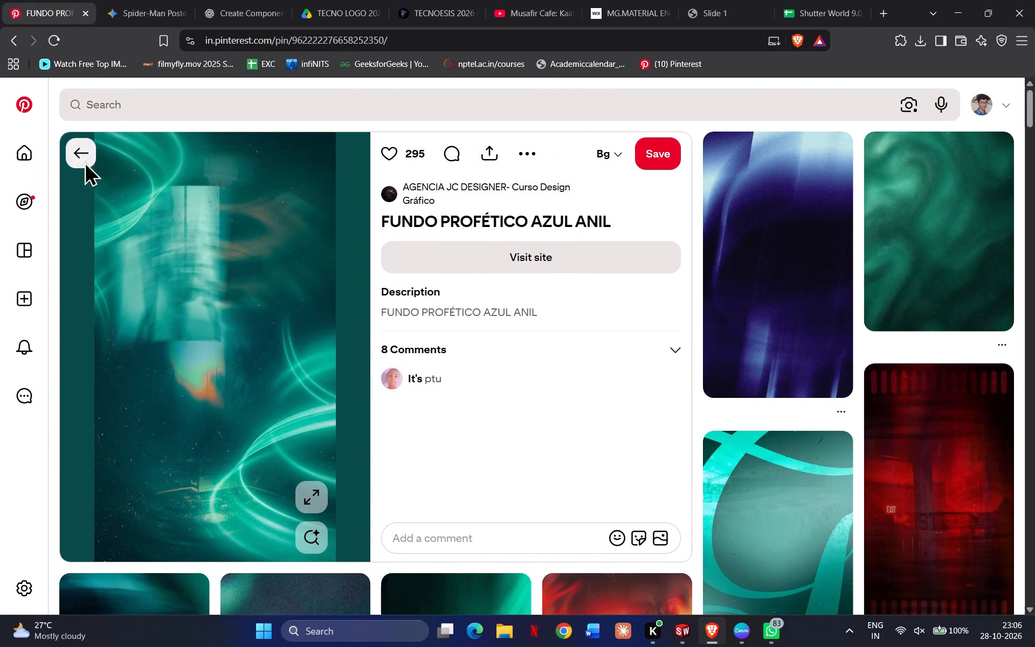
scroll(475, 336, down, 4)
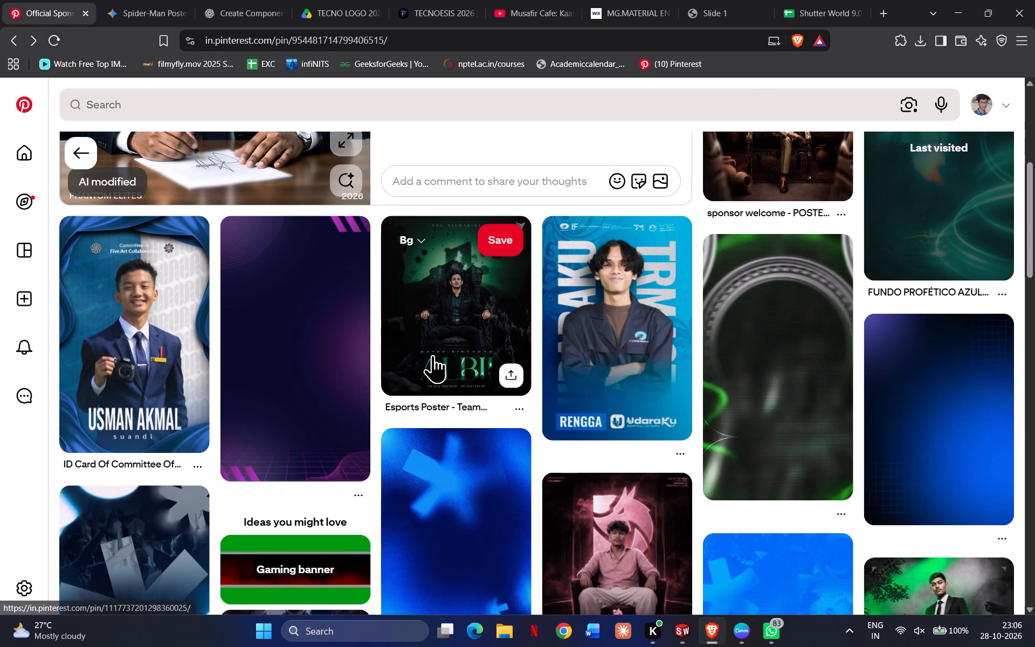
scroll(372, 381, down, 5)
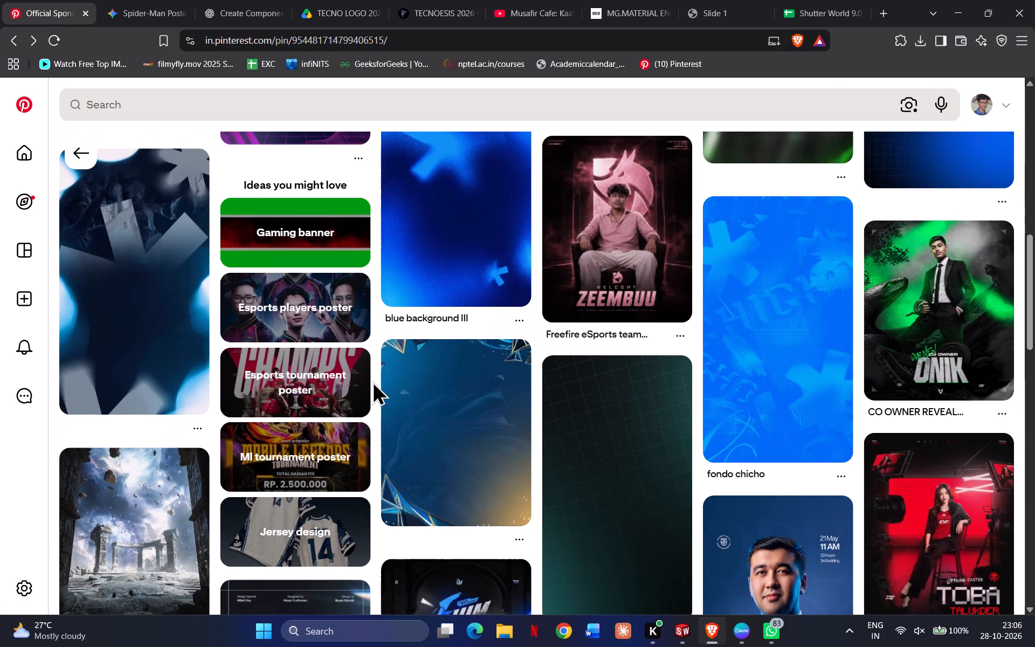
scroll(372, 381, down, 10)
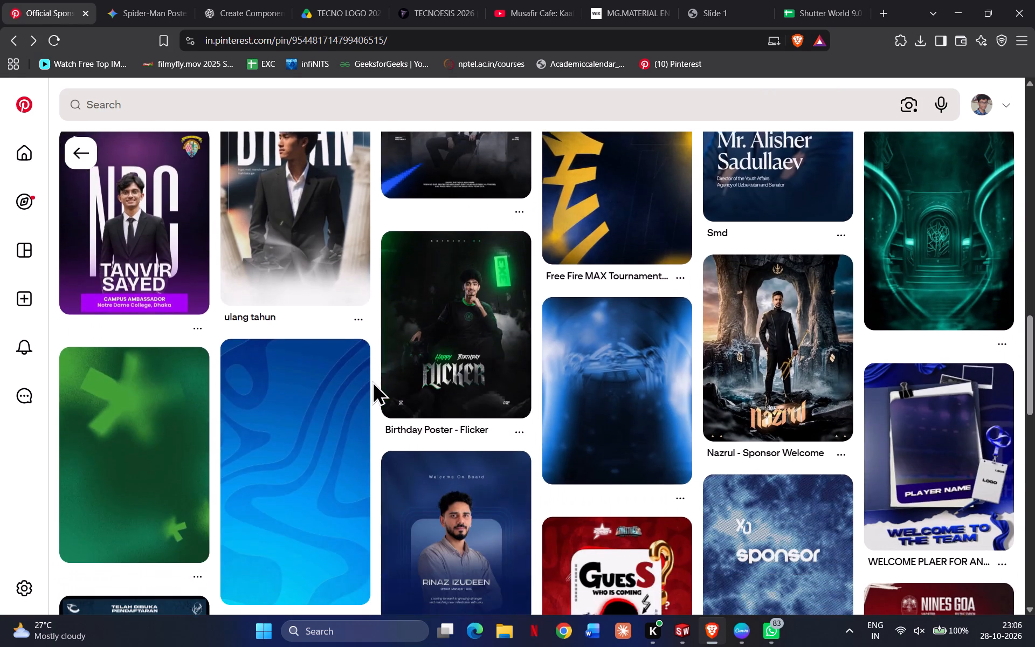
scroll(372, 381, down, 3)
scroll(372, 381, up, 4)
Search Pinterest for "marvel themed bg" and download the purple-blue Avengers Endgame clean background image into the SG folder.
click(466, 109)
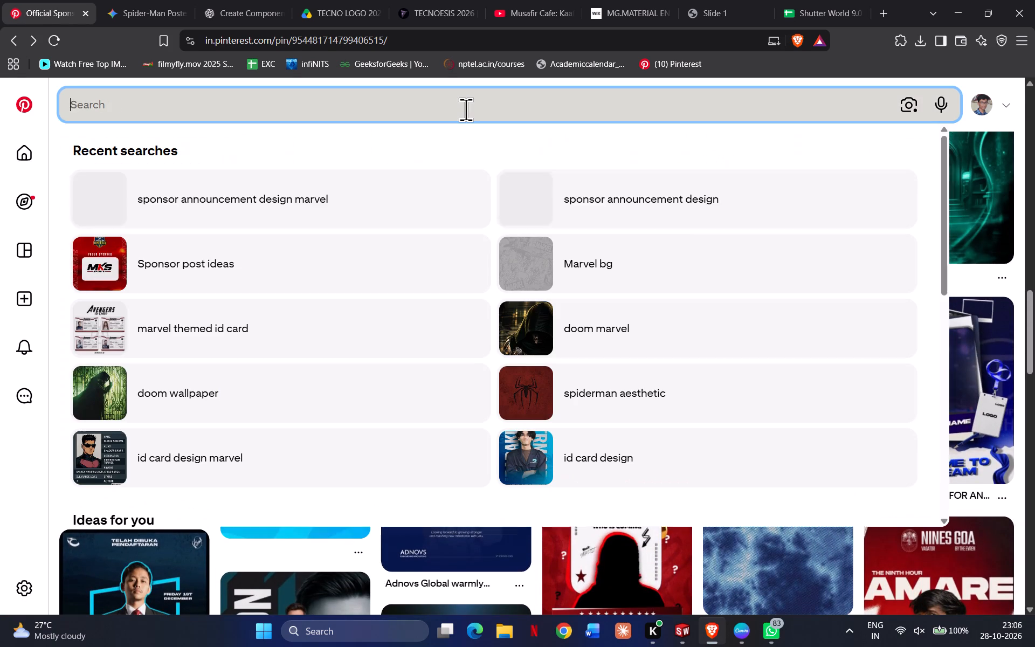
text(marvel themed bg)
key(Return)
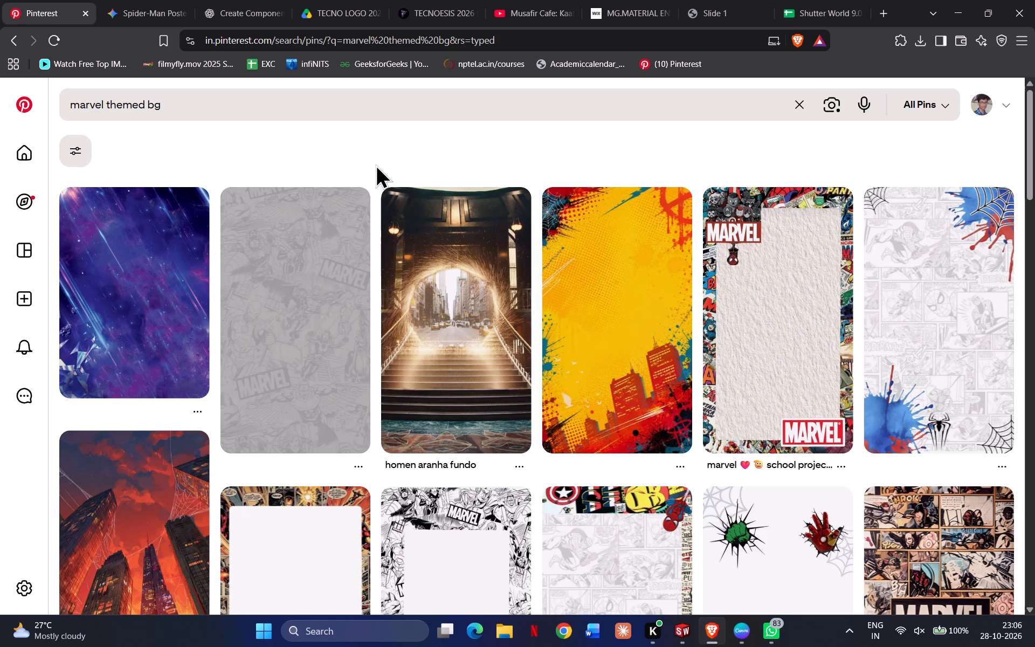
click(147, 259)
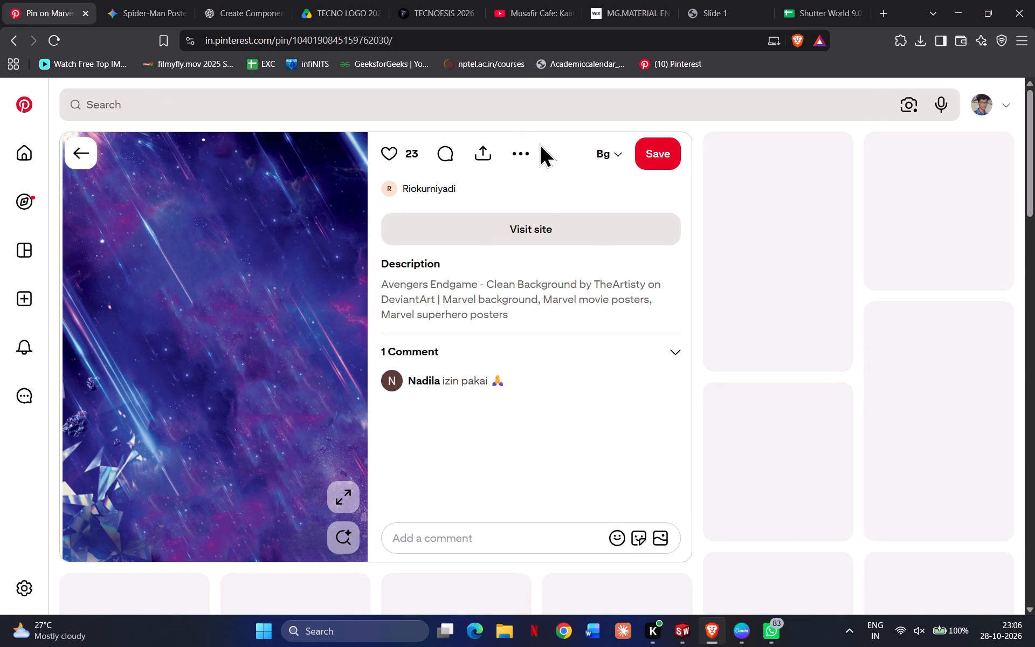
click(524, 159)
click(527, 197)
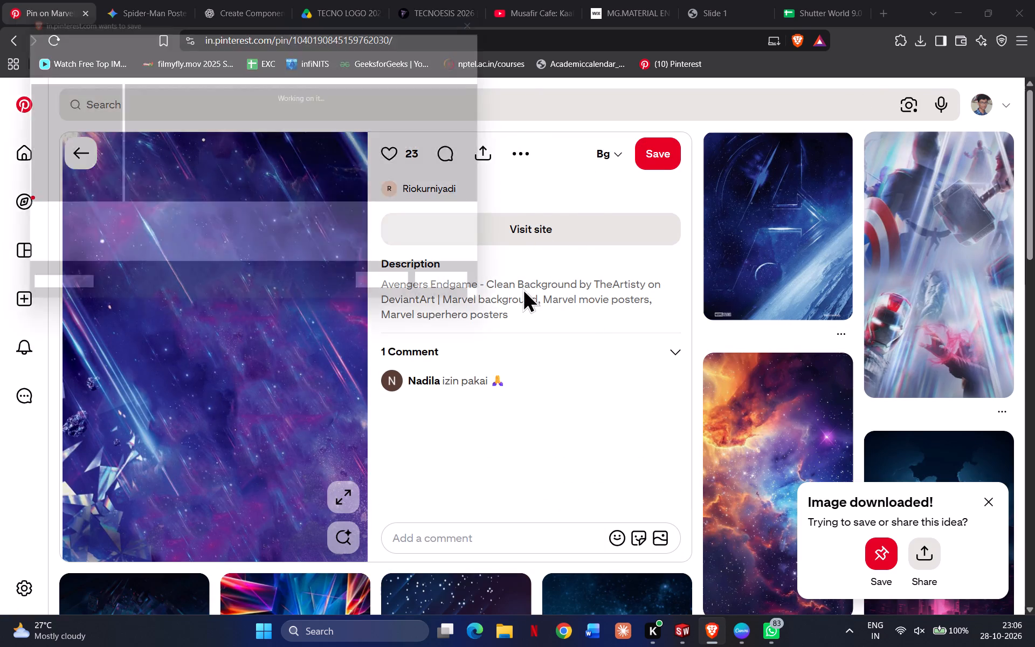
click(404, 298)
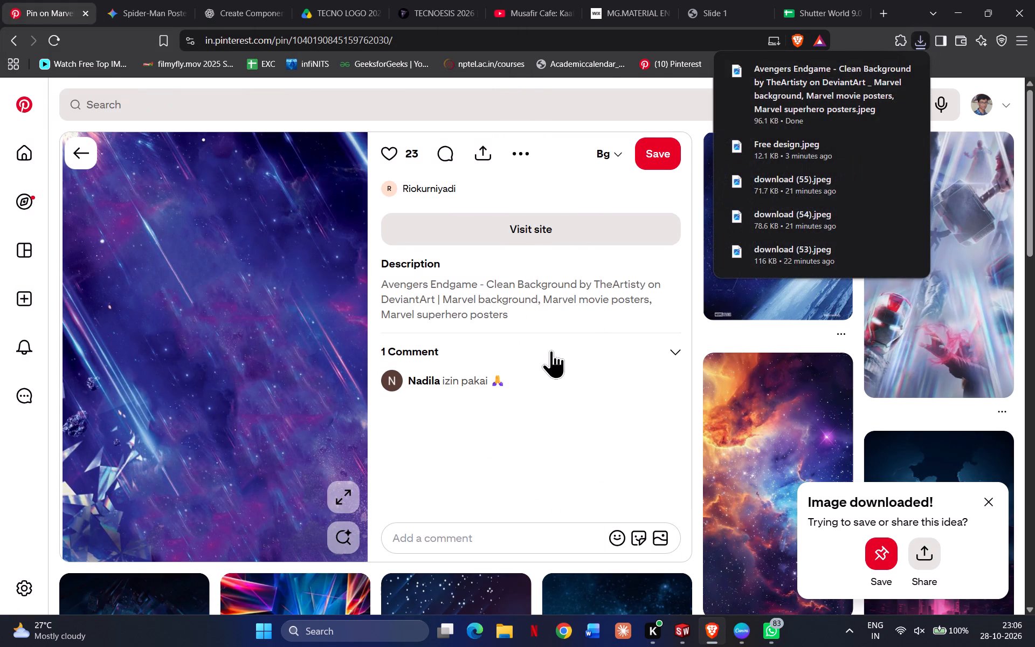
Open the related light-blue pin with the dark upside-down city and download its image into the SG folder.
scroll(506, 381, down, 3)
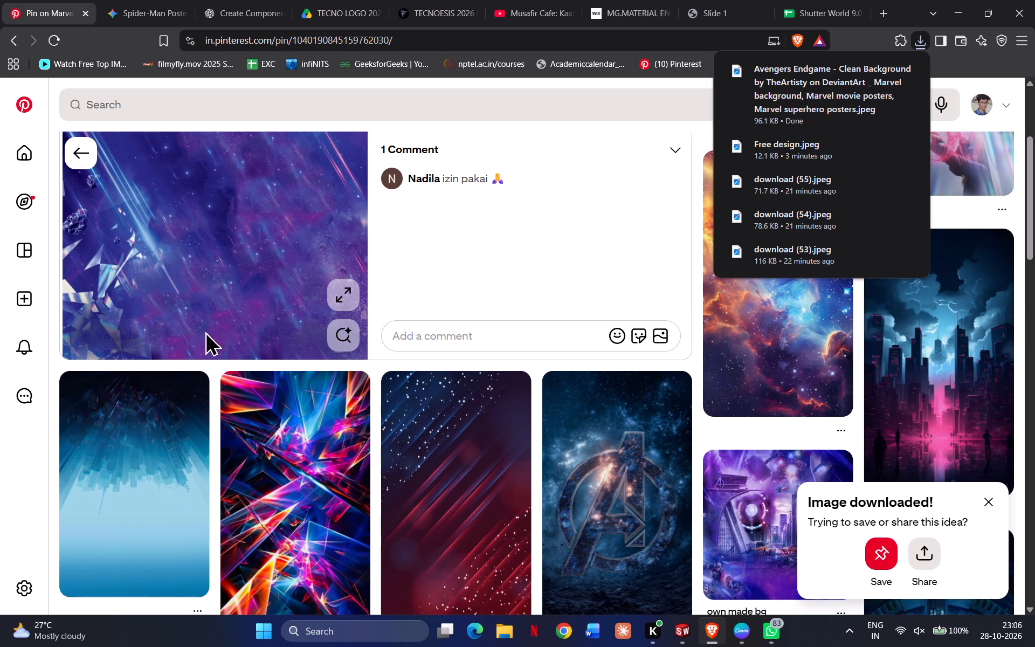
click(150, 421)
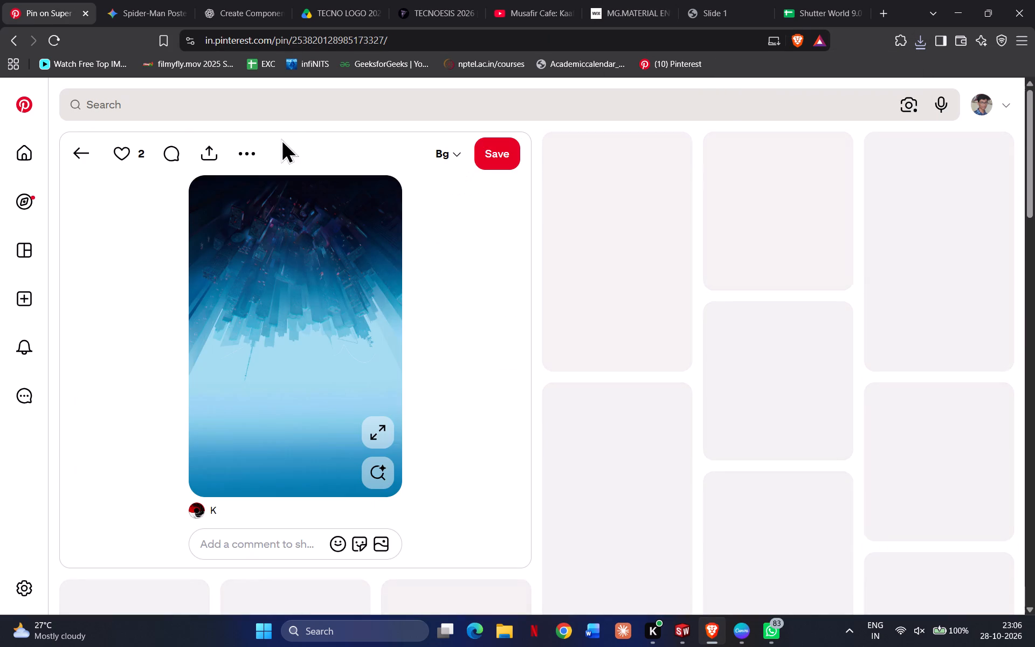
click(241, 162)
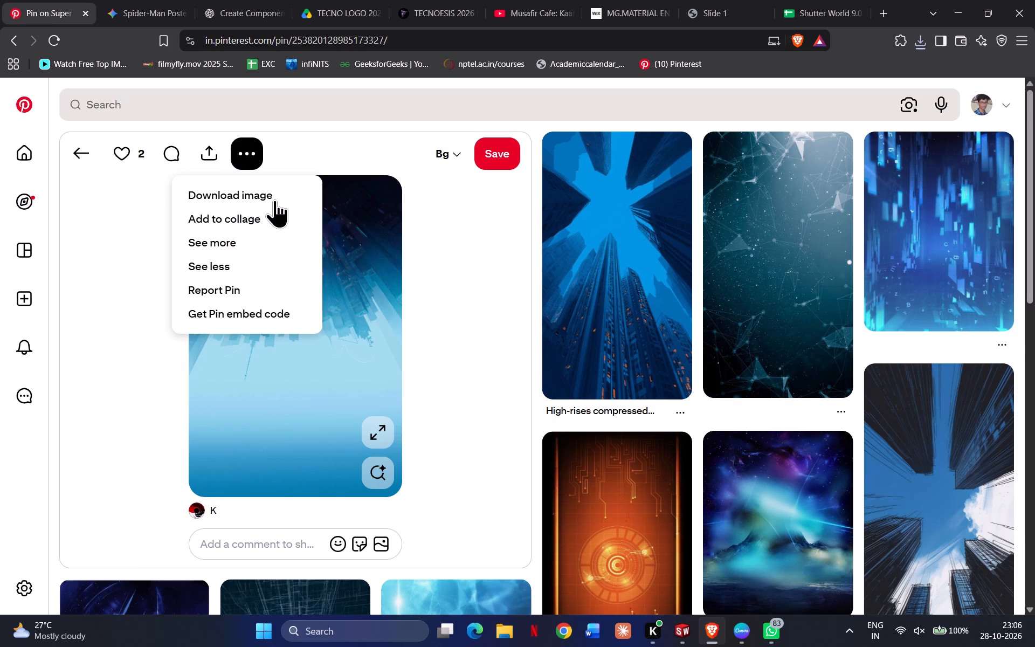
click(274, 199)
click(391, 304)
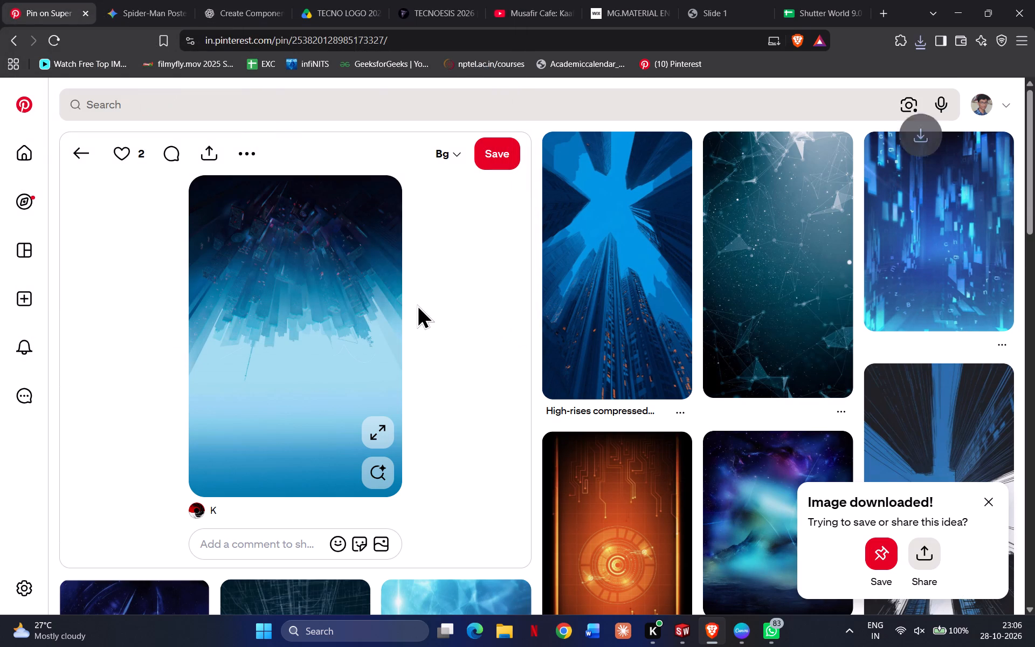
Find the related dark-blue background with a glowing circular stage and download its image into the SG folder.
scroll(481, 250, down, 4)
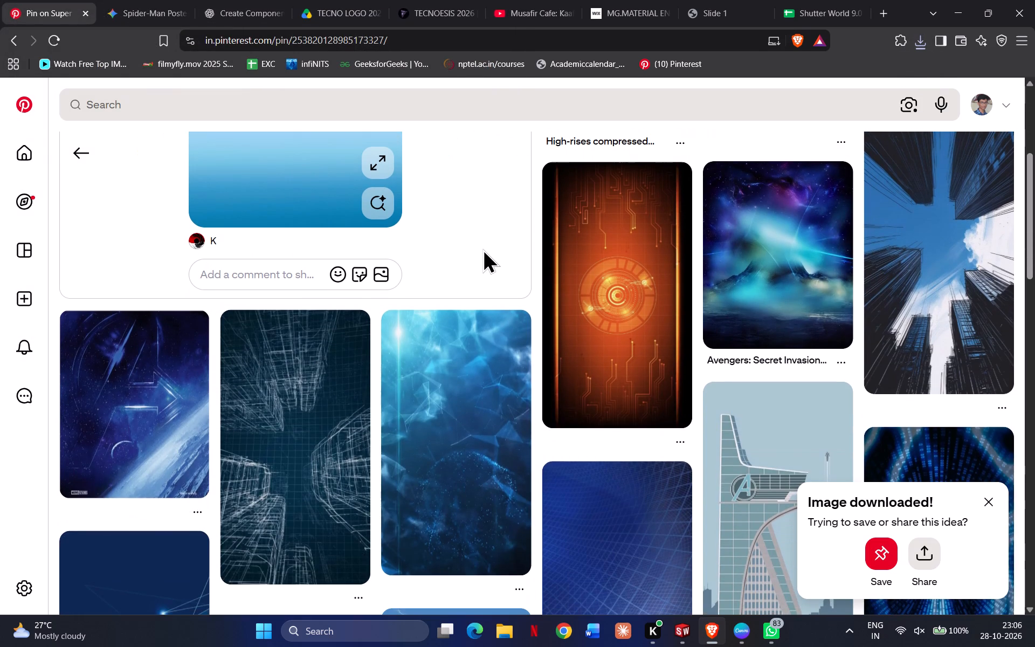
scroll(482, 249, down, 5)
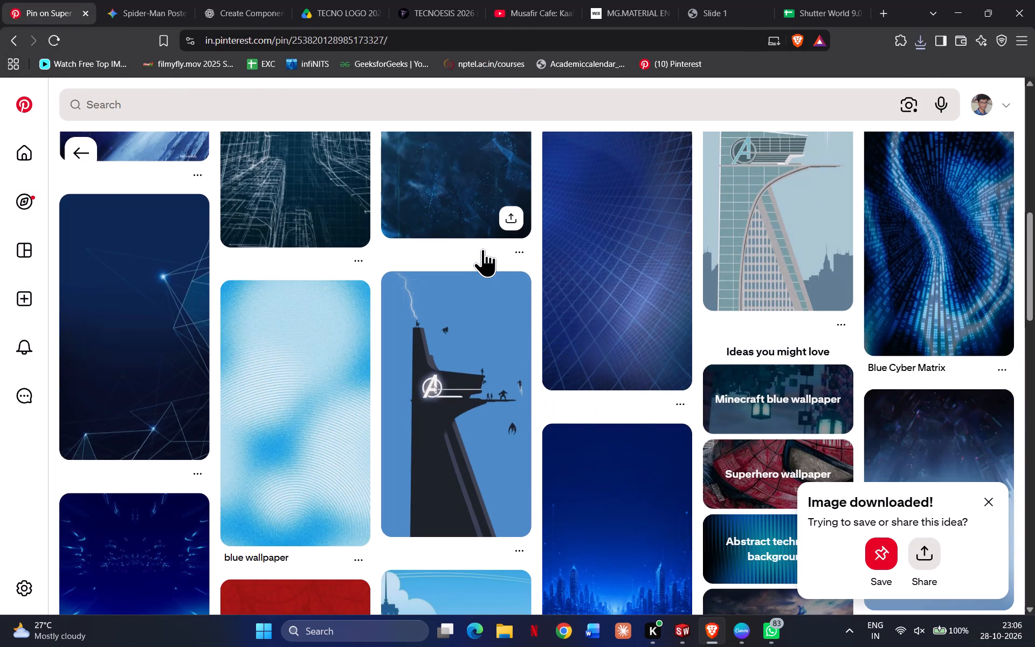
scroll(482, 249, up, 1)
scroll(482, 249, down, 5)
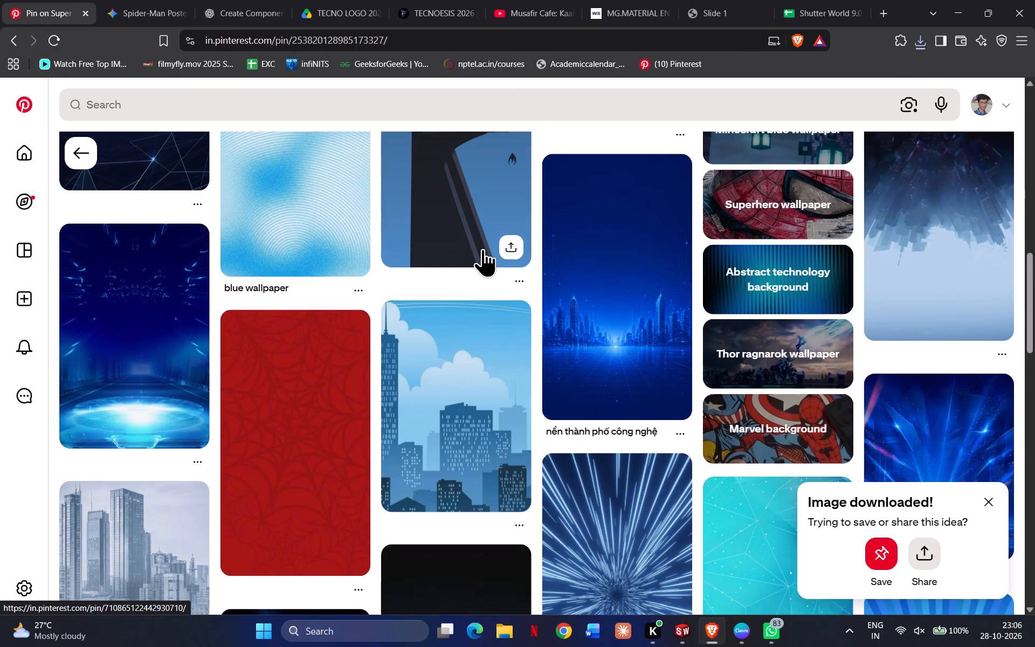
scroll(482, 249, down, 2)
scroll(482, 249, up, 2)
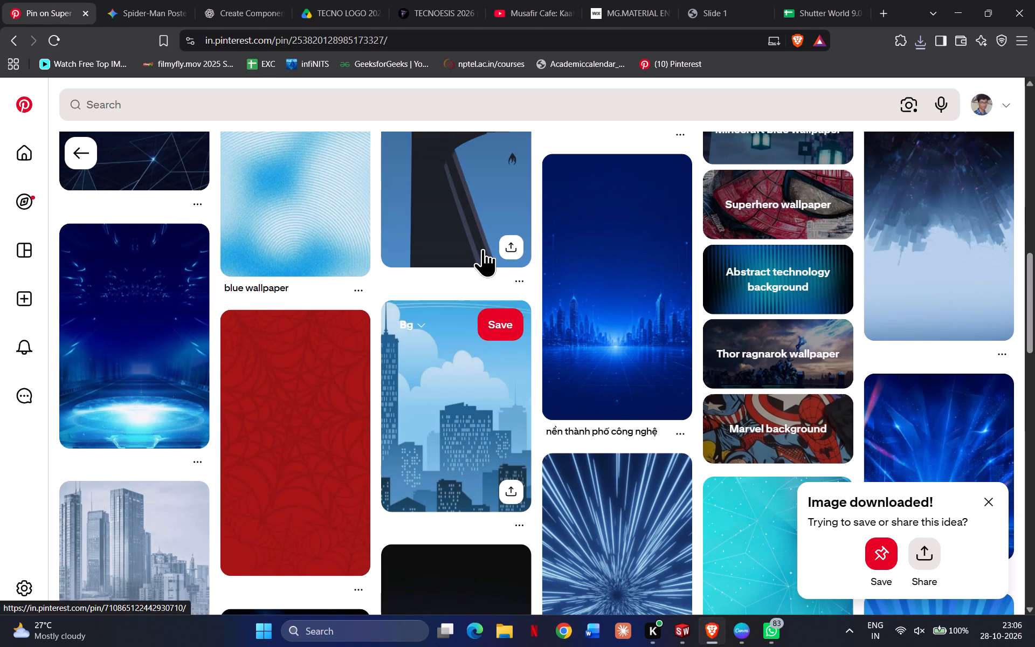
click(128, 309)
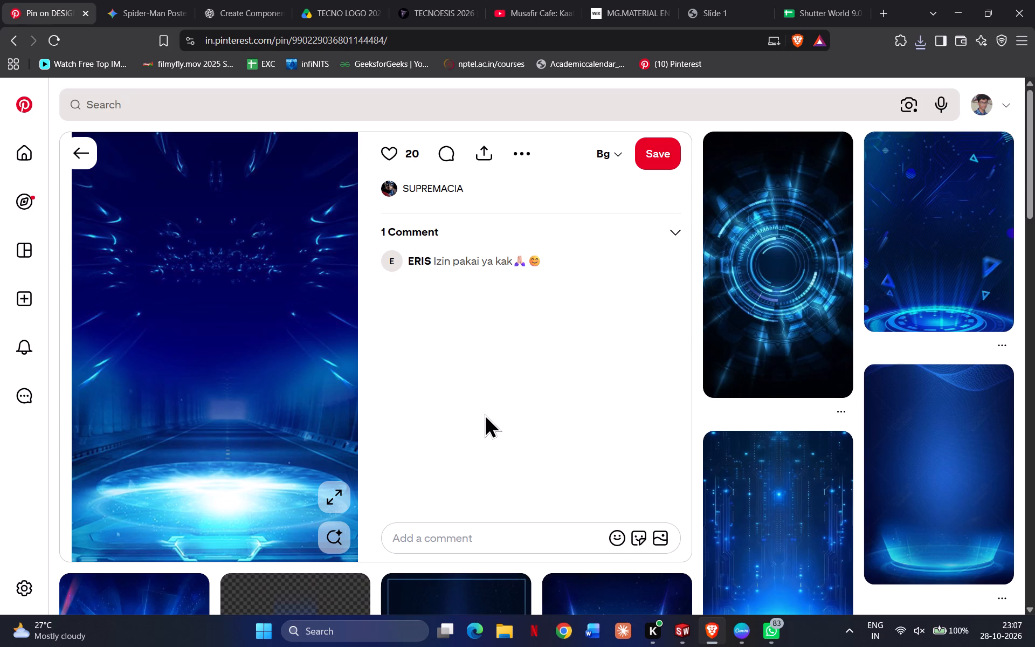
scroll(484, 414, down, 2)
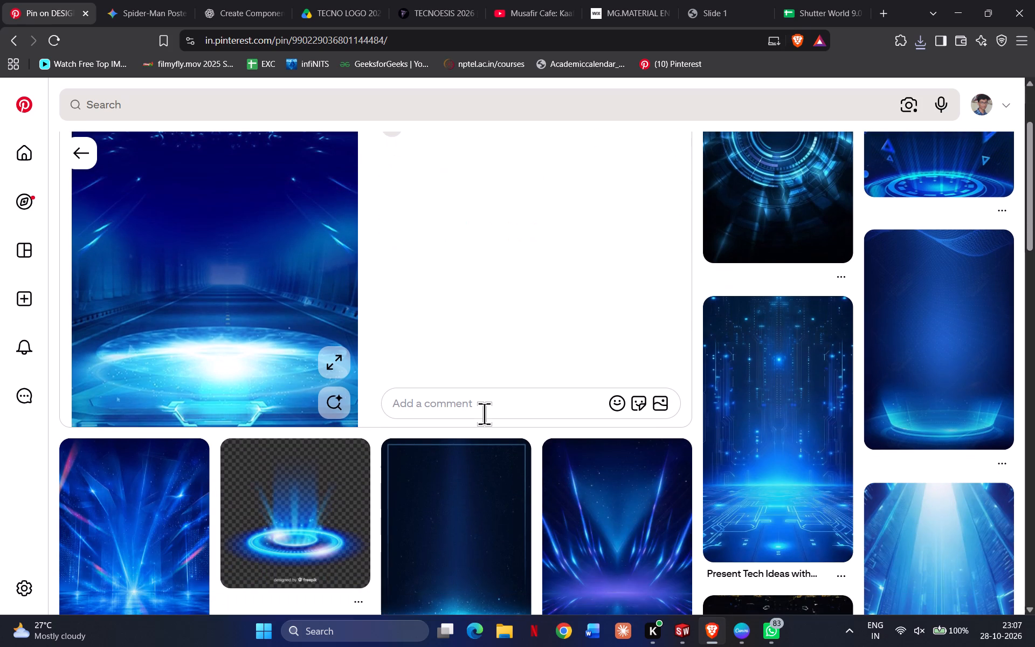
scroll(484, 414, up, 3)
click(534, 150)
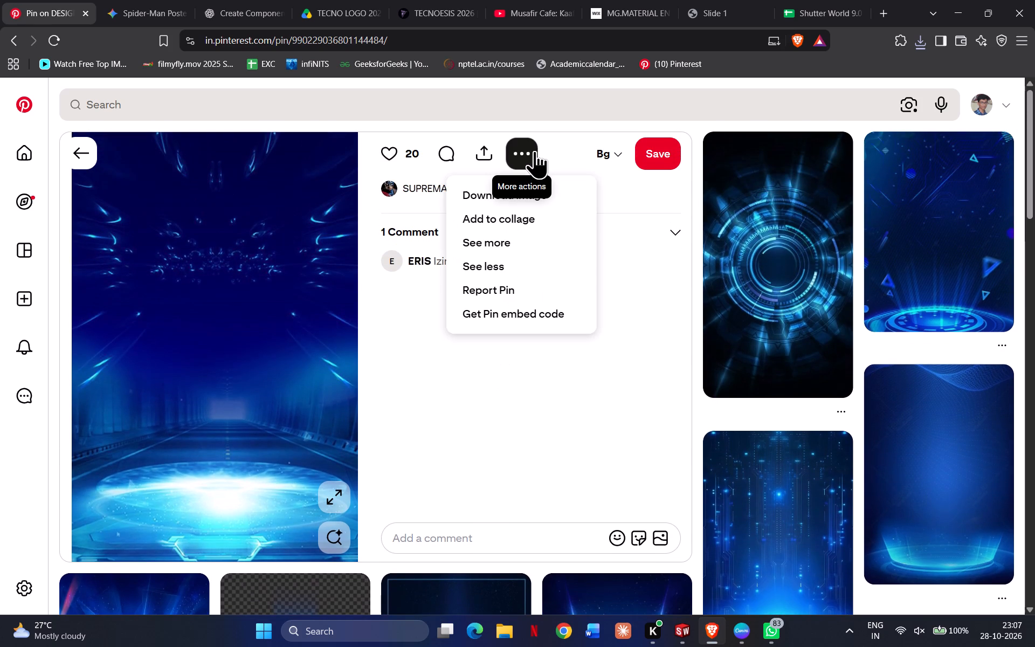
click(530, 192)
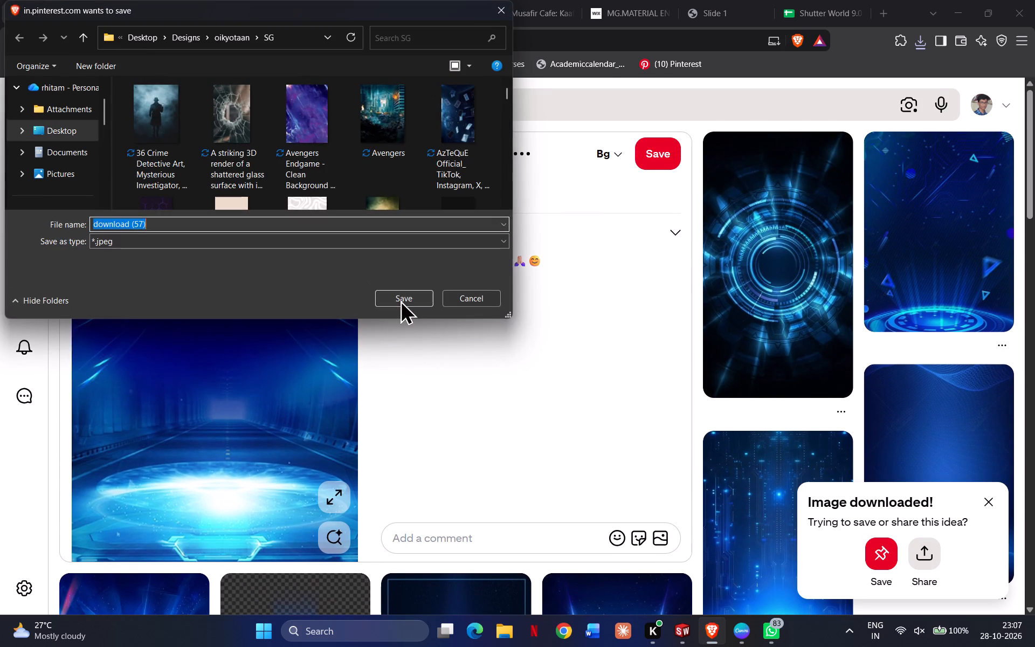
click(400, 300)
Look through the blue tech and light-beam backgrounds related to the glowing-stage pin.
scroll(495, 462, down, 7)
scroll(495, 462, up, 1)
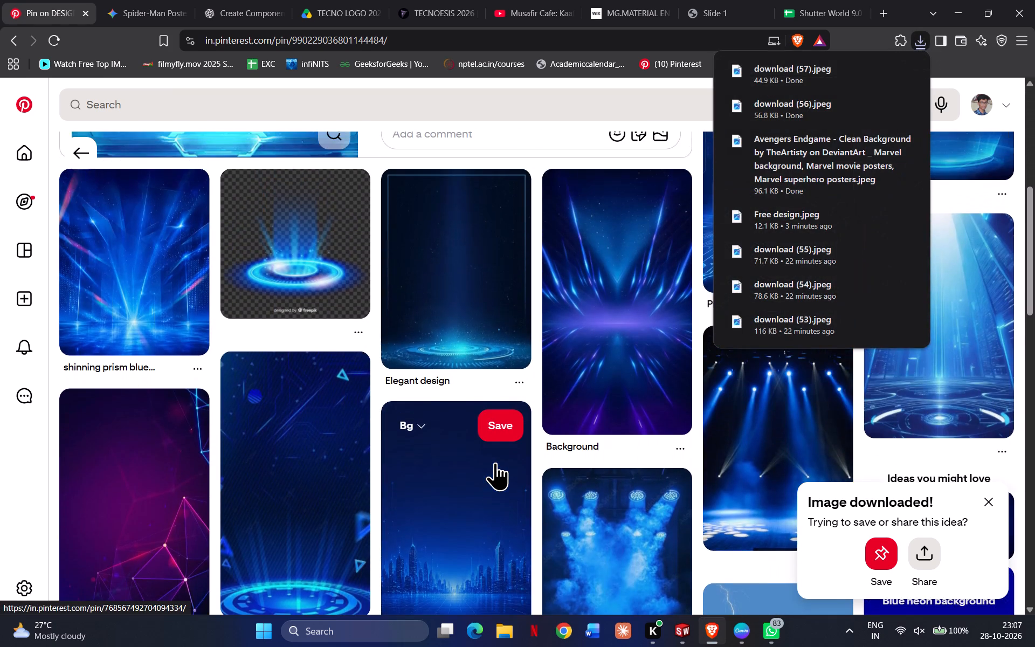
scroll(495, 462, down, 2)
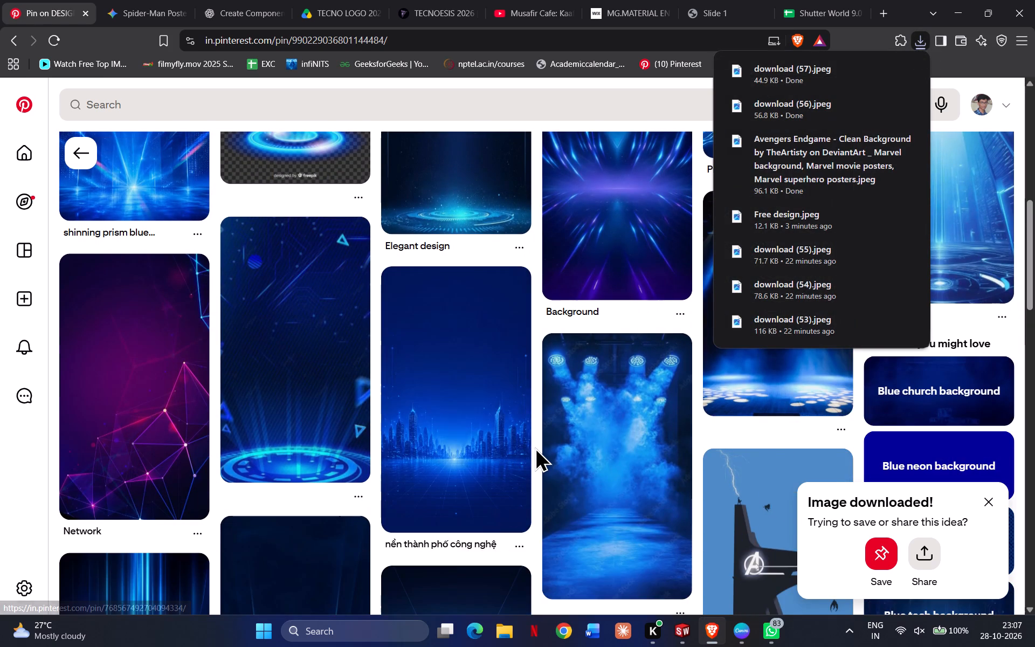
scroll(535, 447, down, 12)
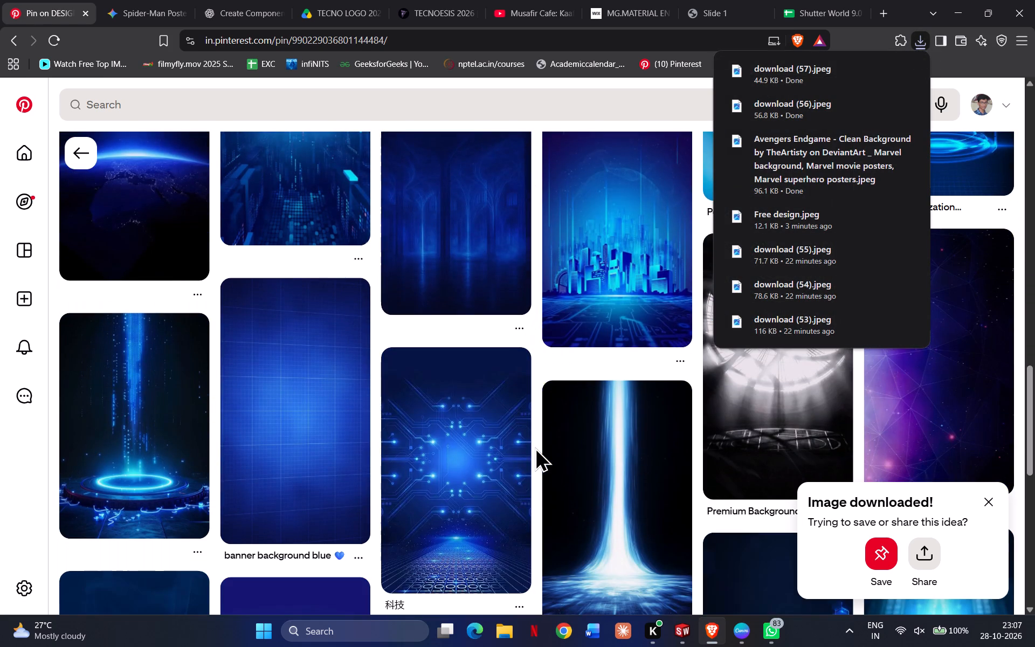
scroll(535, 447, down, 9)
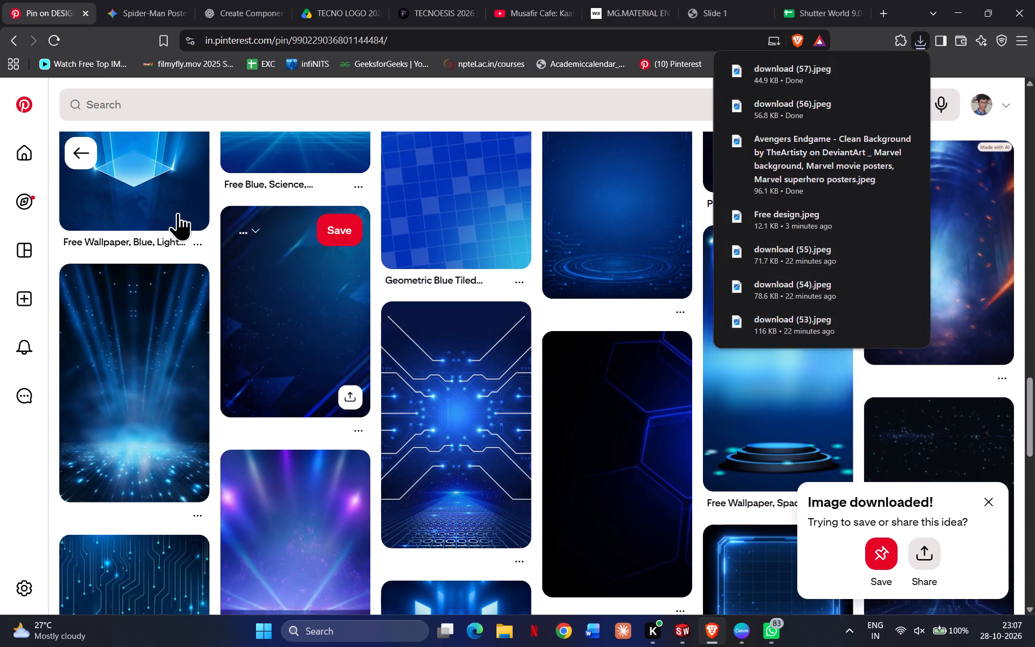
Return to the light-blue upside-down city pin and look through its related city and superhero backgrounds.
click(75, 146)
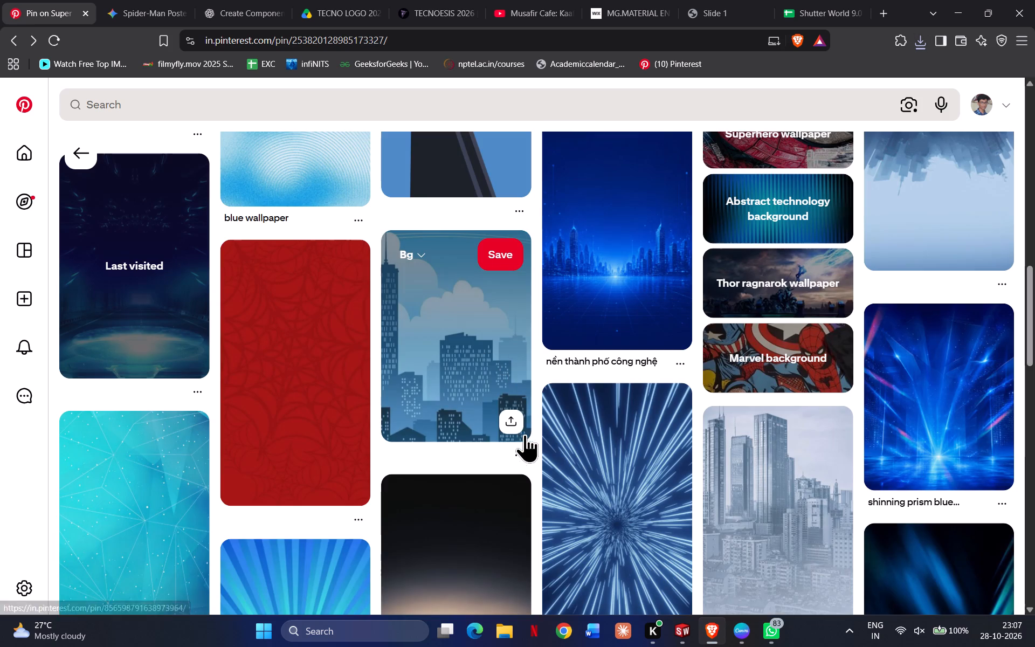
scroll(526, 442, down, 5)
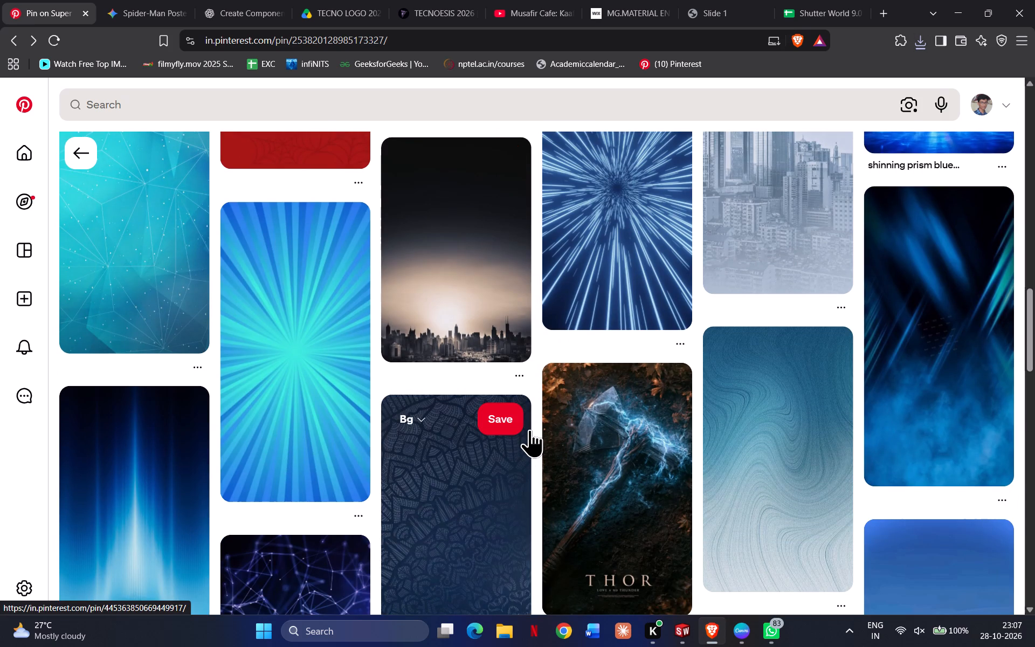
scroll(529, 429, down, 5)
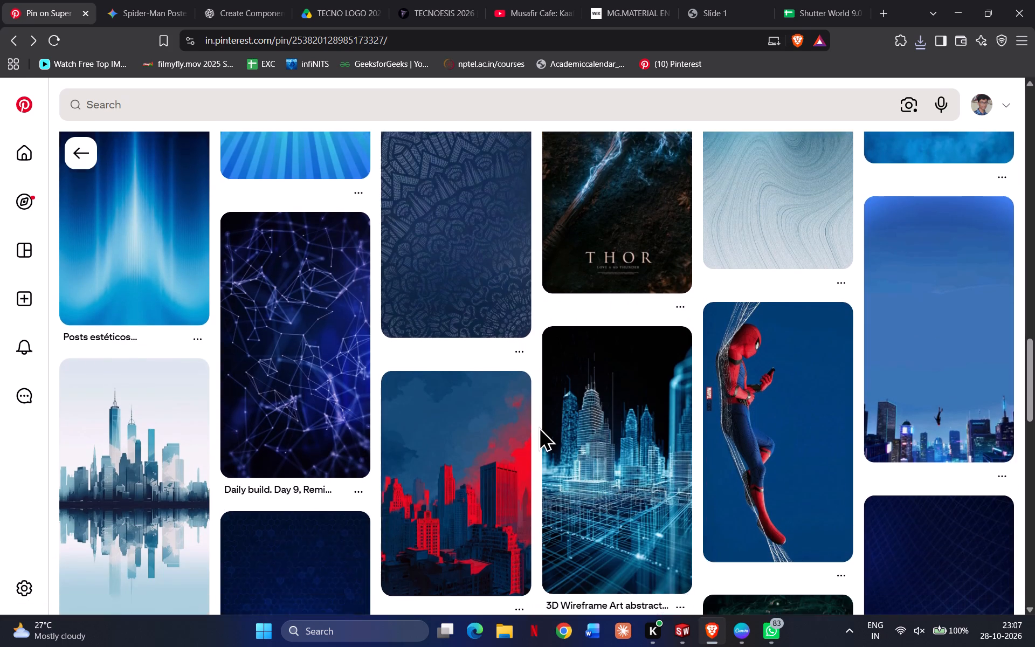
scroll(539, 426, down, 2)
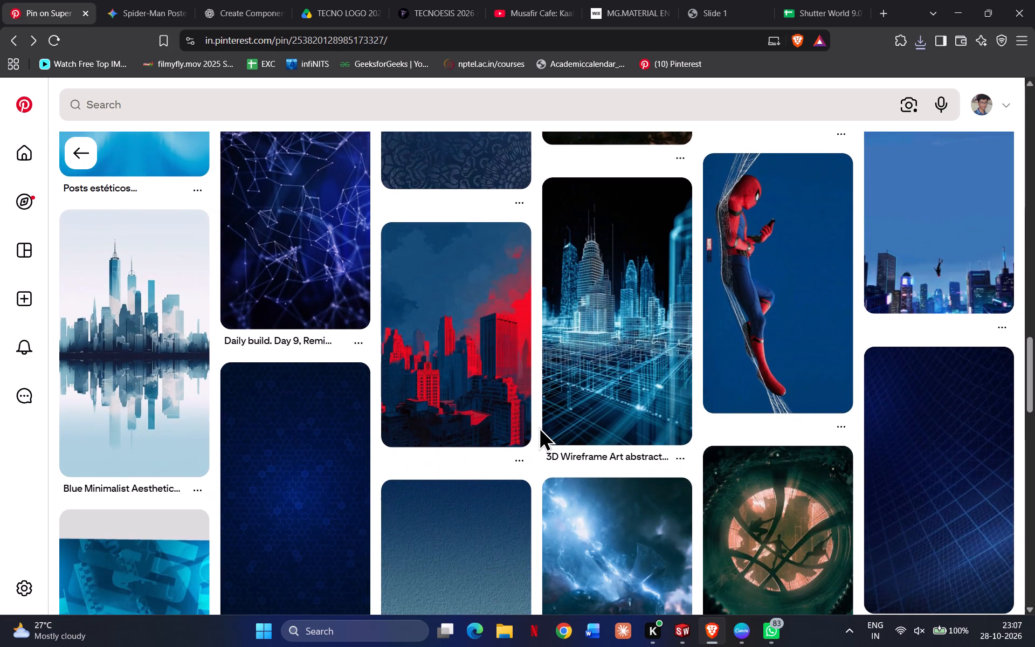
scroll(539, 426, down, 1)
click(523, 393)
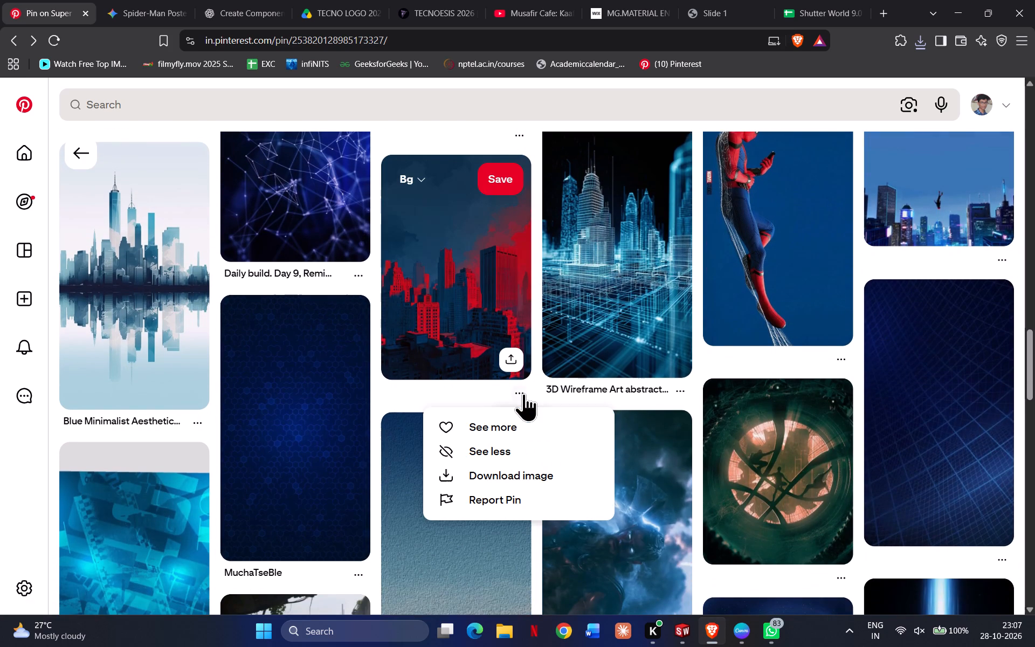
click(523, 393)
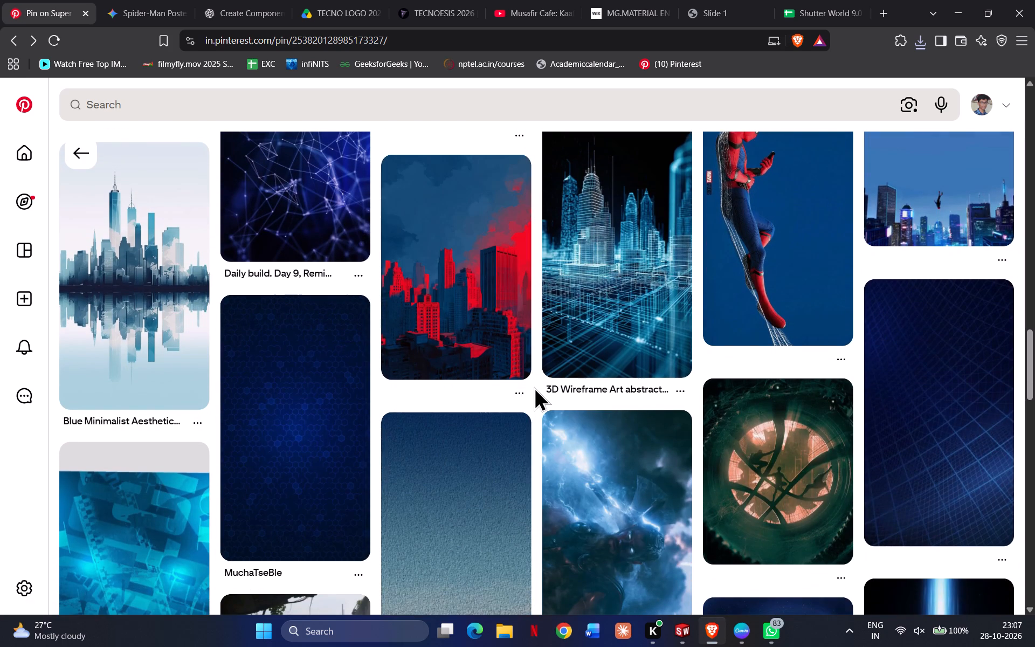
scroll(534, 387, down, 1)
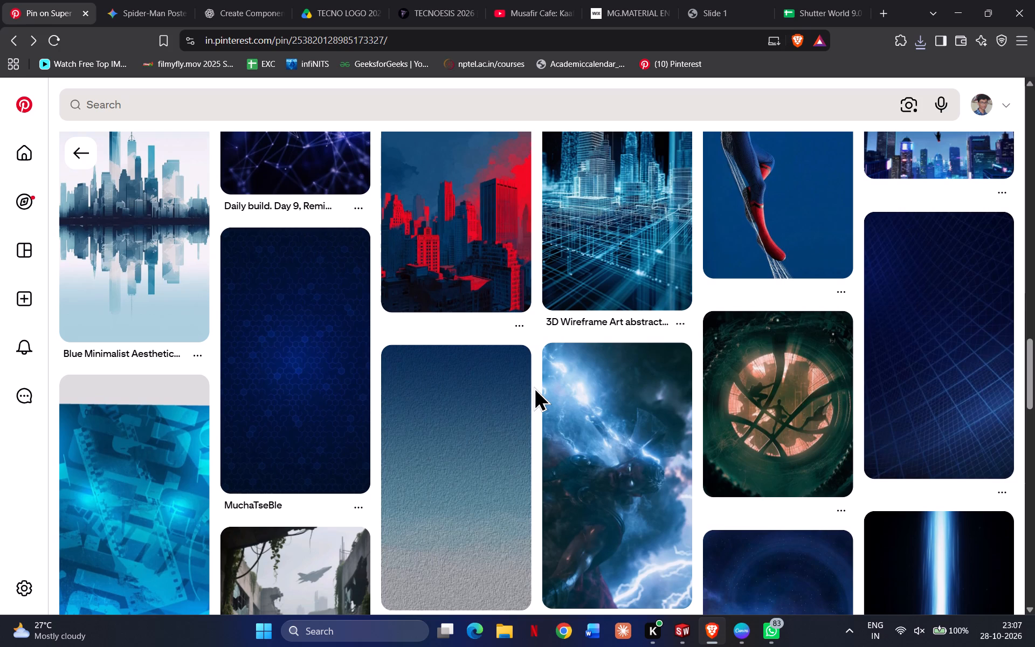
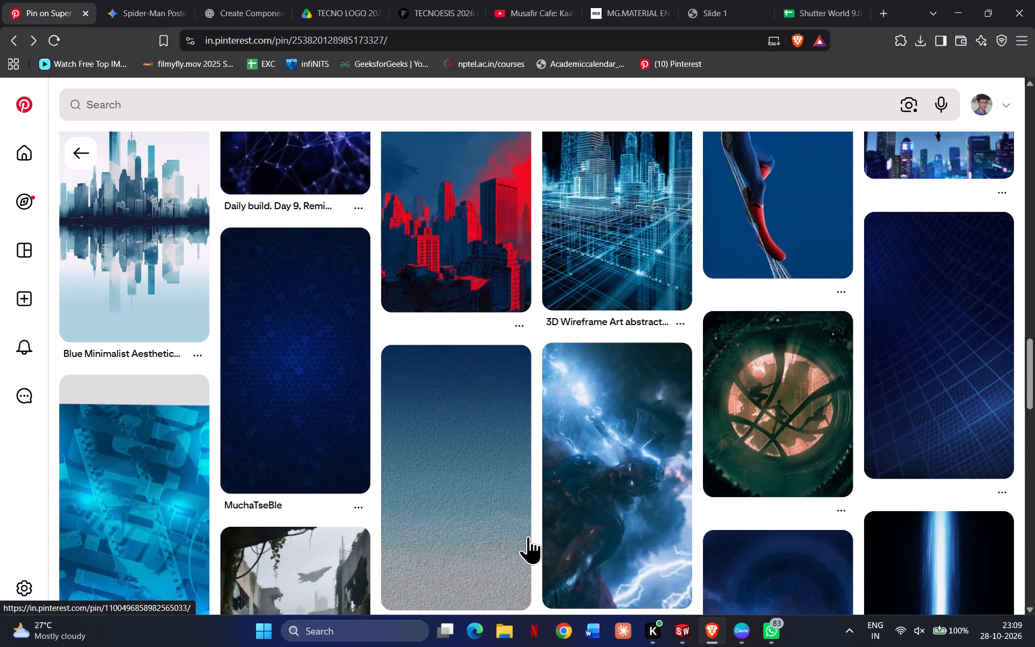
Open the related pin of the red-and-blue painted city skyline and check its available actions.
scroll(526, 537, up, 1)
click(480, 244)
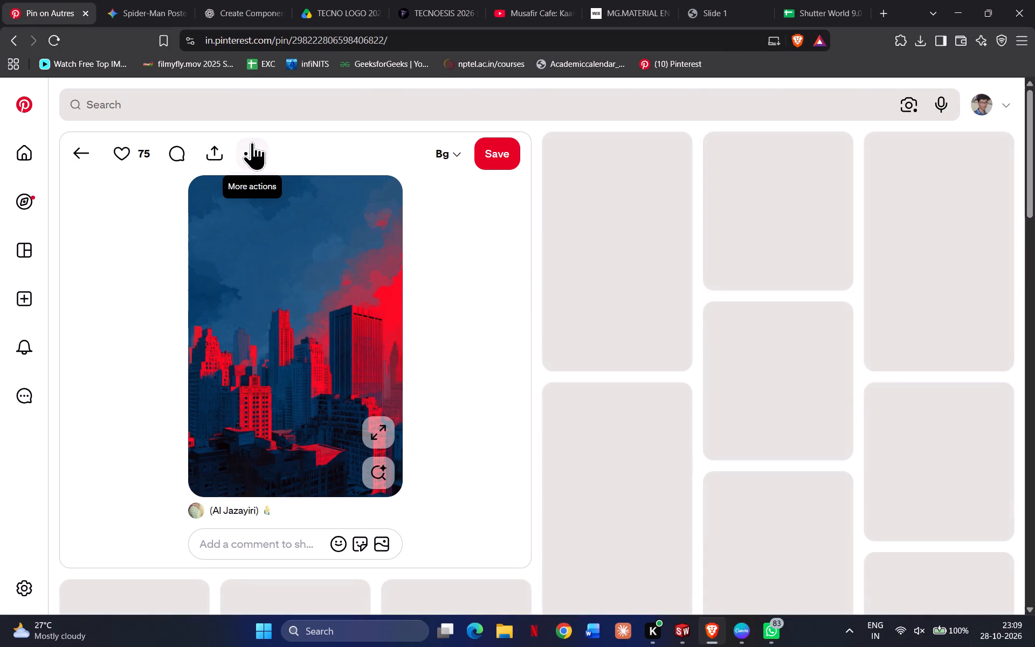
click(251, 143)
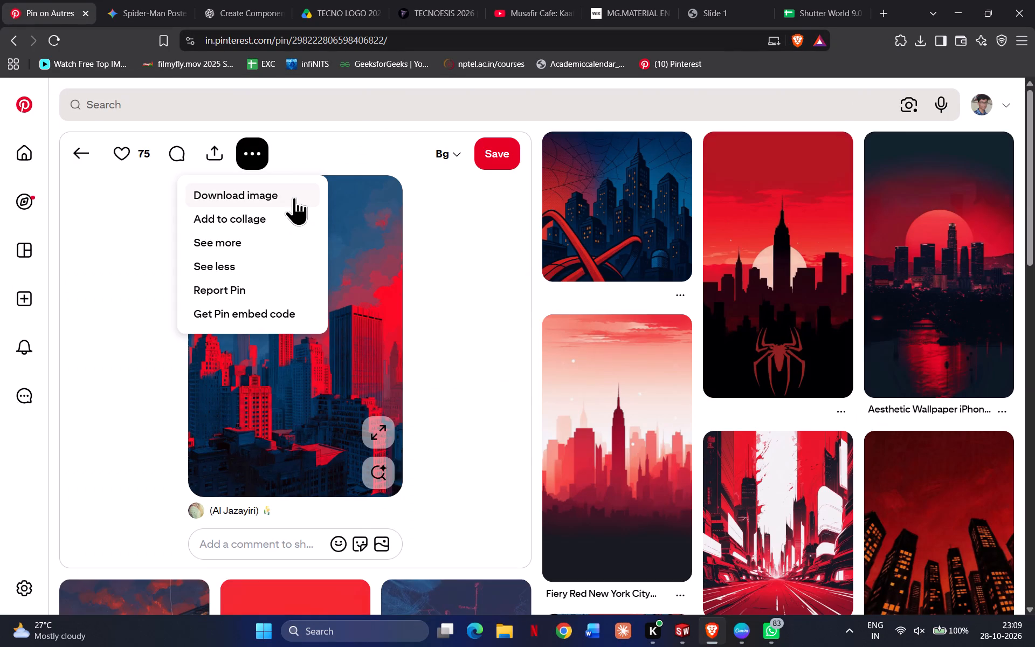
click(465, 349)
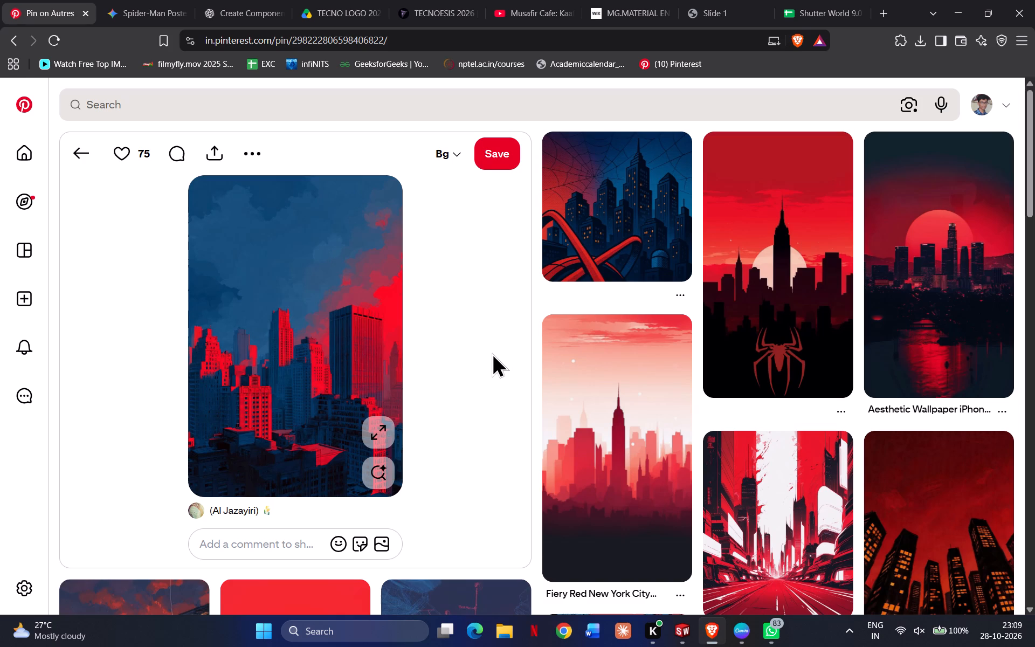
Open the related pin of Spider-Man crouching on a rooftop beneath a red web sky and download its image.
scroll(492, 353, down, 5)
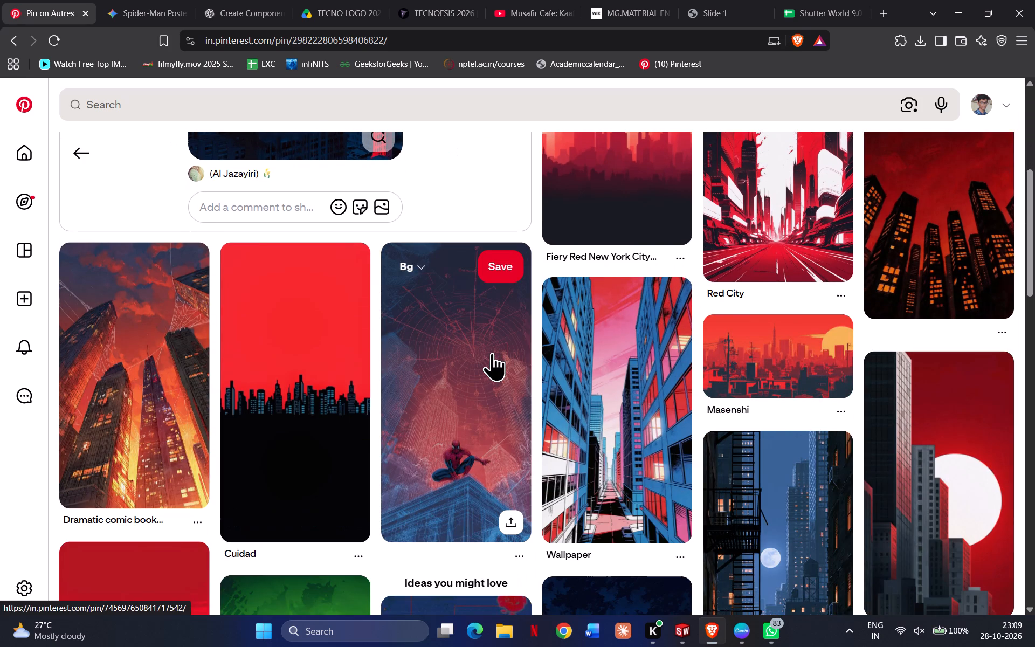
click(474, 415)
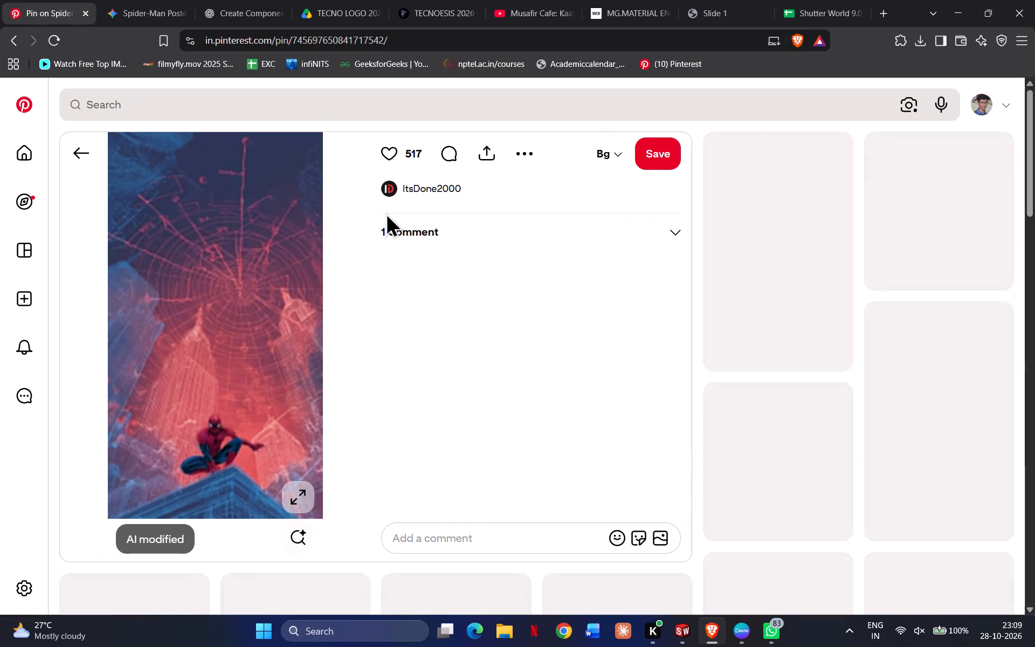
click(512, 152)
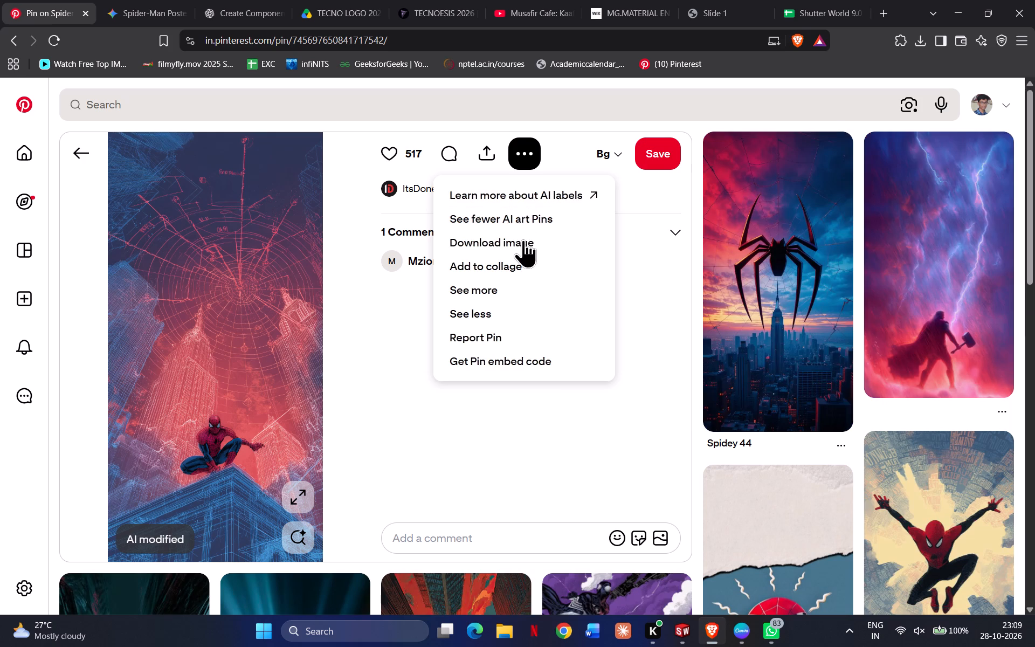
click(523, 239)
click(415, 300)
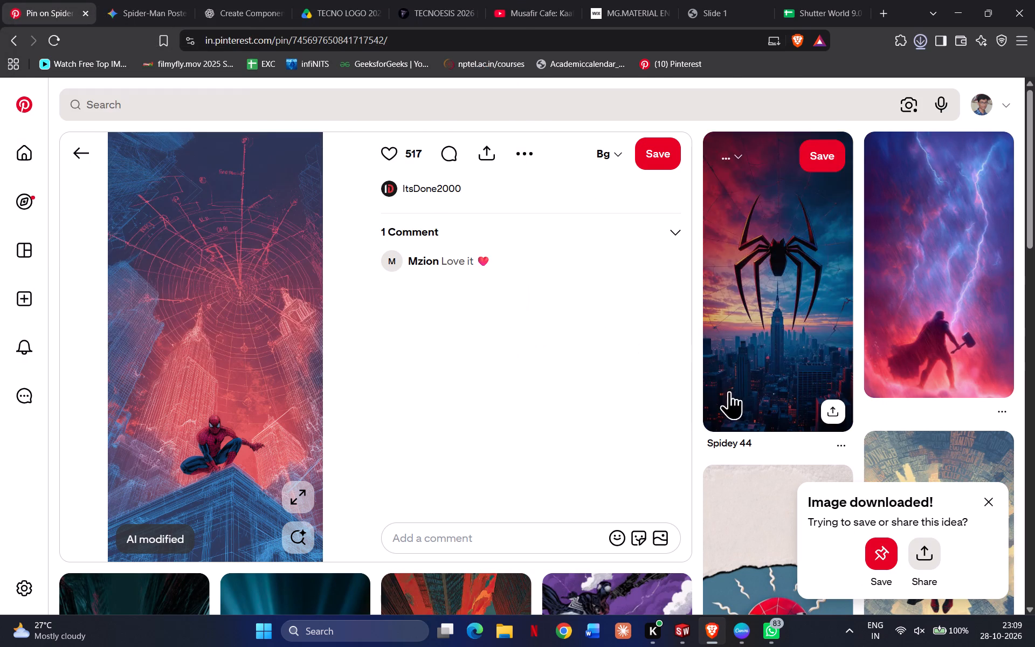
Open the related Spidey 44 pin with the black spider emblem over the city and download its image.
click(733, 402)
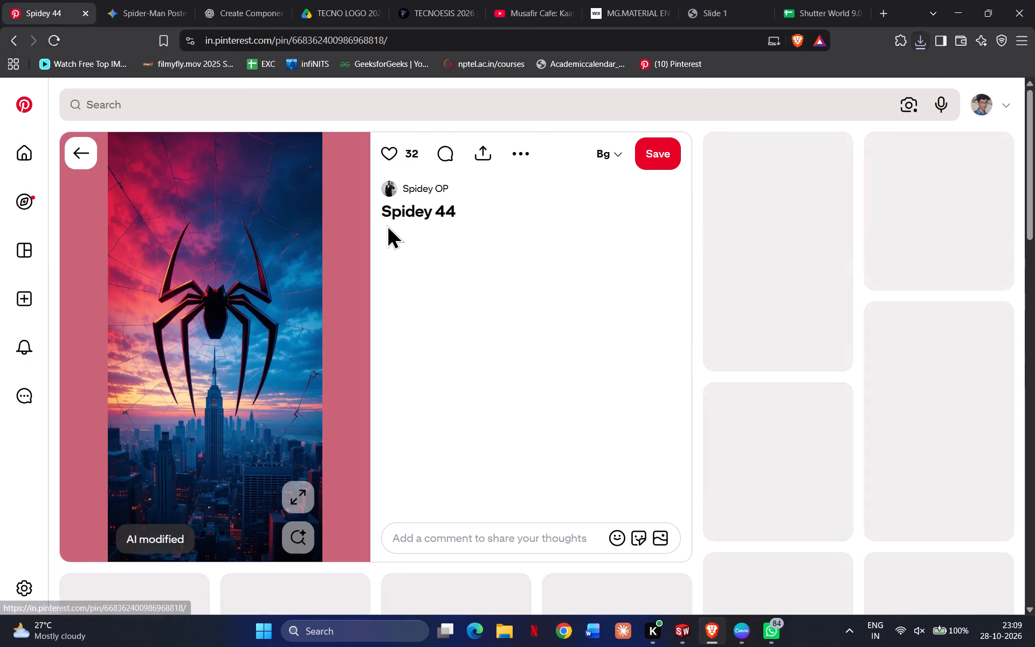
click(533, 156)
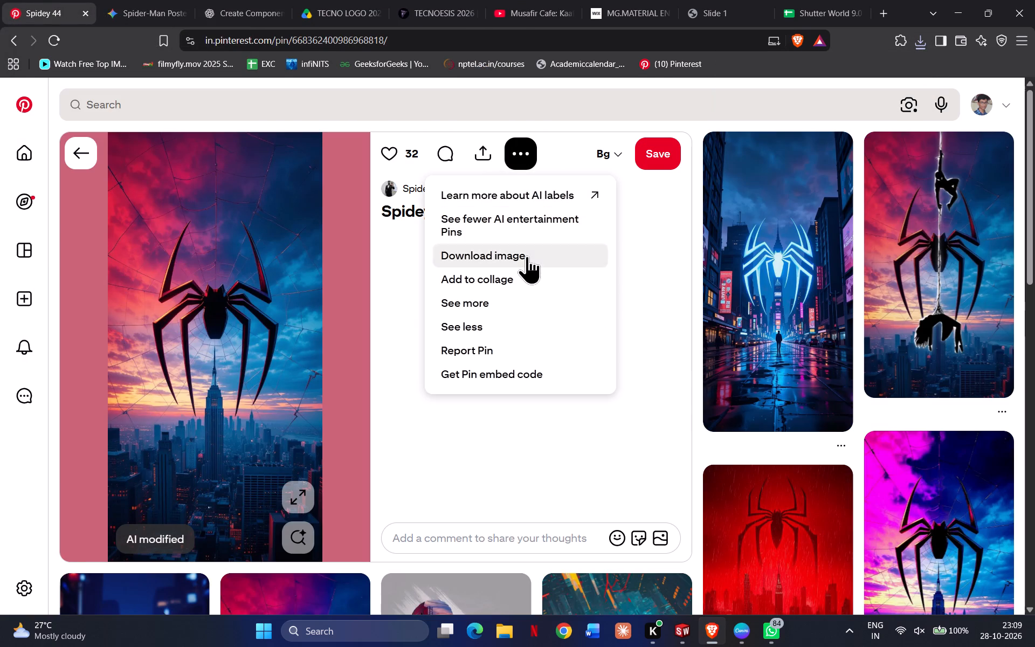
click(527, 256)
click(409, 300)
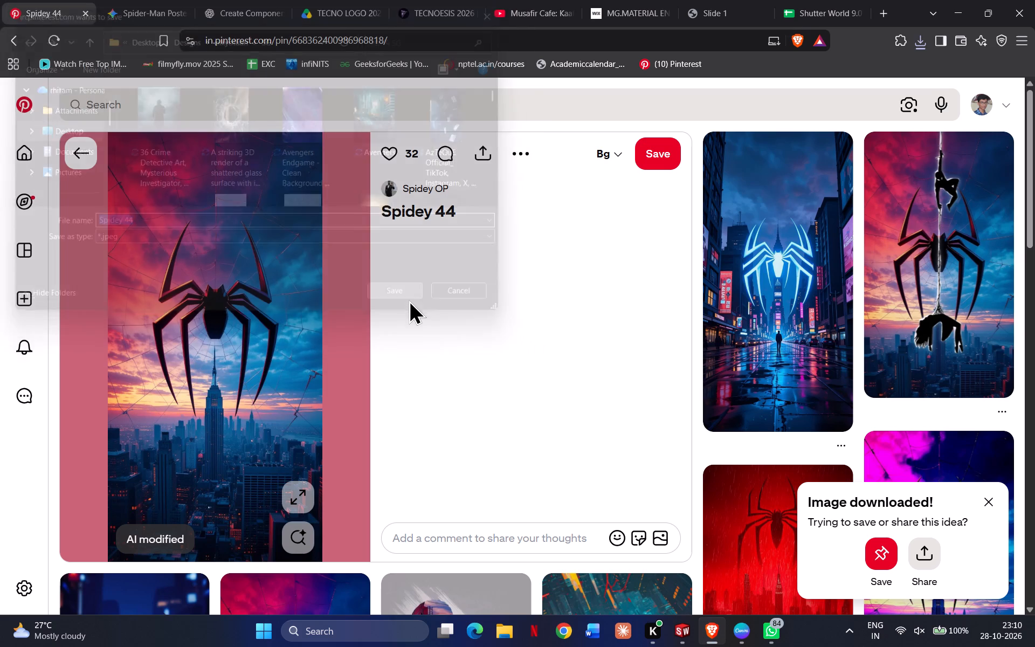
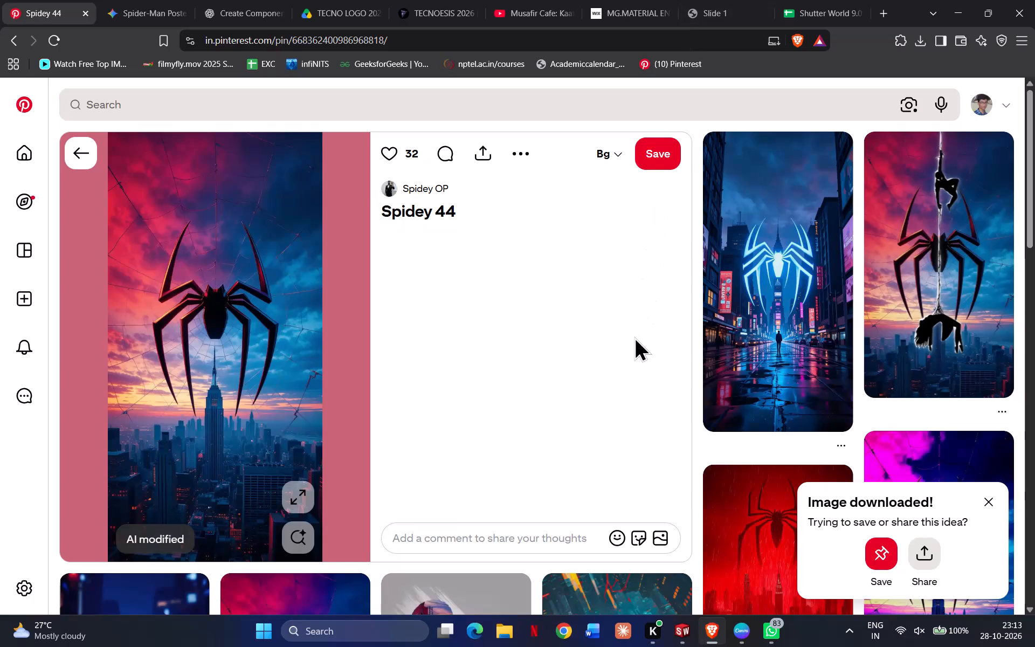
Download the Spidey 44 image again as a JPEG named Spidey 44 (1) in the SG folder.
click(531, 142)
click(511, 257)
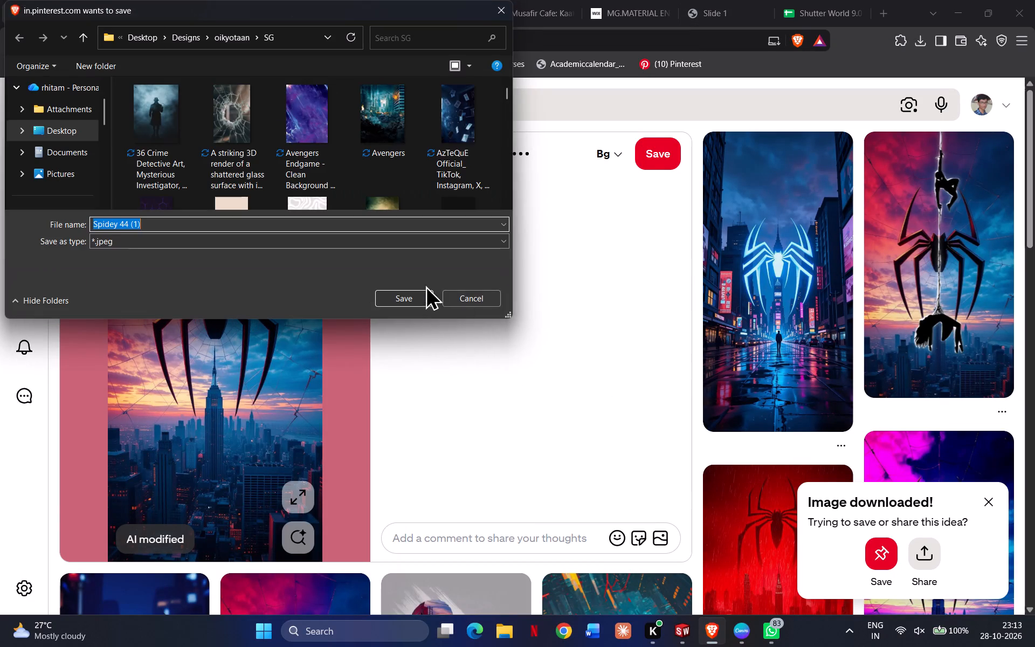
click(411, 294)
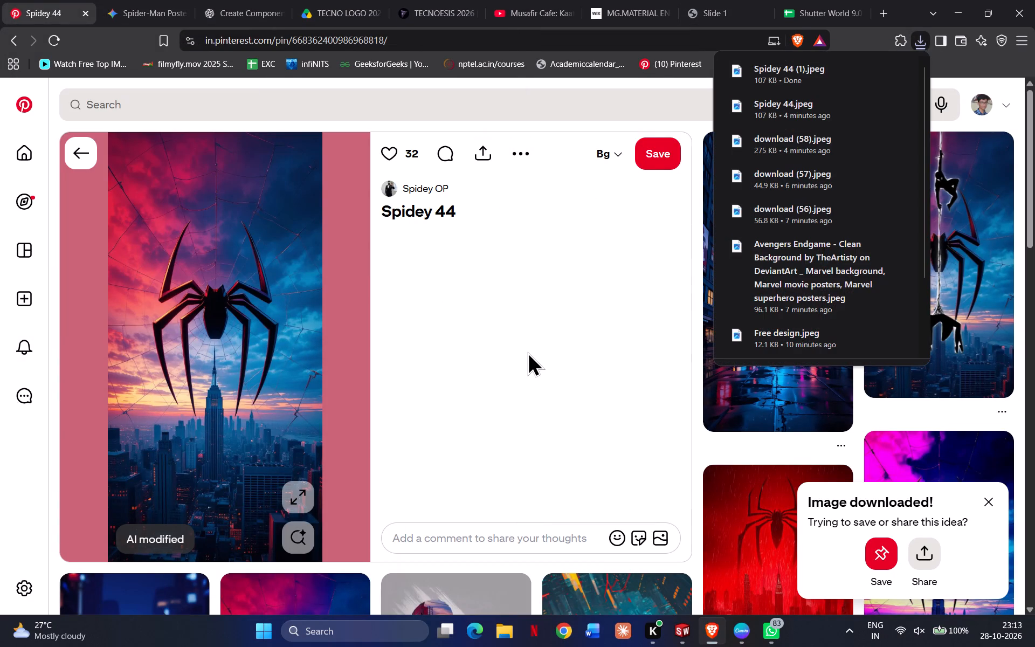
click(527, 352)
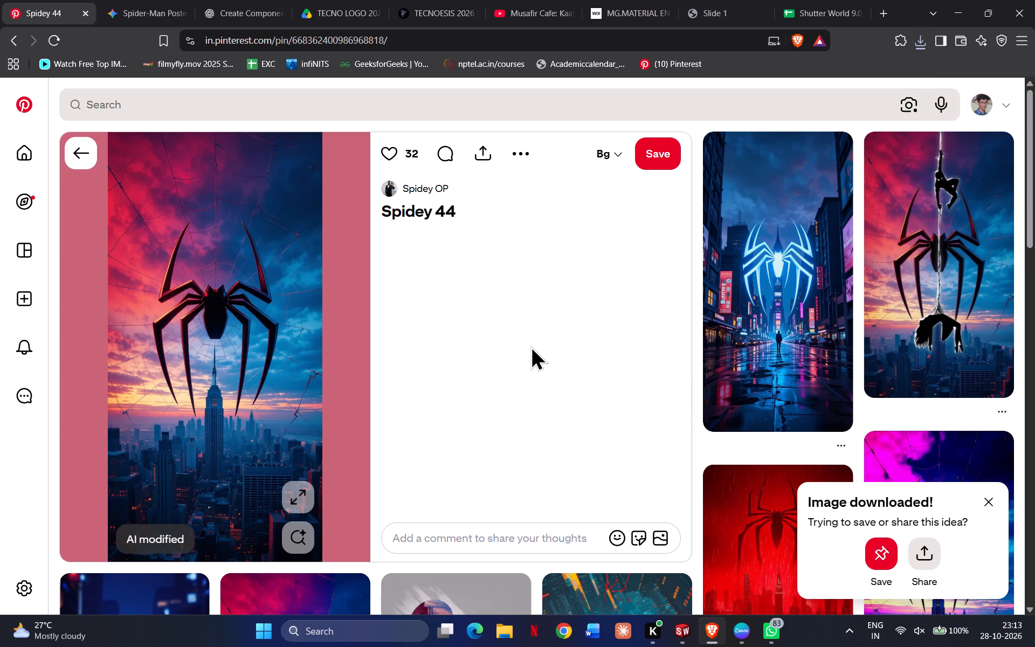
Browse the pins related to Spidey 44 for further Spider-Man and Marvel background images.
scroll(530, 346, down, 7)
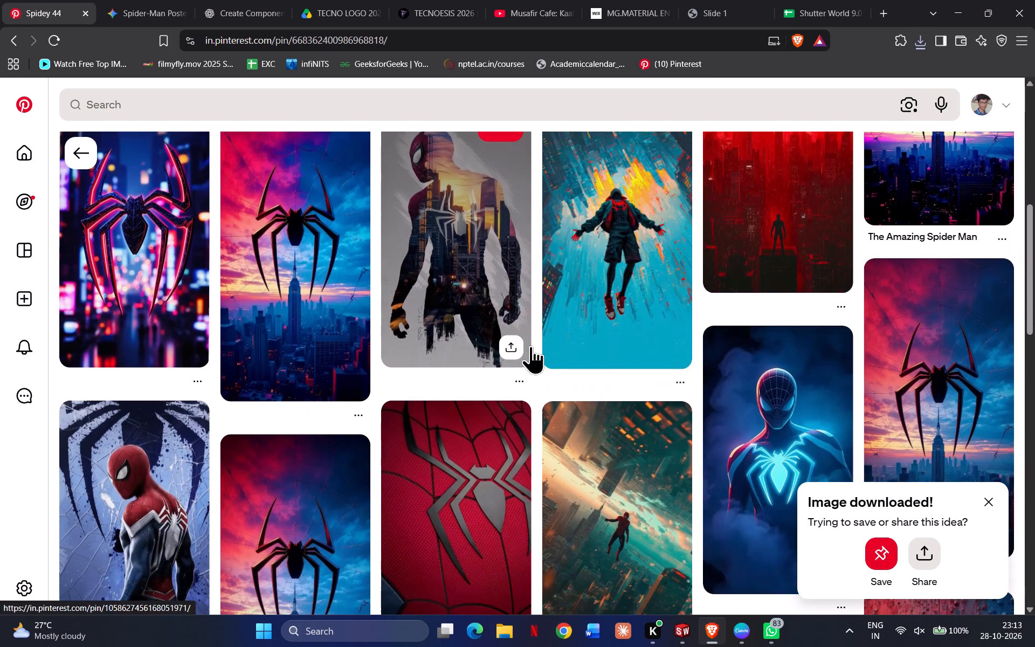
scroll(535, 338, down, 3)
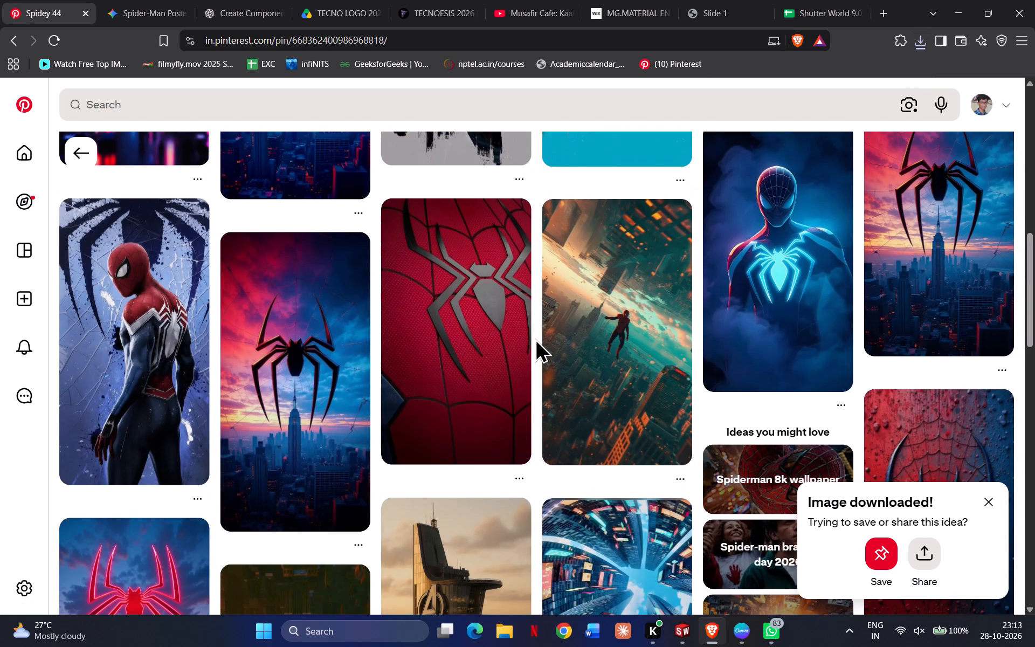
scroll(535, 338, up, 2)
scroll(535, 338, down, 5)
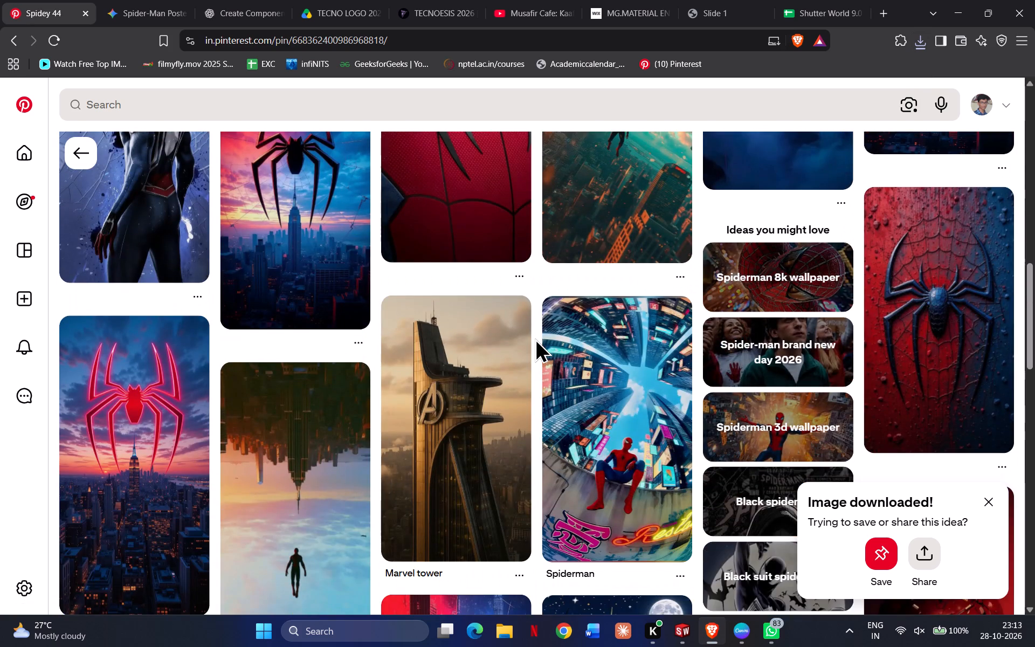
scroll(535, 338, up, 2)
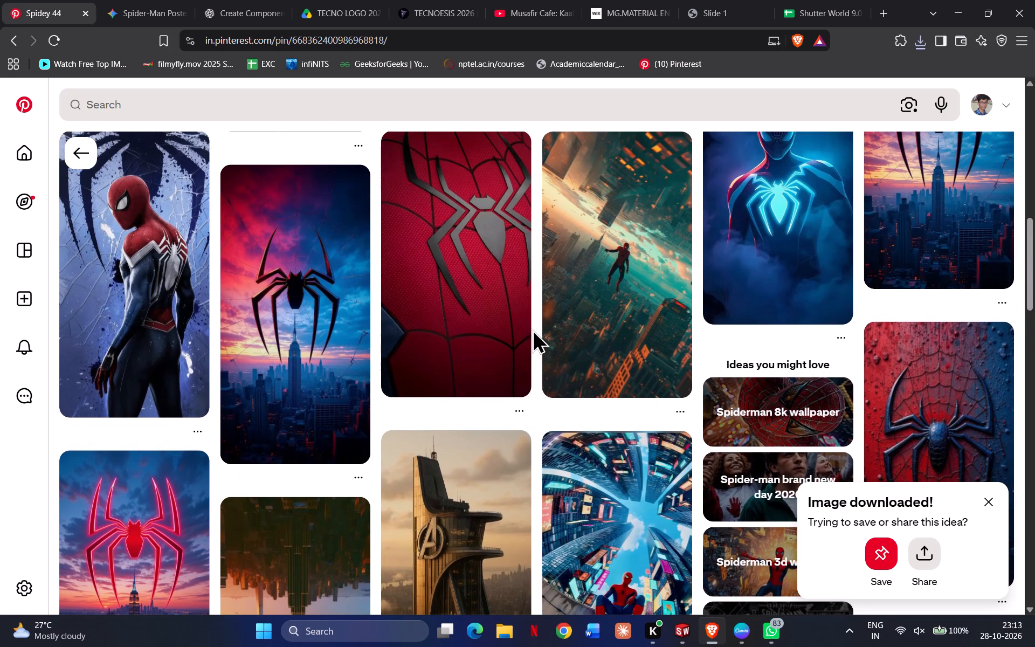
scroll(532, 329, up, 1)
scroll(528, 310, down, 3)
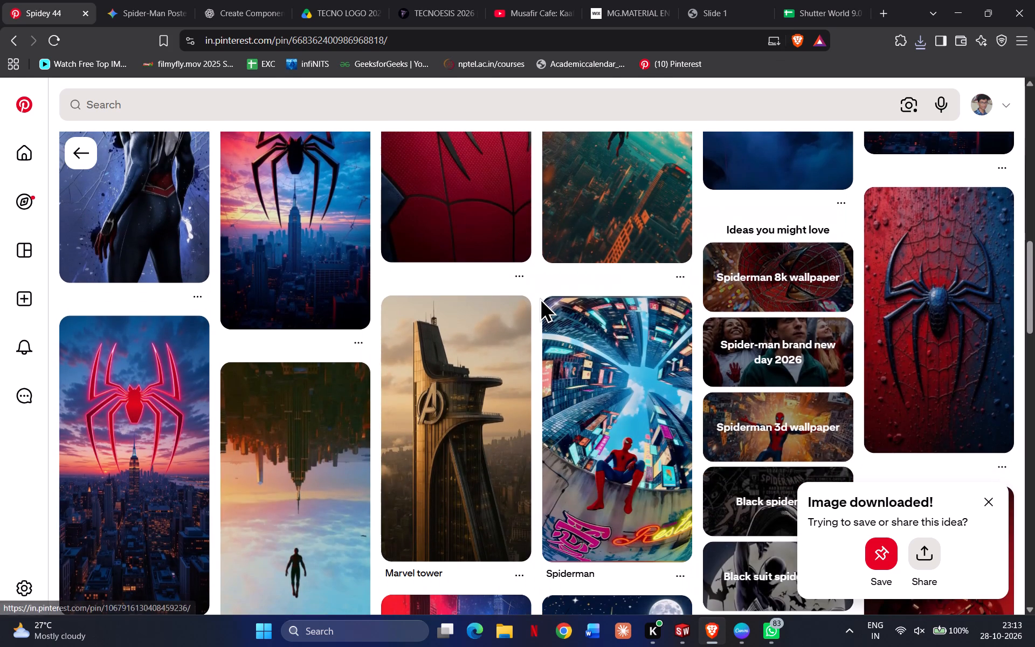
scroll(539, 298, down, 7)
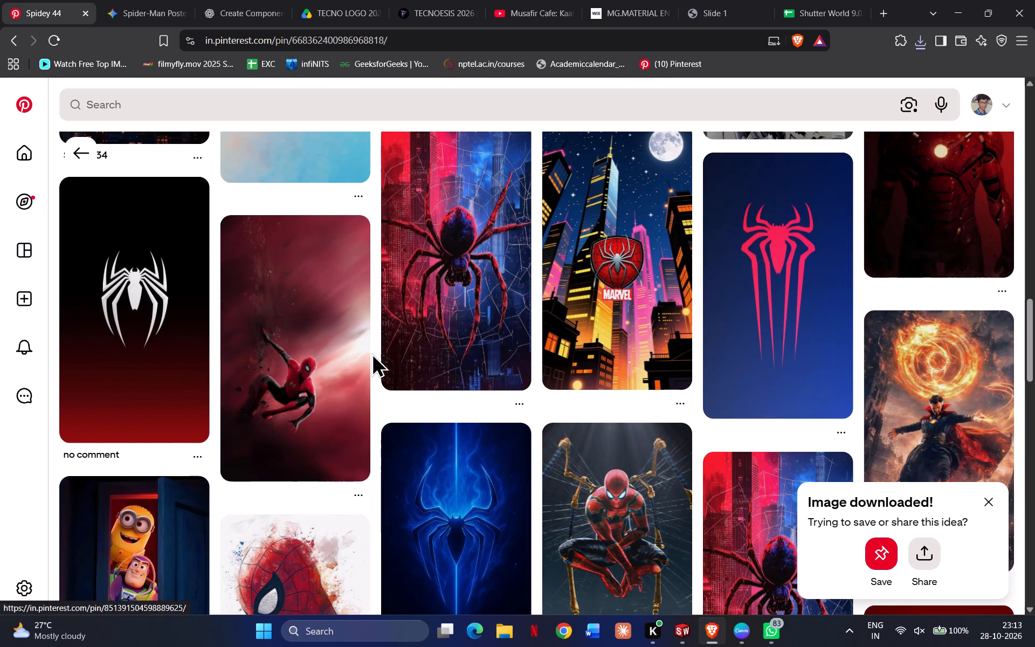
scroll(371, 332, down, 5)
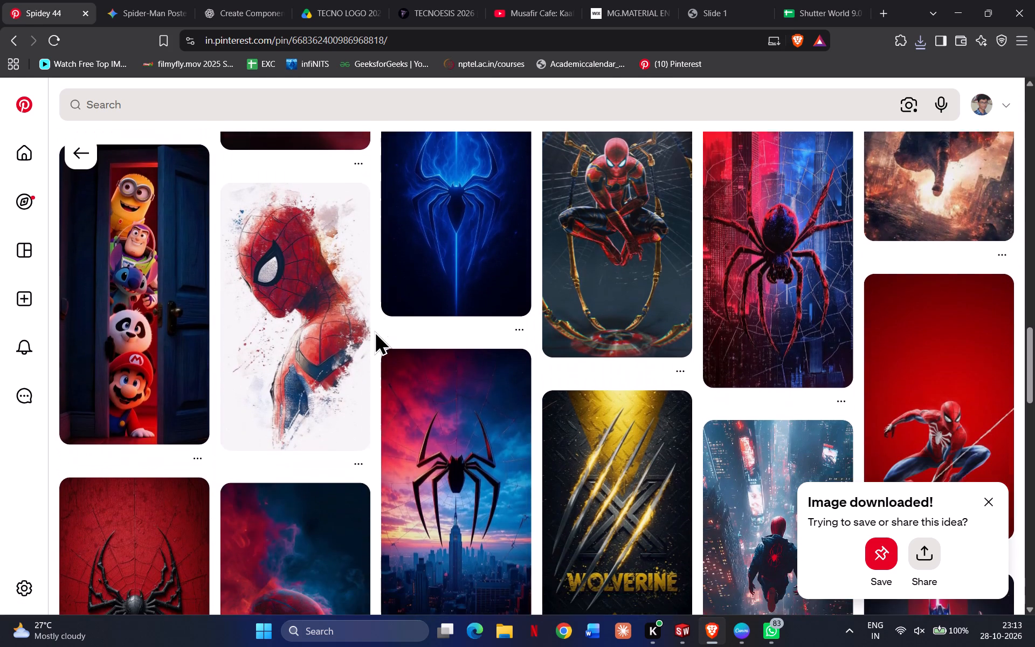
scroll(374, 331, up, 5)
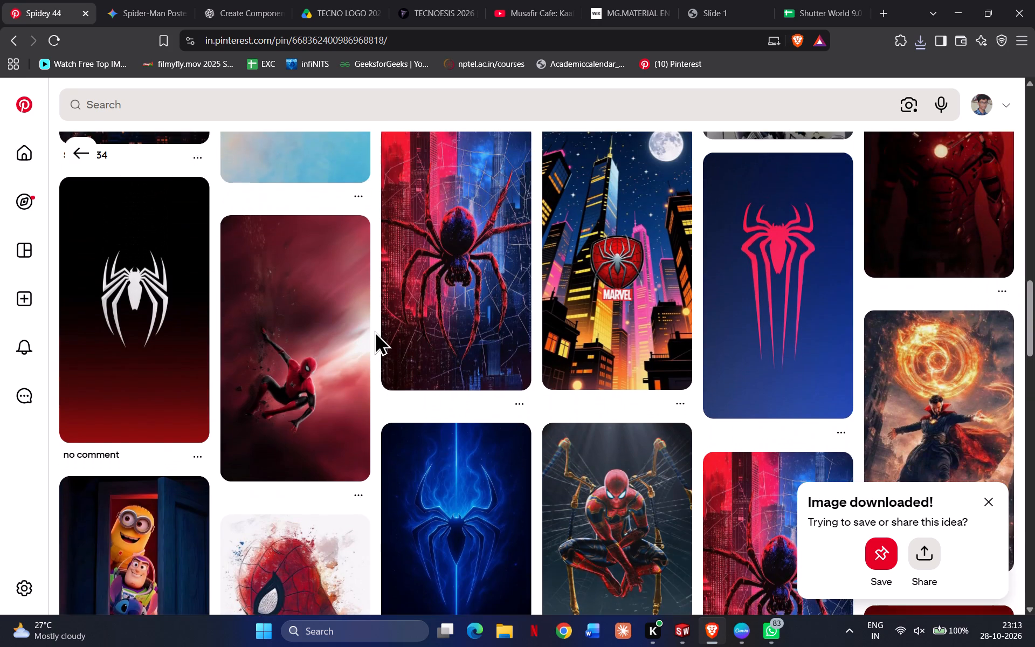
scroll(374, 331, down, 5)
scroll(374, 331, up, 4)
scroll(374, 331, down, 16)
scroll(374, 331, up, 9)
scroll(374, 331, down, 5)
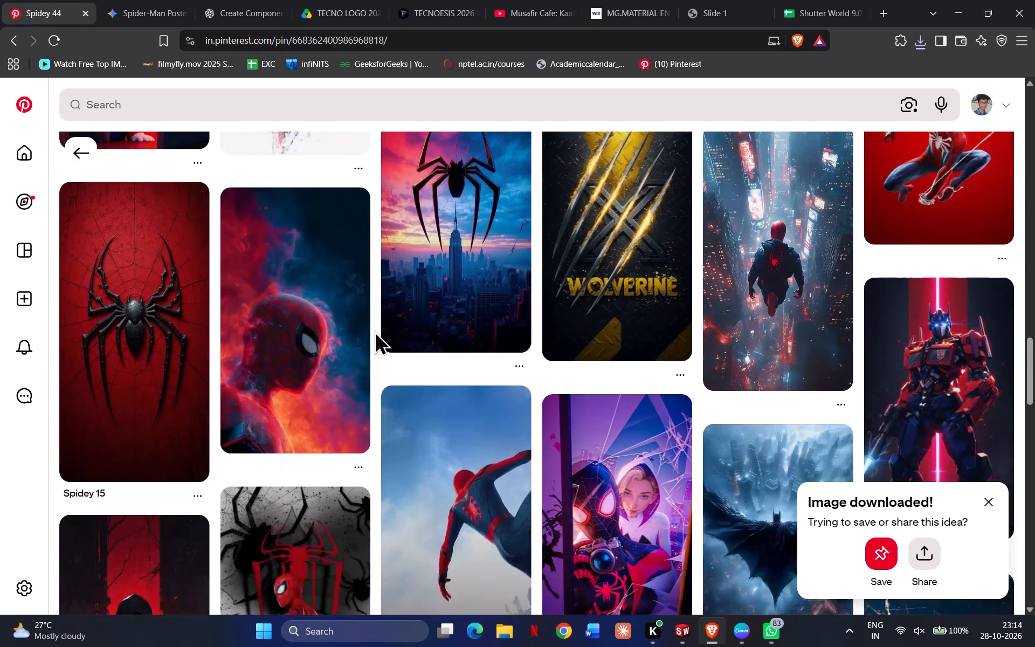
scroll(374, 331, up, 4)
scroll(374, 331, down, 5)
scroll(374, 331, up, 3)
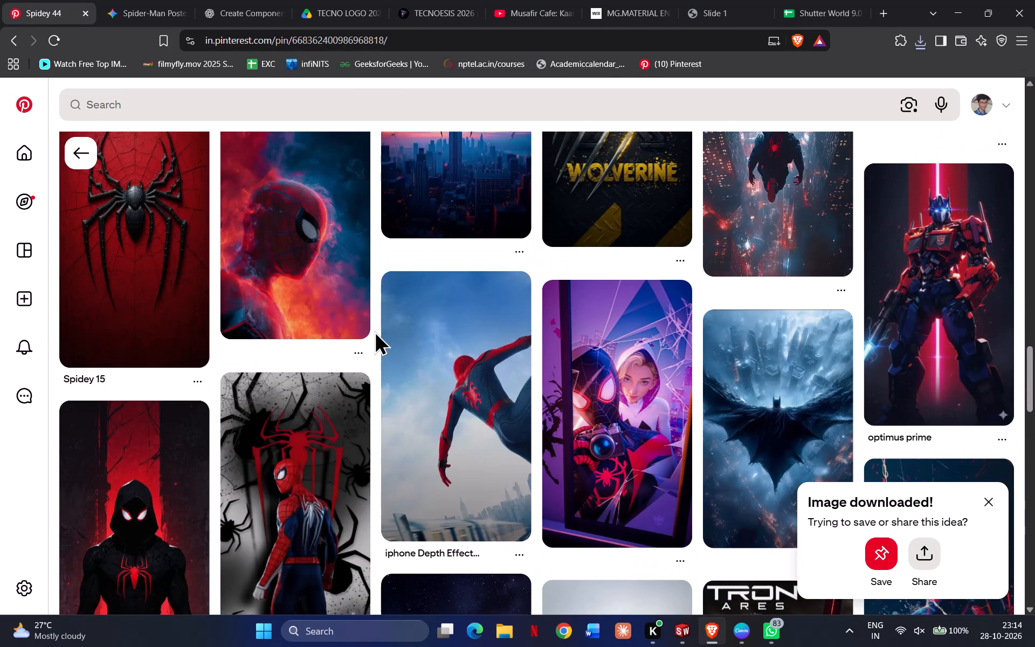
scroll(374, 331, down, 1)
scroll(374, 331, up, 1)
scroll(374, 331, down, 3)
scroll(374, 331, up, 2)
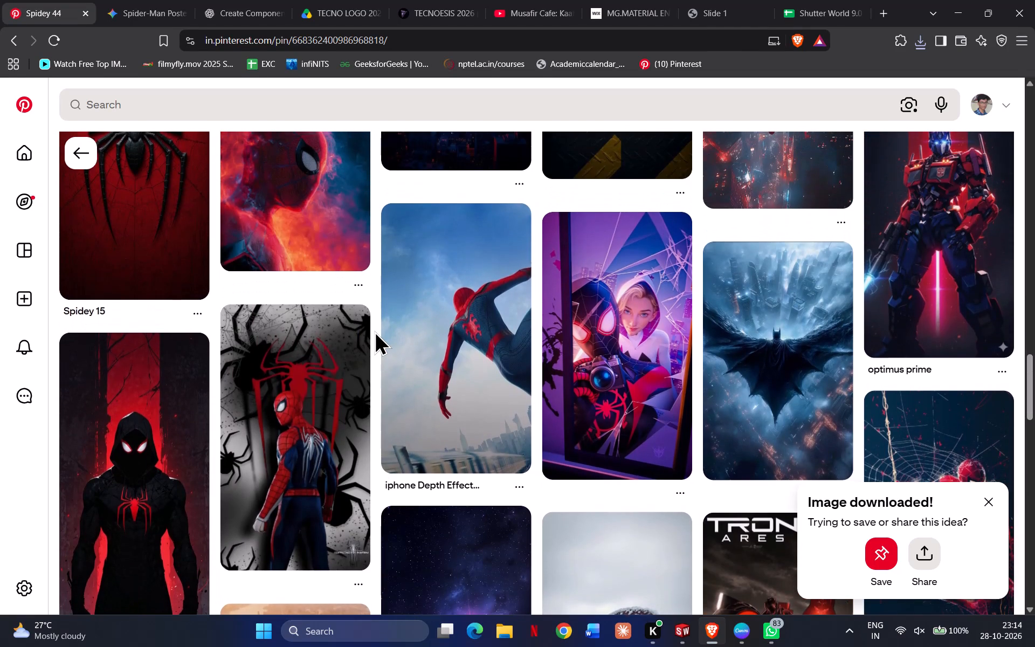
scroll(374, 331, up, 1)
scroll(374, 331, down, 4)
scroll(374, 331, up, 1)
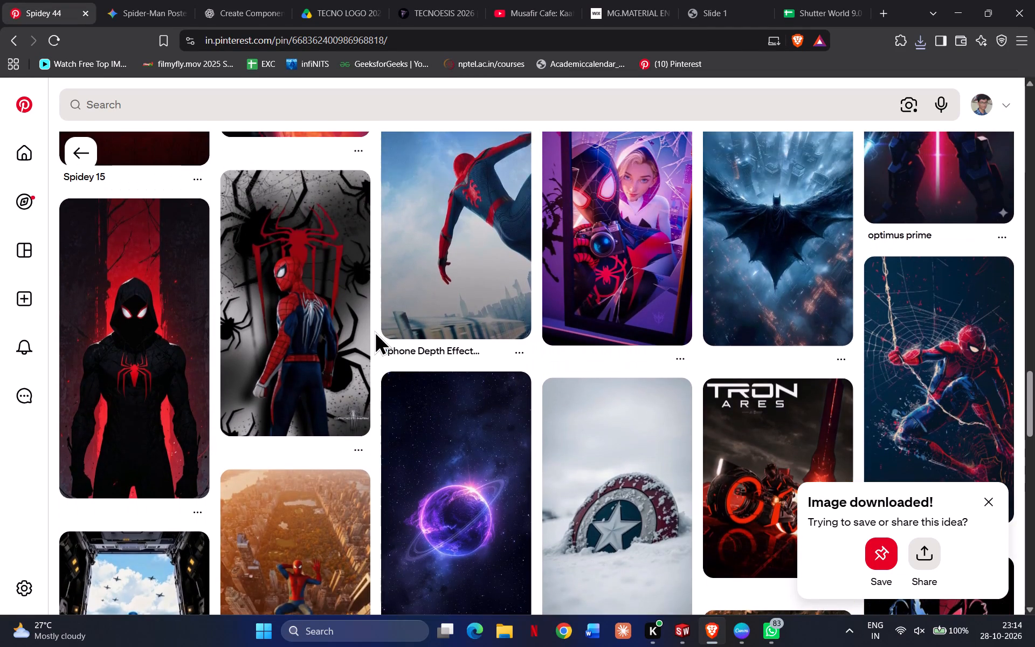
scroll(374, 331, down, 5)
scroll(374, 331, up, 3)
scroll(374, 331, down, 5)
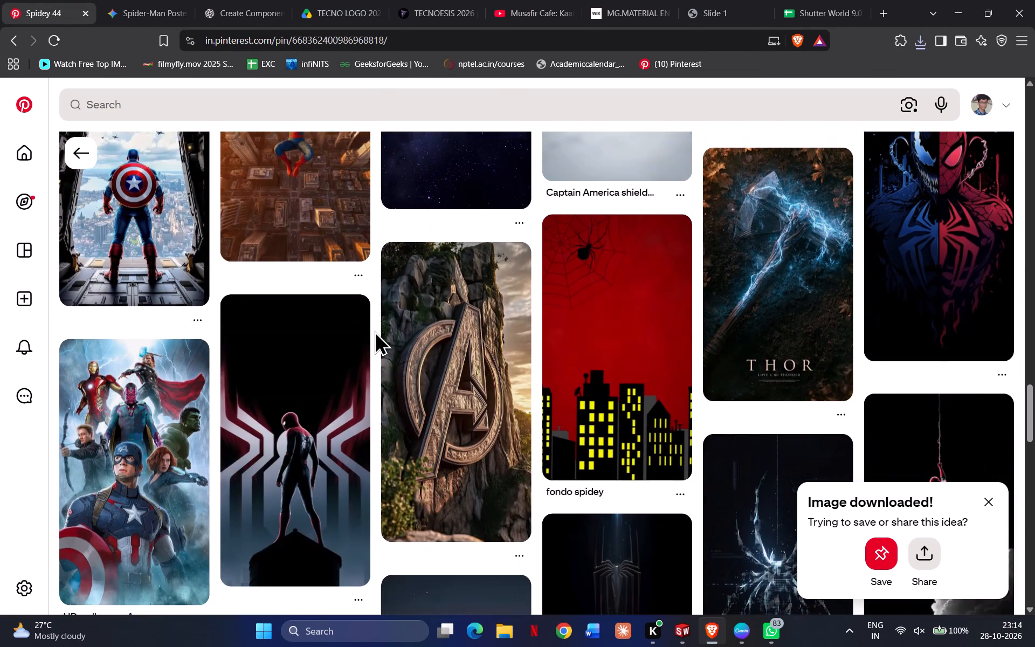
scroll(374, 331, down, 9)
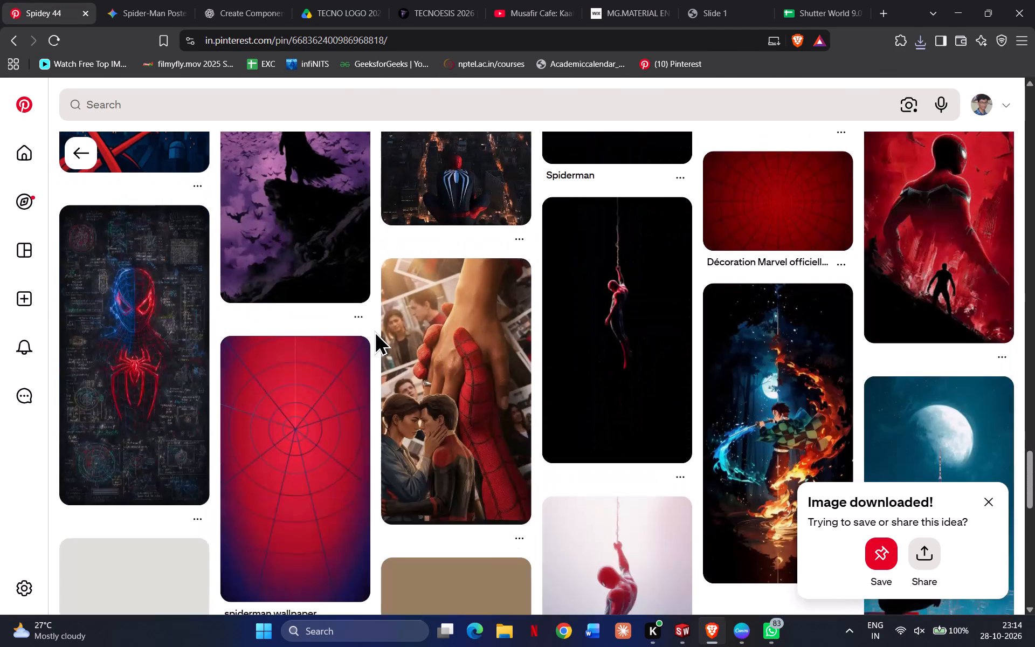
scroll(374, 331, down, 4)
scroll(374, 331, up, 1)
scroll(374, 331, down, 3)
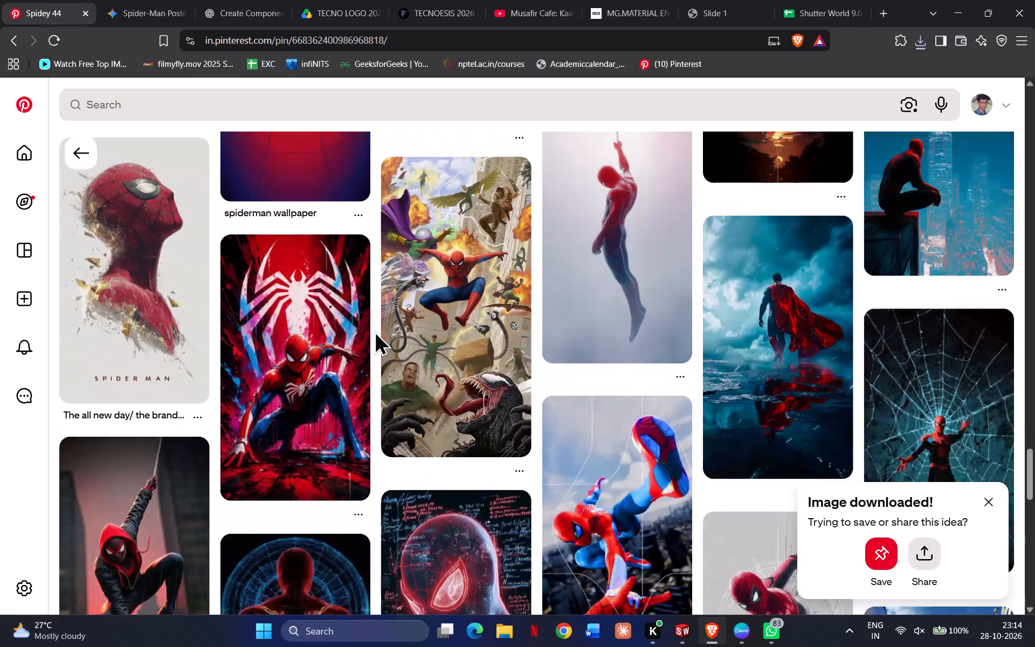
scroll(374, 331, up, 3)
scroll(374, 331, down, 4)
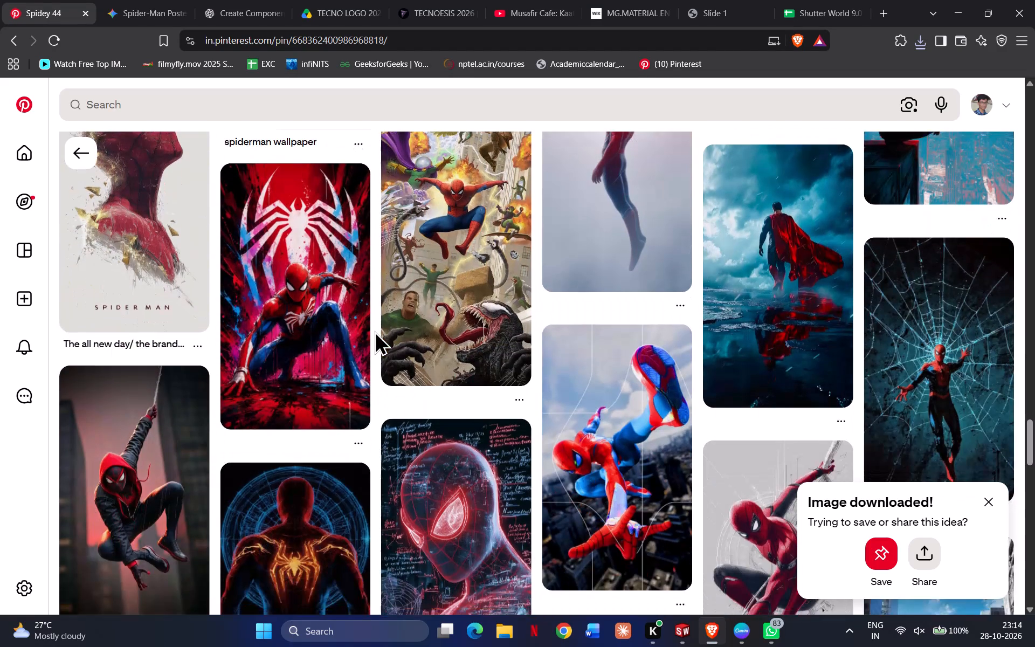
scroll(374, 331, down, 15)
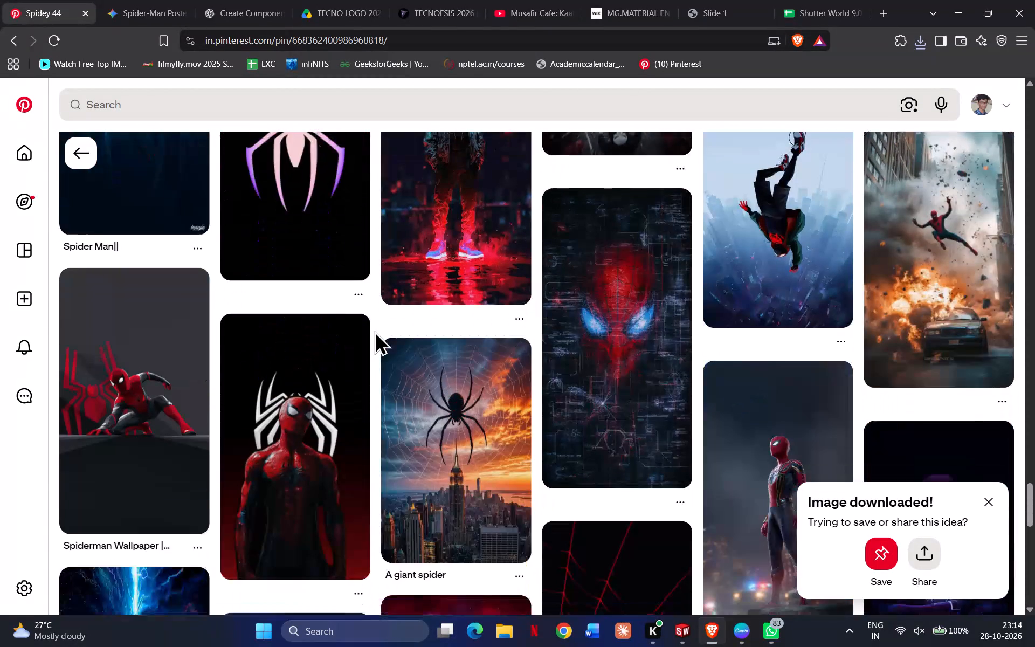
scroll(374, 331, down, 12)
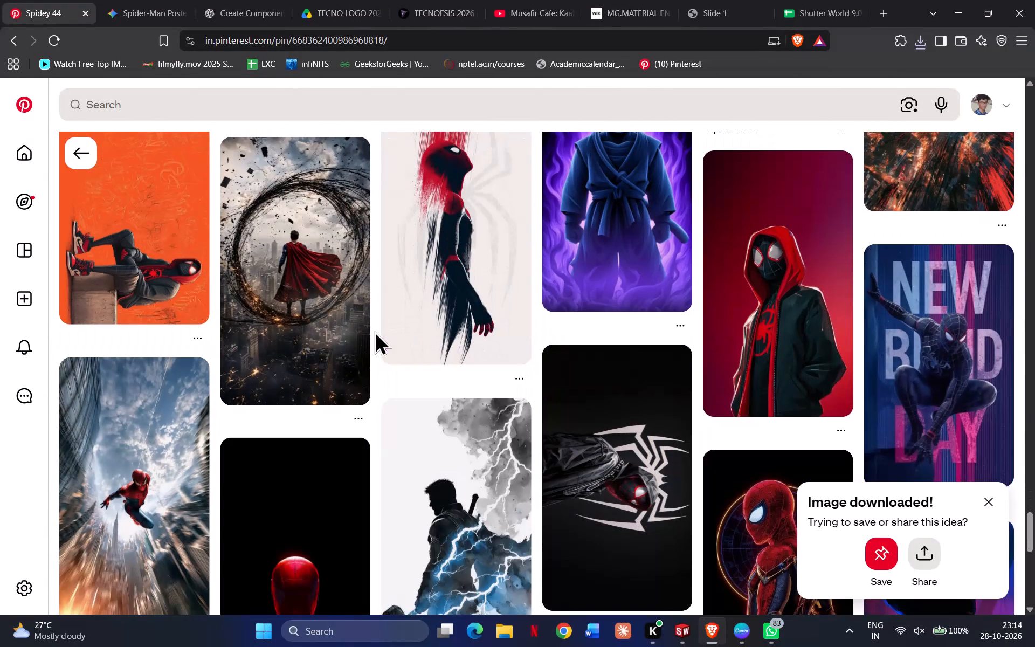
scroll(374, 331, up, 3)
scroll(374, 331, down, 5)
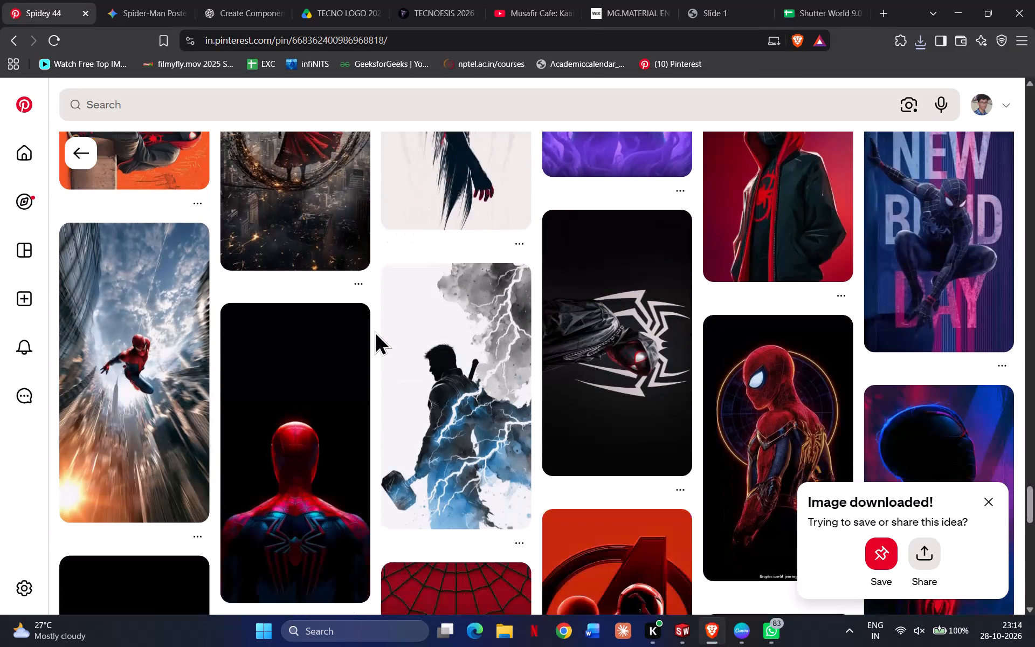
scroll(374, 331, down, 5)
Return to the rooftop Spider-Man pin and open its related pin of a caped flying hero in blue-and-red light streaks.
click(81, 150)
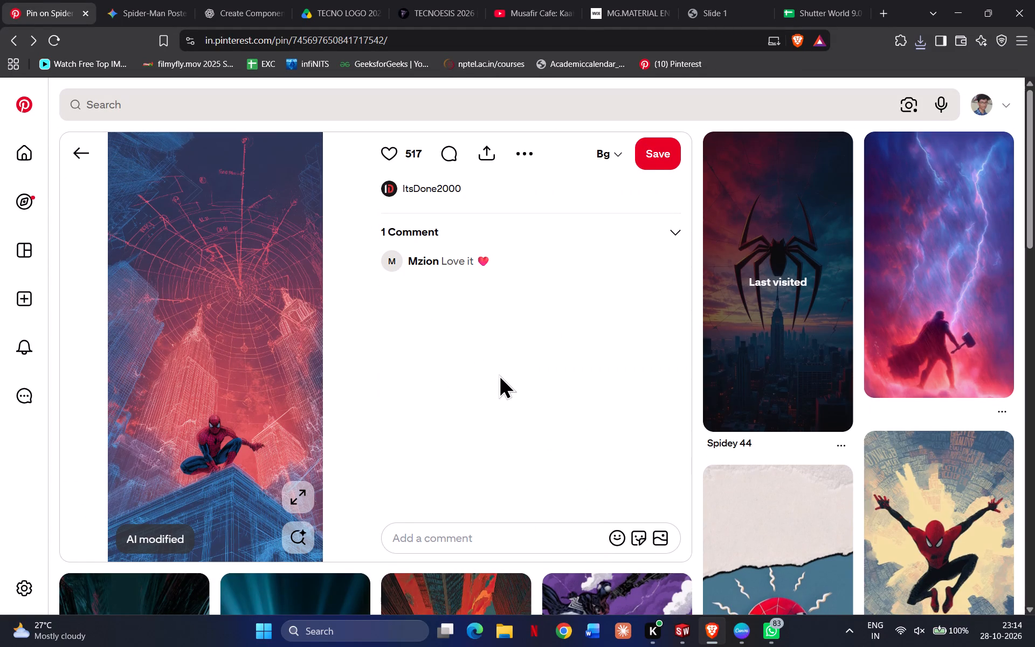
scroll(499, 375, down, 5)
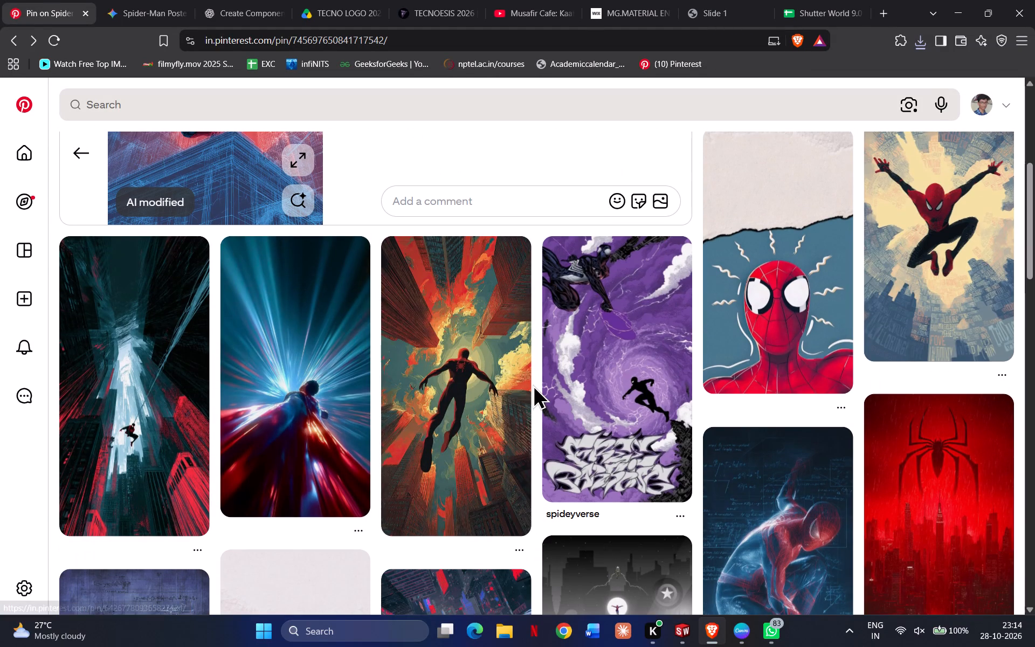
scroll(533, 384, down, 1)
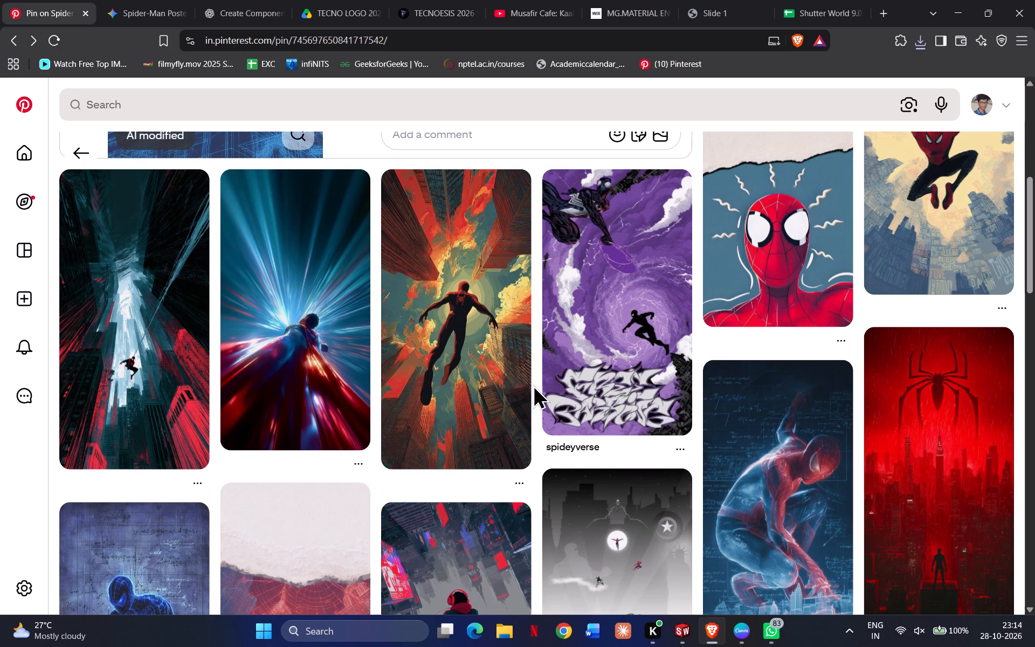
click(286, 398)
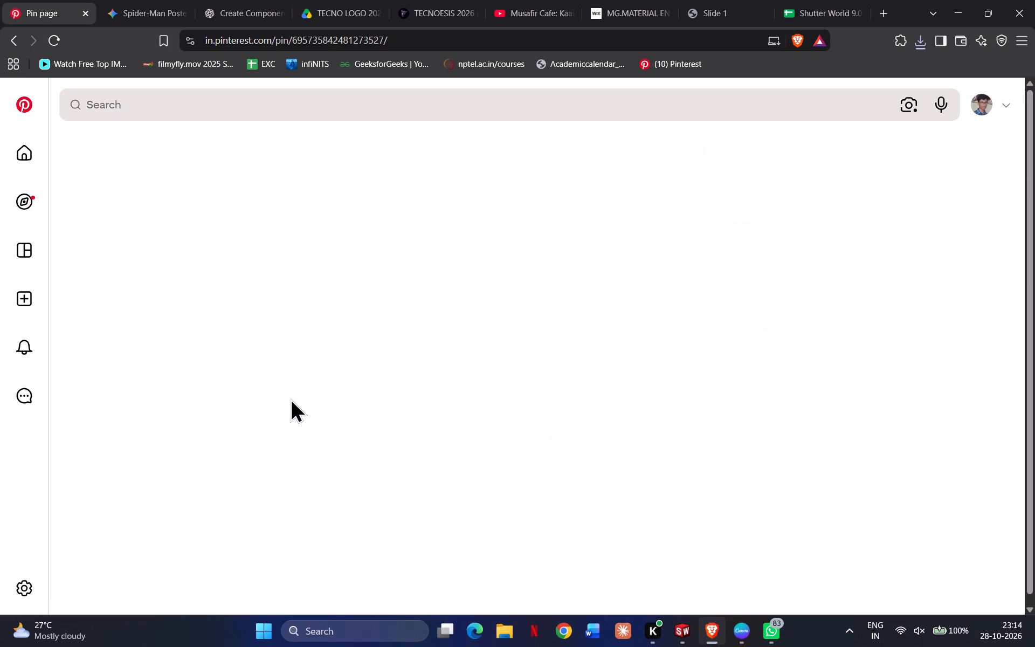
Examine the light-streak pin and browse its related superhero images for usable backgrounds.
scroll(443, 392, down, 1)
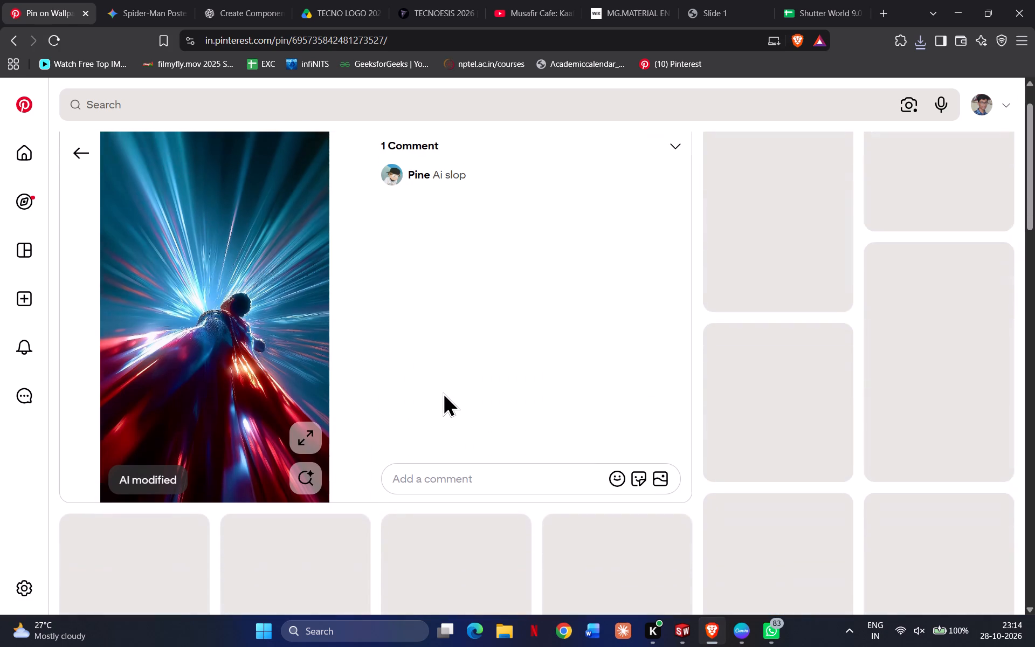
scroll(443, 392, up, 2)
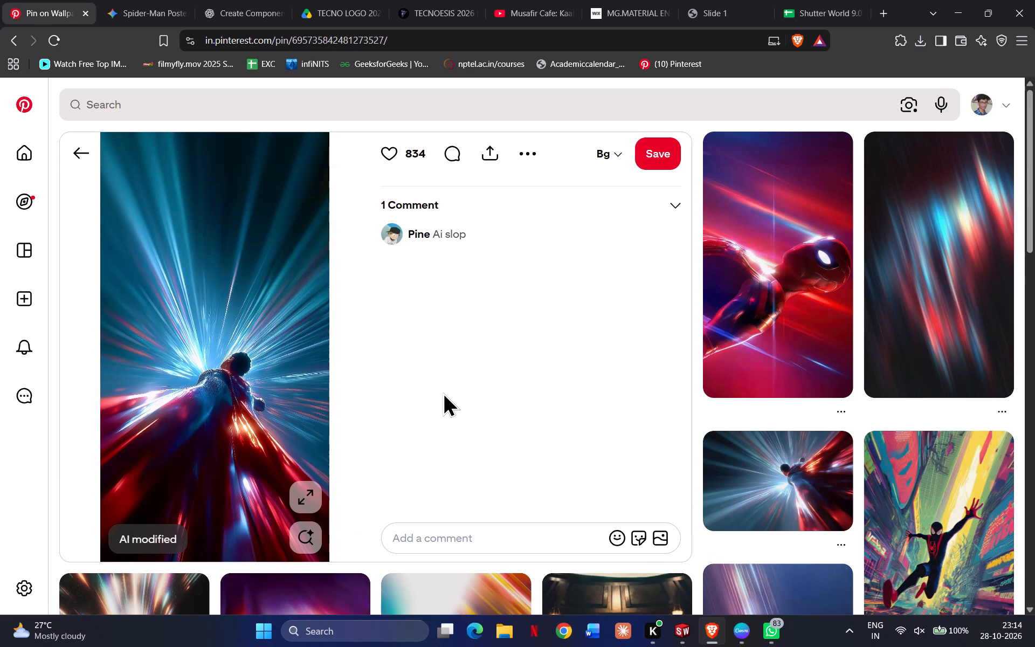
scroll(443, 392, down, 4)
scroll(374, 410, down, 4)
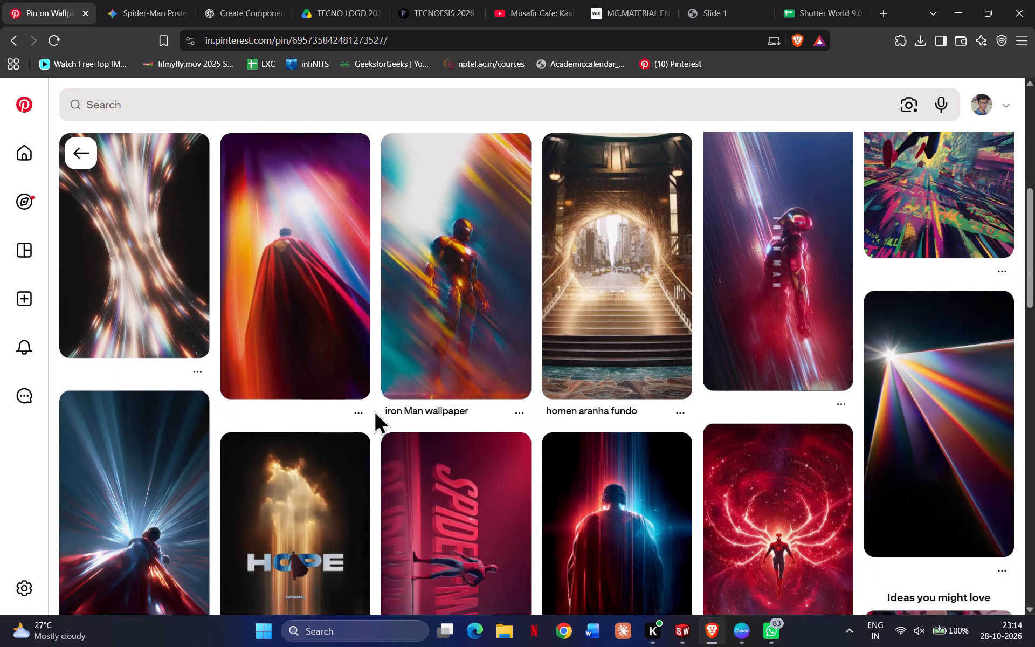
scroll(374, 410, down, 8)
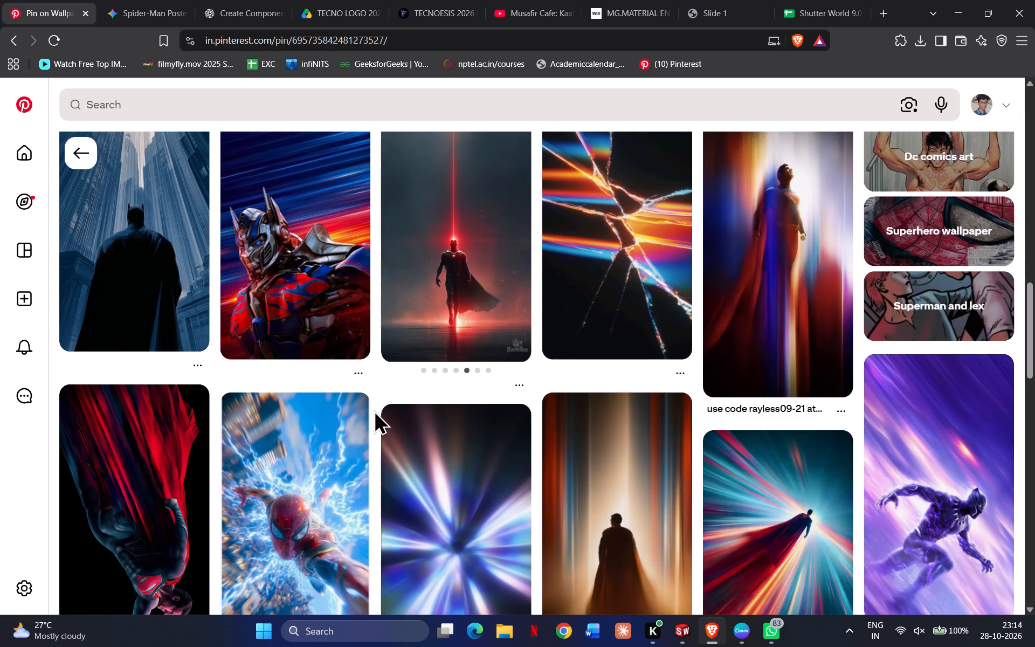
scroll(374, 410, down, 4)
scroll(374, 410, up, 5)
scroll(374, 410, down, 7)
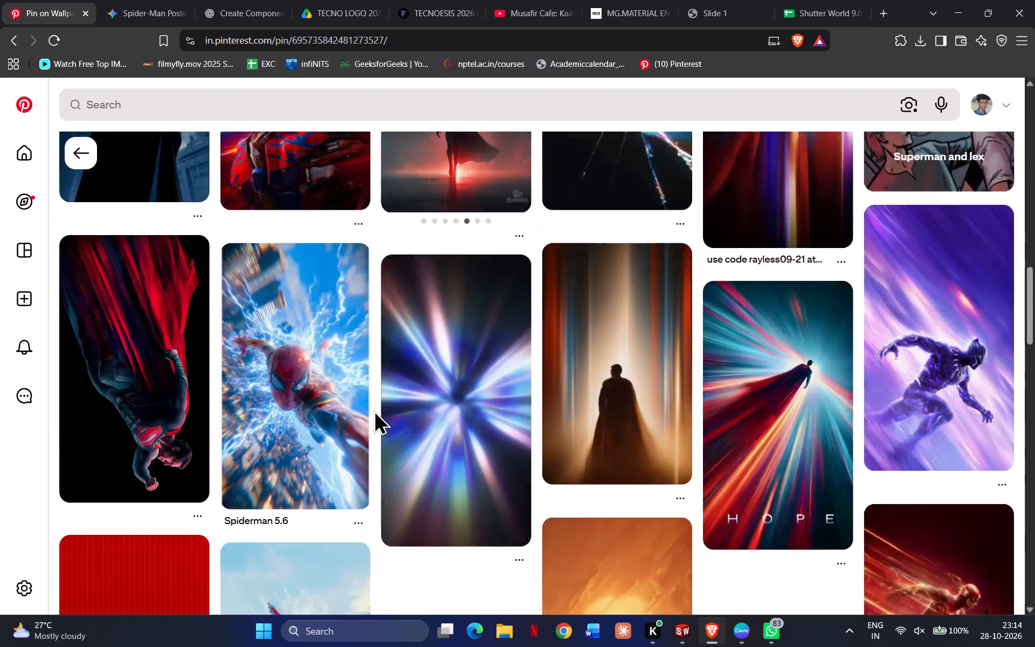
scroll(374, 410, down, 5)
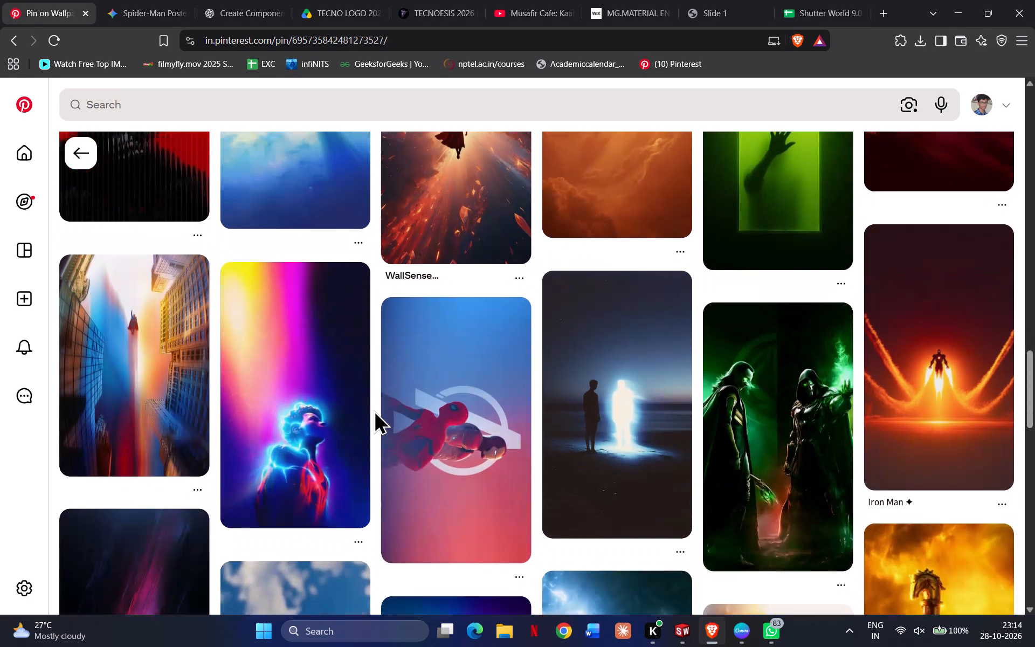
scroll(374, 410, down, 4)
Return to the previous Spider-Man pin and browse its related images for further usable poster backgrounds.
click(87, 154)
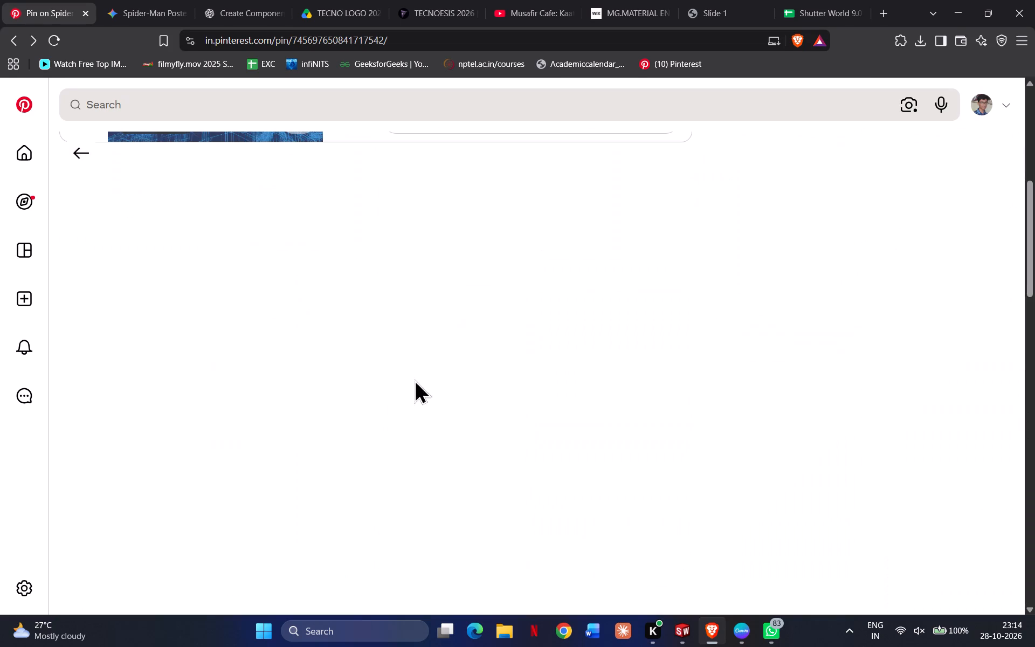
scroll(374, 450, down, 5)
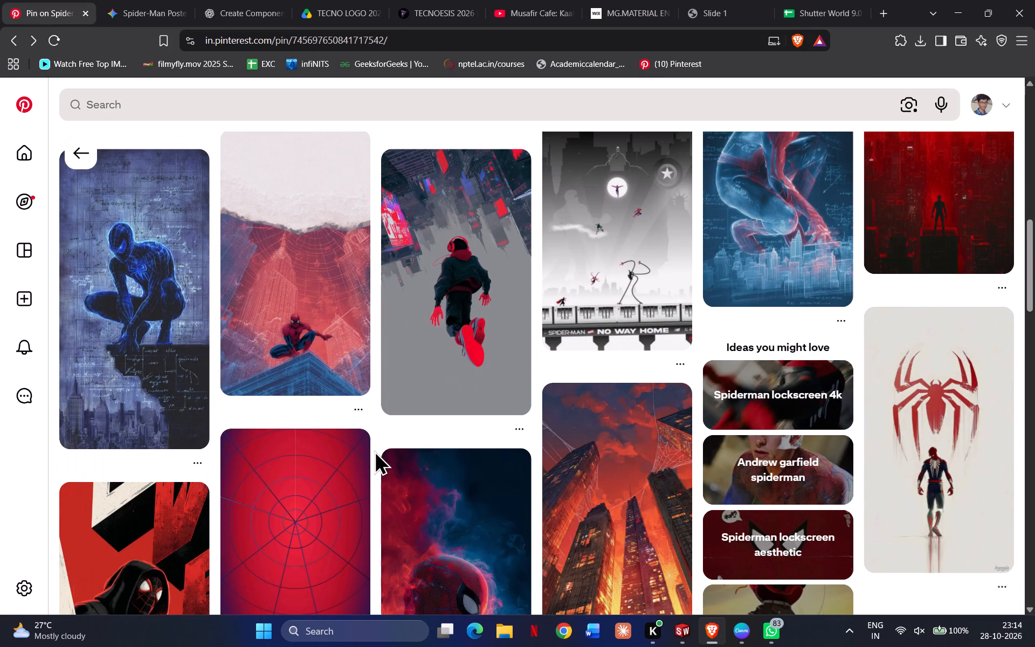
scroll(377, 445, up, 2)
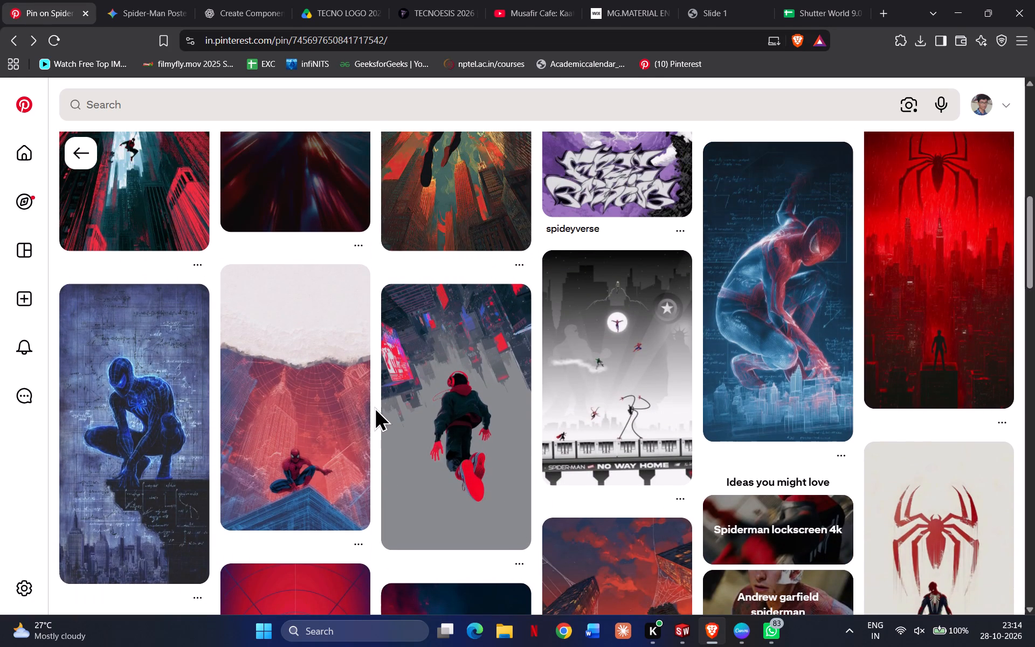
scroll(374, 404, down, 2)
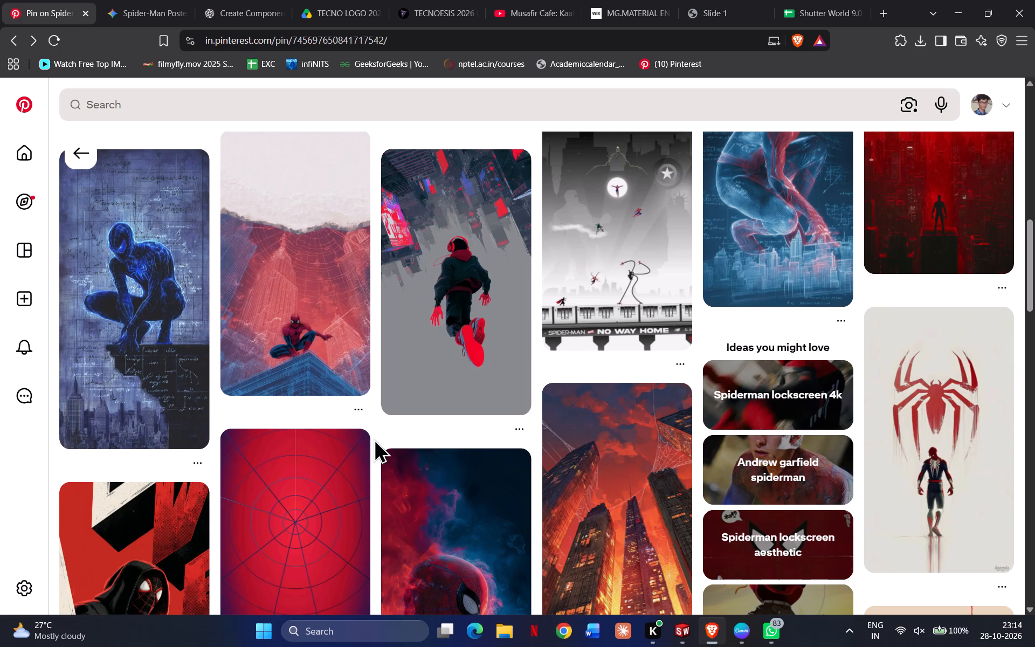
scroll(373, 439, down, 5)
scroll(373, 439, up, 2)
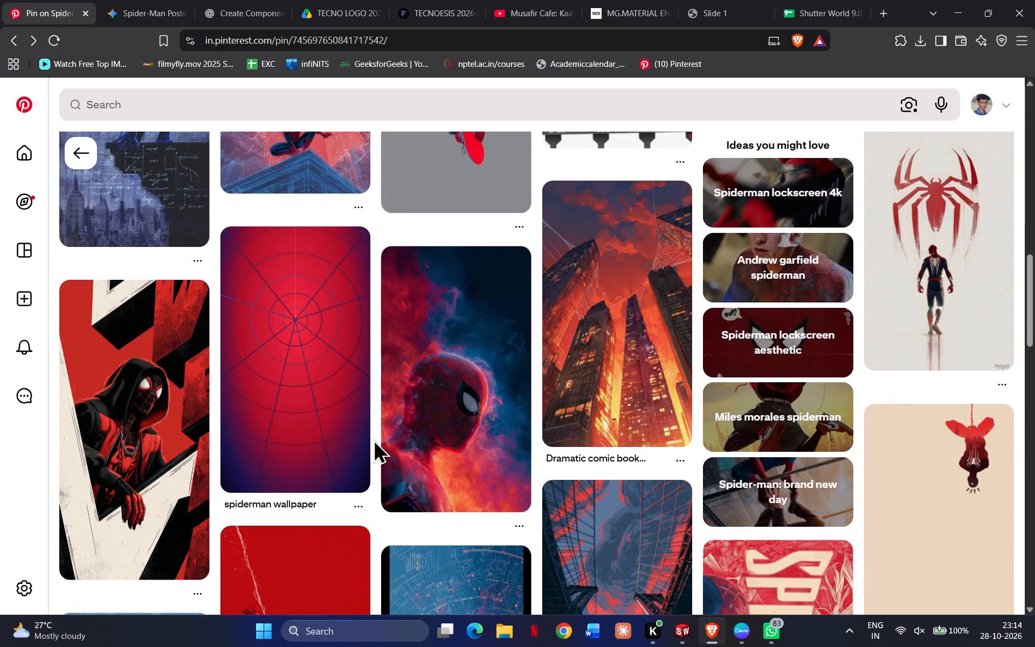
scroll(373, 439, down, 7)
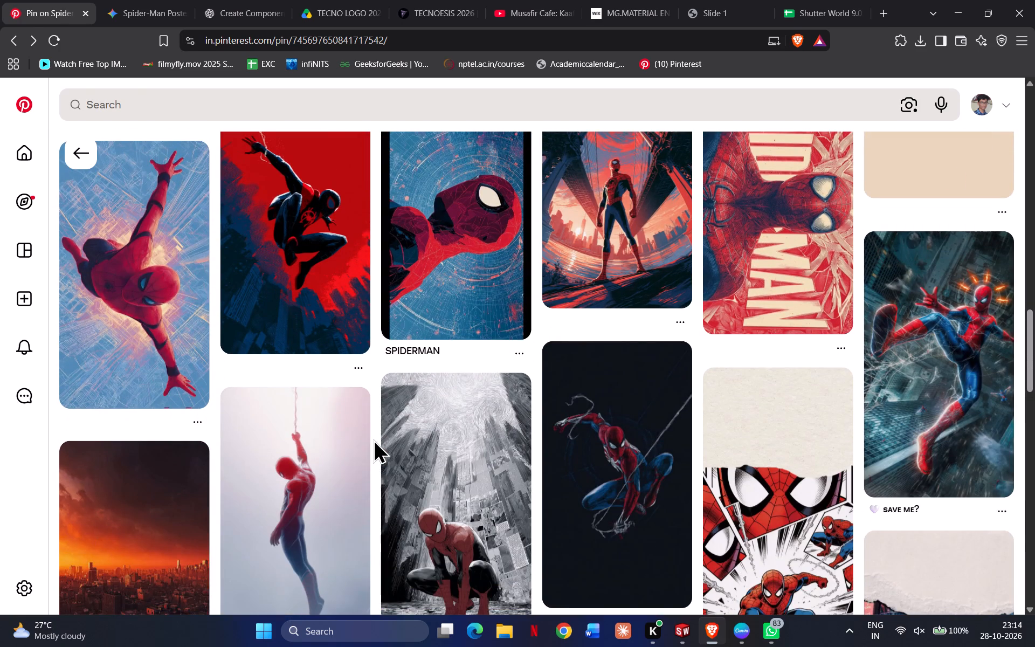
scroll(373, 439, up, 1)
scroll(373, 439, down, 5)
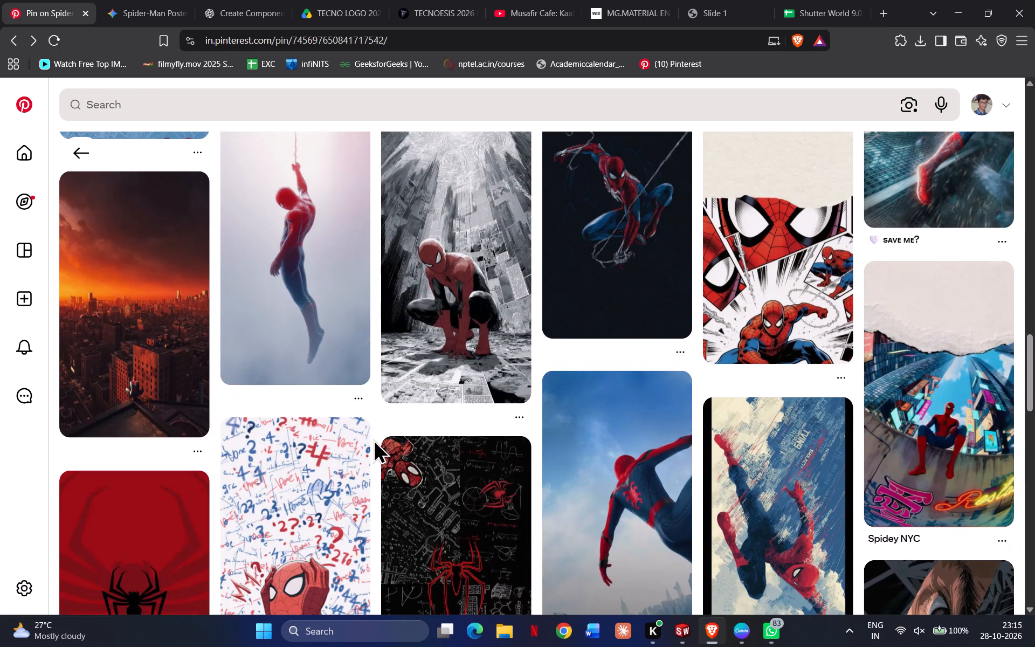
scroll(374, 431, up, 1)
scroll(374, 431, down, 5)
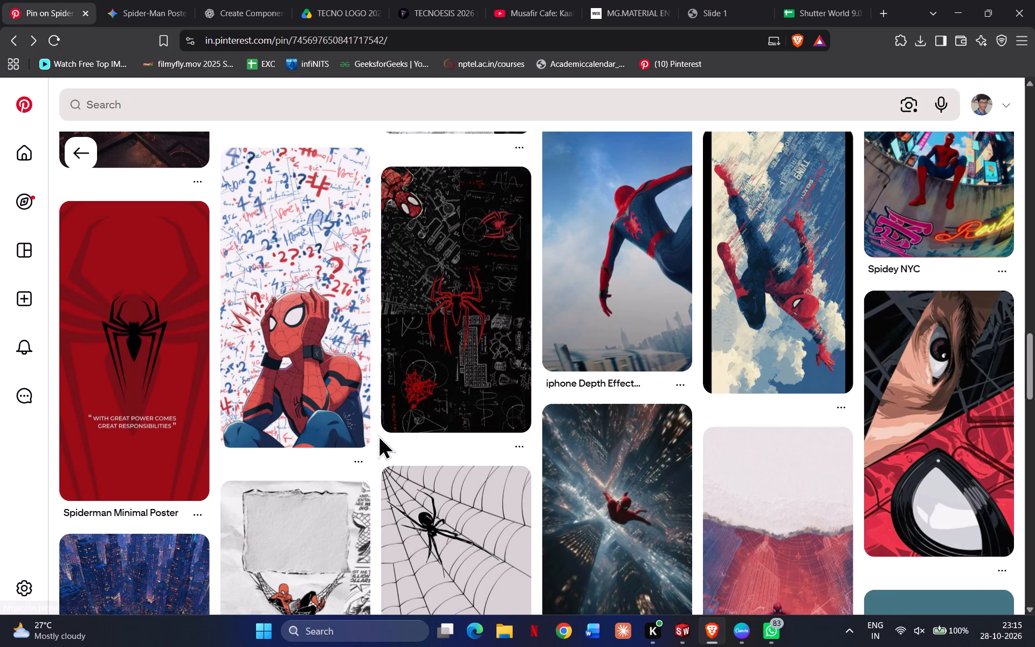
scroll(378, 435, down, 6)
scroll(378, 435, up, 3)
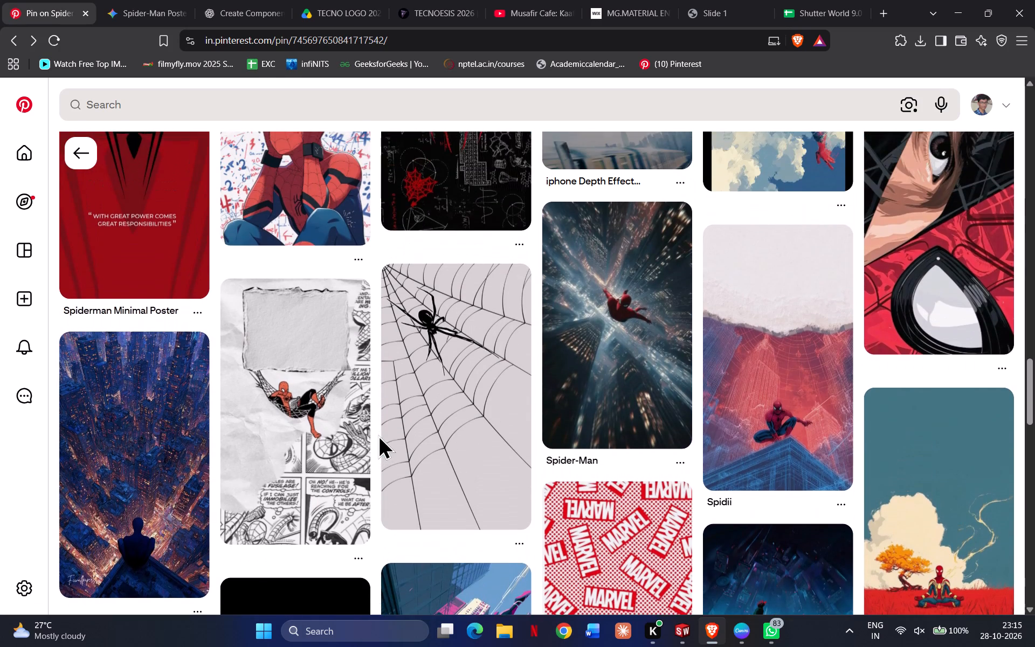
scroll(378, 435, down, 5)
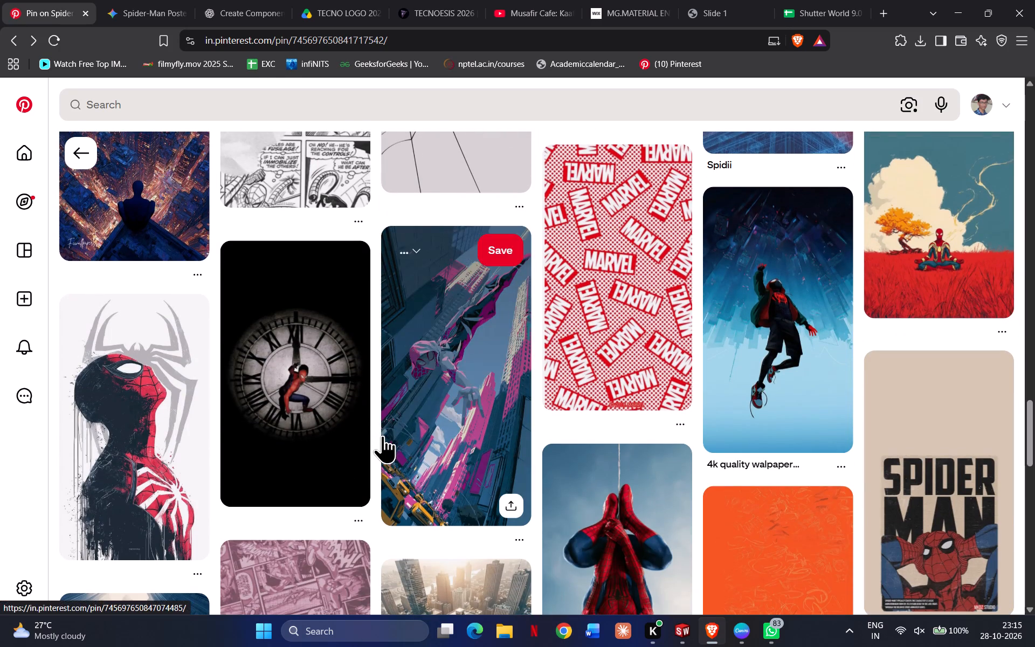
scroll(382, 435, down, 8)
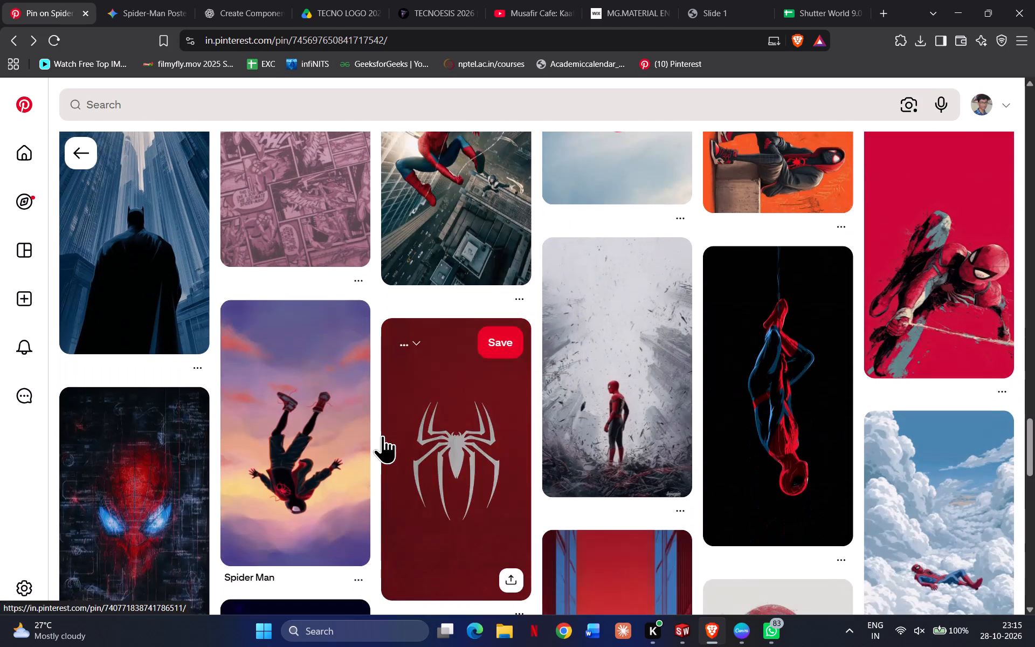
scroll(382, 435, down, 5)
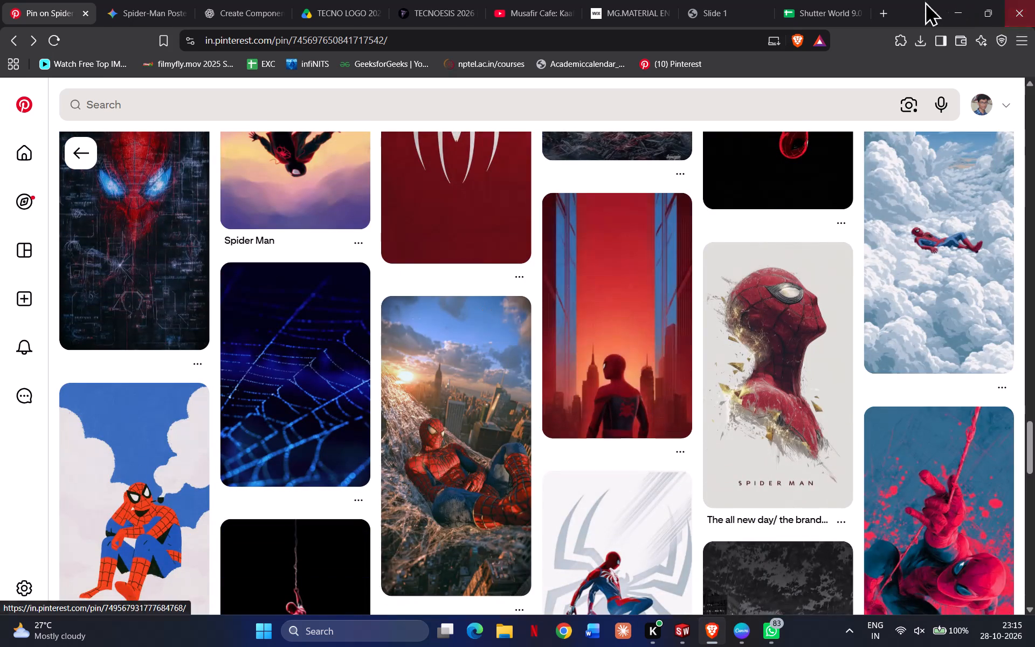
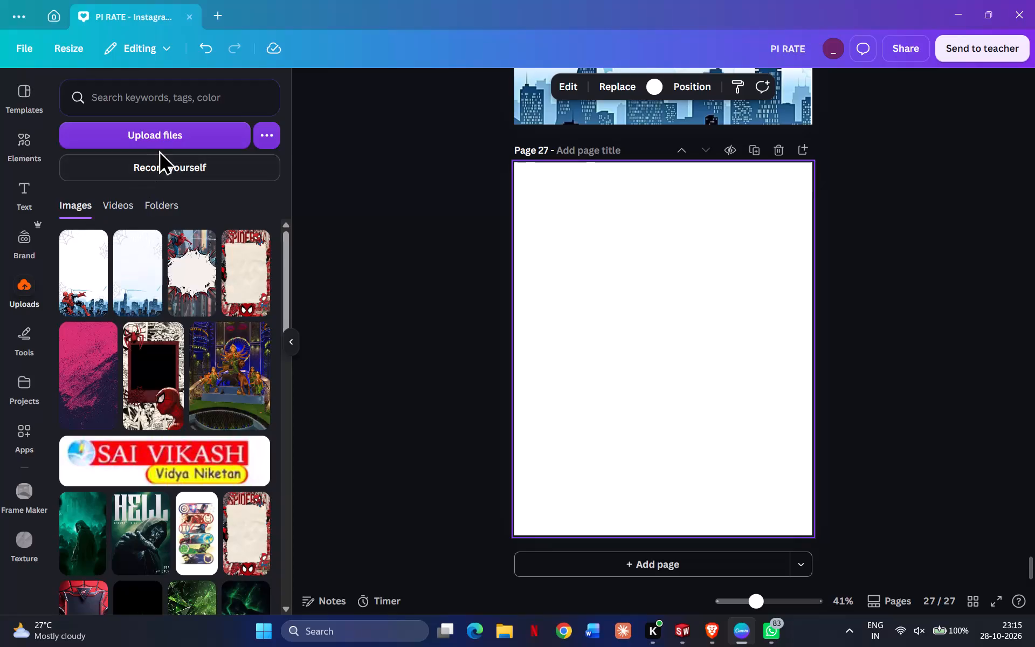
Open the upload file picker and look through the SG folder's images for a Spider-Man or blue poster background.
drag(158, 150, 164, 144)
click(165, 143)
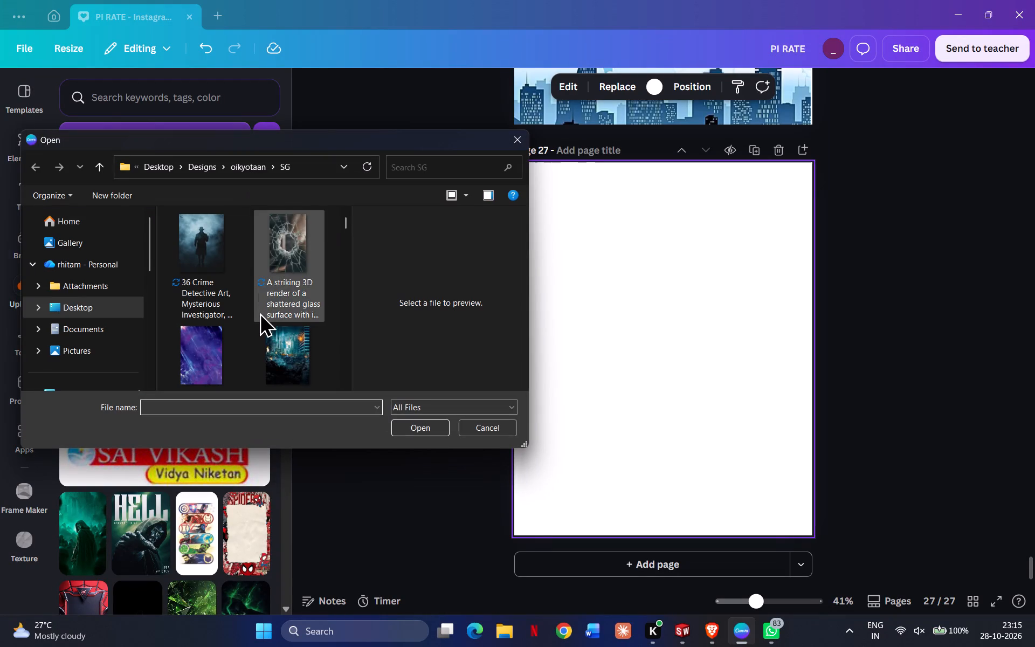
scroll(259, 312, down, 5)
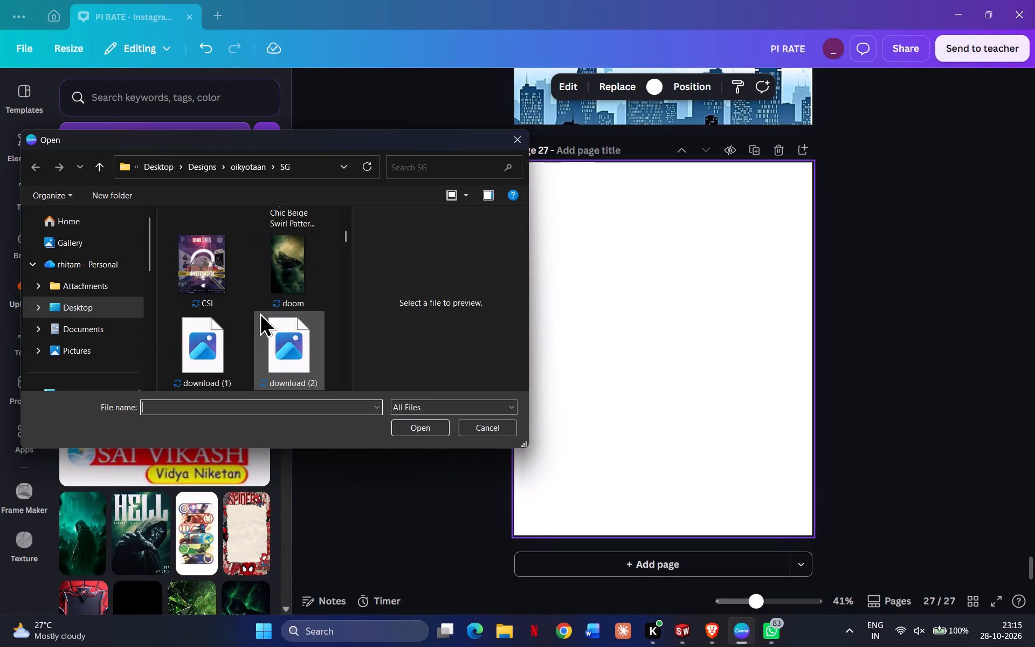
scroll(259, 312, down, 3)
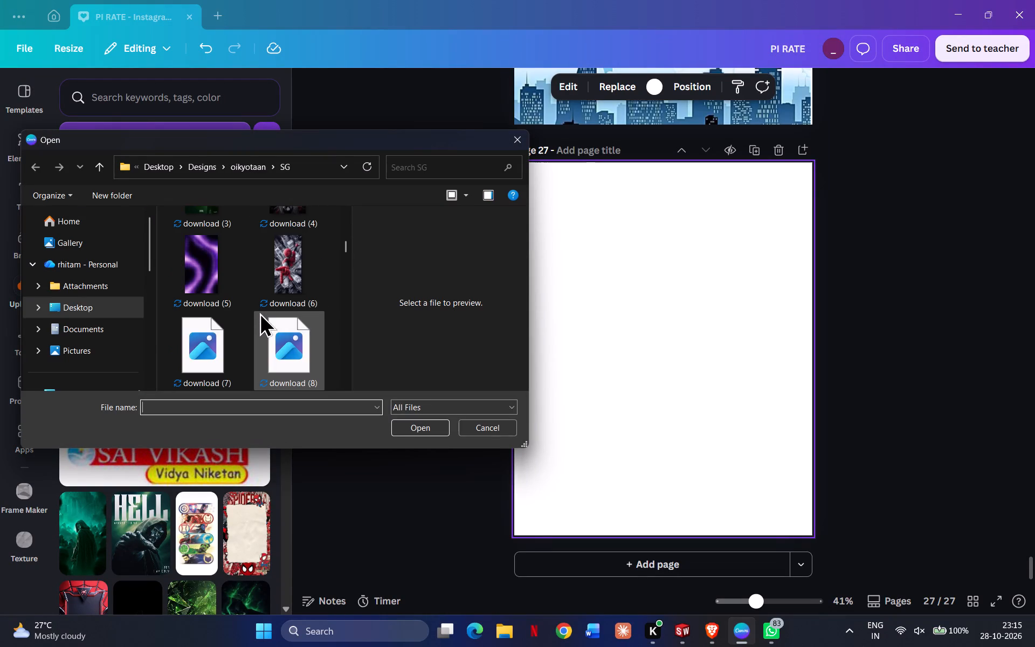
scroll(259, 312, down, 4)
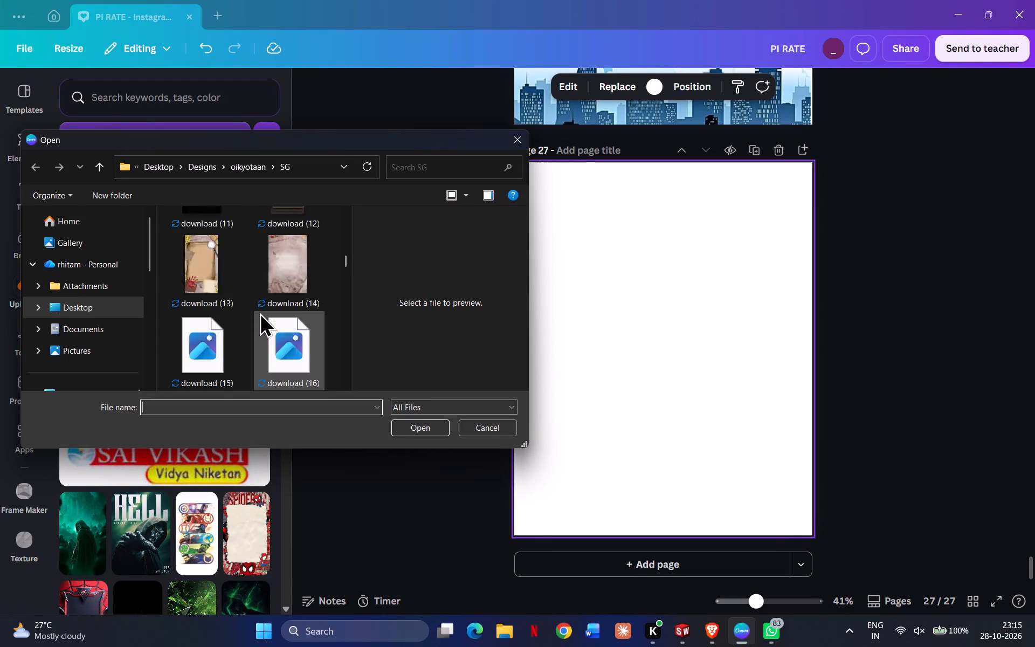
scroll(259, 312, down, 2)
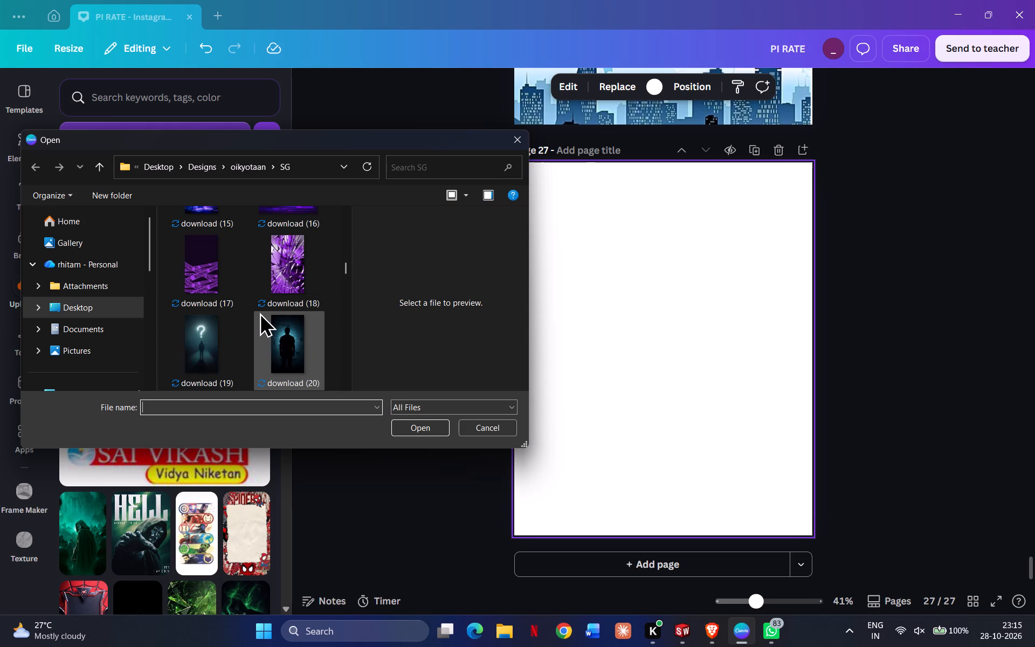
scroll(259, 312, down, 4)
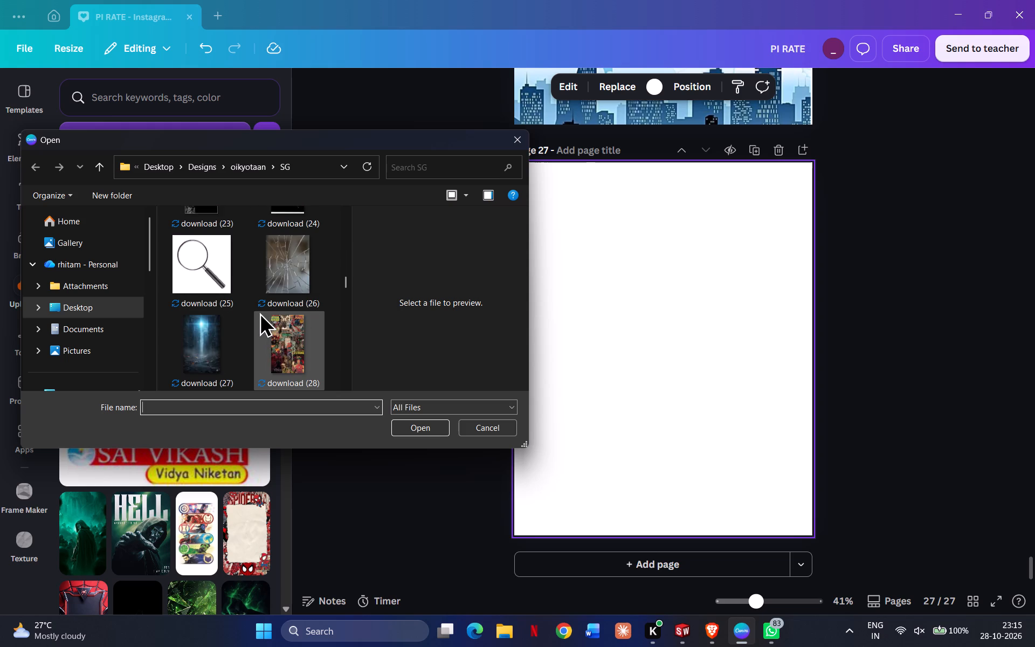
scroll(259, 312, down, 1)
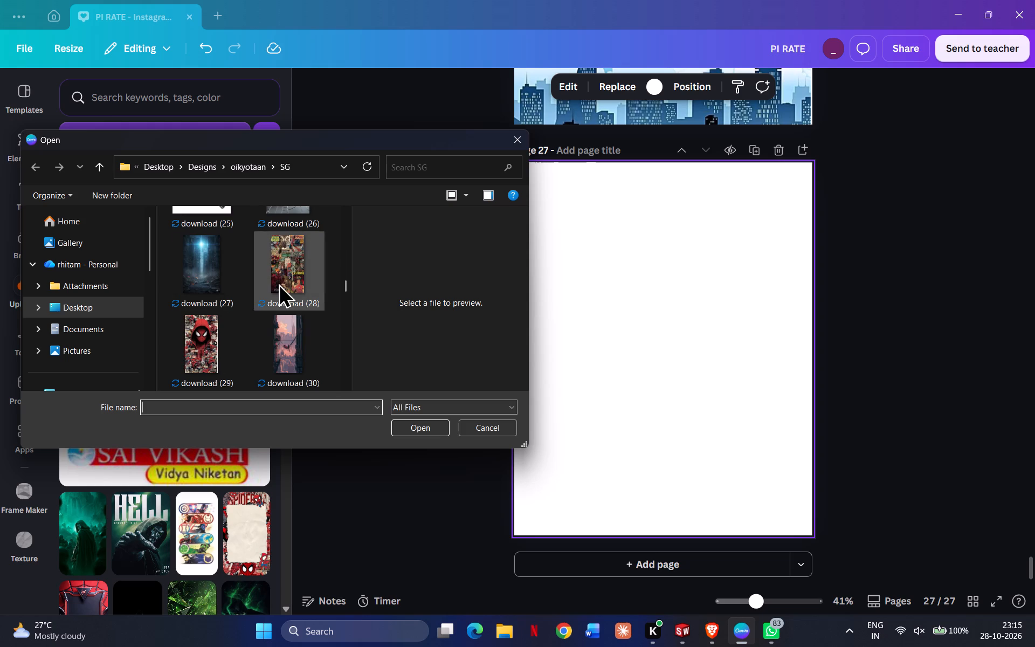
click(278, 283)
click(278, 350)
scroll(250, 361, down, 2)
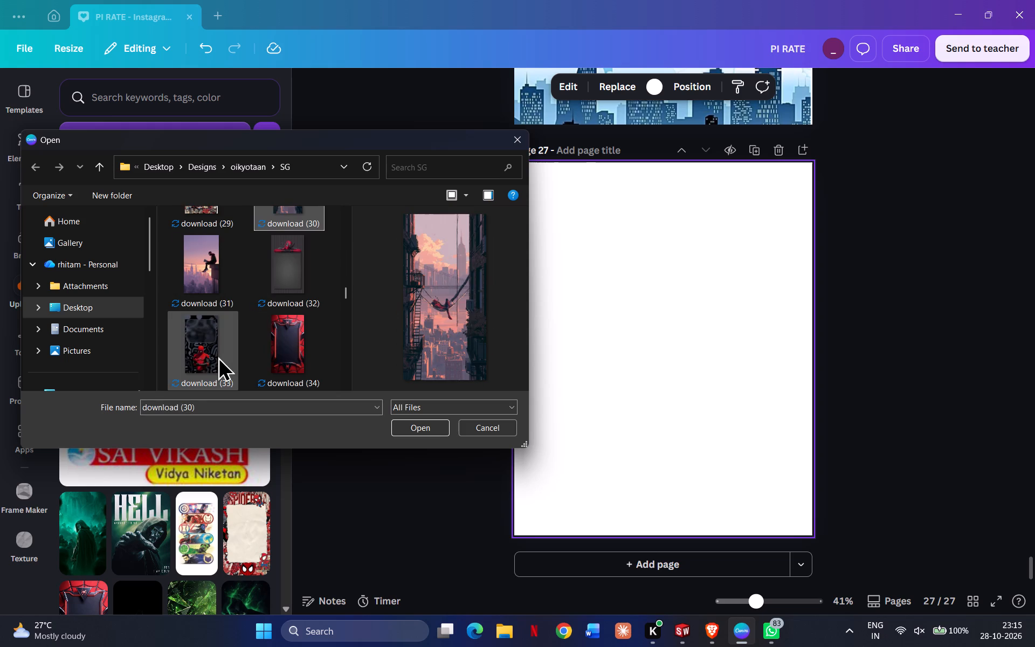
click(218, 356)
scroll(268, 350, down, 3)
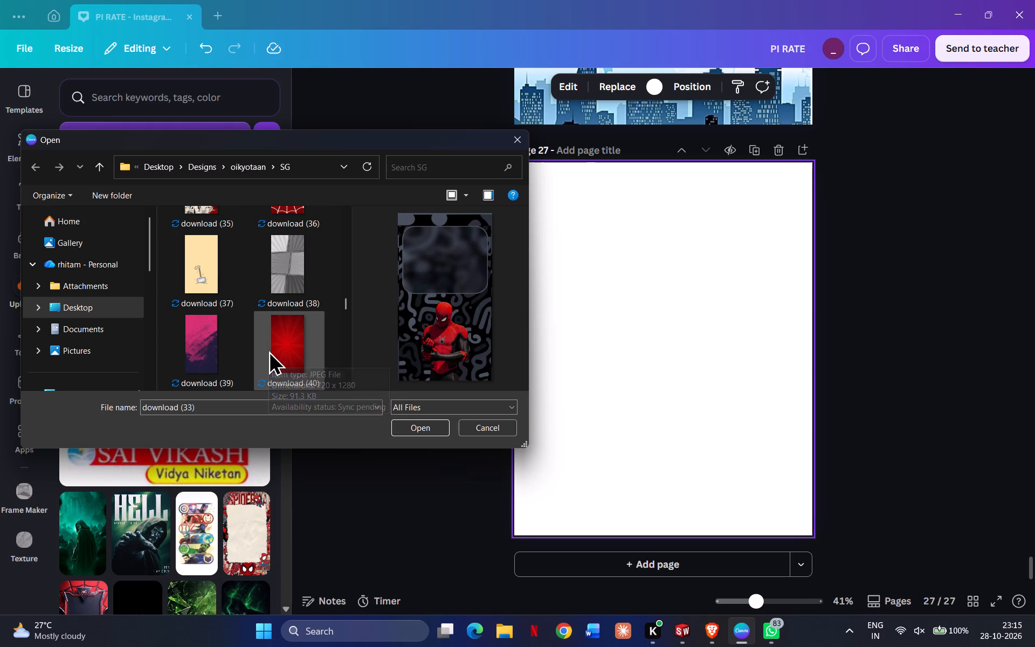
scroll(268, 350, down, 3)
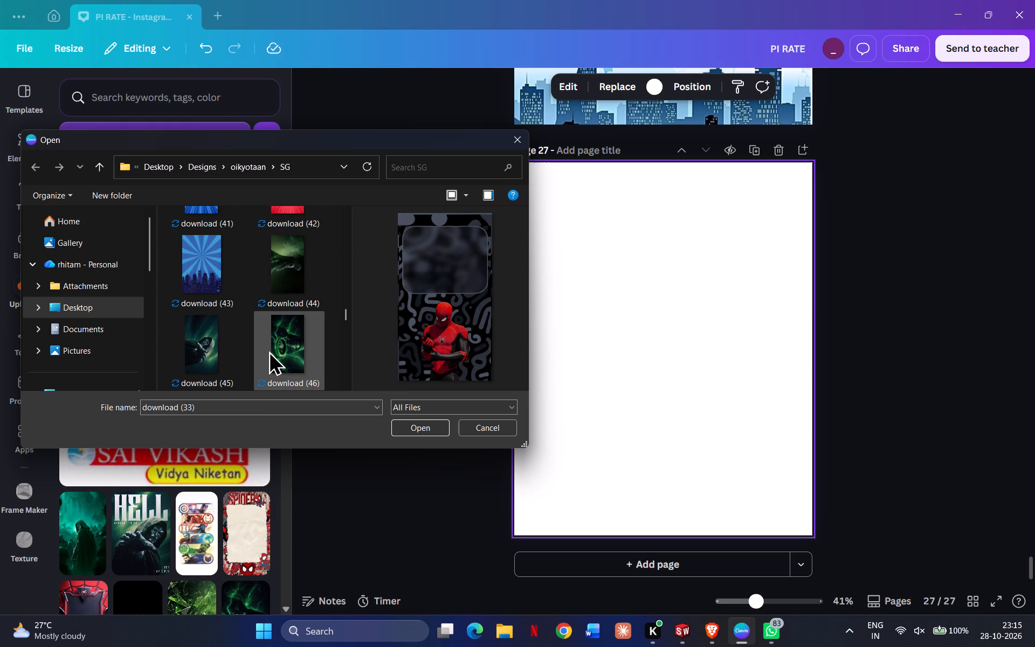
scroll(268, 350, down, 4)
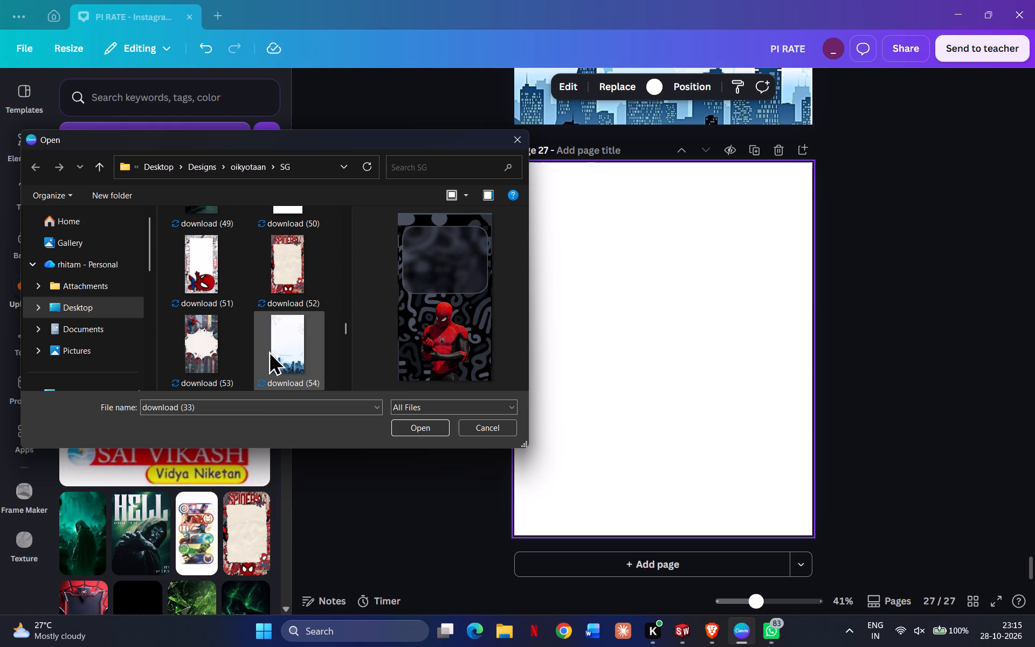
scroll(268, 350, down, 2)
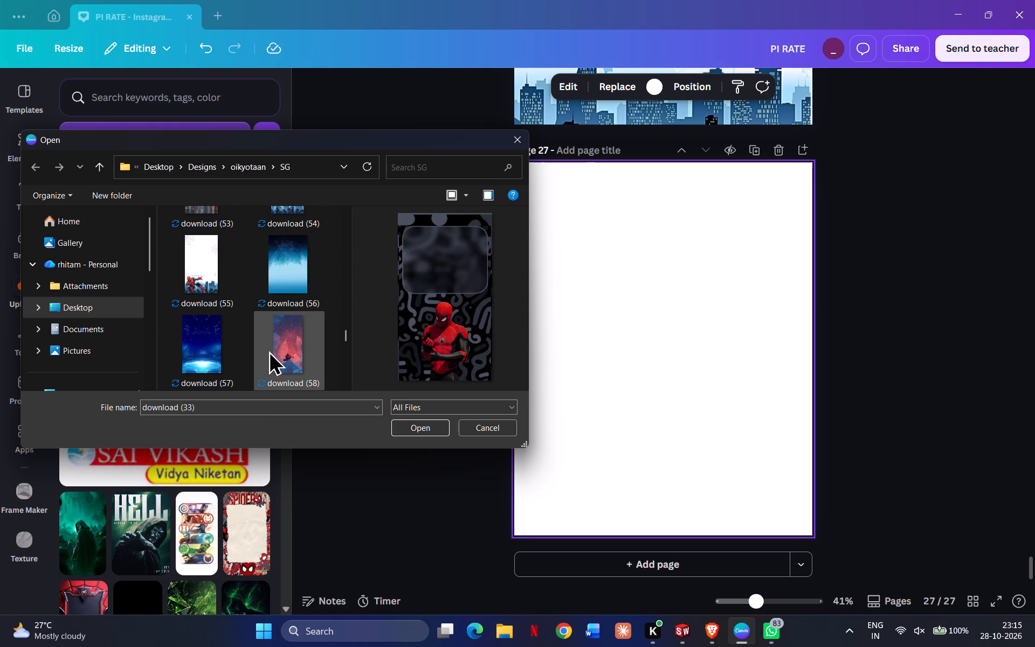
scroll(268, 350, down, 1)
Add the images download (58), download (56) and download (57) from the SG folder to the uploads.
scroll(268, 350, up, 1)
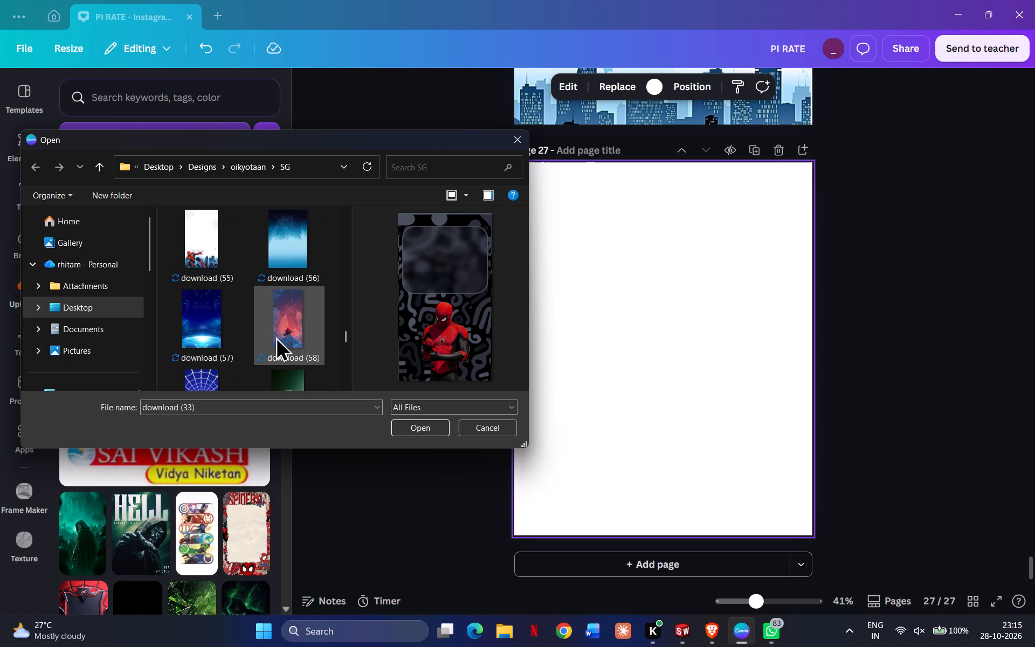
click(275, 336)
drag(285, 320, 205, 554)
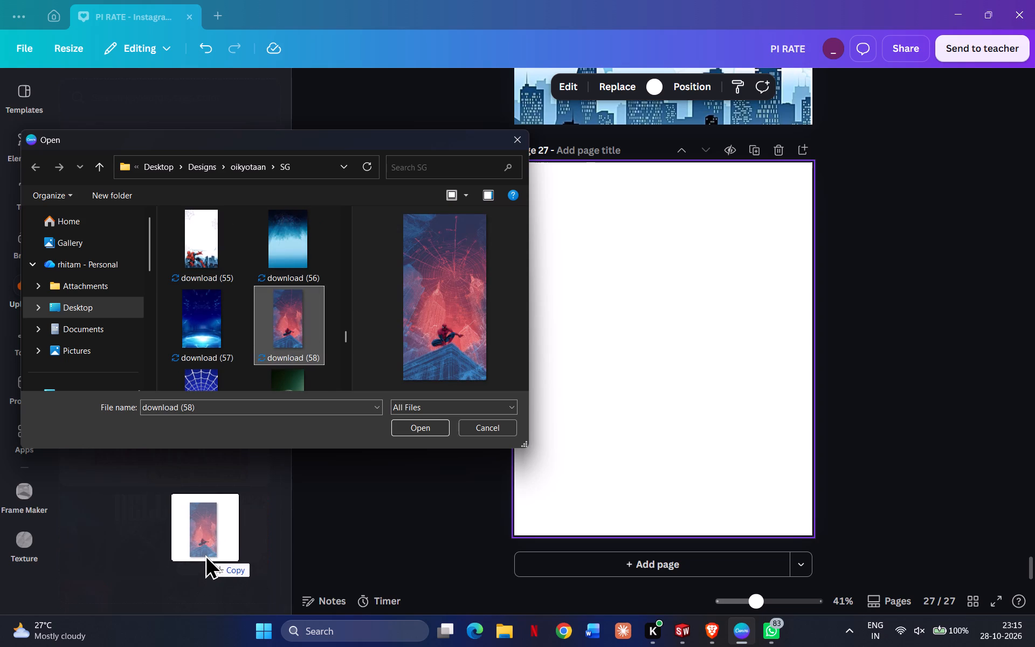
drag(205, 554, 206, 551)
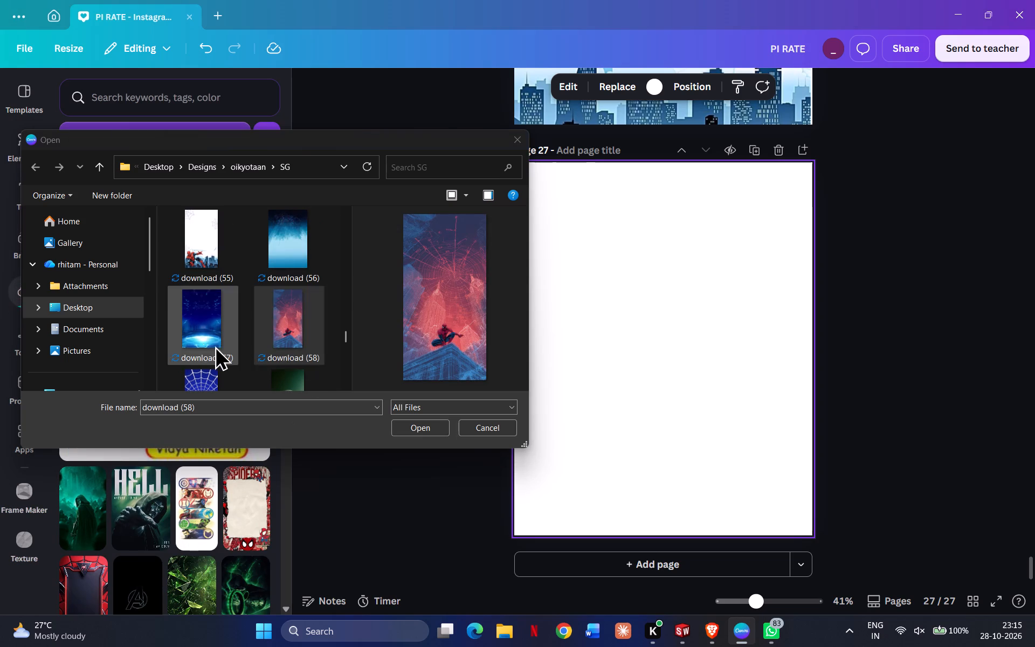
click(203, 343)
click(302, 251)
drag(281, 251, 182, 455)
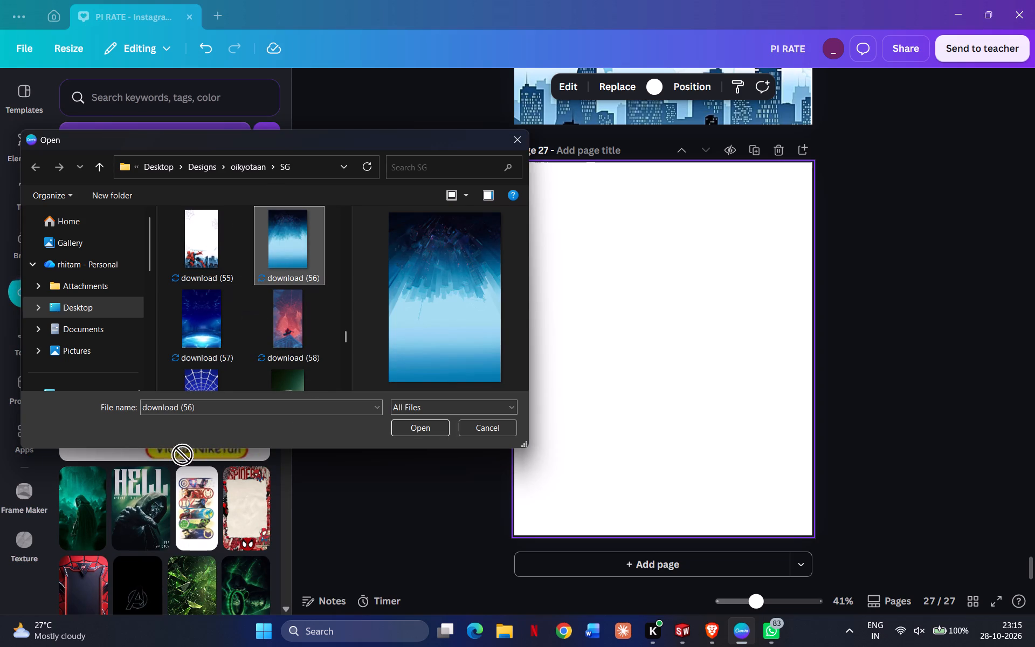
drag(182, 455, 174, 521)
drag(221, 339, 220, 527)
Examine the SG folder's remaining posters, previewing Jessica Jones and July 31 Spider-Man brand new day, for more backgrounds.
scroll(244, 373, down, 2)
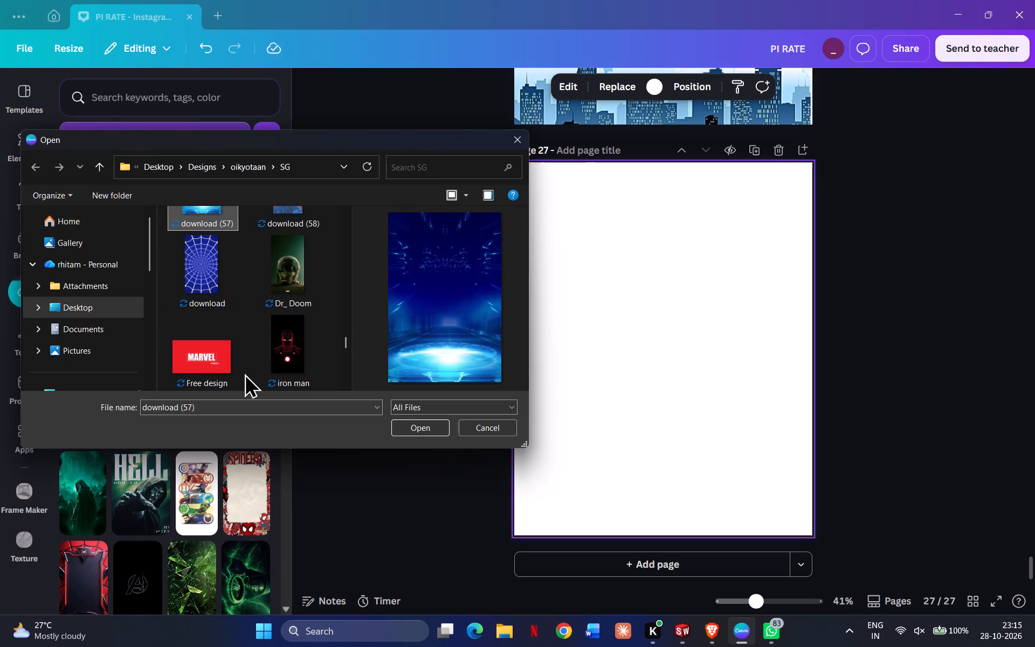
scroll(244, 373, down, 2)
scroll(244, 373, up, 2)
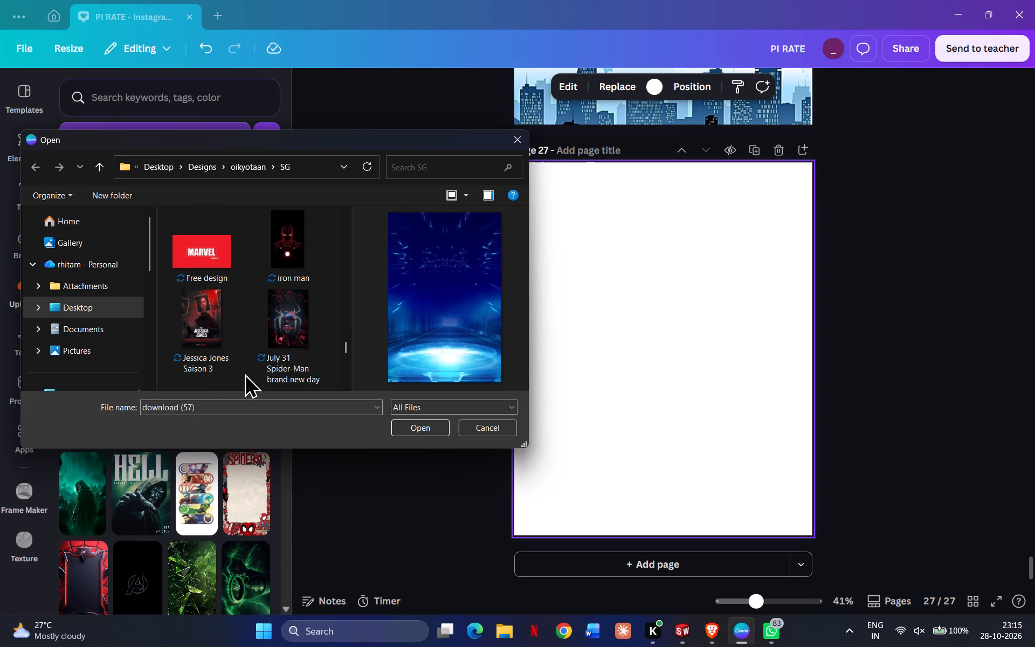
click(192, 329)
click(269, 328)
scroll(259, 349, down, 2)
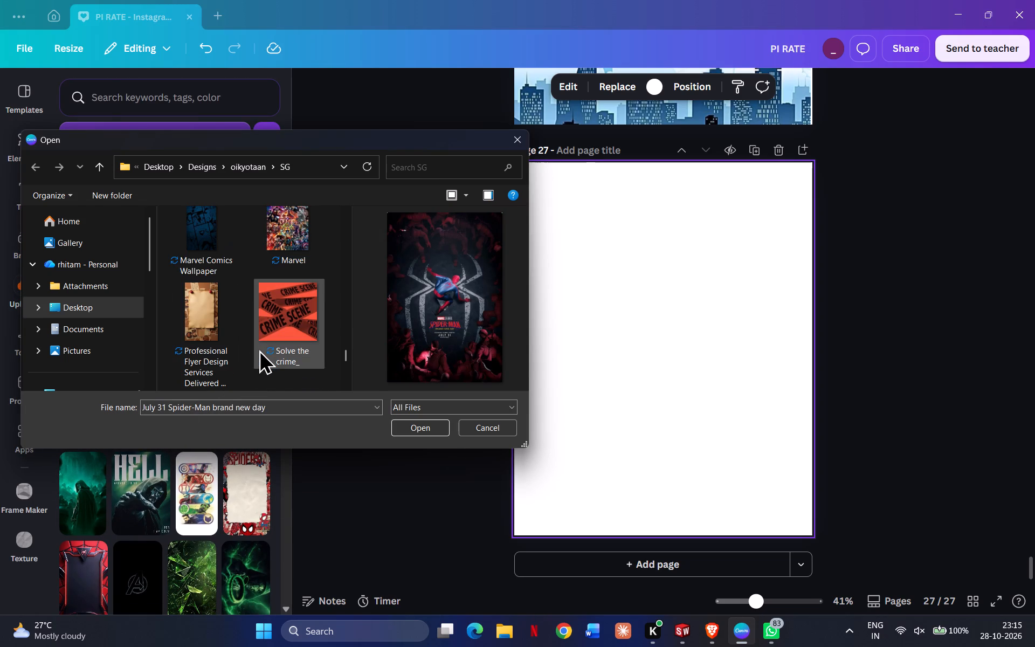
scroll(259, 349, down, 3)
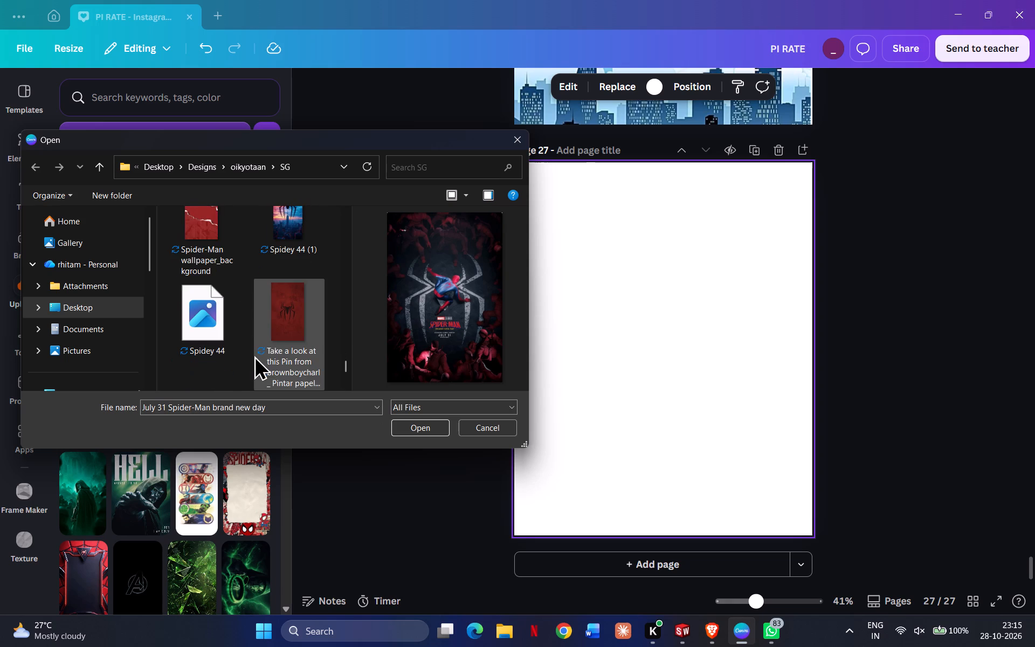
scroll(254, 355, up, 2)
Add the Spidey 44 (1) and Spidey 44 images to the uploads, check the remaining files, and close the file picker.
click(287, 285)
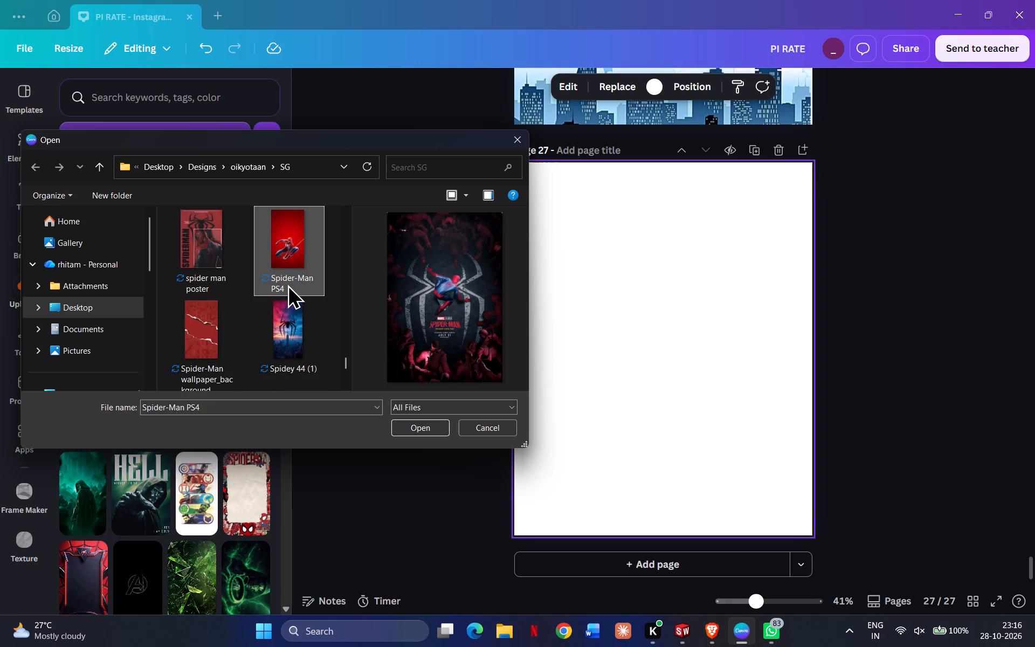
click(277, 331)
drag(290, 321, 230, 500)
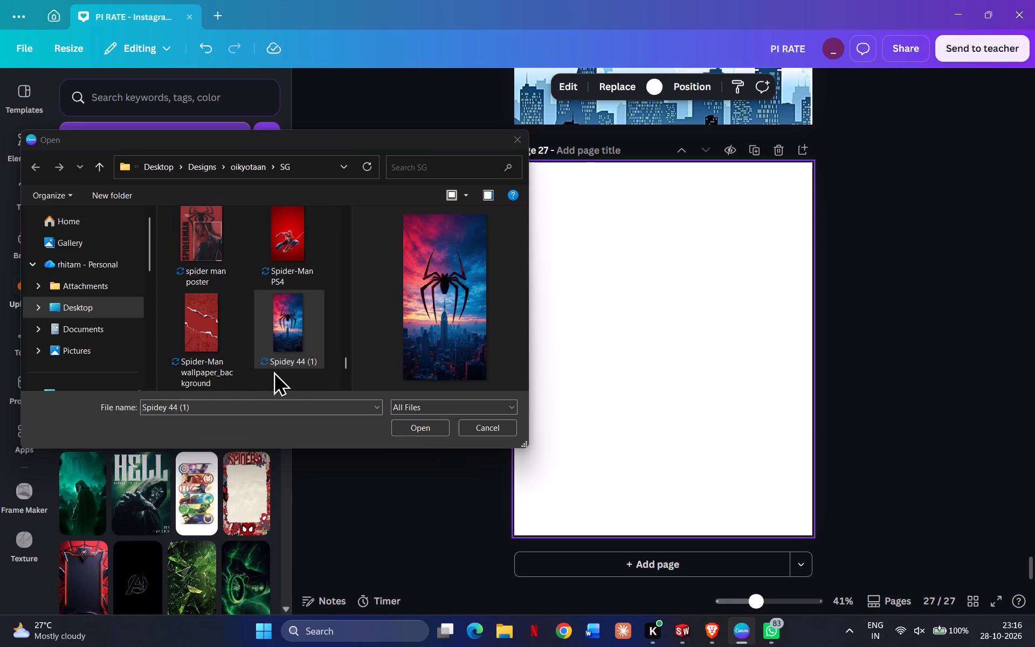
click(238, 360)
scroll(238, 360, down, 1)
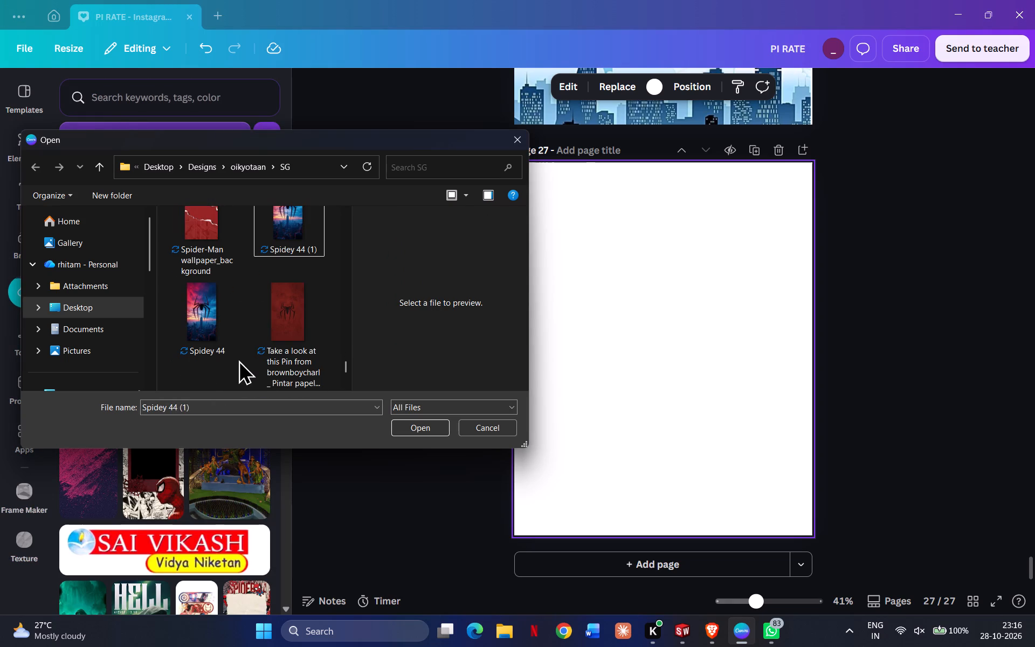
click(209, 319)
drag(209, 317, 223, 492)
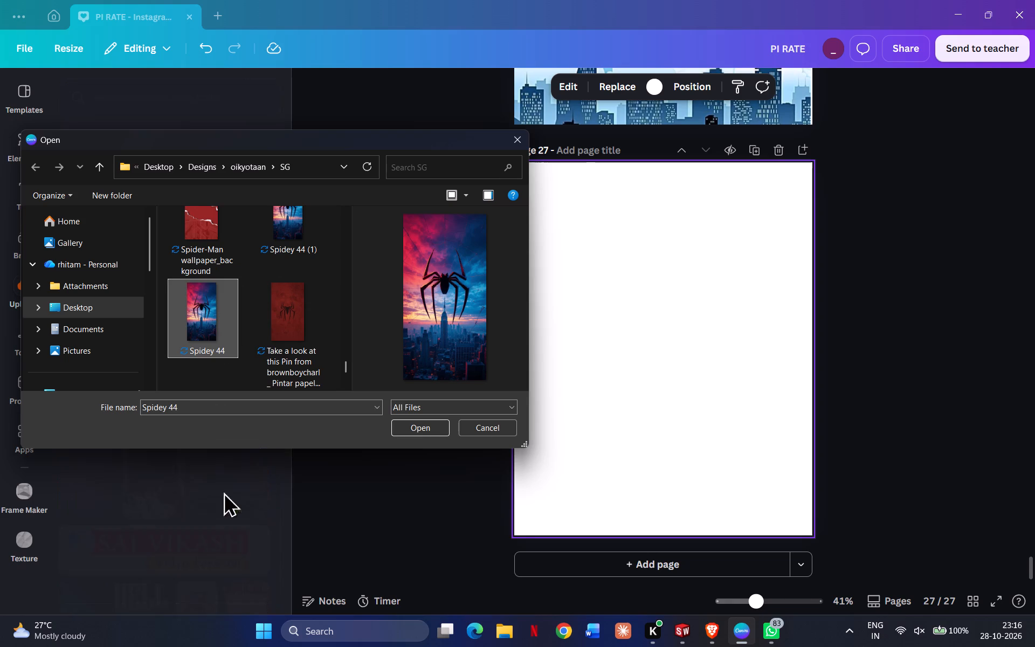
click(282, 314)
click(246, 335)
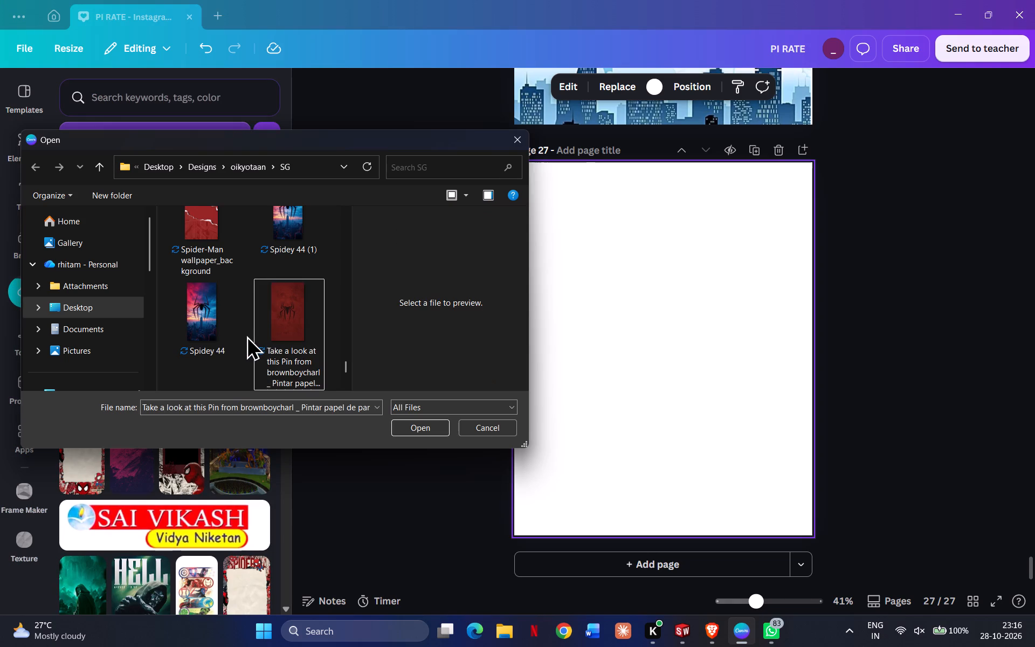
scroll(246, 335, down, 7)
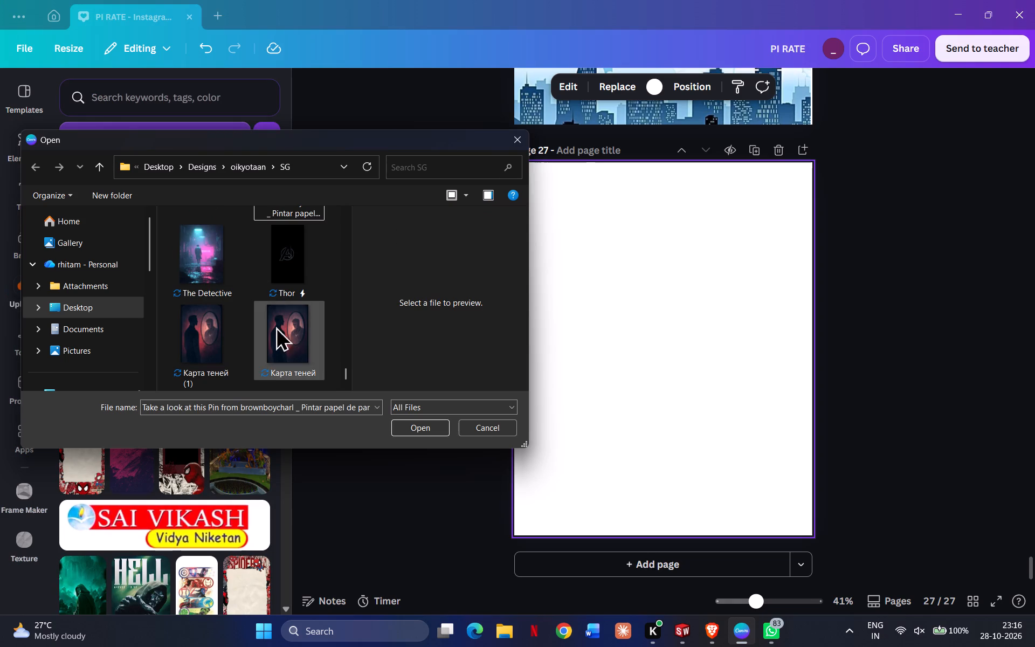
click(517, 143)
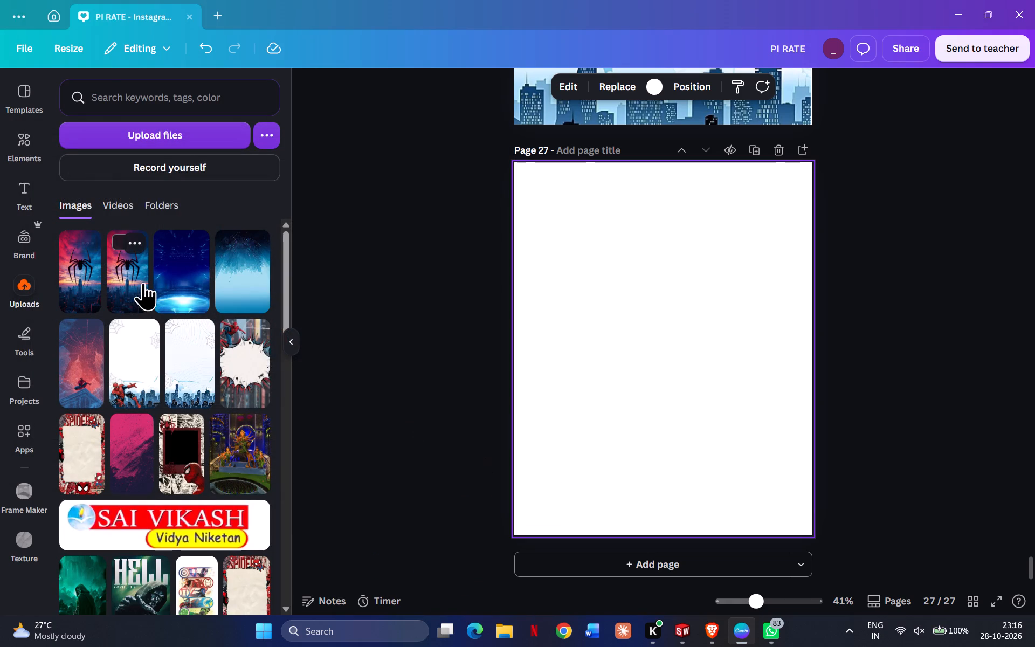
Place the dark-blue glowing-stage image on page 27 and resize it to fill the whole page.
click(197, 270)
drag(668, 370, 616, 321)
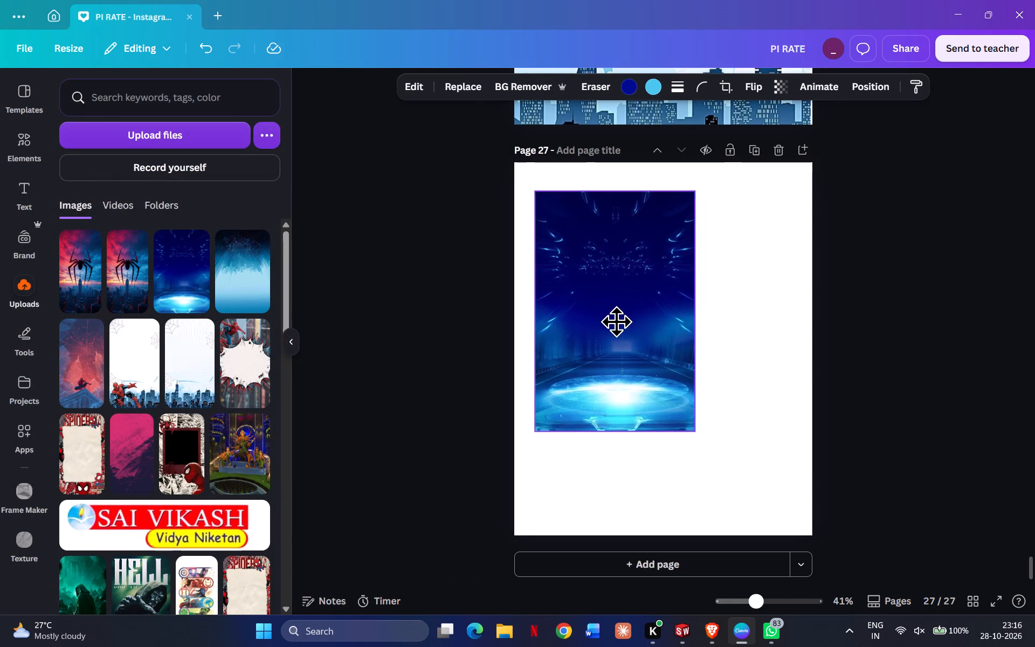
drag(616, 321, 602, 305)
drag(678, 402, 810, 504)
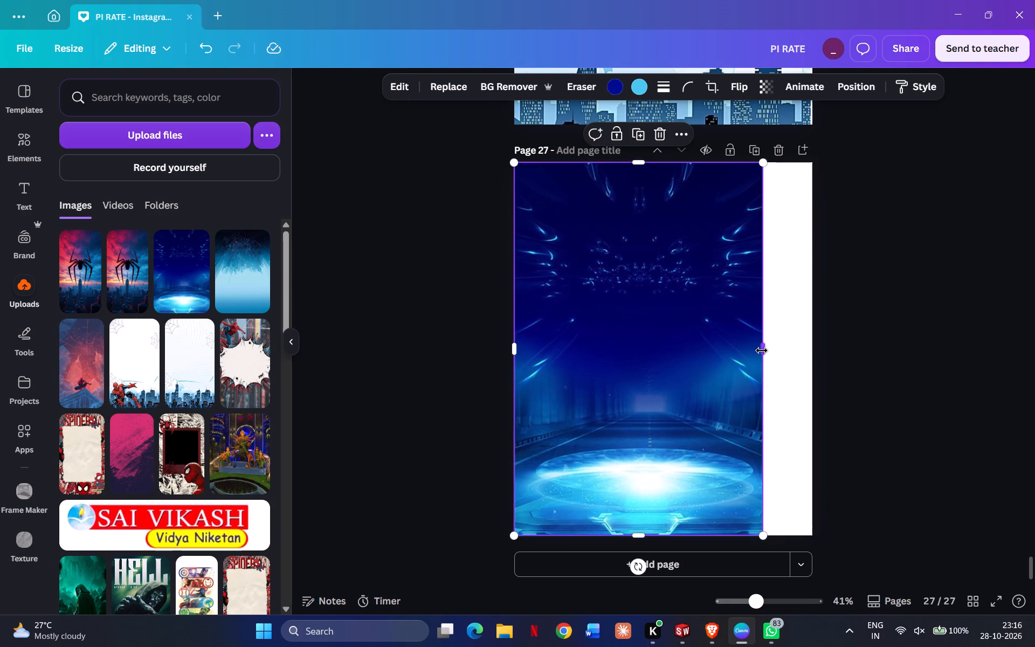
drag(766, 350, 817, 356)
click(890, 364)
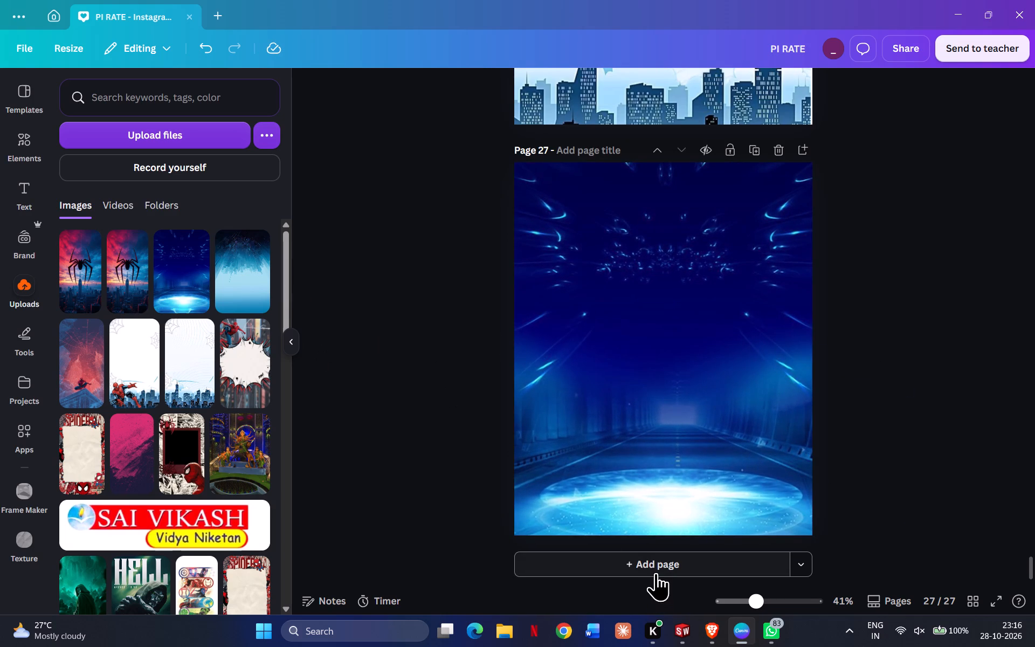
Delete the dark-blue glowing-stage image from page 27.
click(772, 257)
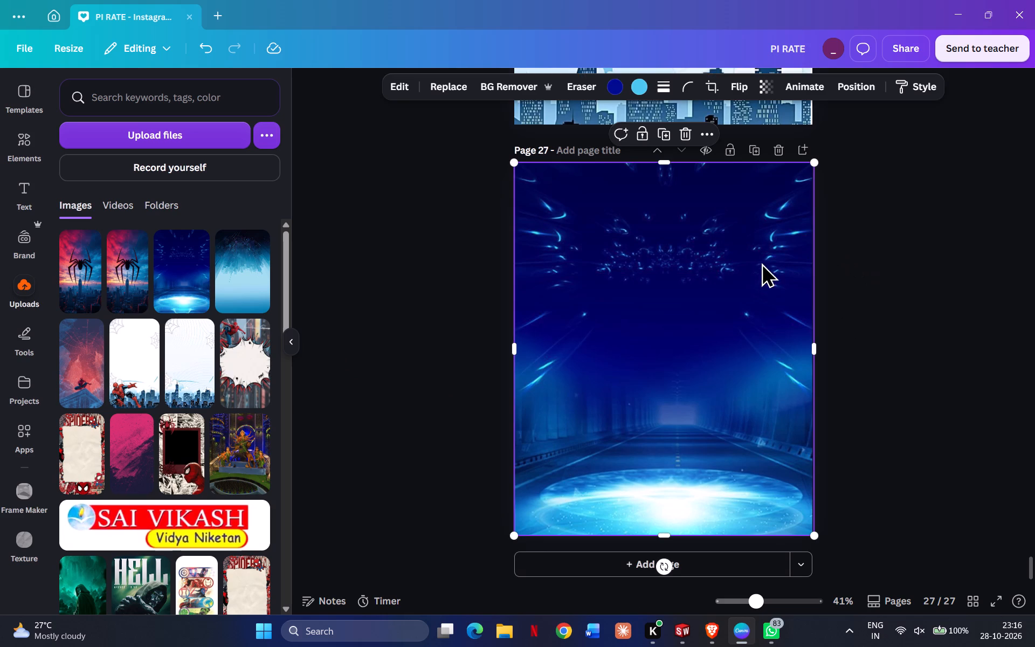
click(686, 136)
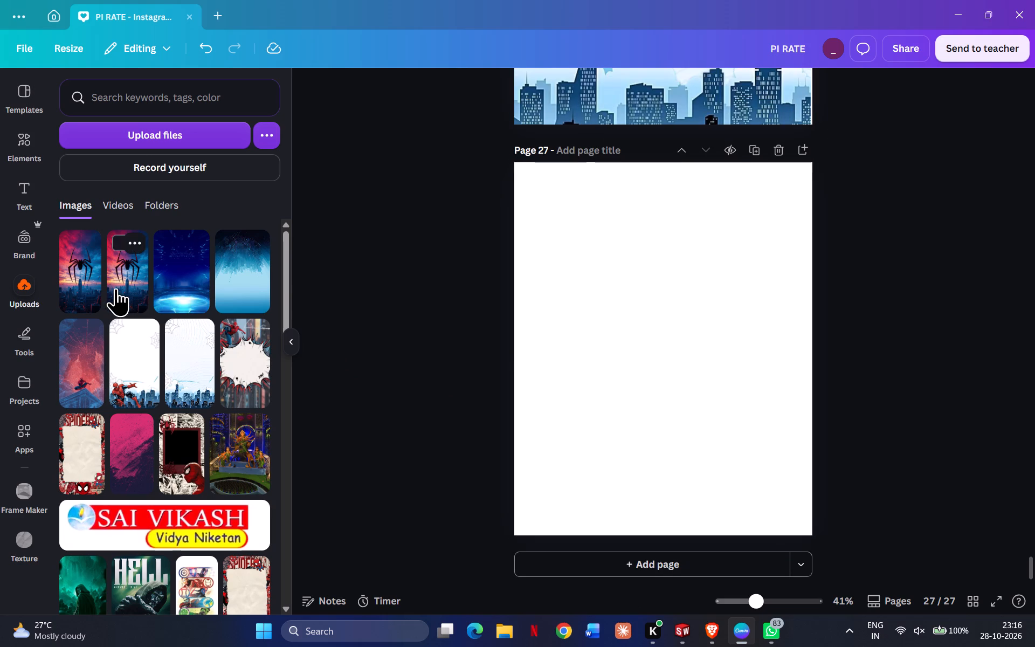
Place the red-and-blue spider skyline image at page 27's top-left corner and enlarge it proportionally.
click(115, 288)
drag(658, 380, 576, 322)
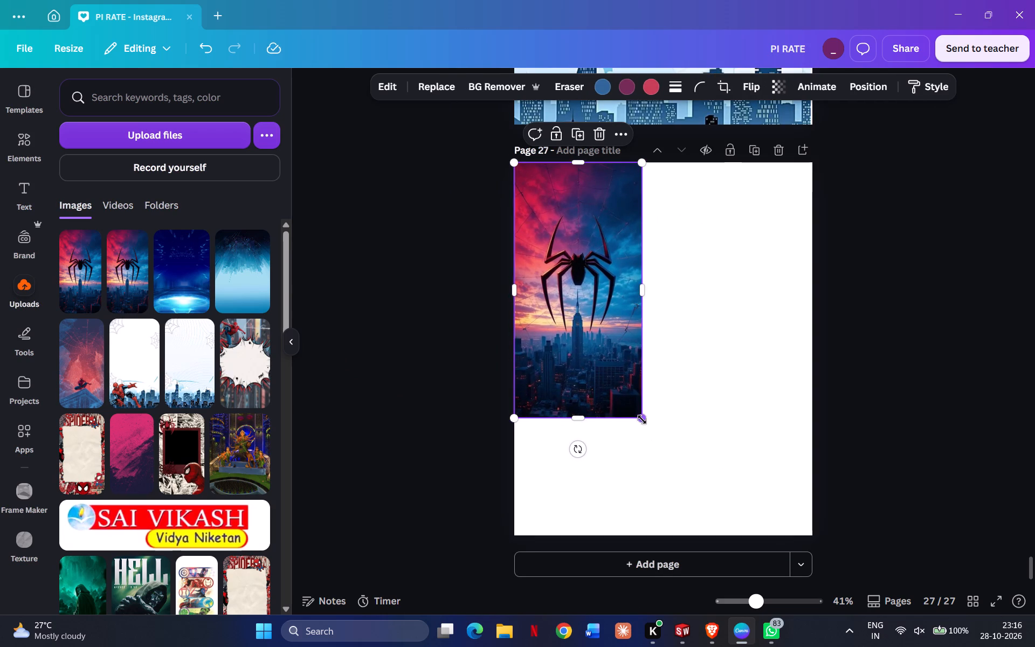
drag(642, 419, 743, 440)
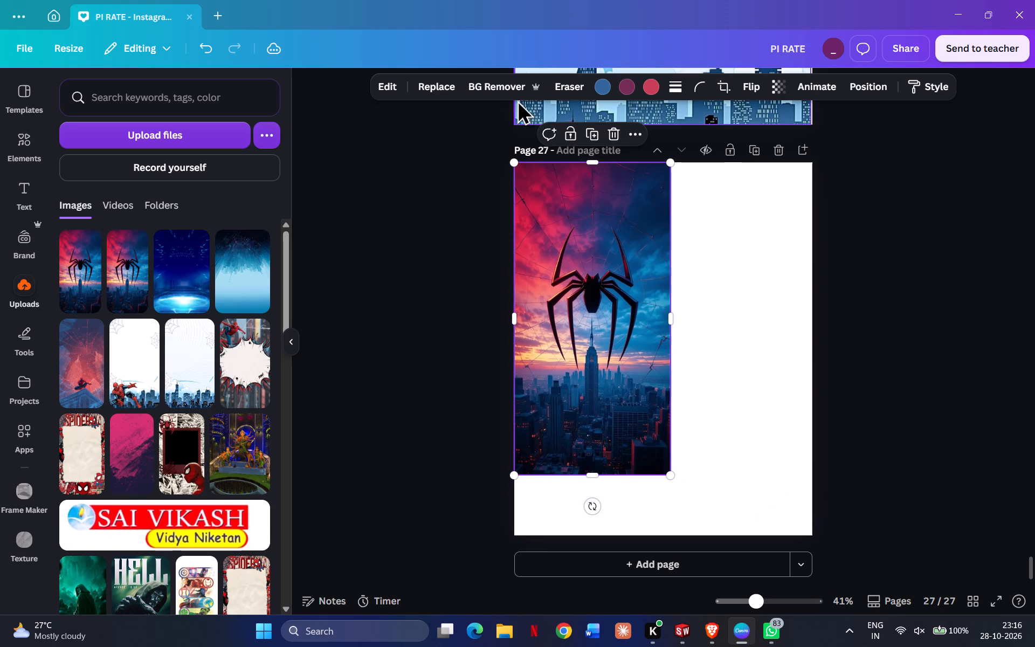
Split the red-and-blue spider skyline image on page 27 into editable layers with Magic Layers.
click(398, 85)
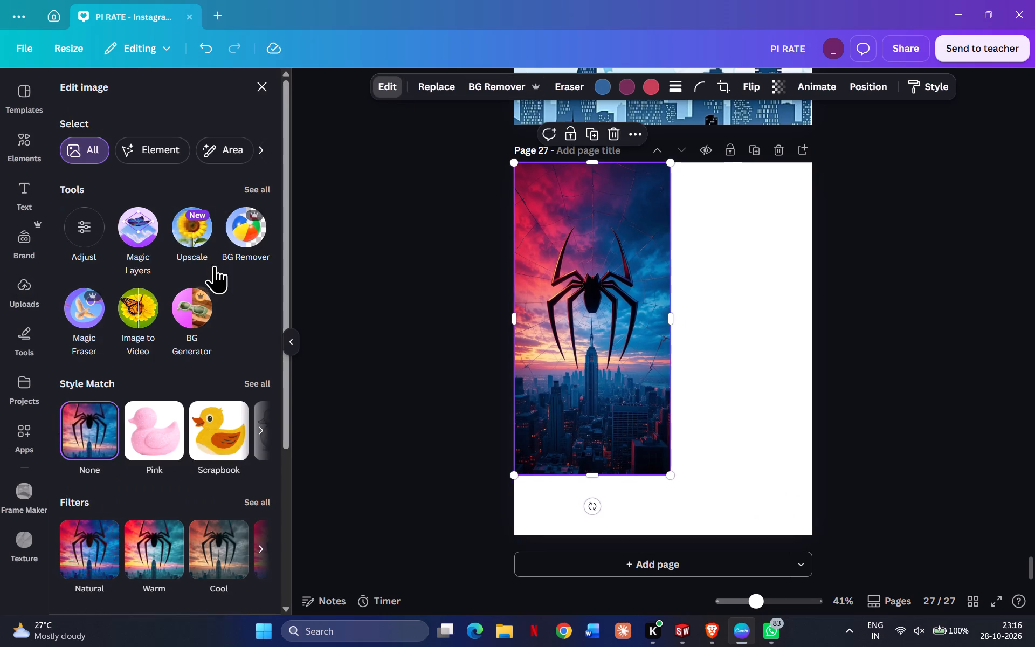
click(147, 243)
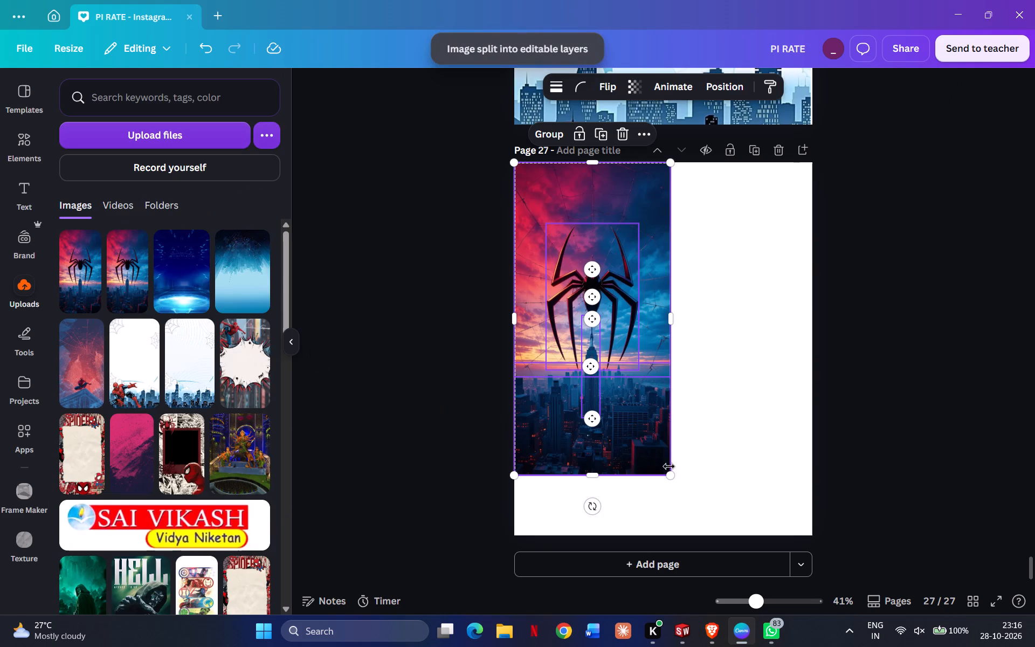
Group the cracked-glass, tower, city and sky layers on page 27, leaving the spider layer out of the group.
click(749, 471)
click(633, 436)
click(663, 321)
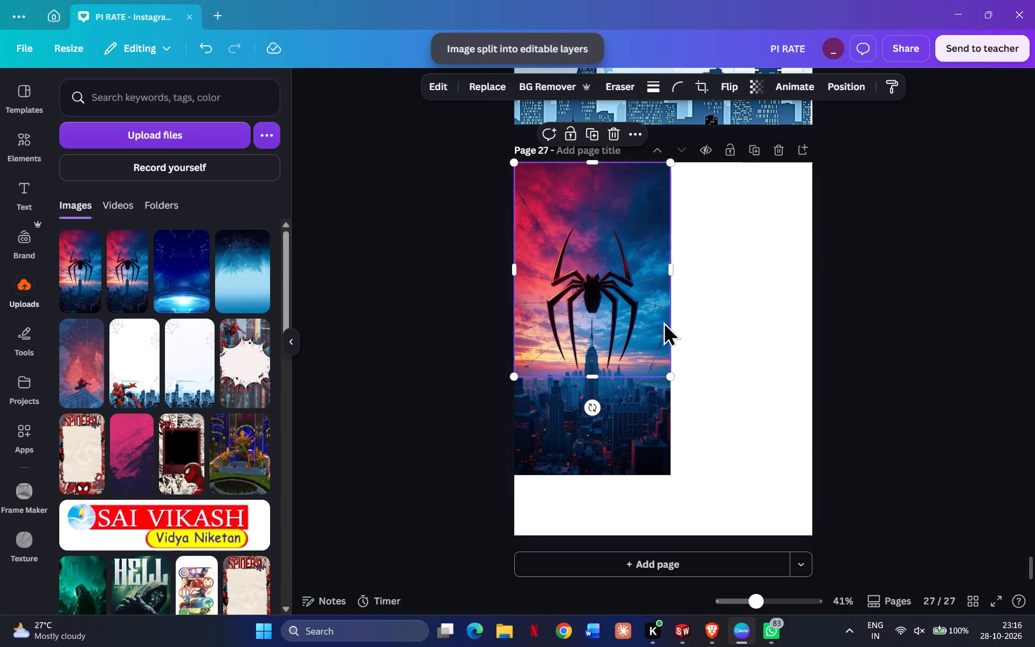
click(645, 428)
click(881, 81)
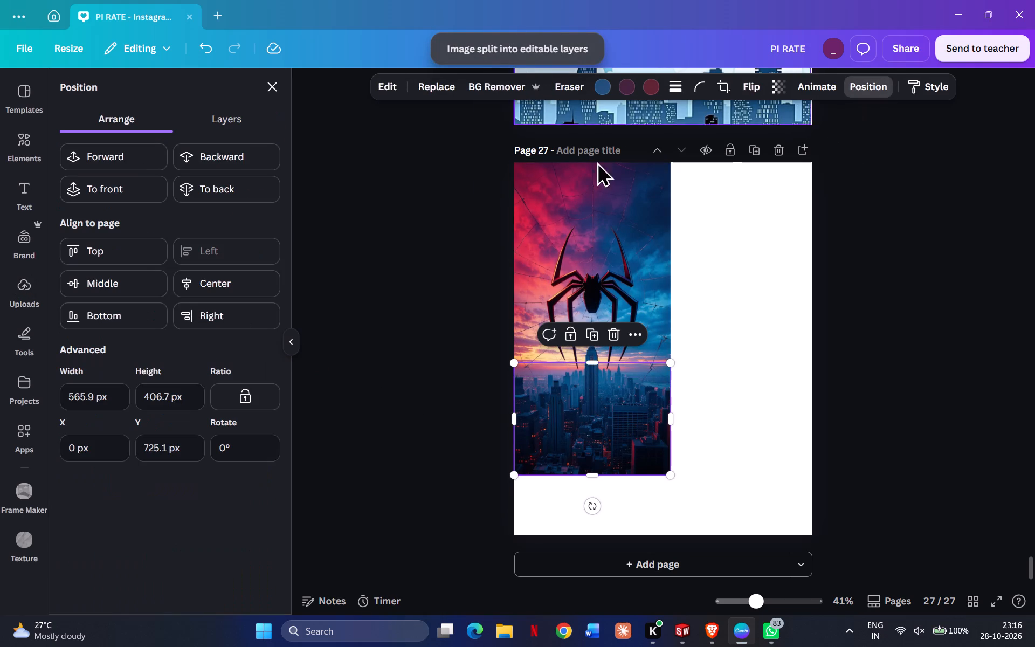
click(229, 119)
click(198, 214)
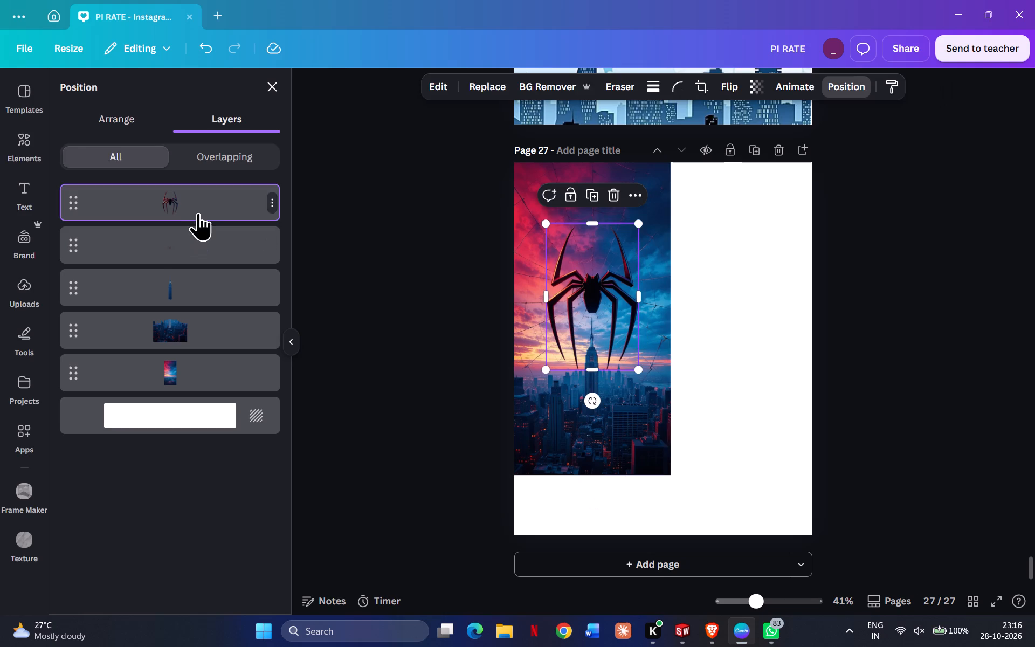
click(181, 263)
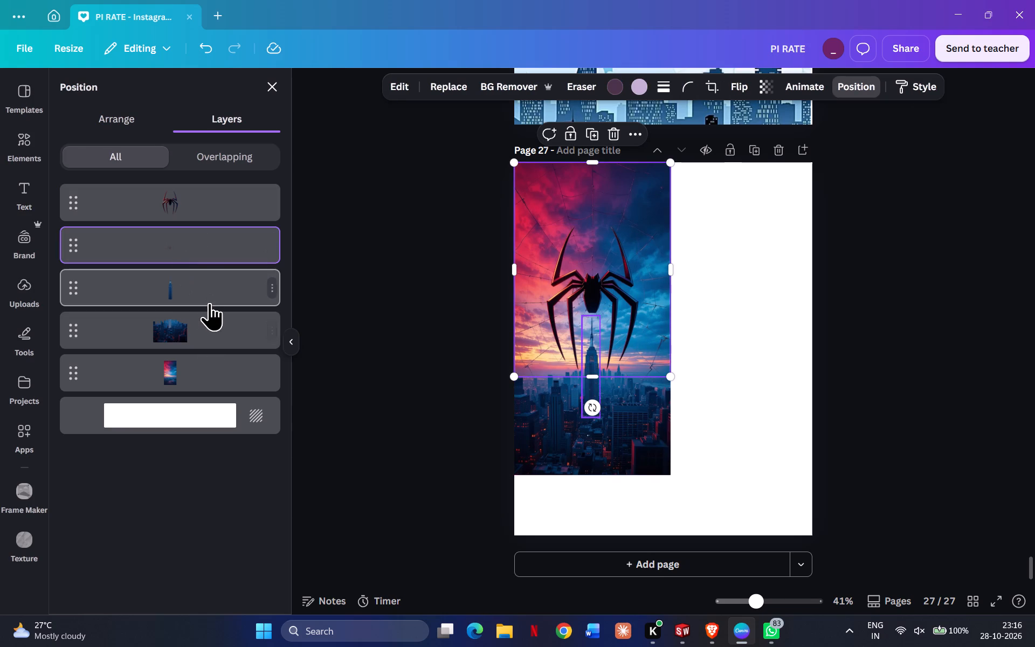
shift+click(199, 297)
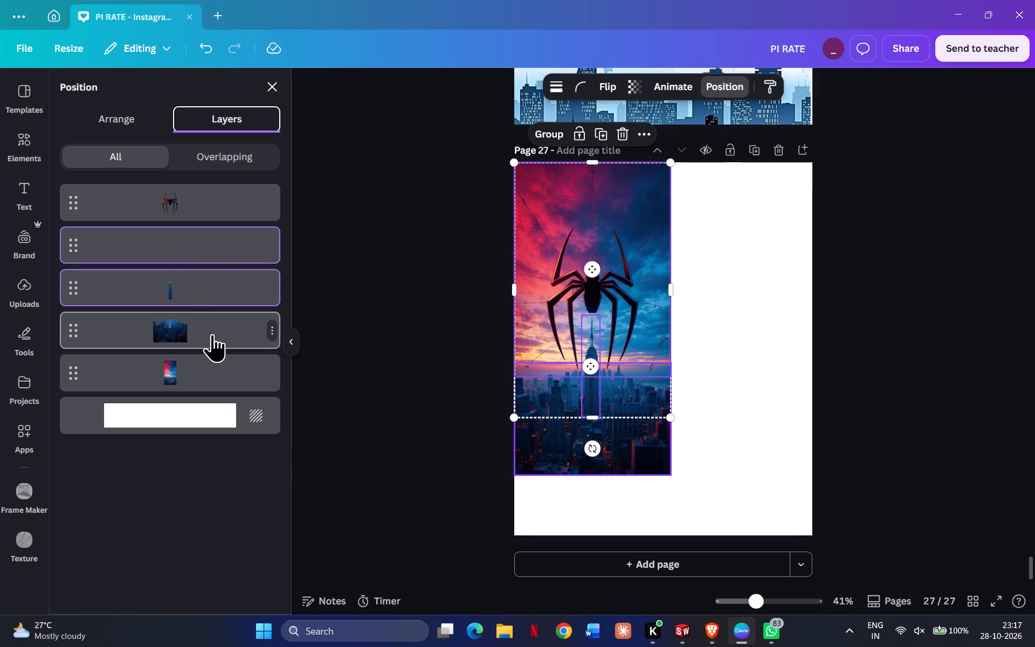
shift+click(202, 376)
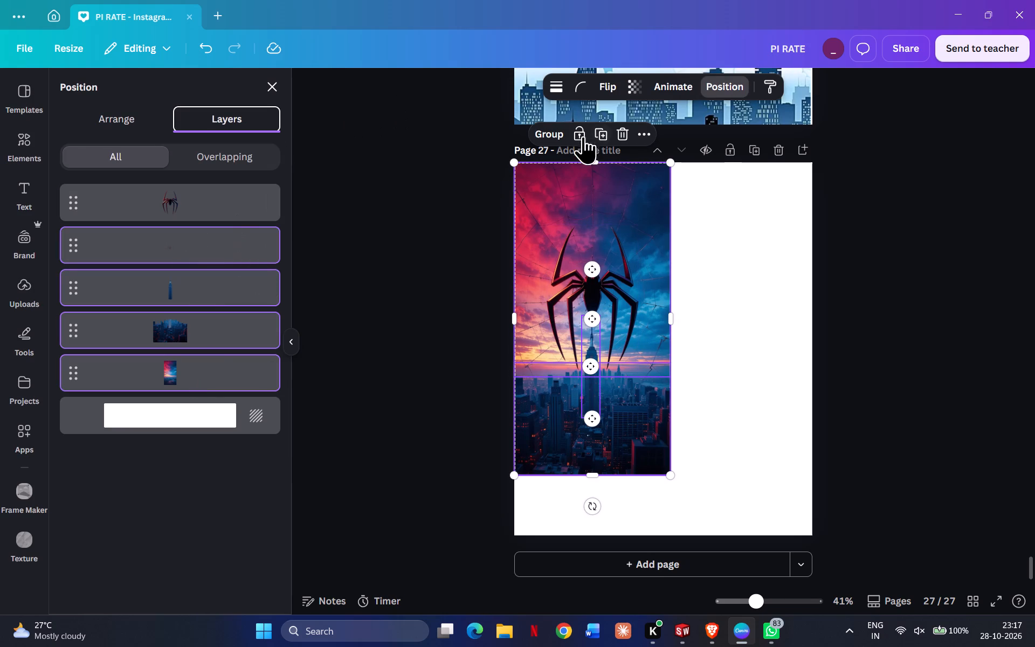
click(551, 133)
Enlarge the background group proportionally from its bottom-right corner until it fills page 27's height.
drag(671, 478, 718, 519)
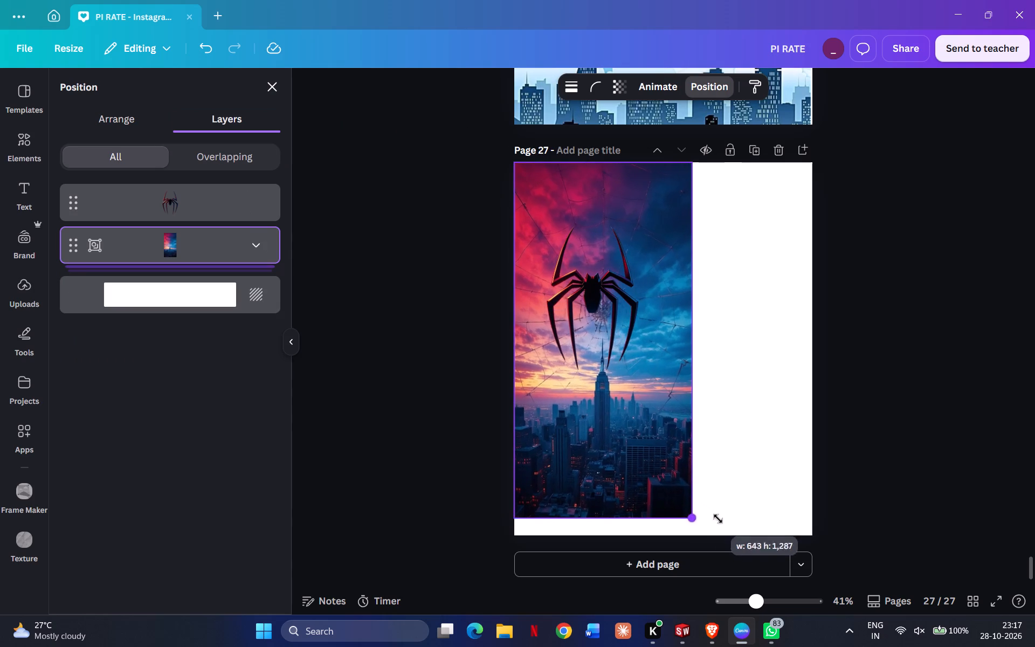
drag(718, 519, 885, 646)
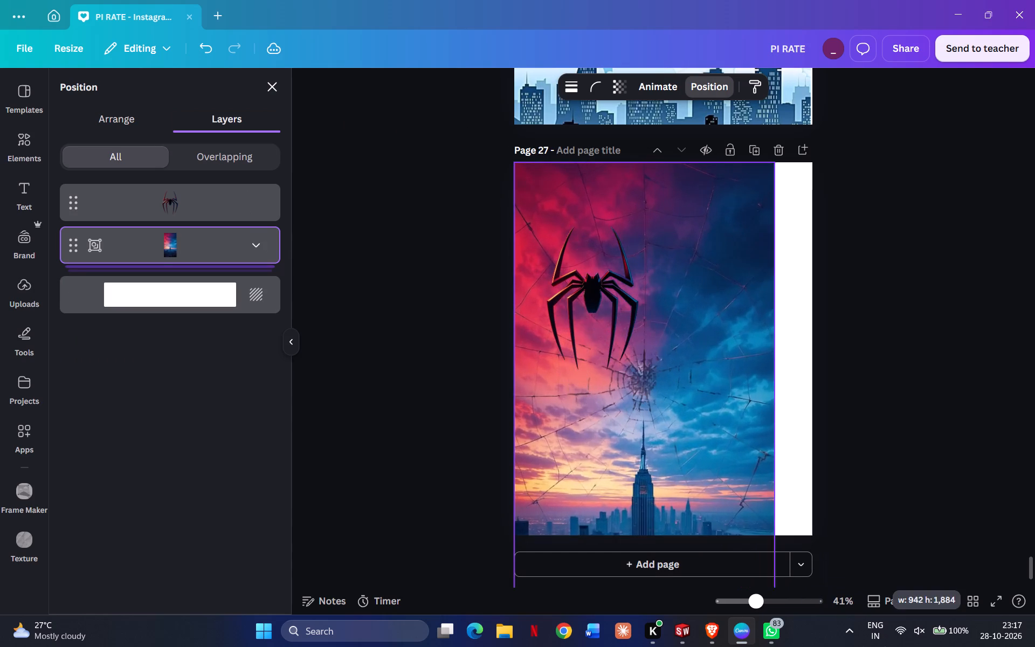
drag(885, 646, 792, 493)
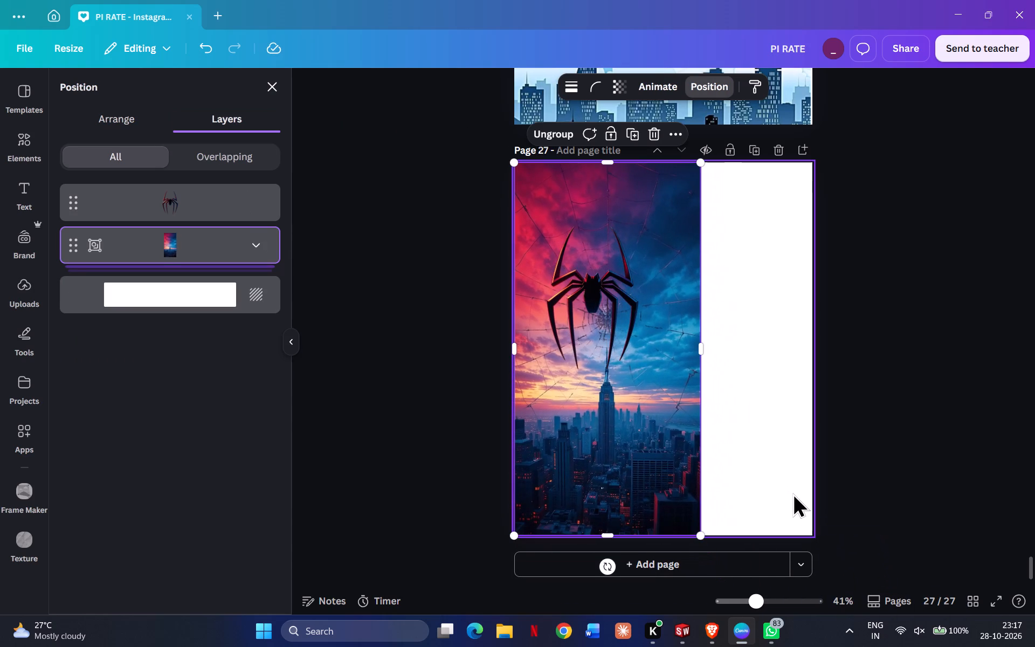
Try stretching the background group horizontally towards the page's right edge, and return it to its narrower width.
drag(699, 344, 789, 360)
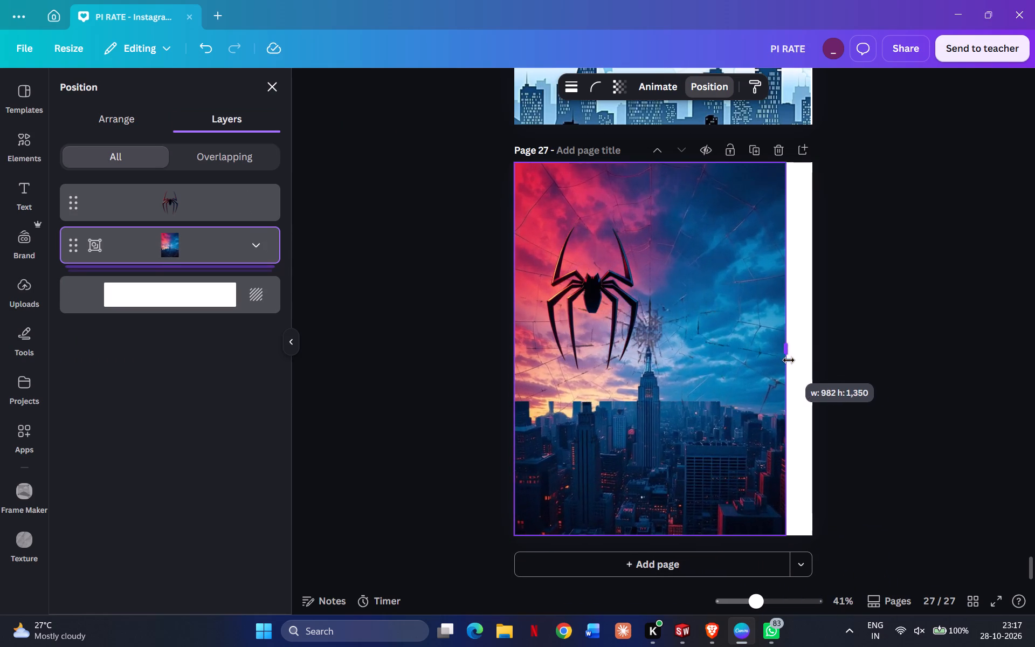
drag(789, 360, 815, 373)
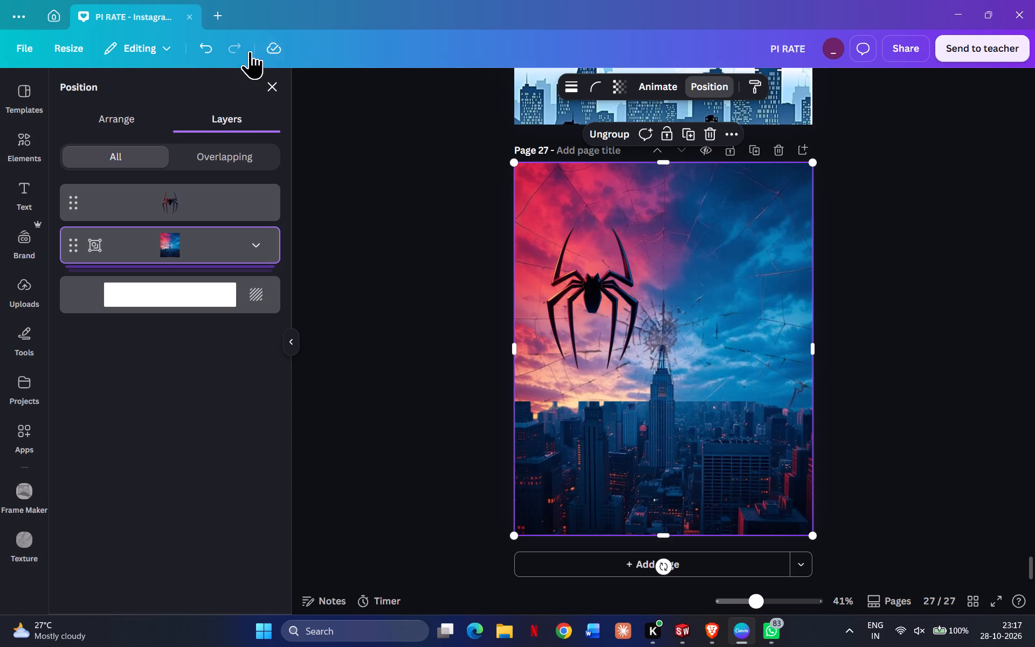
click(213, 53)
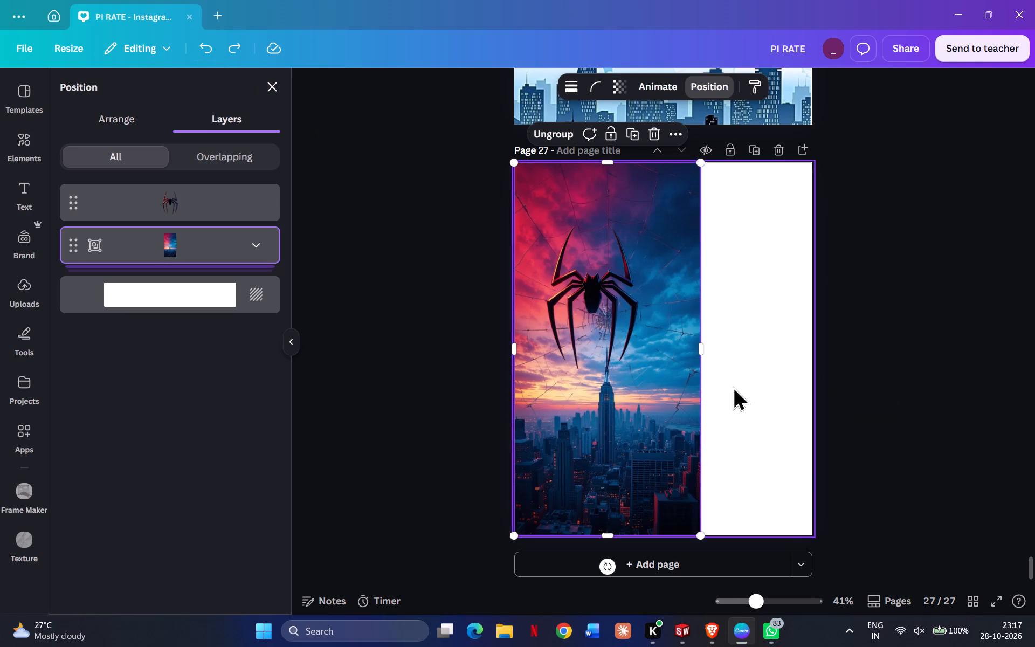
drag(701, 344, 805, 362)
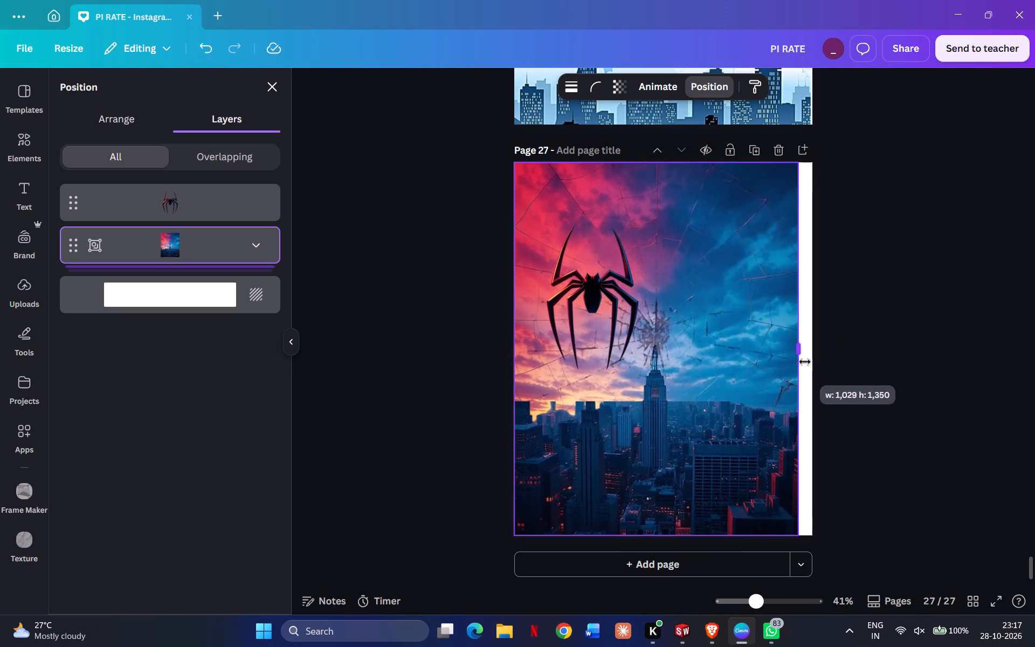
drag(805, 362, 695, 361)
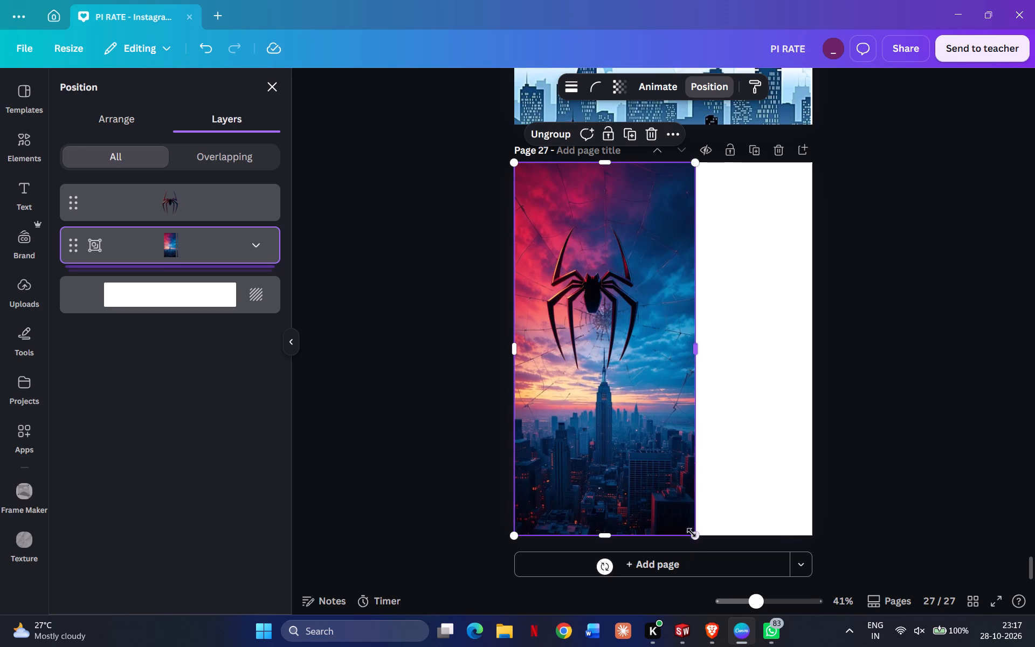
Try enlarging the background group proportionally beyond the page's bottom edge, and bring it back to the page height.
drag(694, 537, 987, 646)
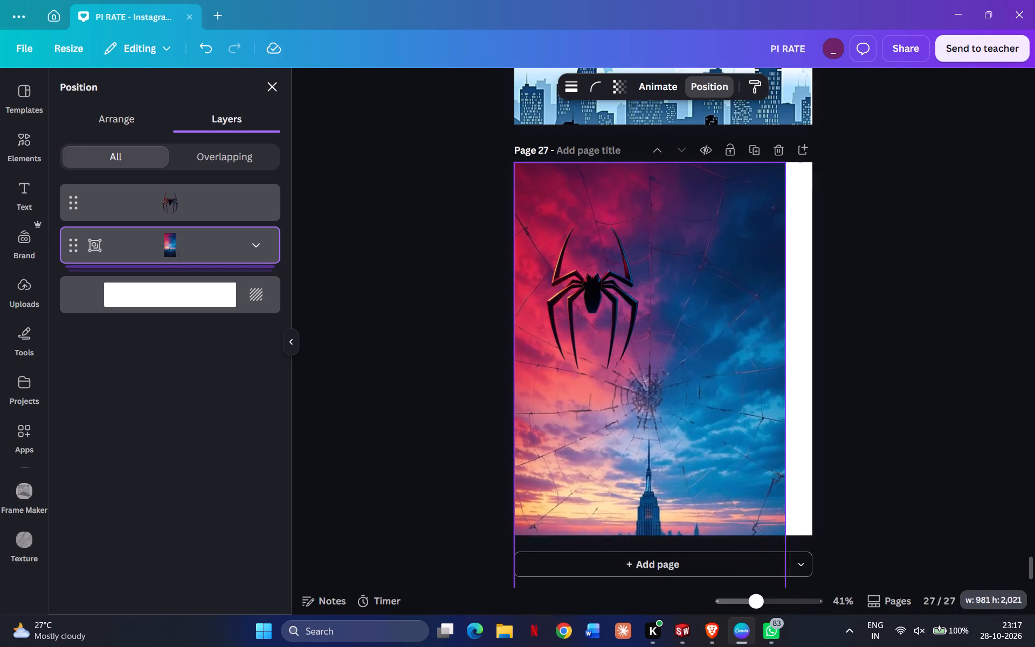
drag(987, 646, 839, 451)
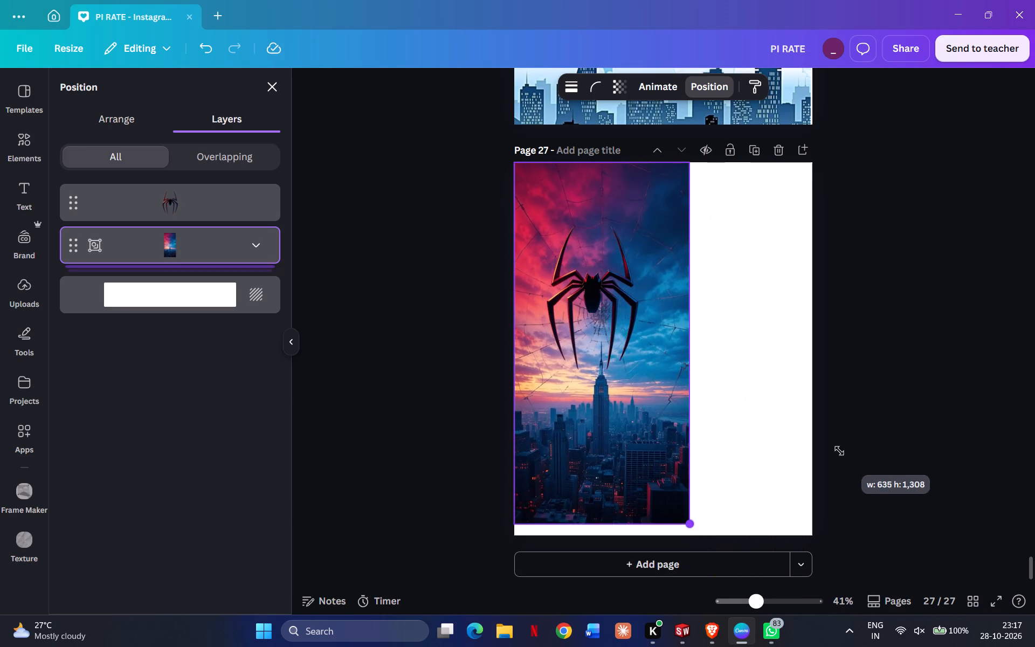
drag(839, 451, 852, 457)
Stretch the background group horizontally to page 27's right edge so that it covers the whole page.
drag(695, 343, 741, 347)
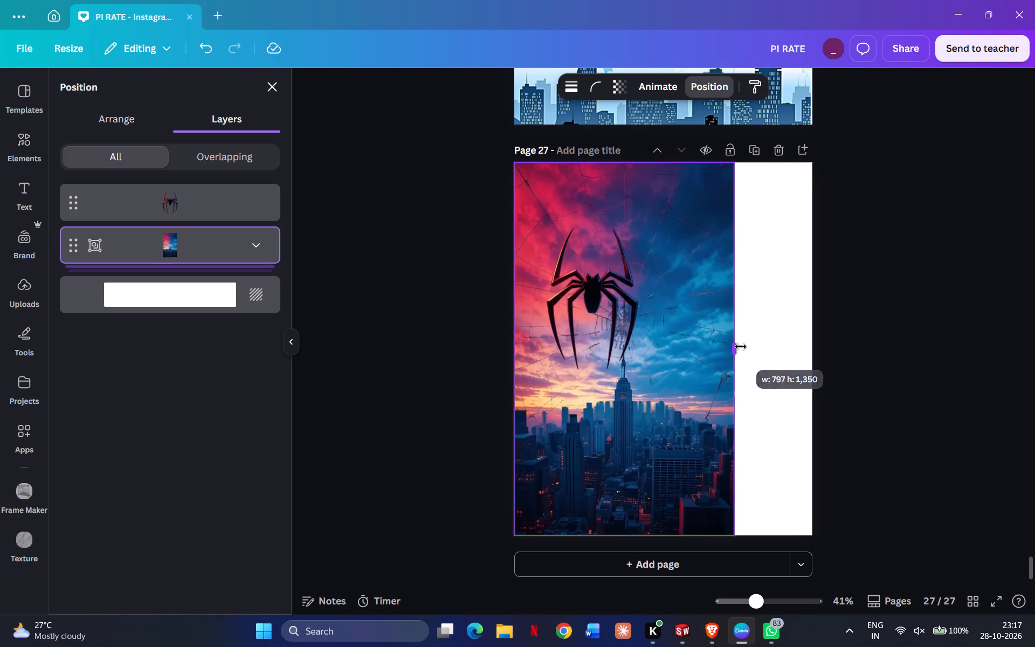
drag(741, 347, 813, 363)
click(879, 363)
click(904, 463)
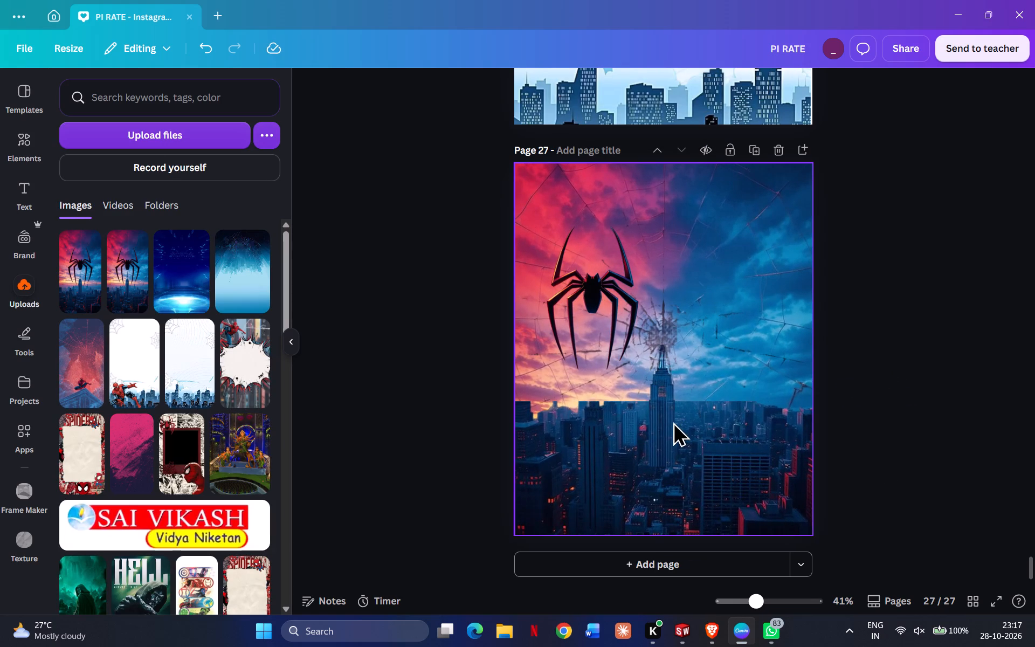
Stretch the city layer inside the background group upward to a height of about 630 px.
click(673, 422)
click(712, 87)
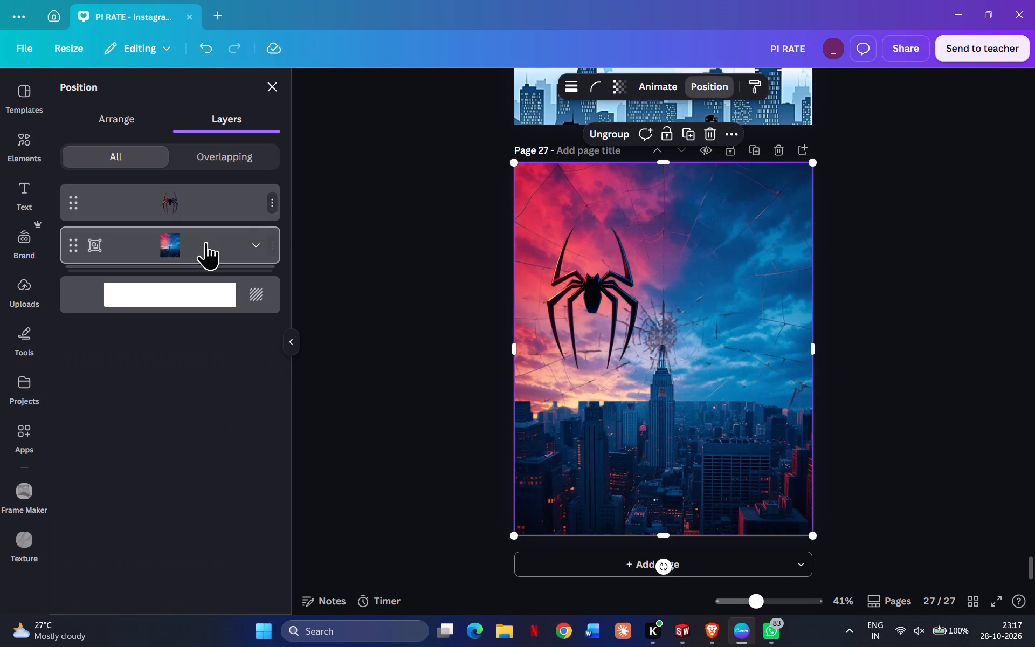
click(258, 240)
click(197, 333)
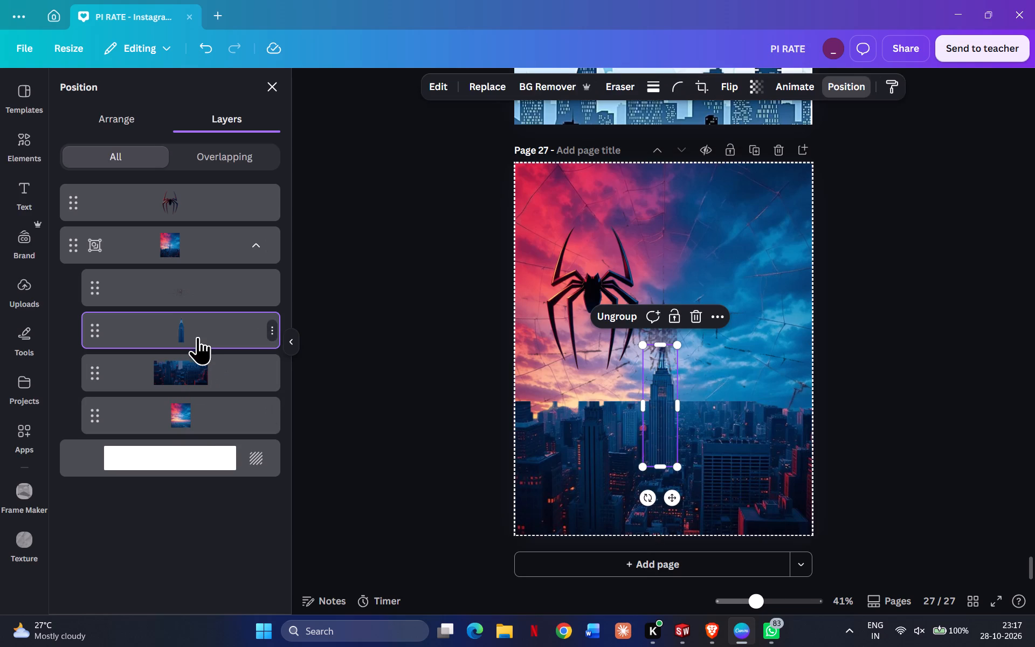
click(210, 371)
click(202, 327)
click(205, 363)
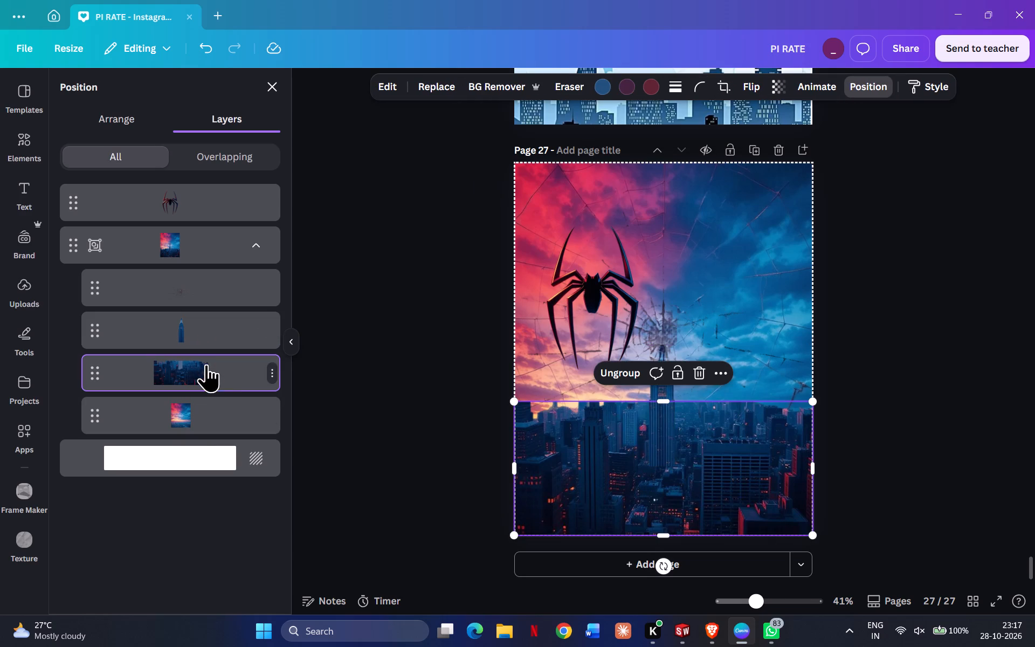
drag(665, 404, 686, 347)
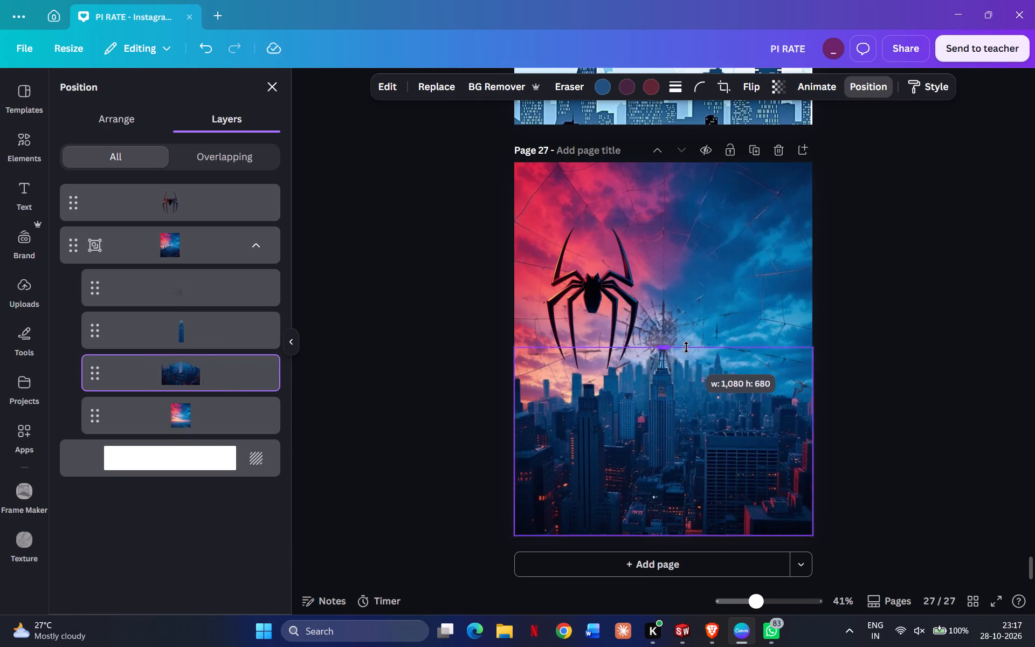
drag(686, 347, 694, 363)
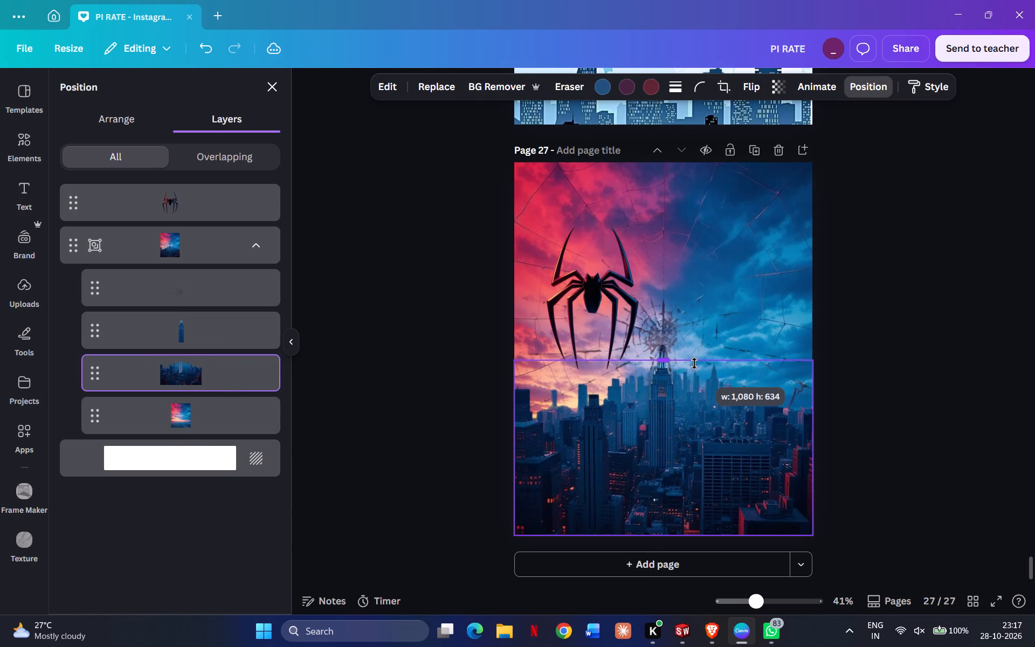
drag(694, 363, 698, 364)
click(931, 400)
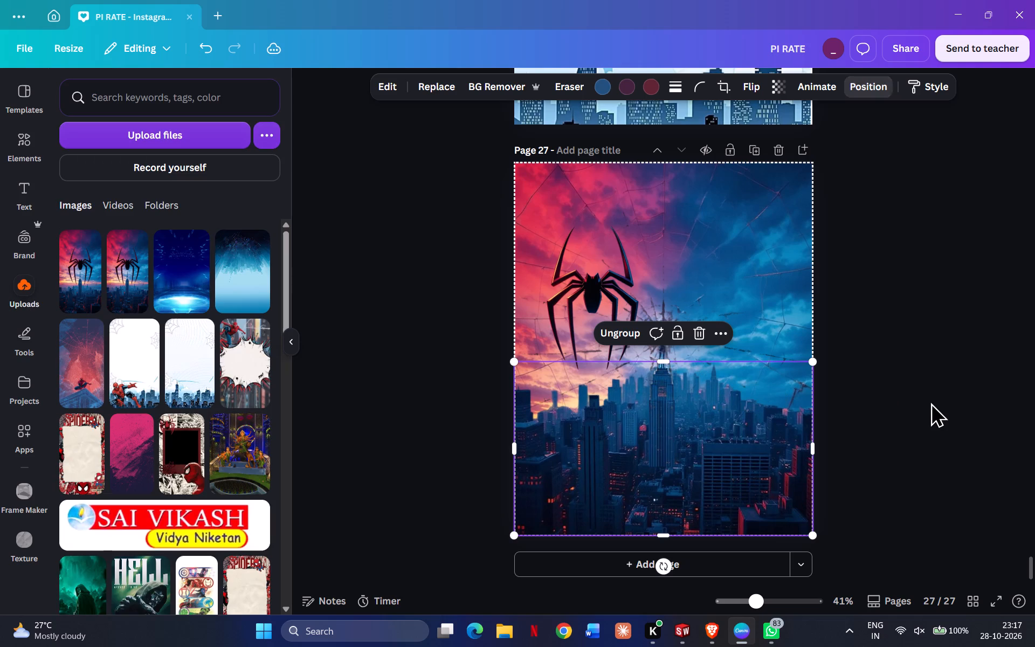
click(928, 496)
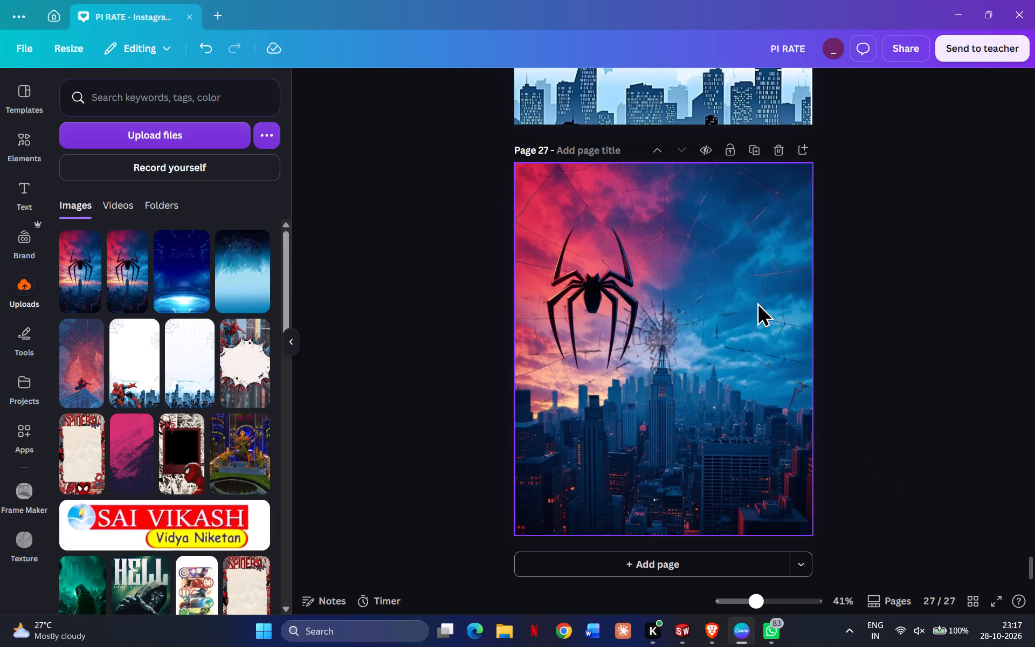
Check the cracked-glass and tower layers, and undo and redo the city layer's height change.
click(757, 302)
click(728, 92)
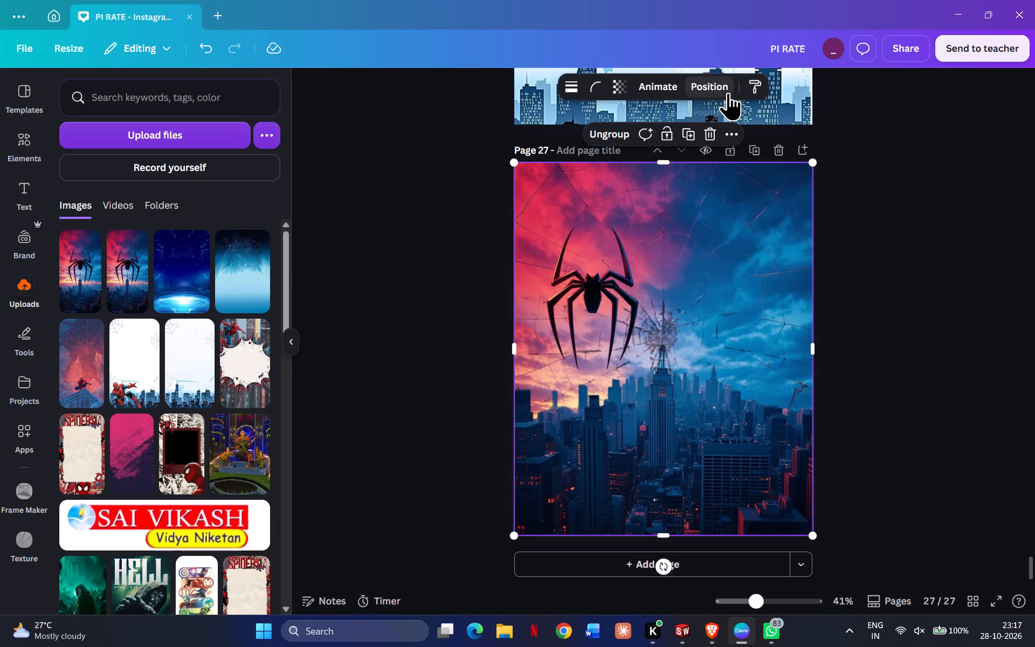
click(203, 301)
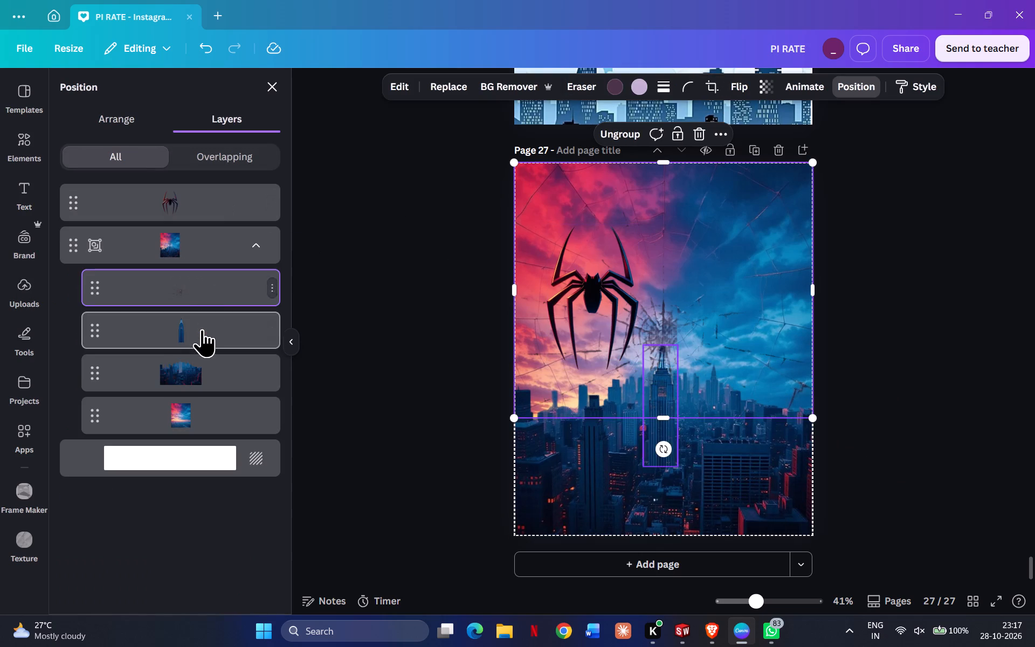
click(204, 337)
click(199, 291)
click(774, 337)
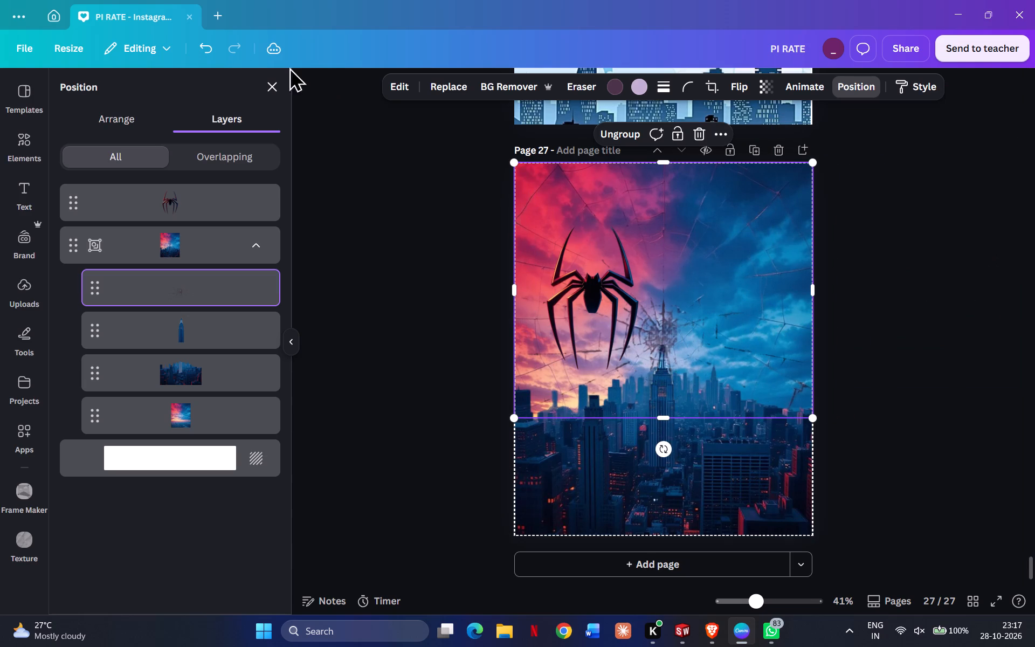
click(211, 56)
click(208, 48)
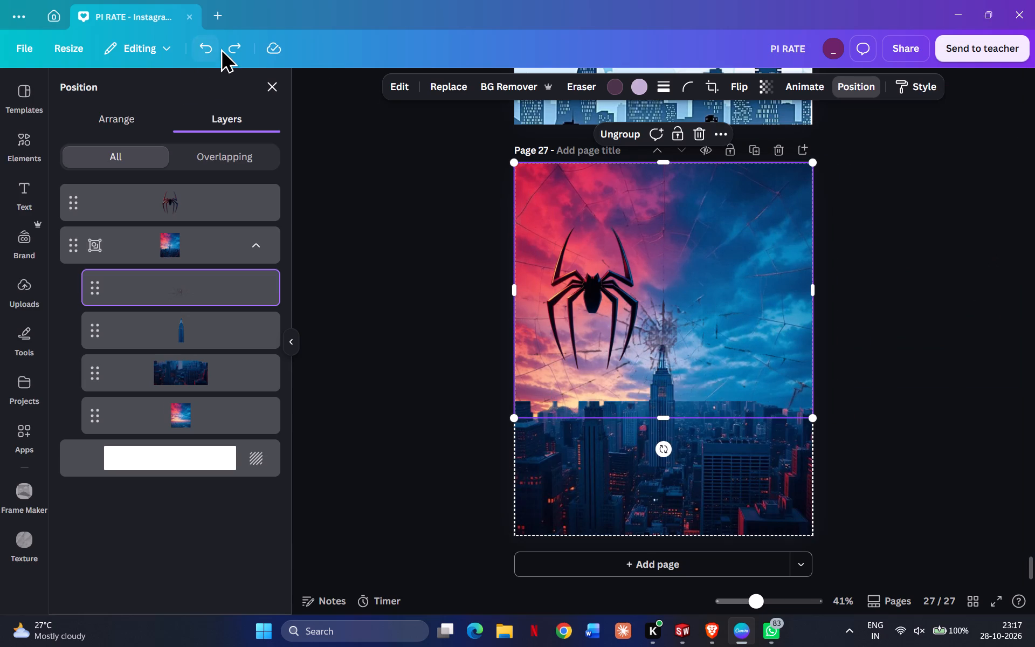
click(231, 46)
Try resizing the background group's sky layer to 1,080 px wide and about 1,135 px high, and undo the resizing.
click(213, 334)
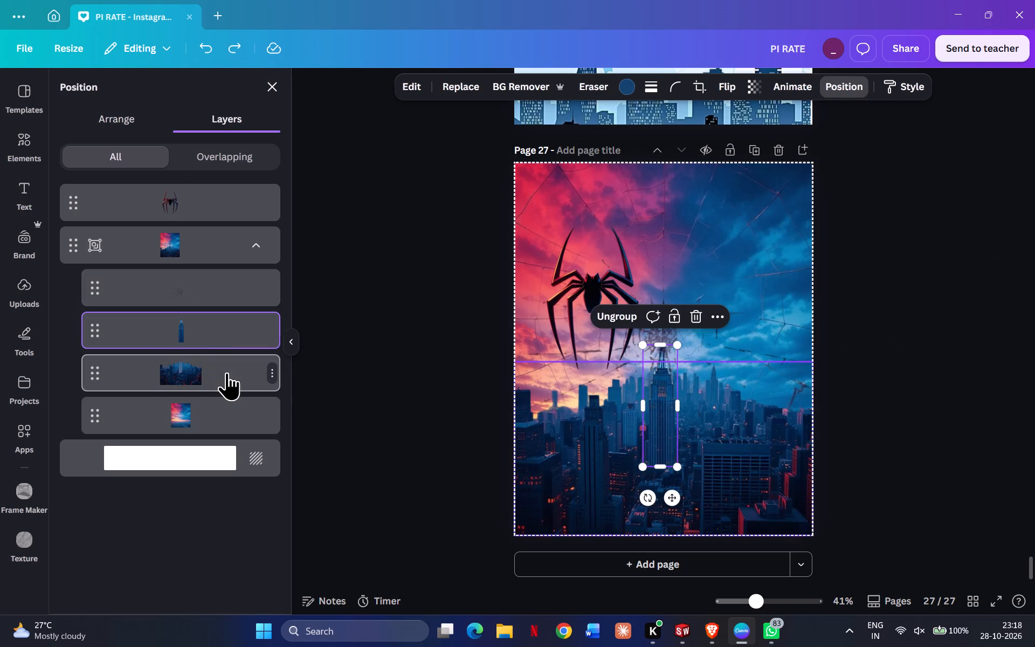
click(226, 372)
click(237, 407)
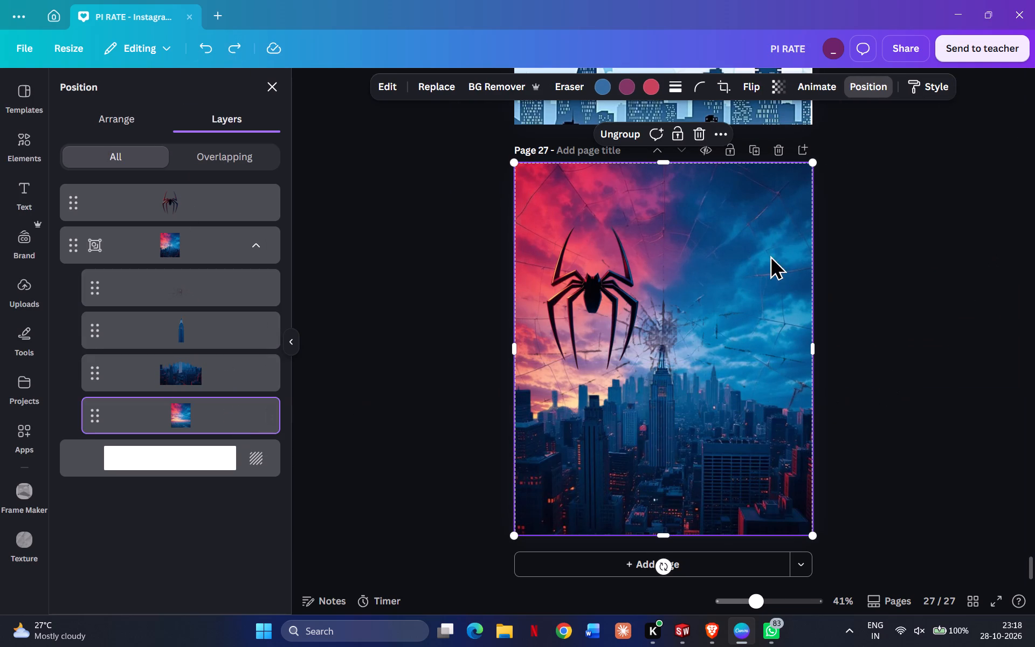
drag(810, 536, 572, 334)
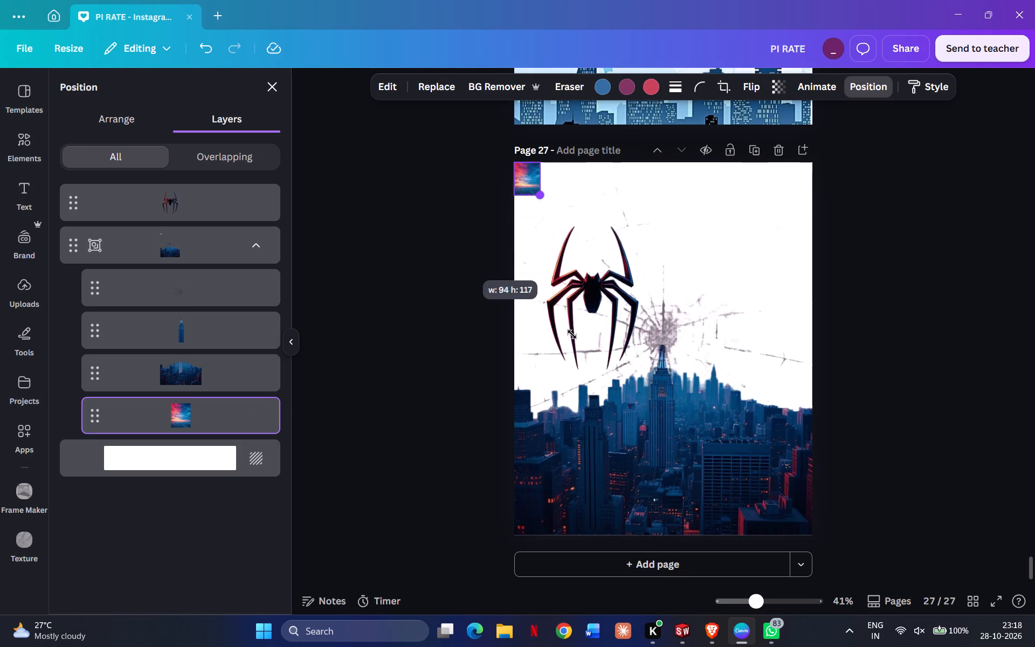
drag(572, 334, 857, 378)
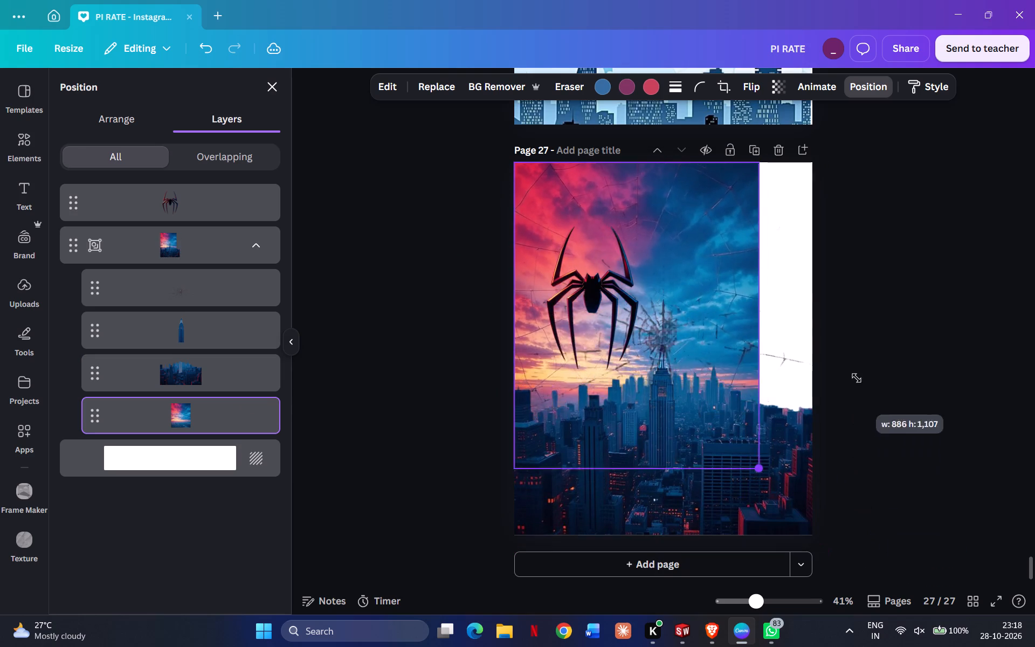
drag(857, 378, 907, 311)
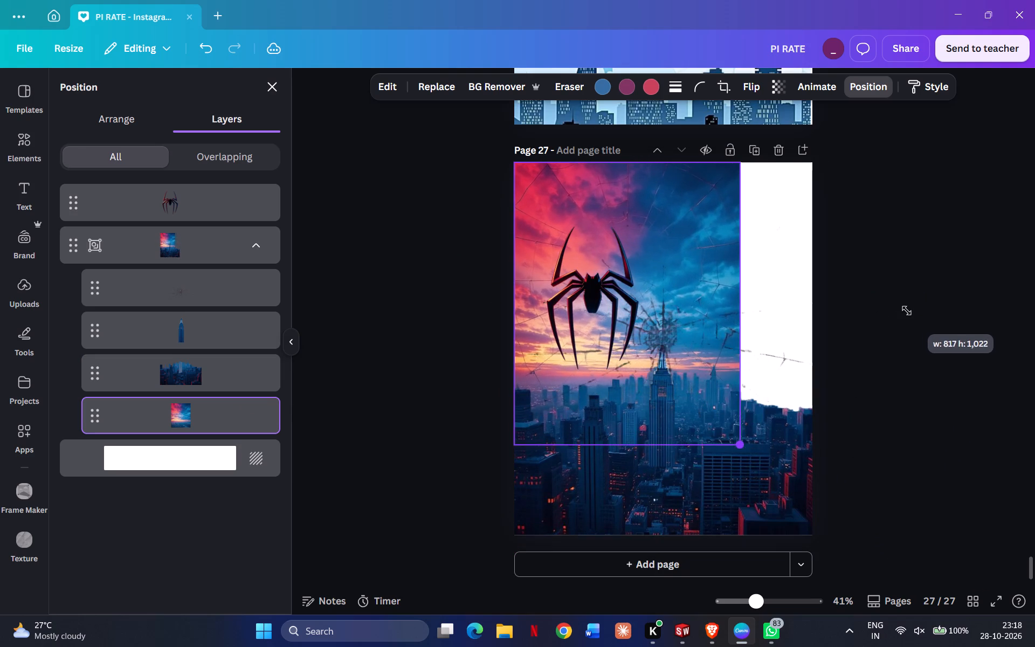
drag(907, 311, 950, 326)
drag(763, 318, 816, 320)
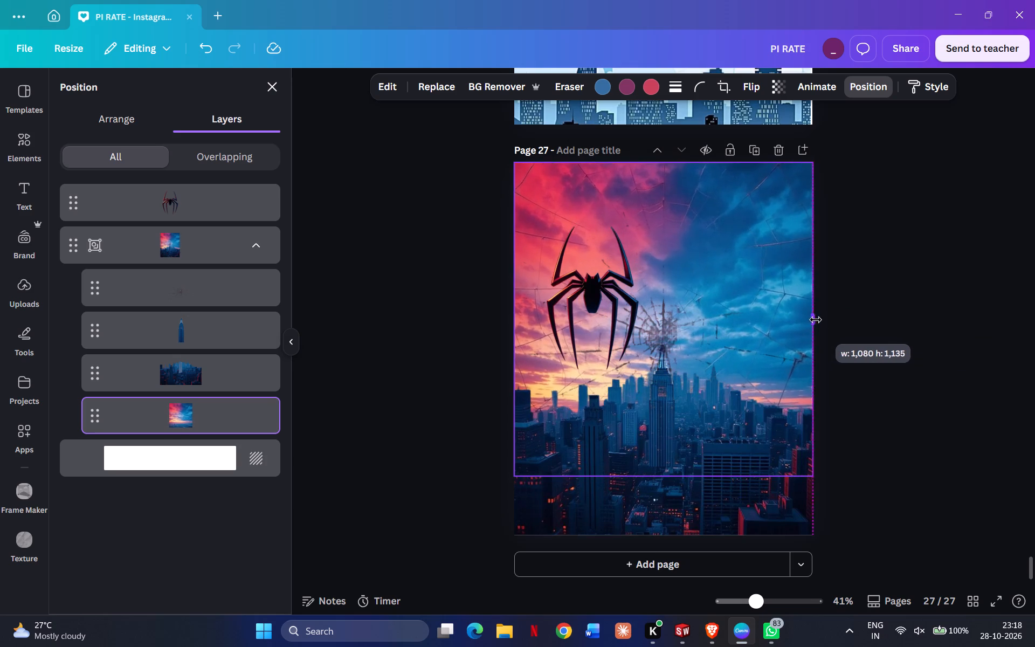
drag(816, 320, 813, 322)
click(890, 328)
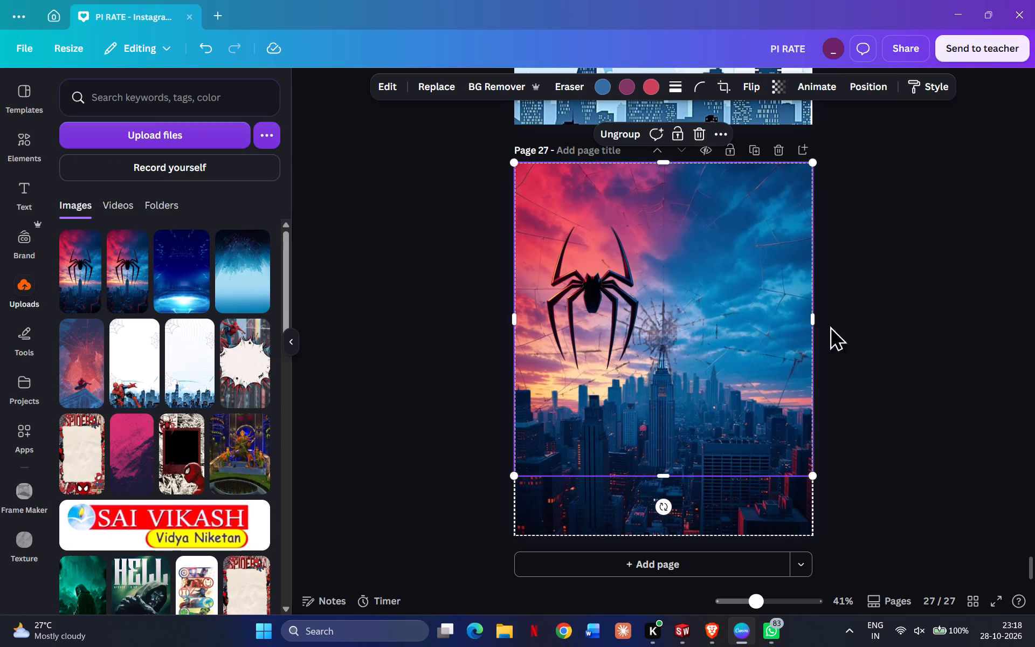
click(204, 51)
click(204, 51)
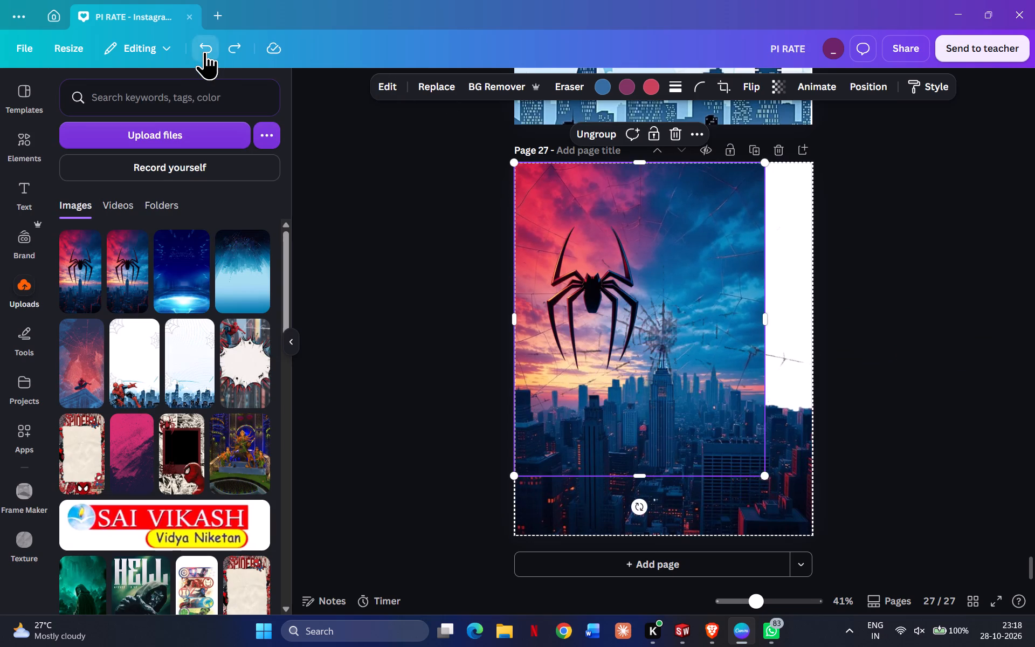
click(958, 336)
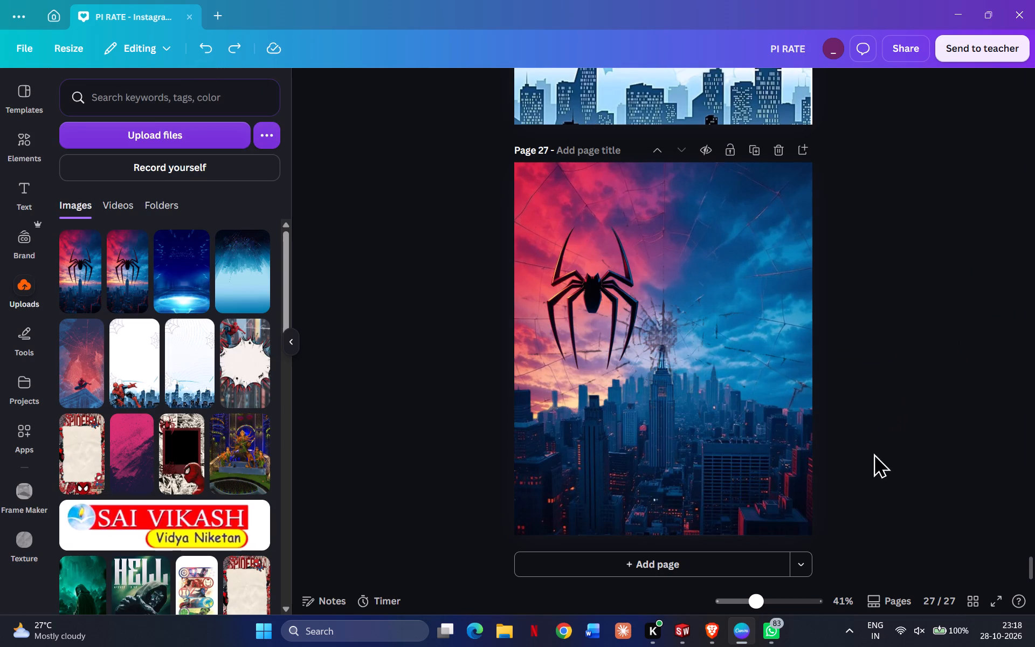
Move the spider to the centre of page 27.
drag(591, 276, 658, 307)
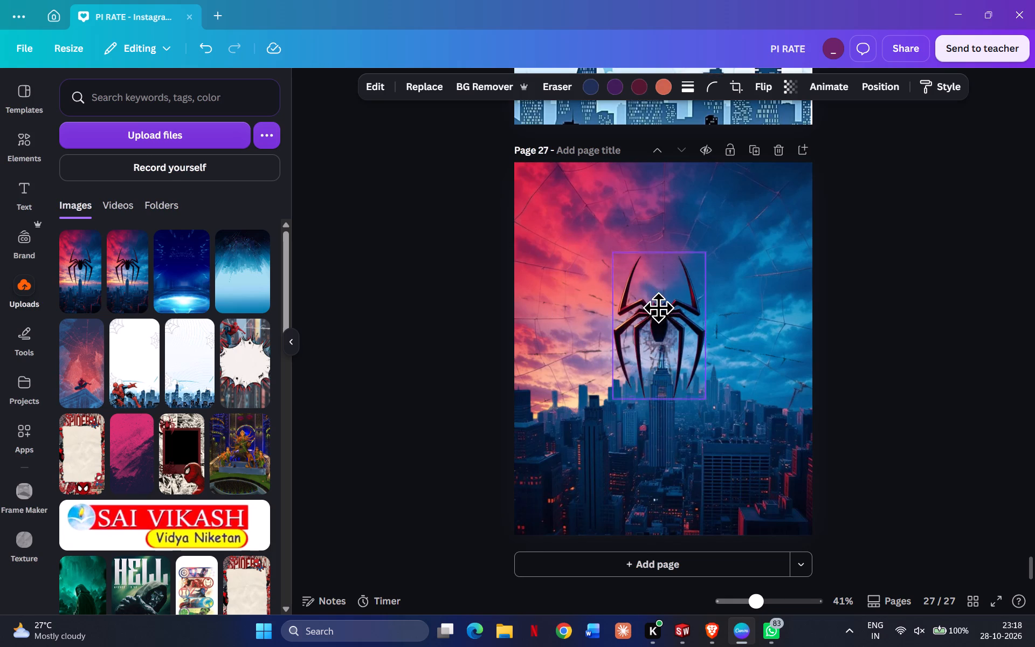
drag(658, 307, 660, 327)
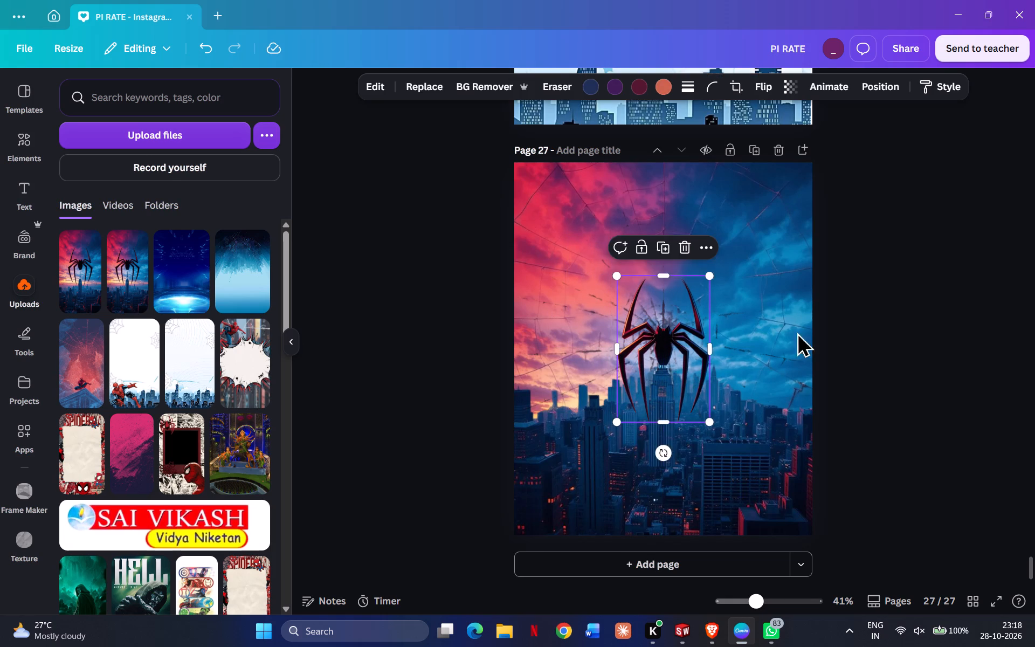
click(859, 333)
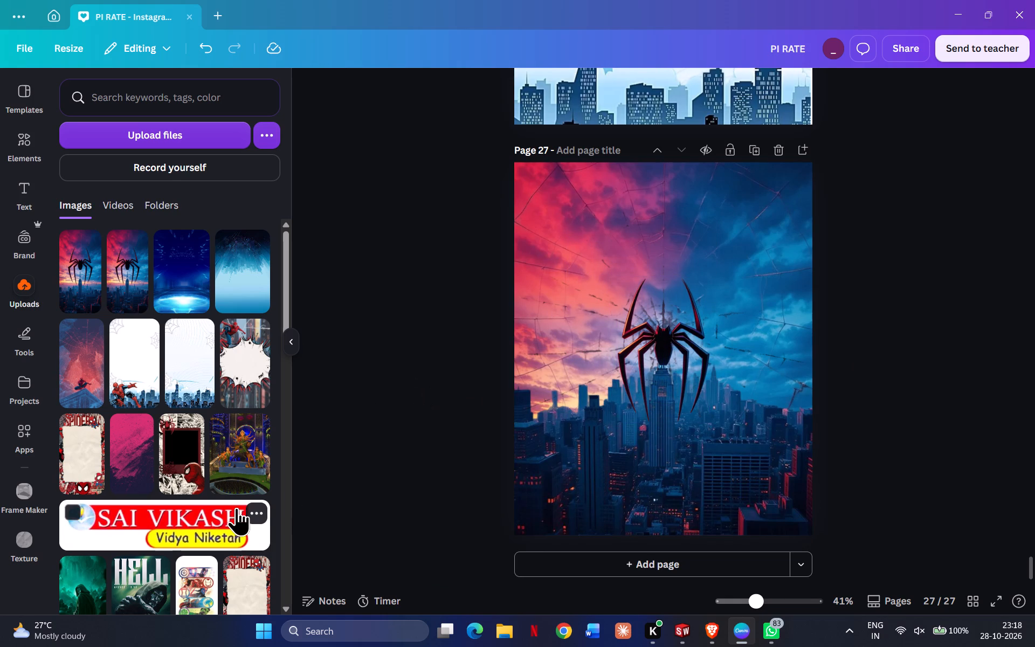
Add the uploaded Sai Vikash Vidya Niketan logo over the spider and enlarge it to about 527 by 127 px.
click(196, 534)
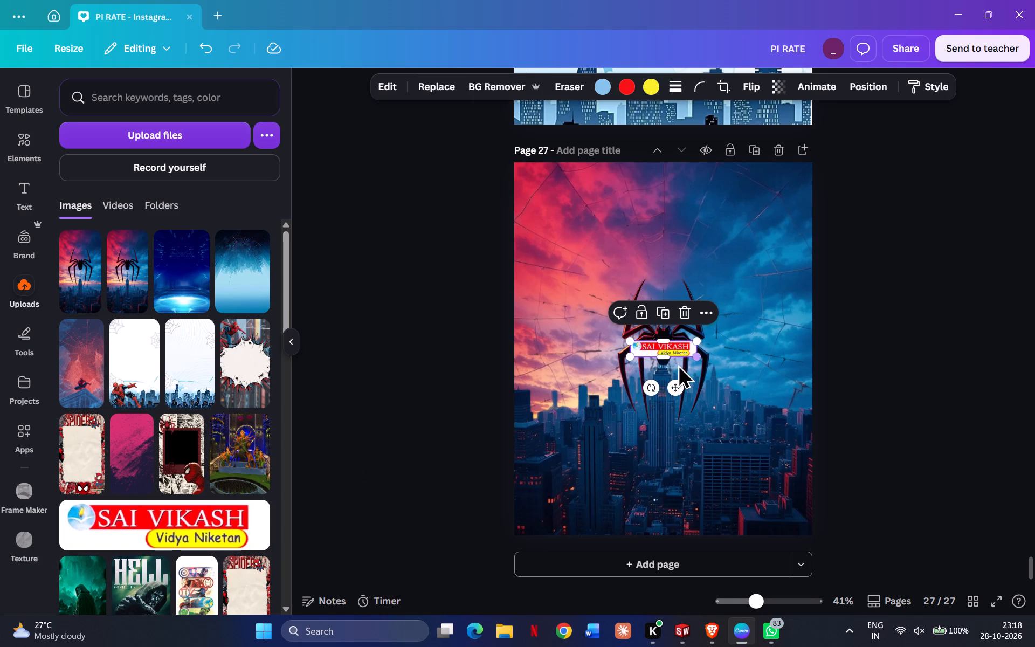
drag(696, 354, 769, 405)
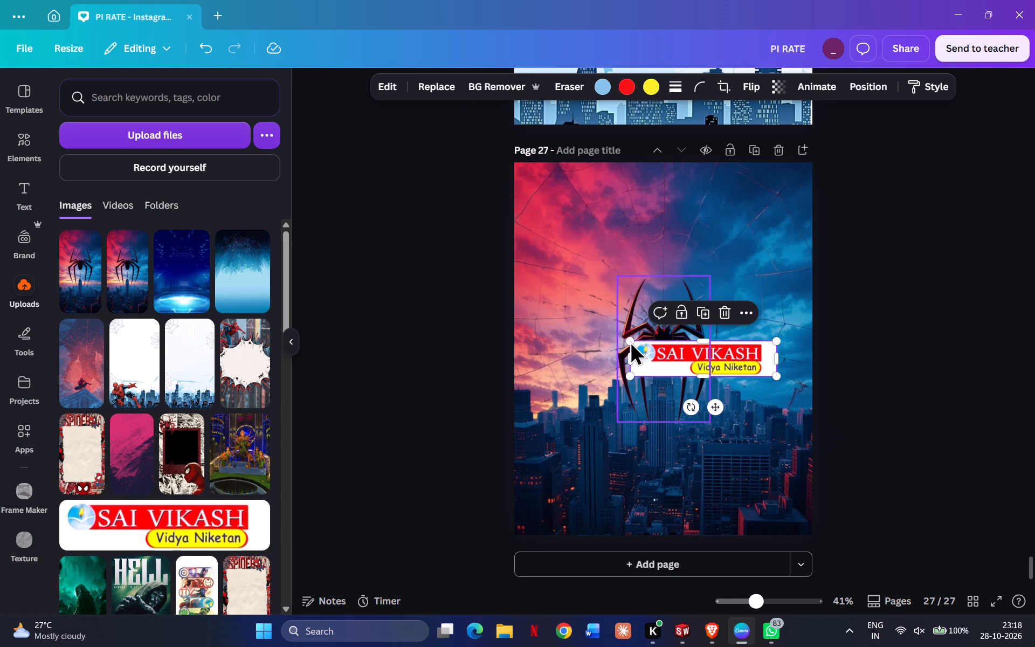
drag(634, 339, 624, 334)
drag(712, 355, 680, 346)
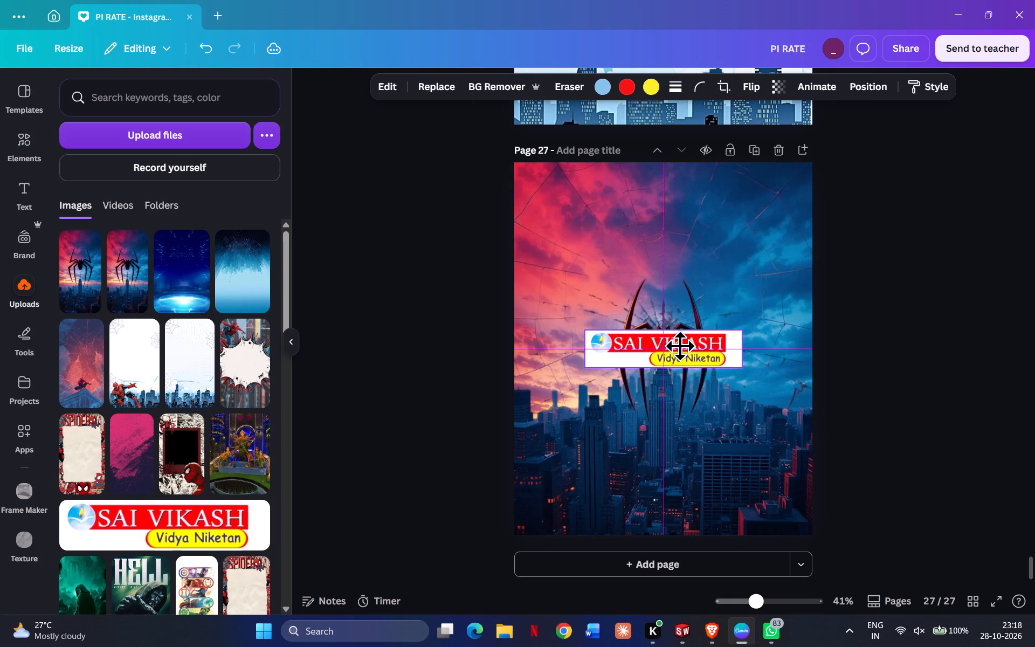
drag(680, 346, 680, 351)
click(892, 378)
click(696, 363)
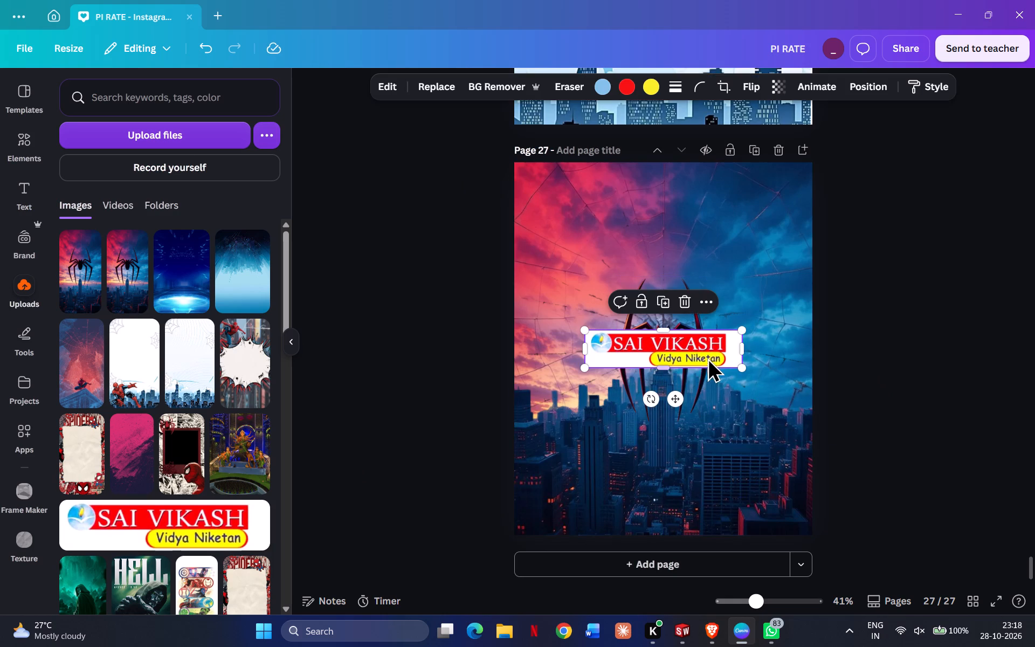
drag(583, 325, 593, 334)
click(957, 384)
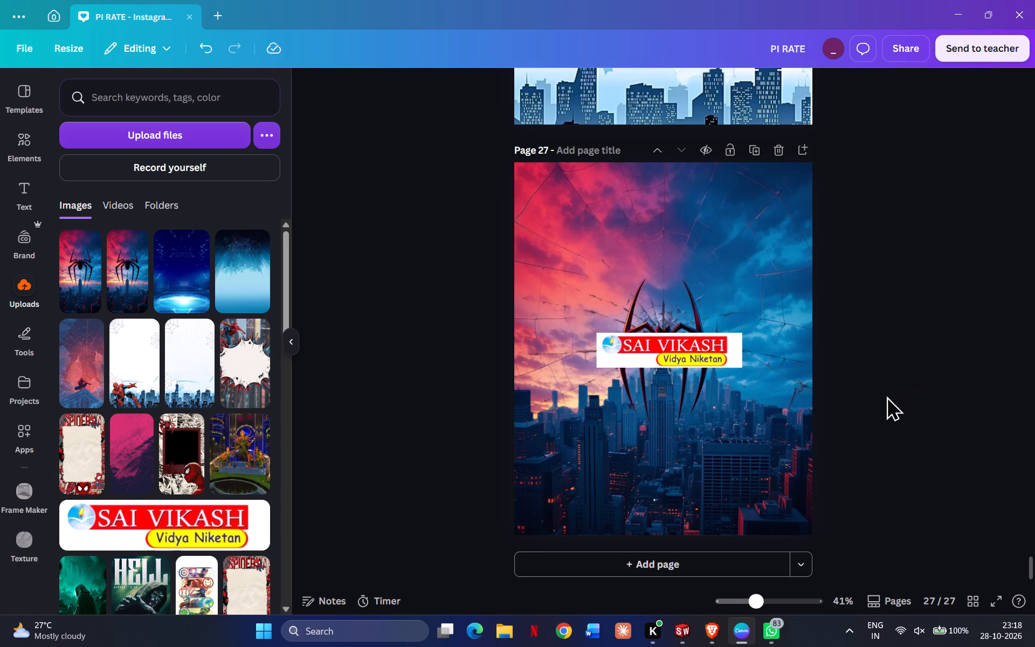
click(871, 340)
Copy the three header logos, including School Genius, from the top of page 26 onto page 27.
scroll(649, 369, up, 9)
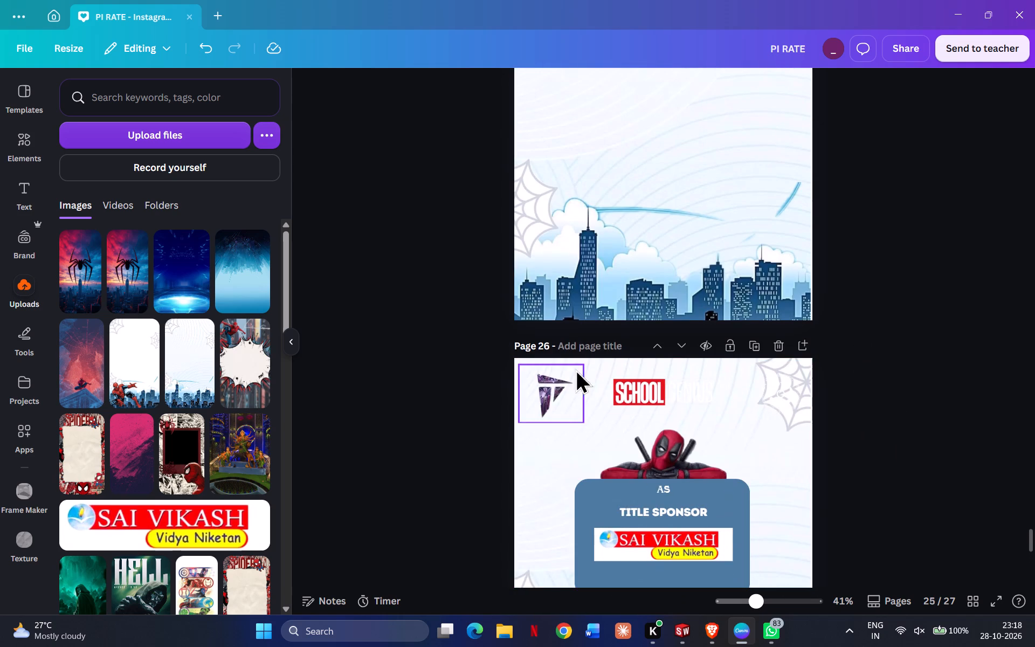
click(556, 378)
click(660, 389)
click(786, 388)
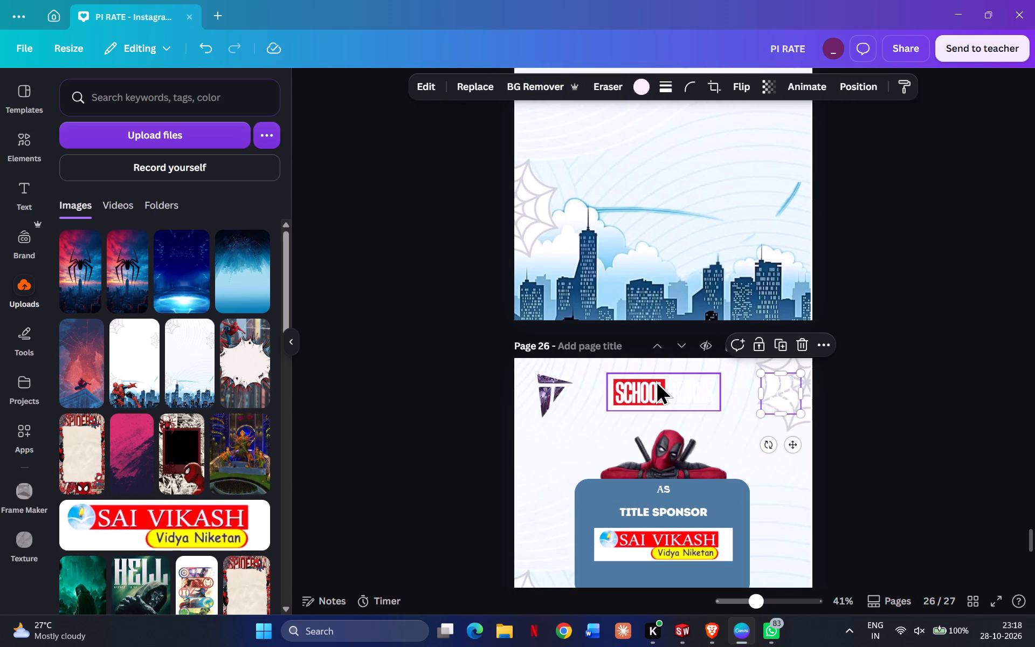
shift+click(661, 378)
shift+click(543, 380)
key(ctrl+c)
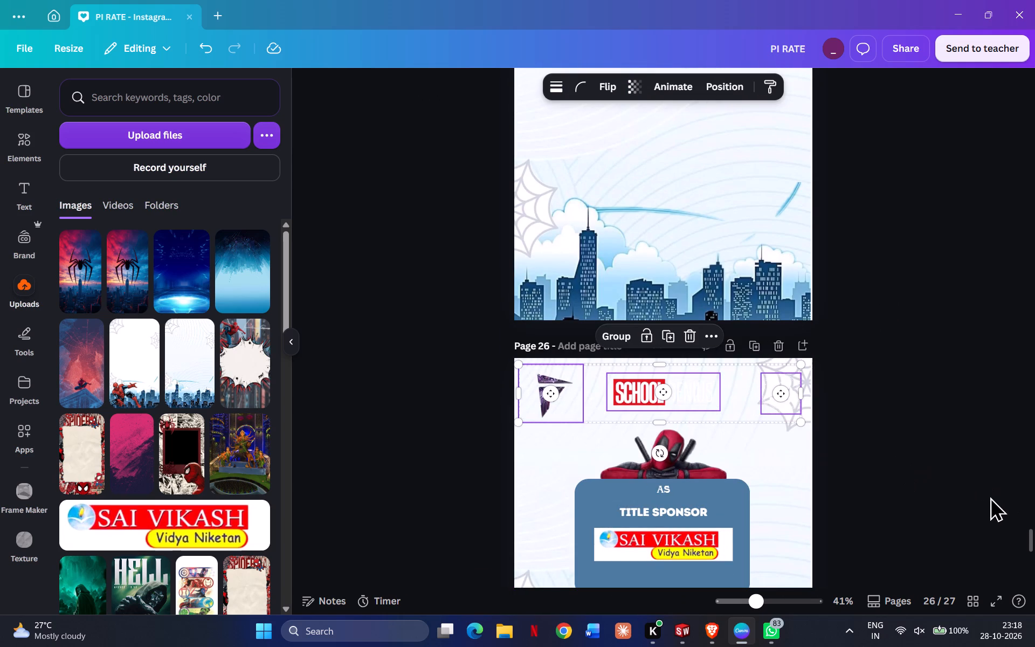
ctrl+click(987, 497)
scroll(833, 492, down, 8)
click(711, 316)
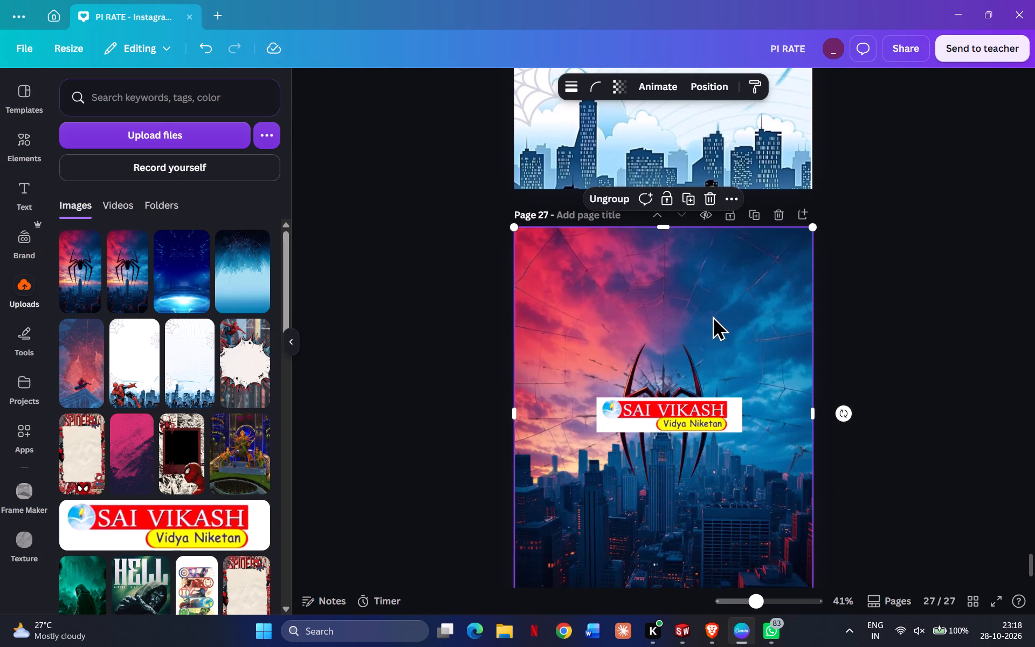
key(ctrl+v)
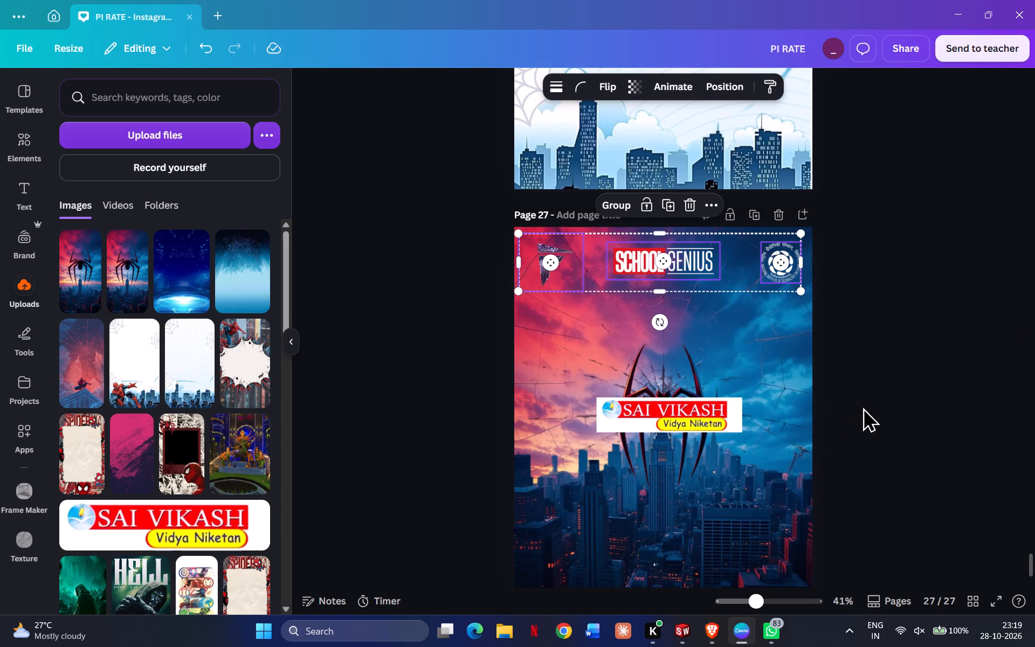
click(878, 400)
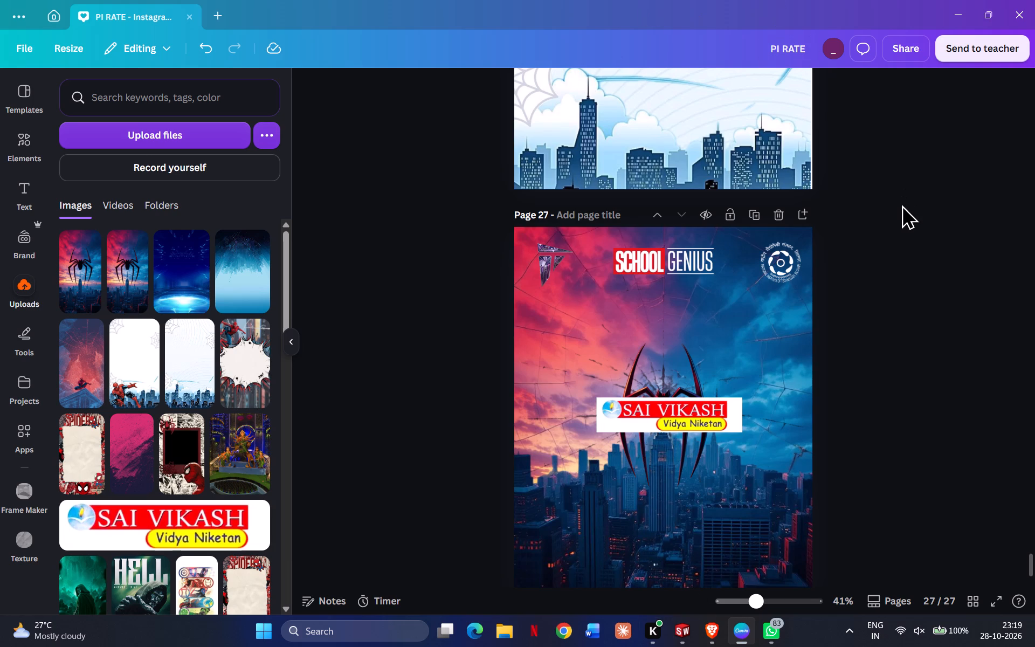
click(859, 394)
Centre the Sai Vikash logo horizontally and vertically on page 27.
scroll(751, 442, down, 2)
drag(687, 269, 688, 293)
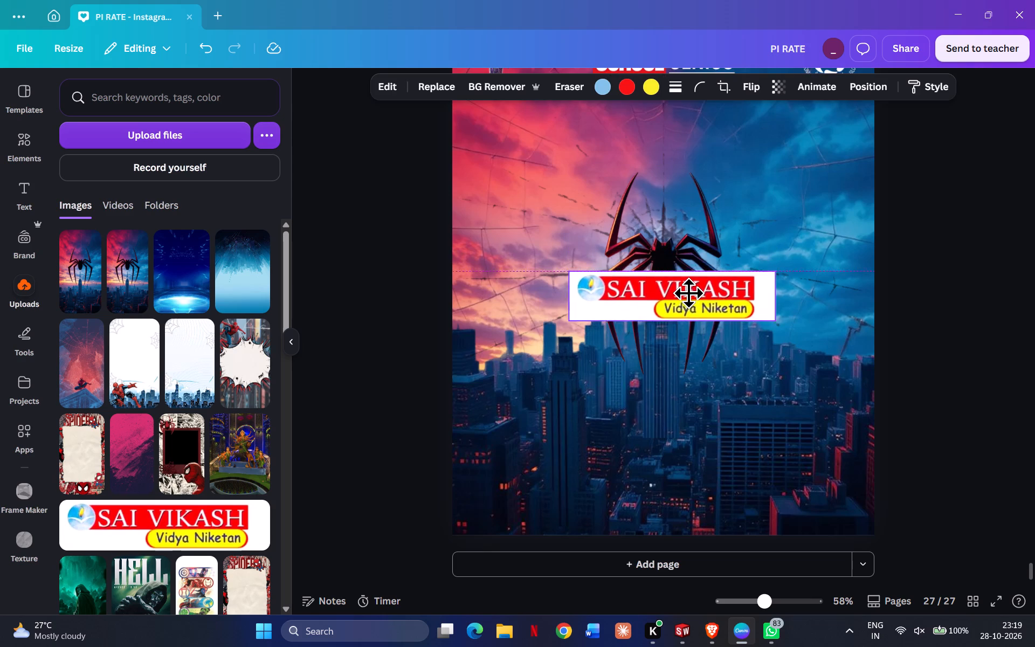
drag(688, 293, 680, 263)
click(921, 254)
click(697, 271)
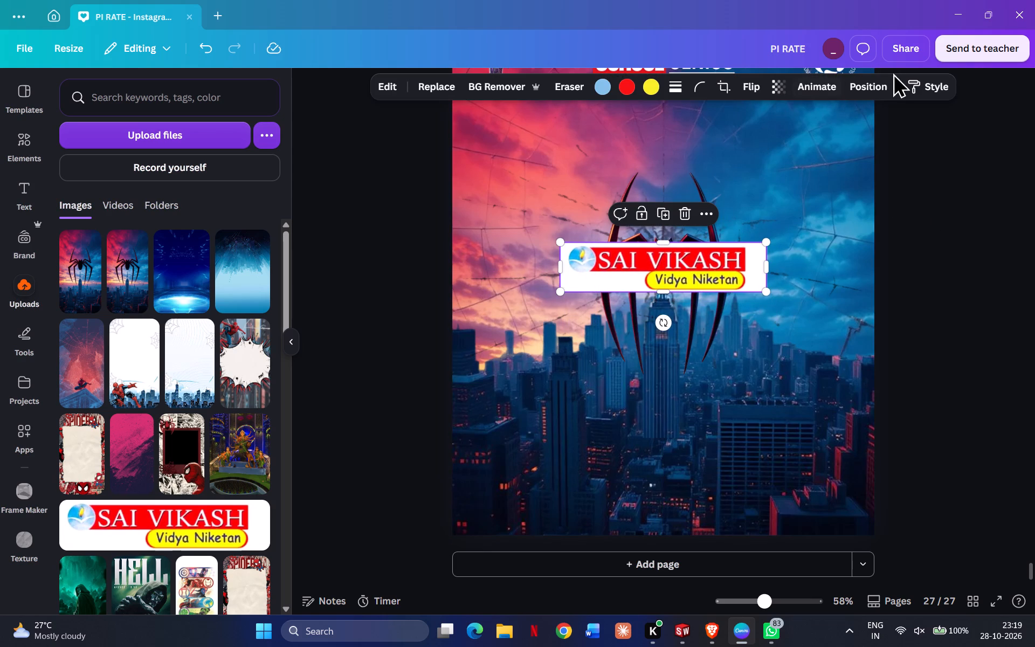
click(866, 93)
click(142, 123)
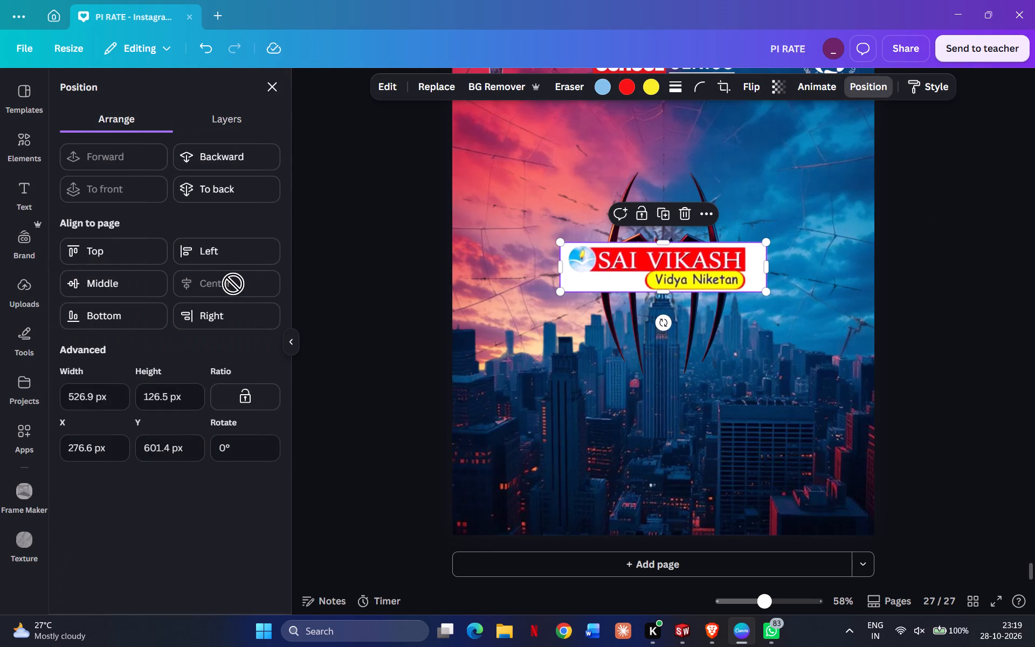
click(127, 282)
double_click(942, 256)
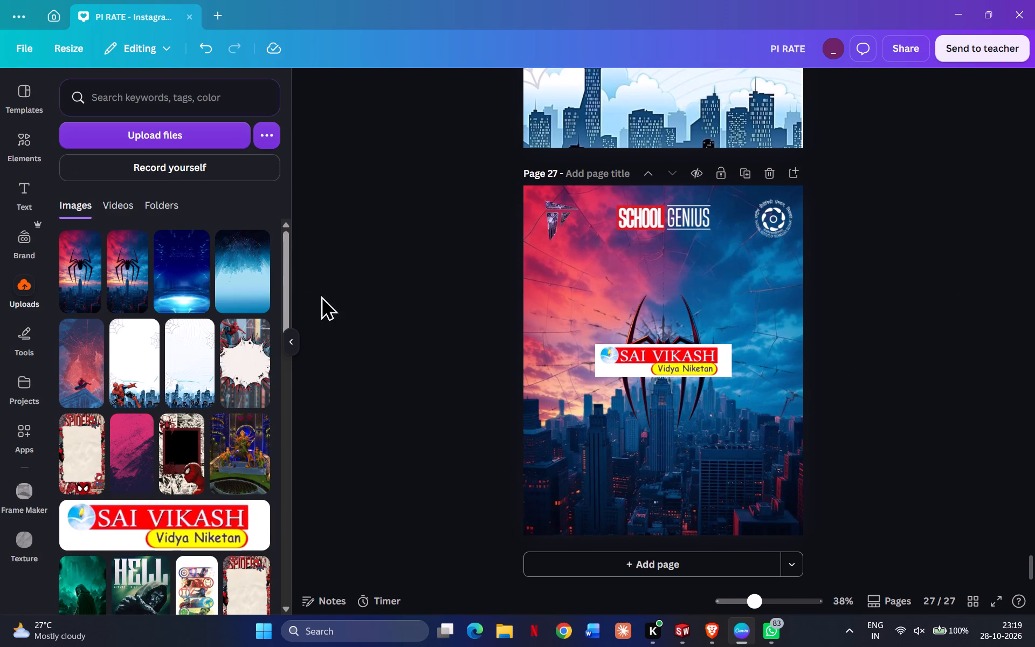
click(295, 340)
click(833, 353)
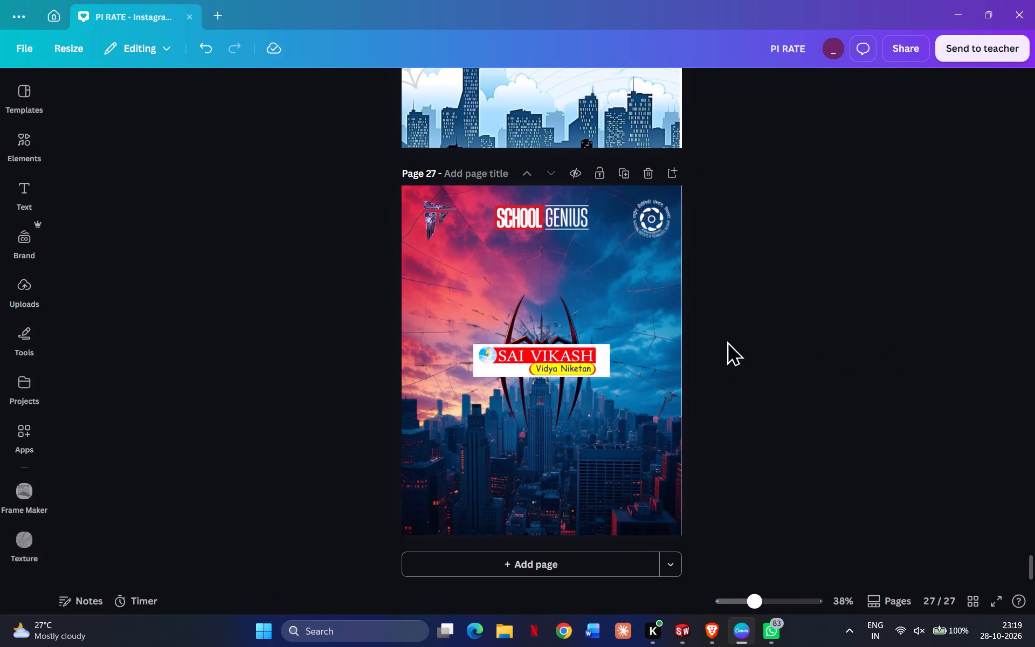
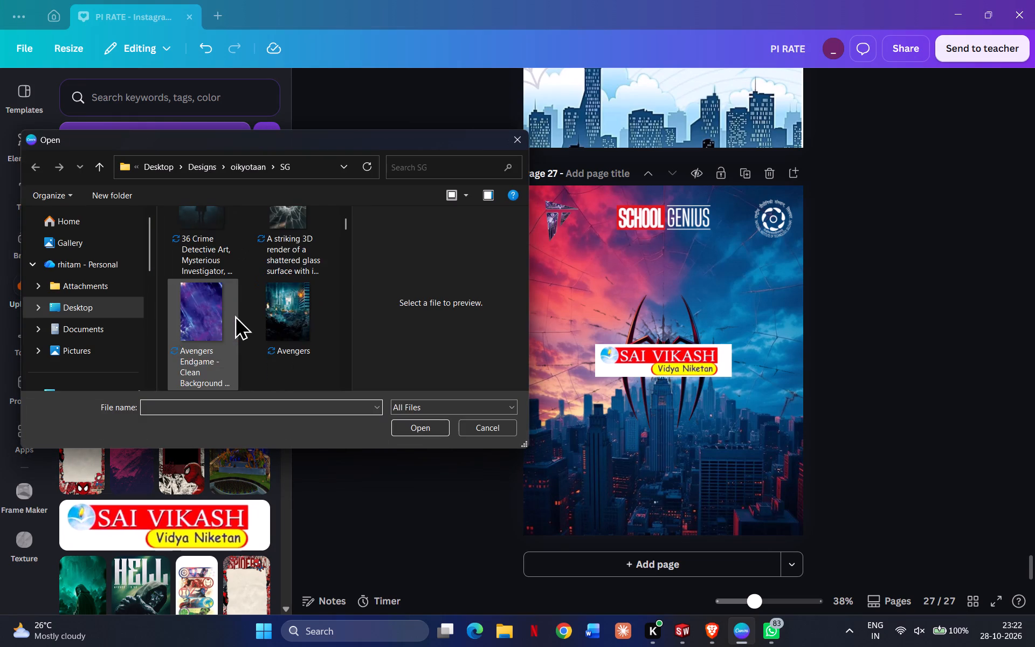
scroll(234, 315, down, 2)
scroll(258, 332, up, 2)
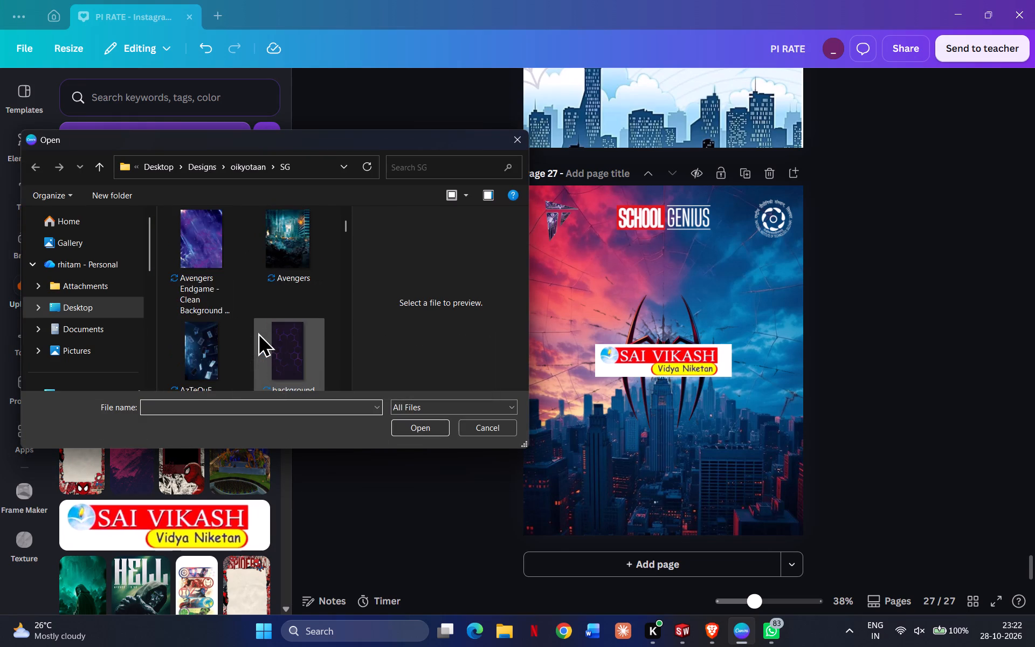
scroll(258, 332, down, 5)
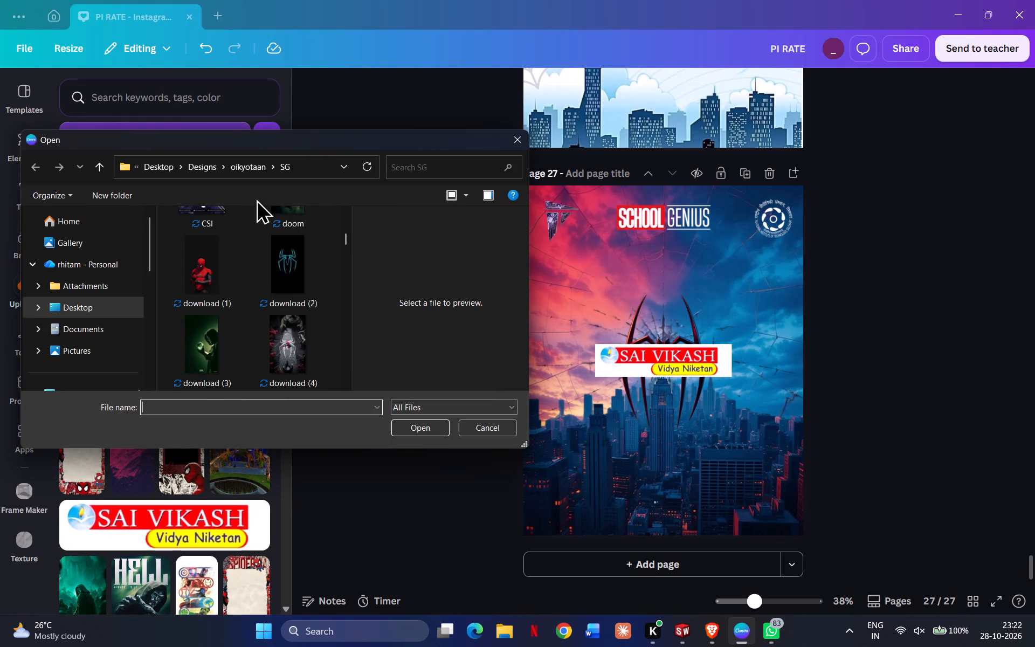
scroll(241, 275, down, 14)
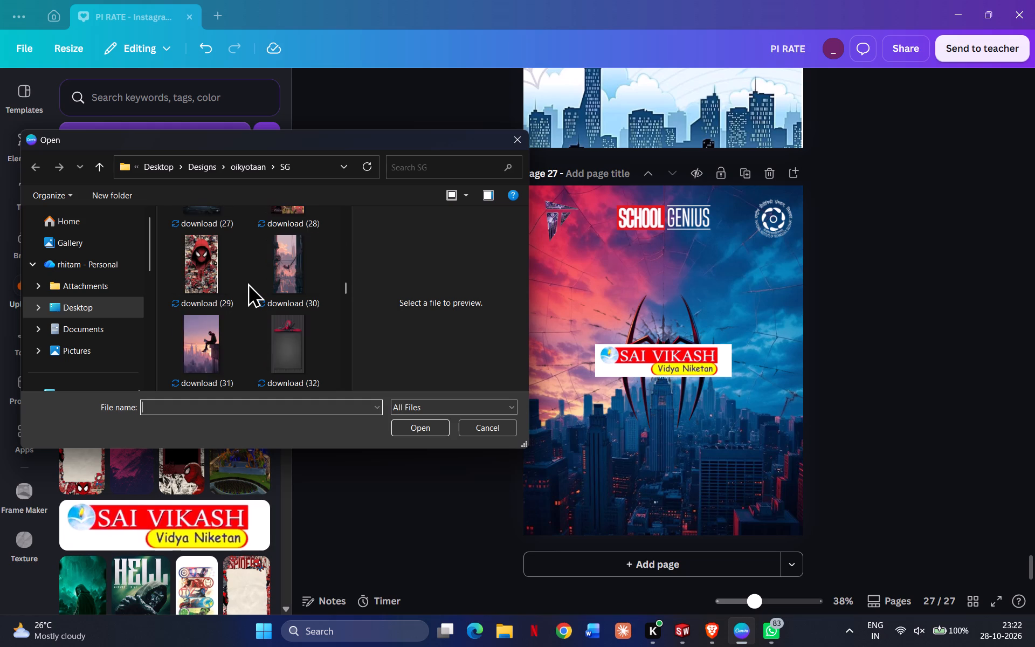
scroll(247, 283, down, 7)
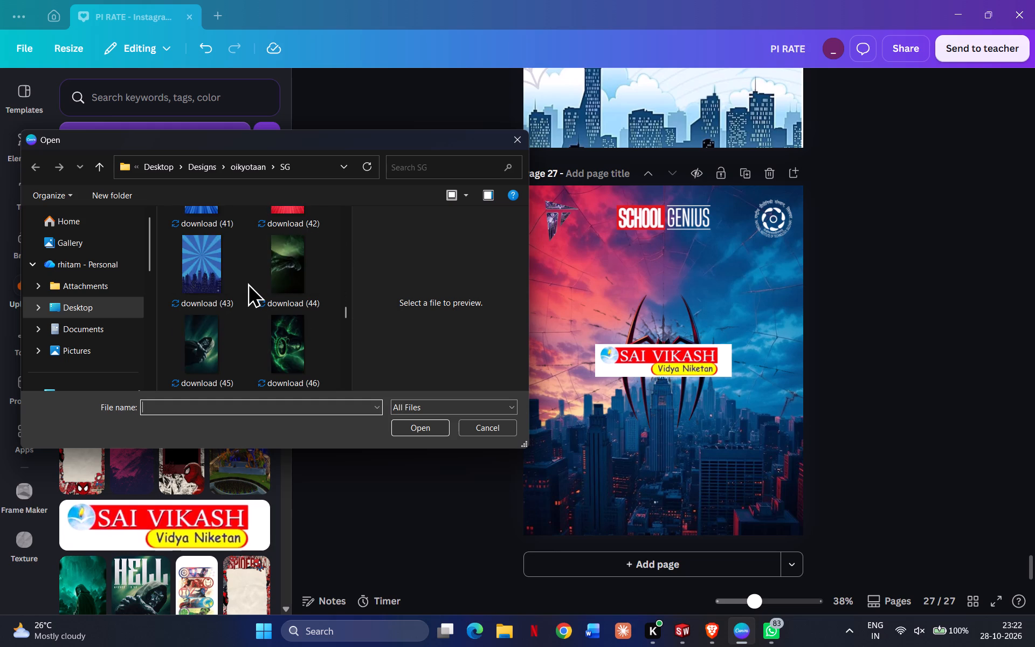
scroll(247, 283, down, 4)
scroll(247, 283, up, 2)
scroll(247, 283, down, 1)
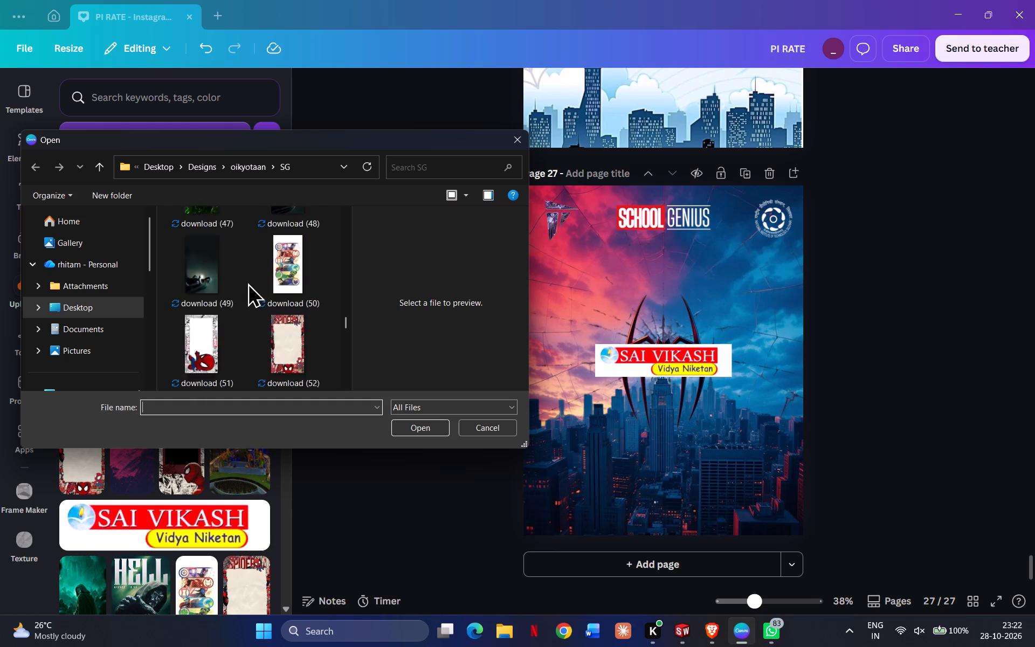
scroll(247, 283, down, 5)
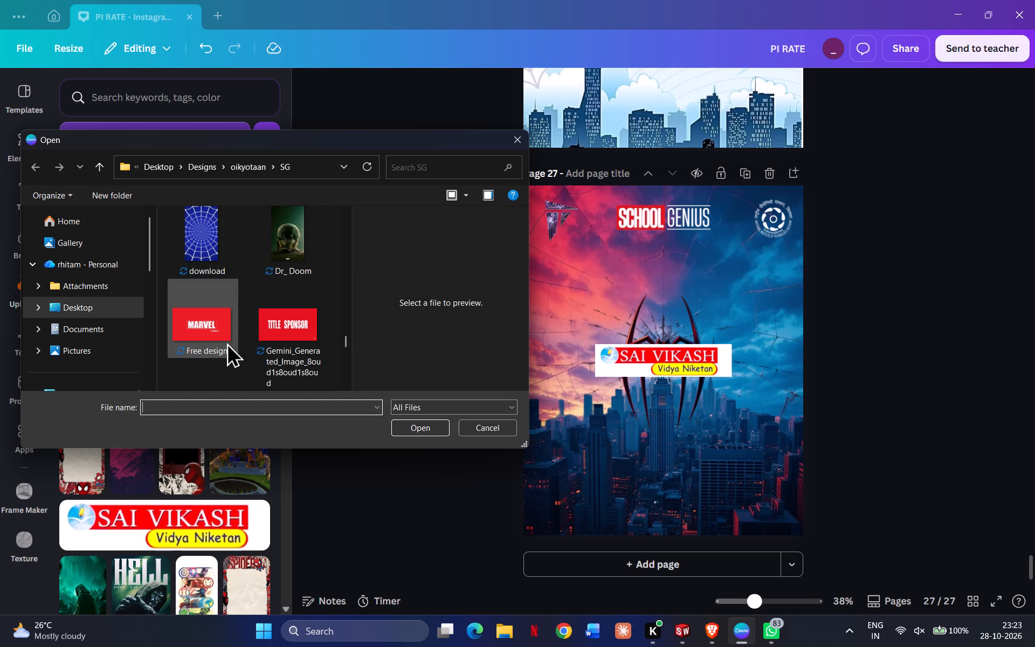
drag(267, 336, 194, 484)
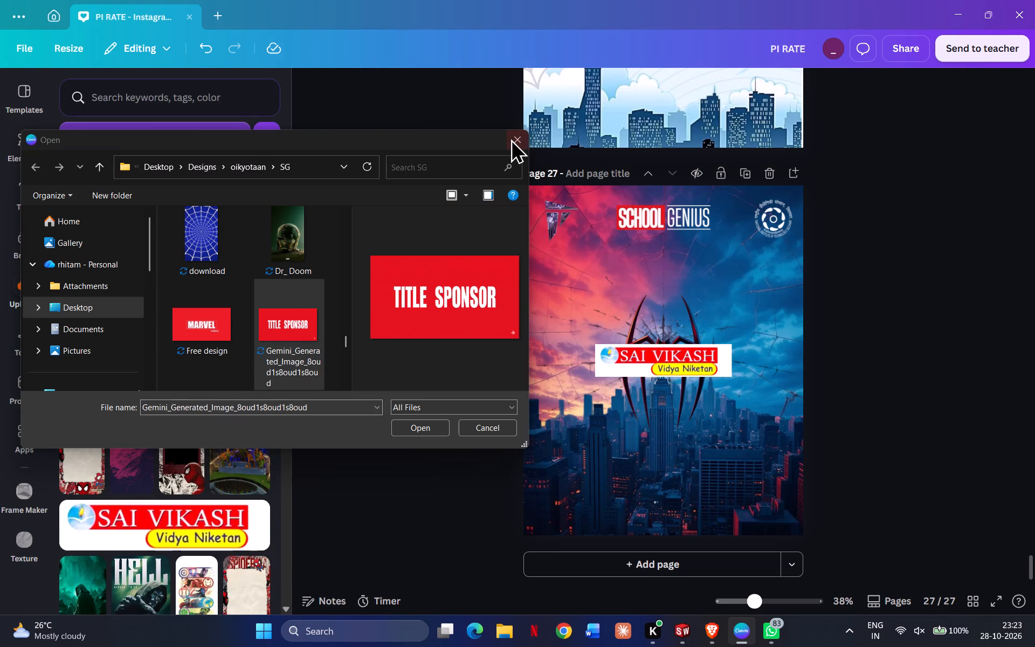
click(510, 139)
Place the uploaded TITLE SPONSOR image on page 27 and remove its red background.
click(165, 287)
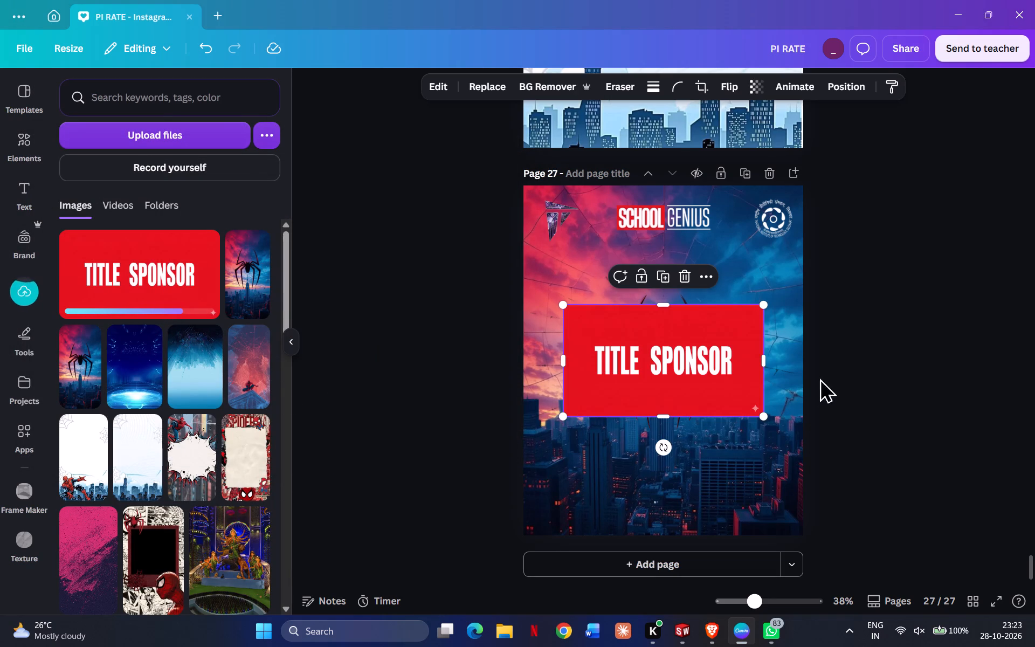
click(526, 88)
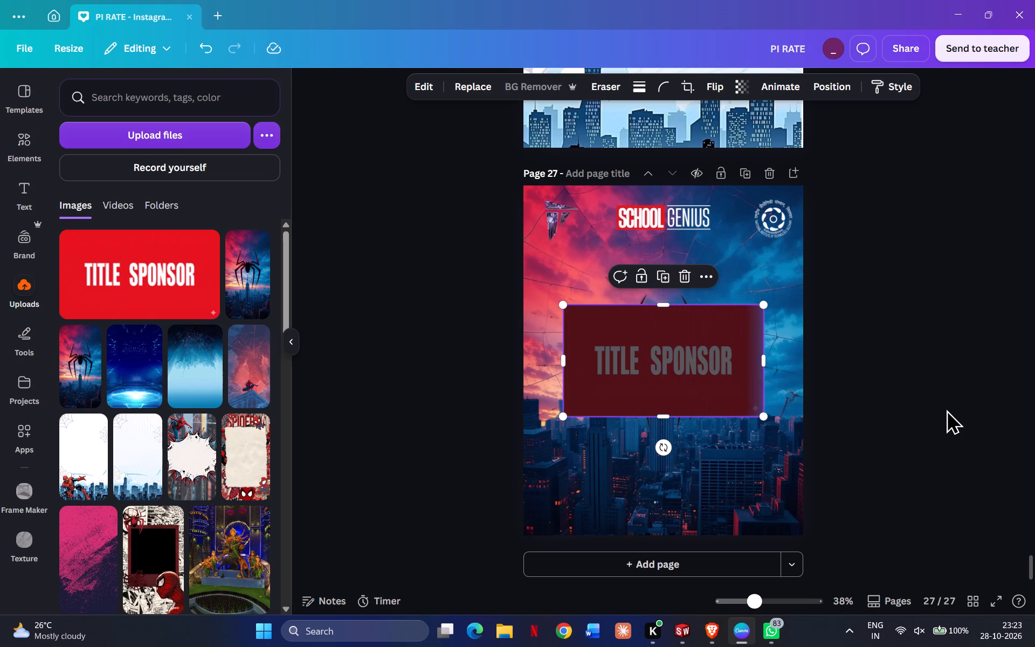
Position the TITLE SPONSOR text on page 27 between the School Genius logo and the Sai Vikash logo.
drag(678, 351, 689, 270)
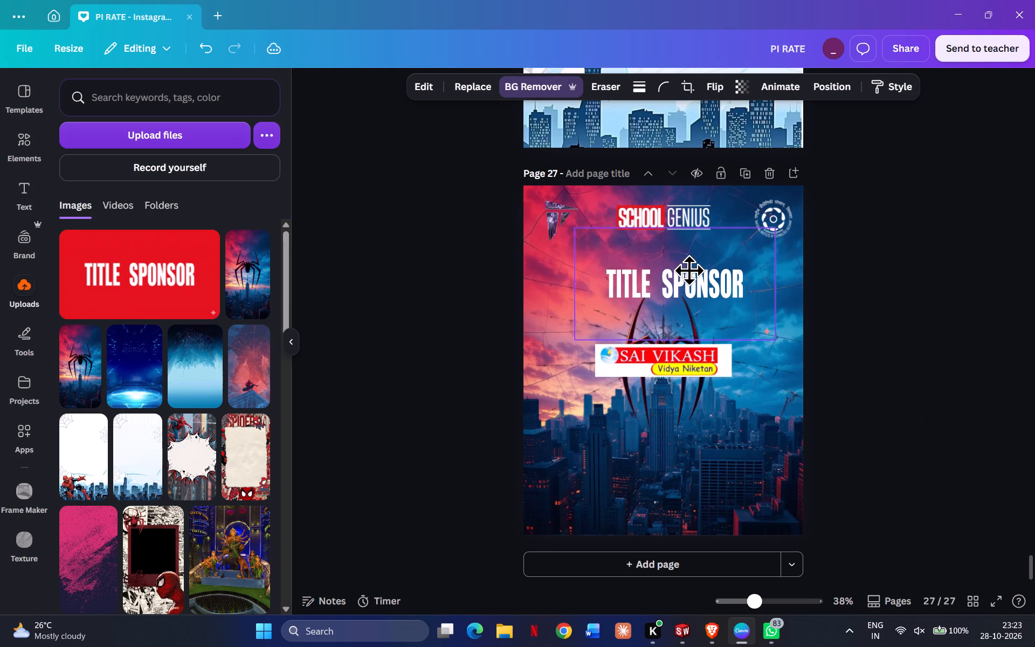
drag(689, 270, 680, 264)
click(912, 333)
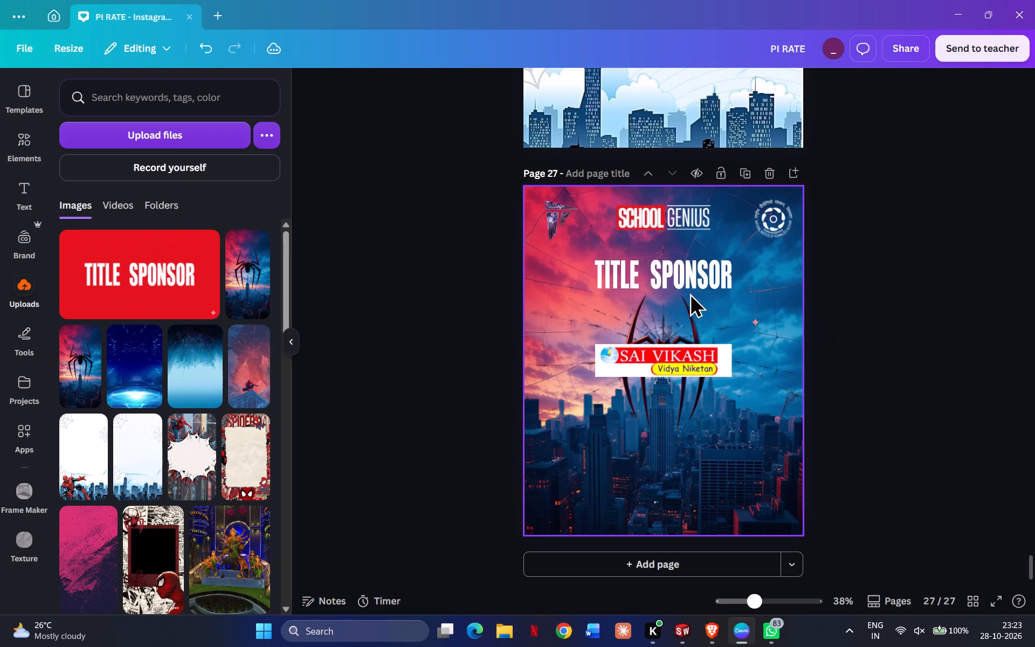
drag(690, 281, 696, 271)
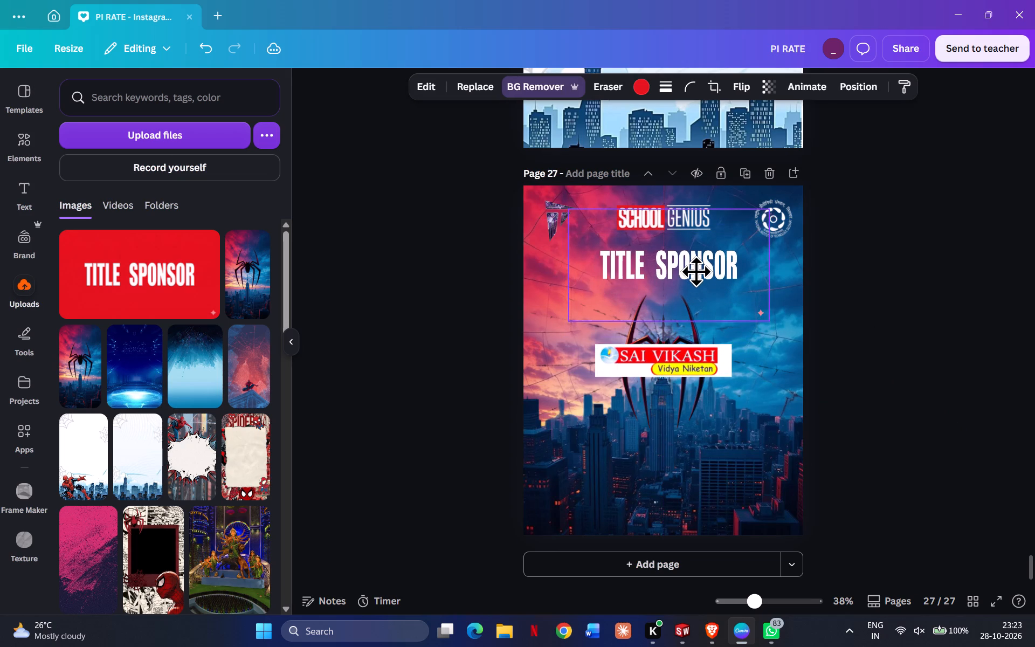
drag(696, 271, 695, 314)
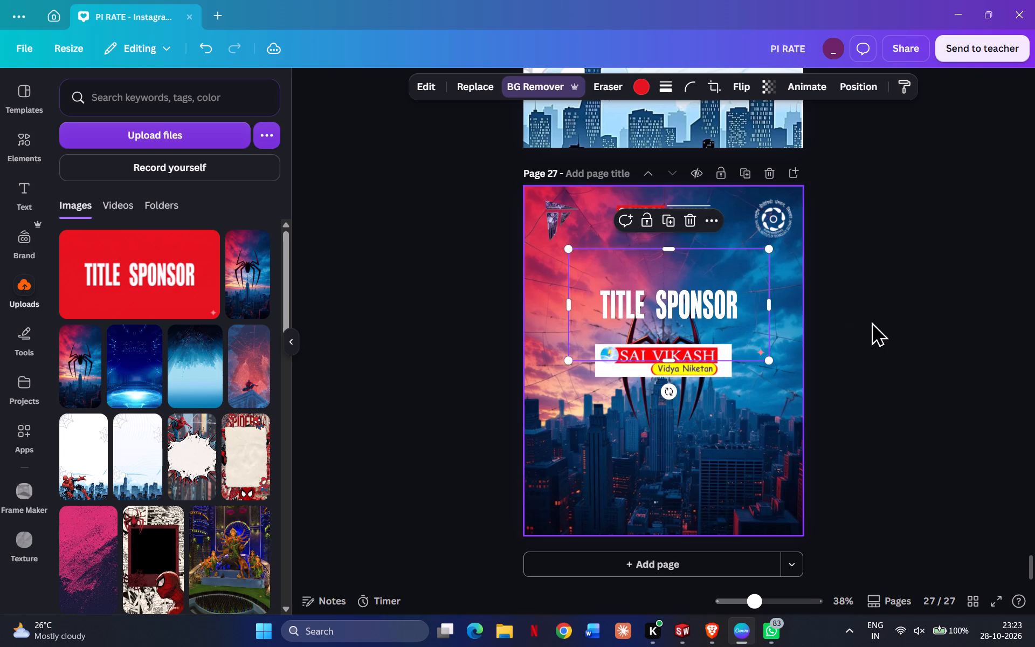
click(873, 323)
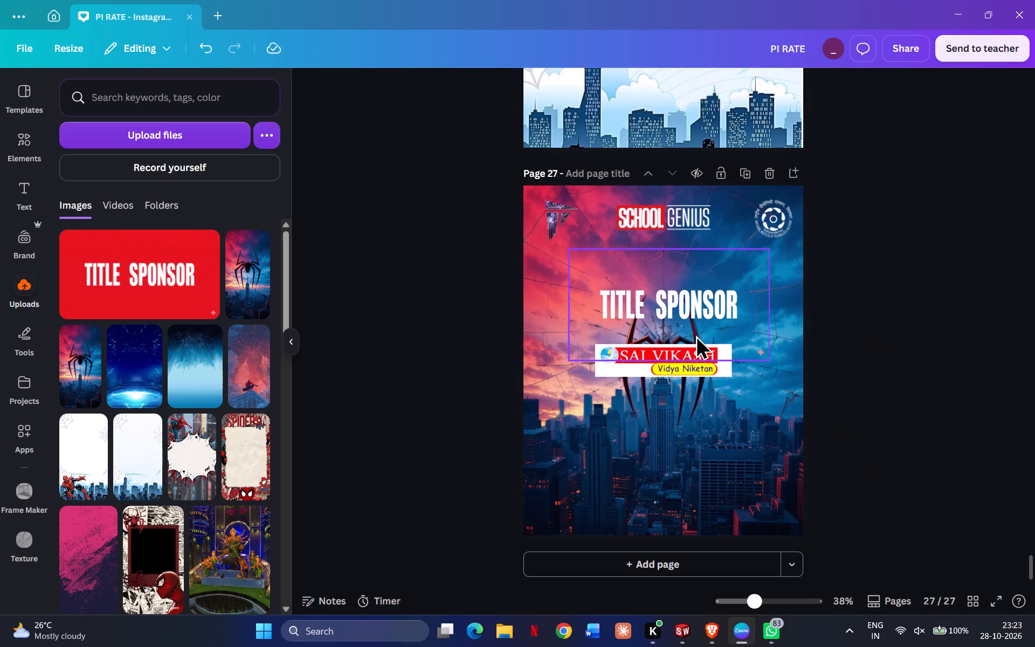
click(688, 305)
drag(692, 299, 697, 280)
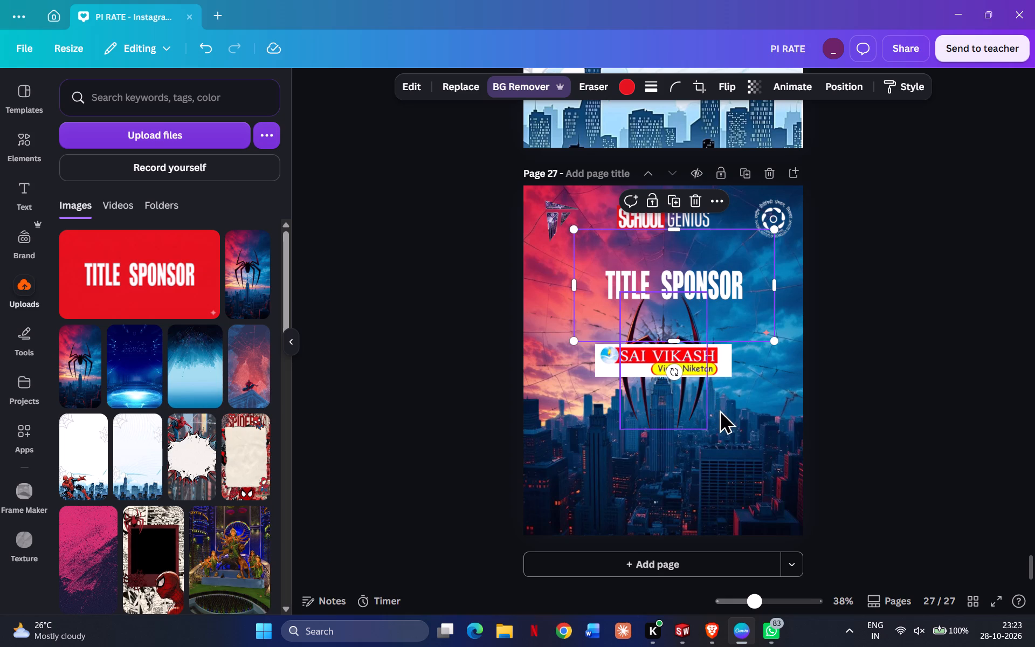
click(874, 342)
Crop the TITLE SPONSOR image on all four sides close to its lettering, to about 594 × 215, cutting off the sparkle mark.
click(674, 281)
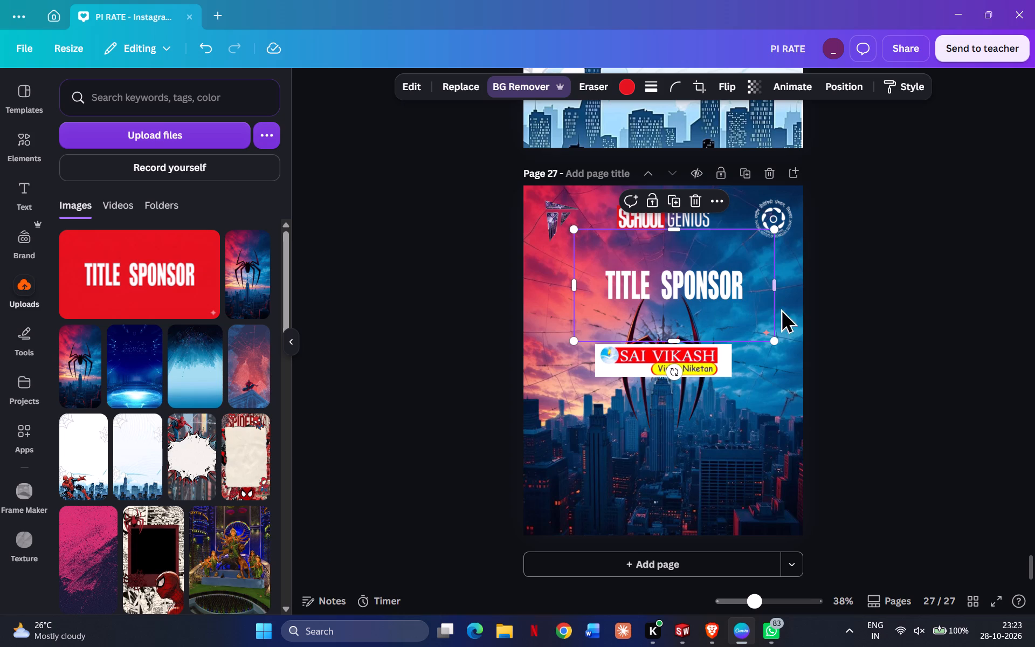
drag(678, 344, 683, 313)
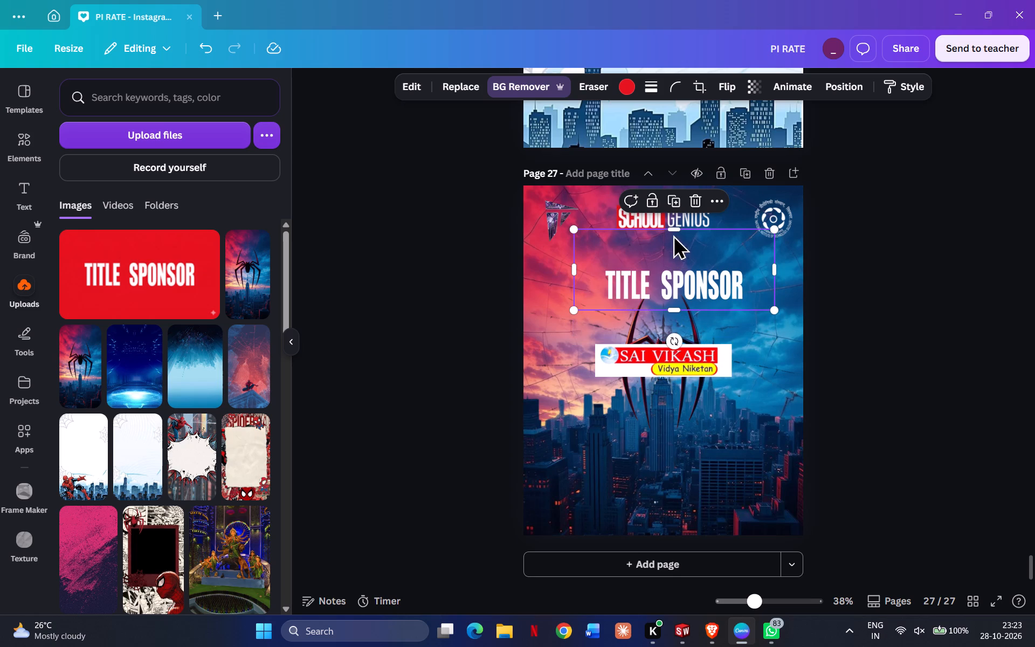
drag(673, 232, 681, 257)
drag(777, 282, 764, 286)
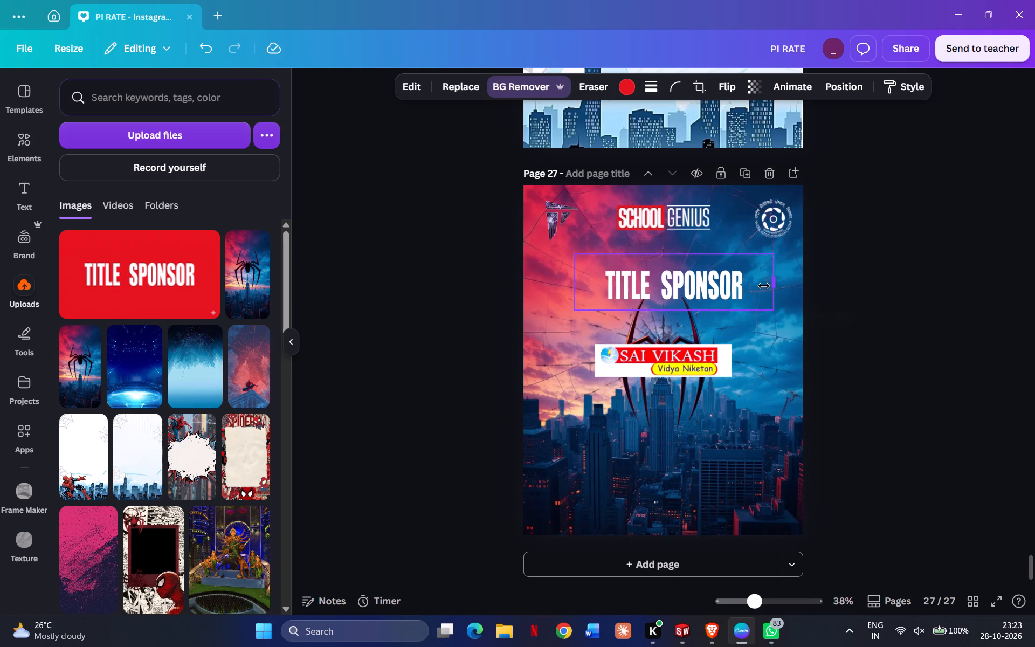
drag(764, 286, 756, 289)
drag(575, 283, 601, 284)
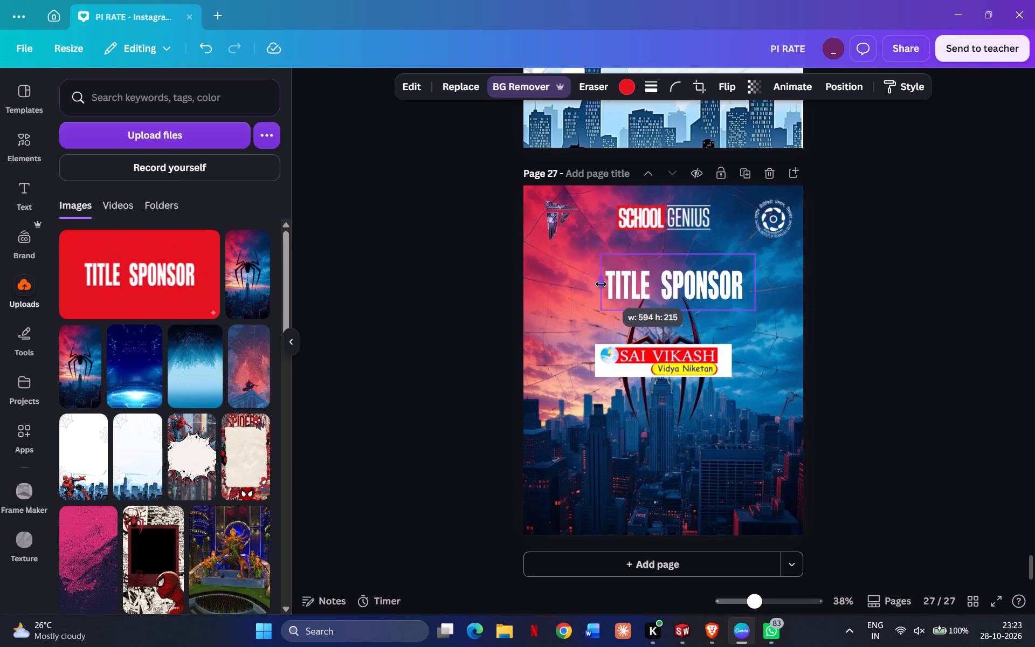
drag(601, 284, 600, 285)
click(887, 288)
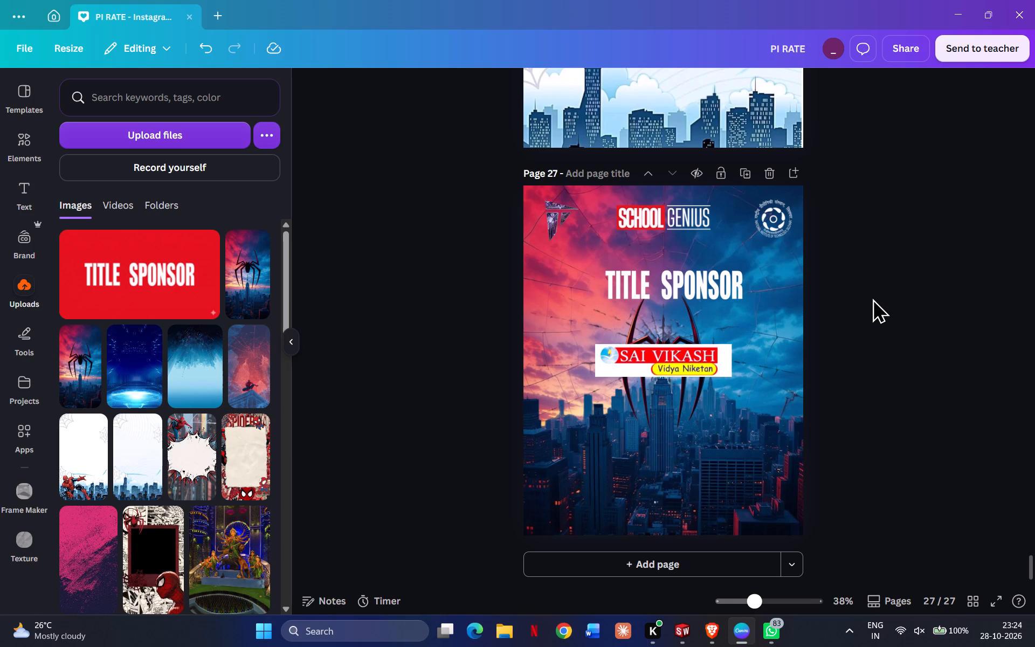
Shrink the TITLE SPONSOR image on page 27 and centre it horizontally between the School Genius and Sai Vikash logos.
click(689, 290)
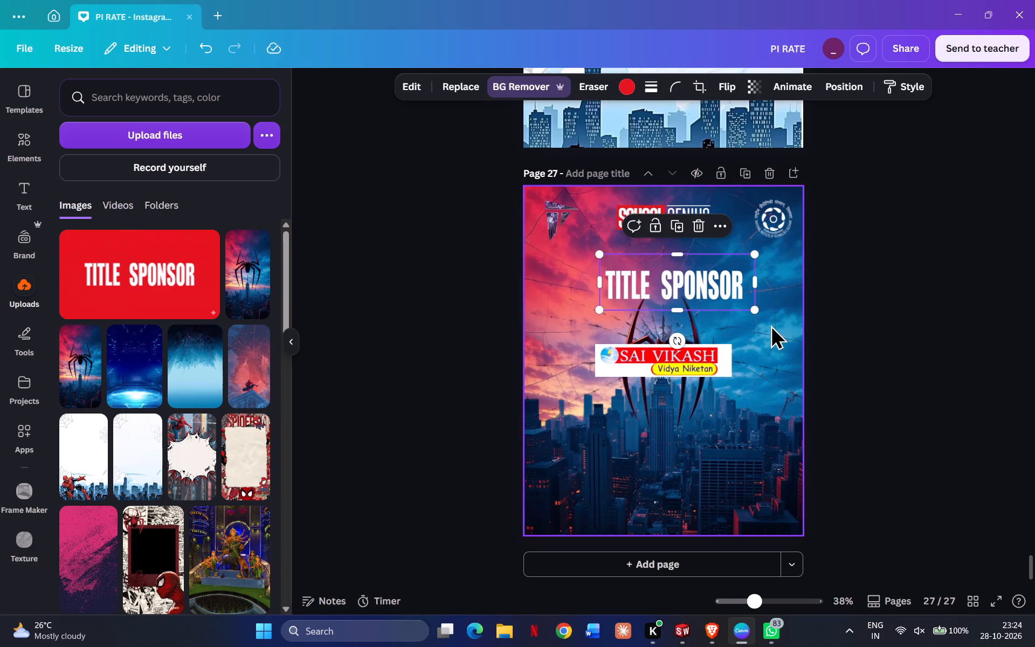
drag(687, 274, 675, 257)
click(884, 310)
click(666, 276)
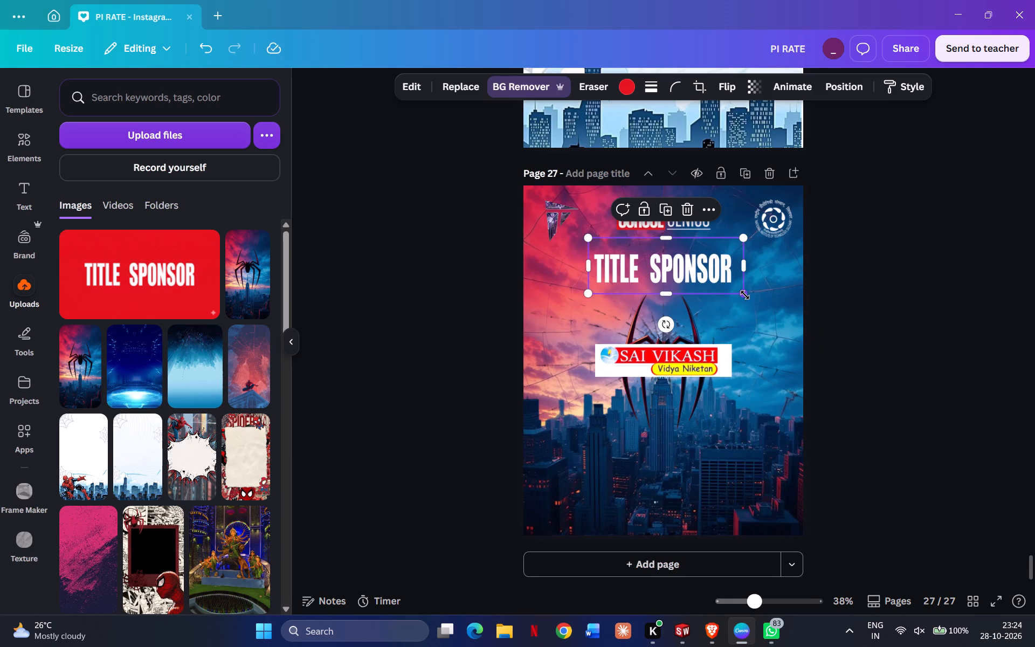
drag(745, 295, 703, 275)
drag(650, 253, 674, 266)
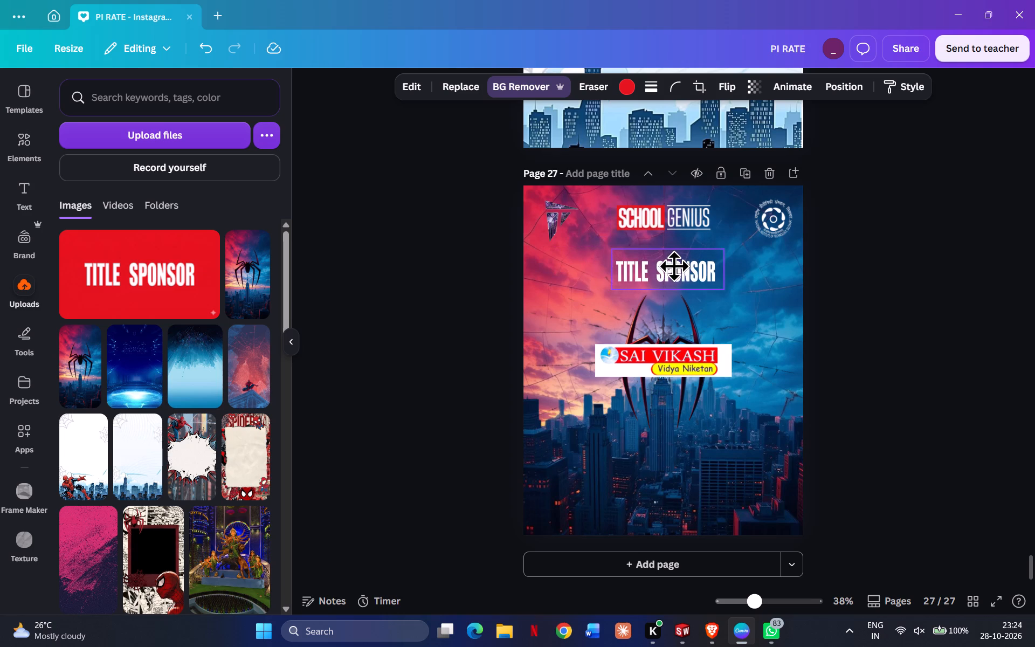
drag(674, 266, 669, 267)
click(1025, 394)
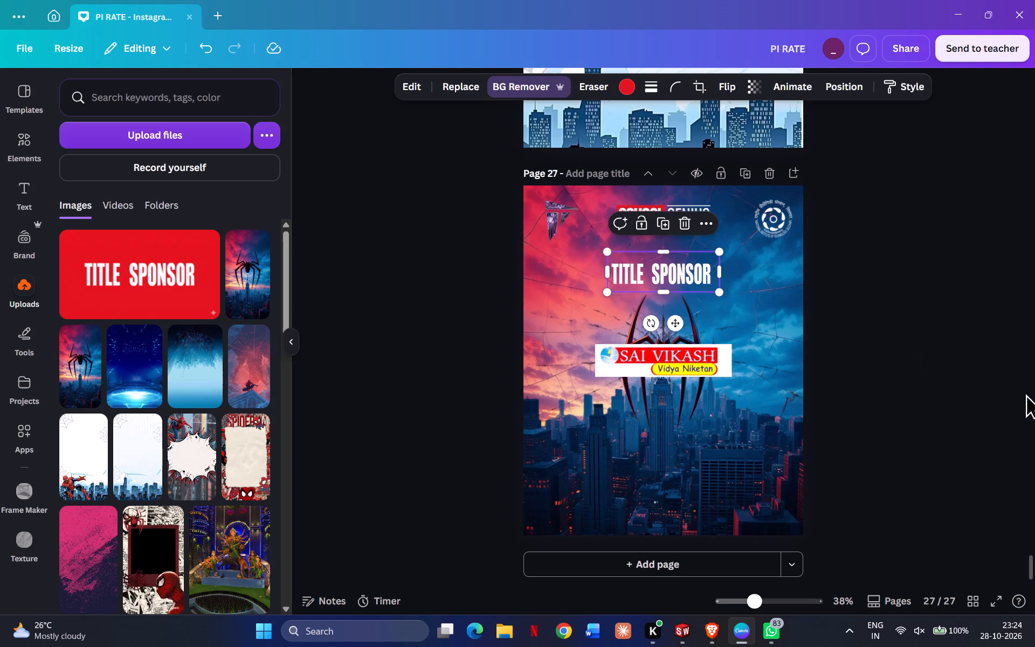
scroll(970, 418, down, 1)
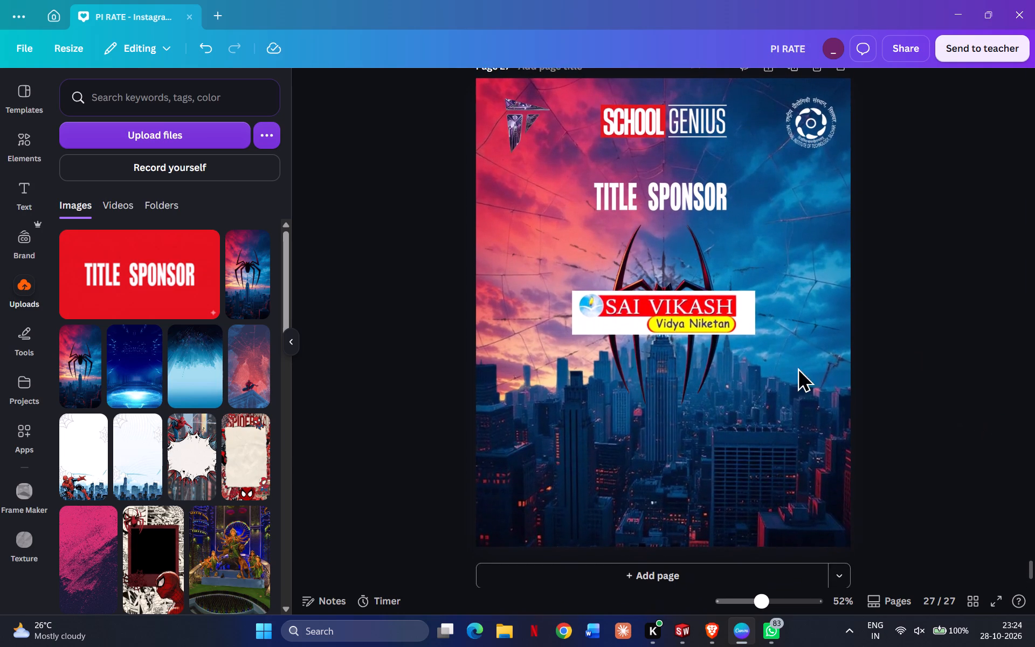
scroll(797, 367, down, 1)
click(927, 396)
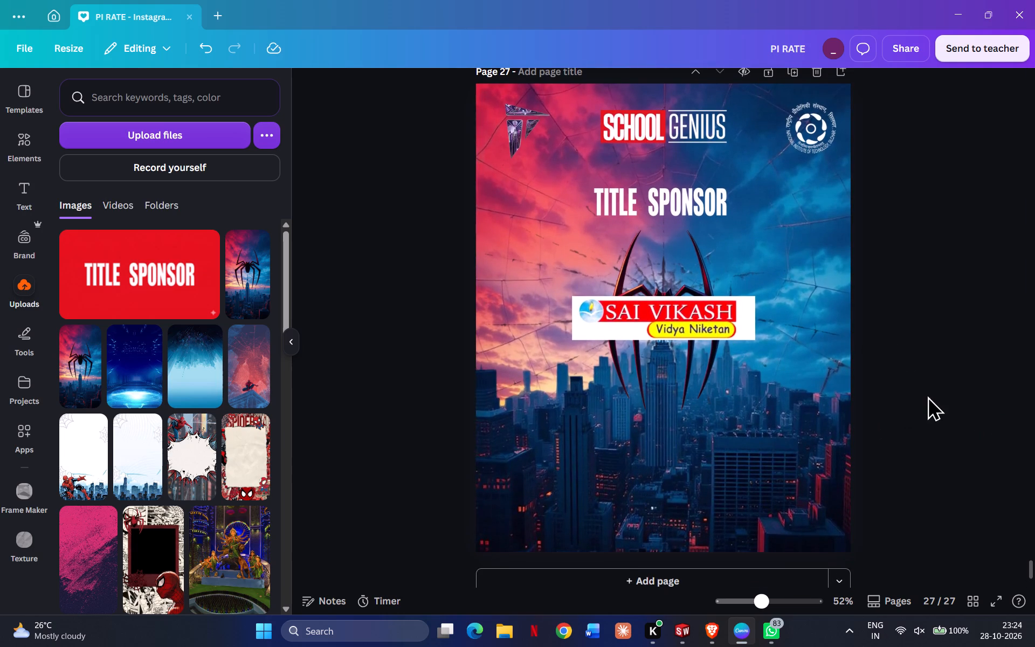
click(670, 202)
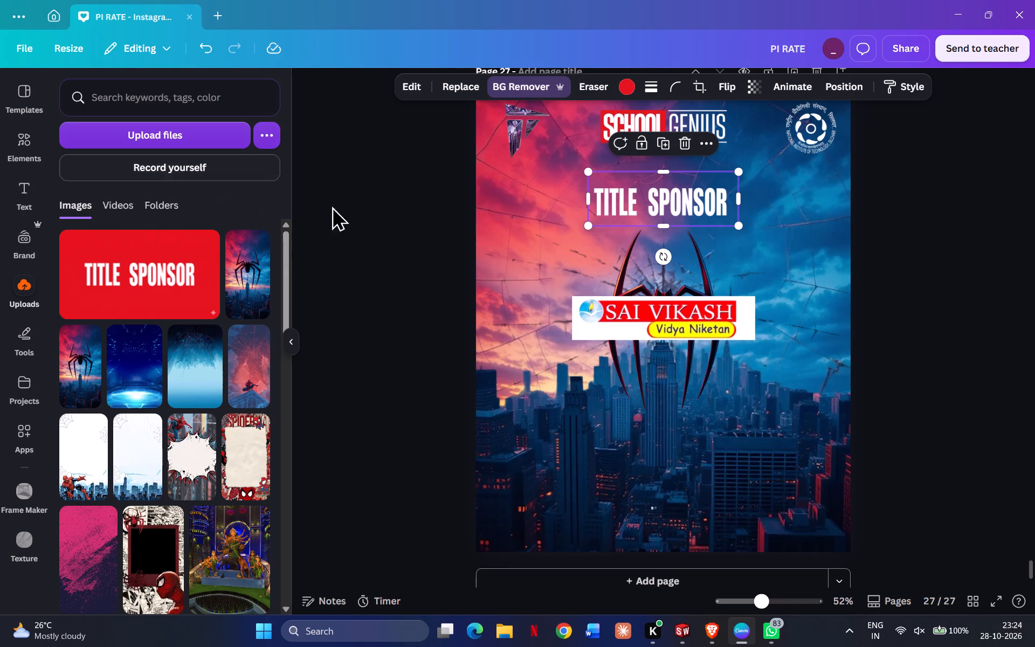
click(369, 211)
Add a text box reading "AS", enlarge it to about size 35.7, and place it just above TITLE SPONSOR.
click(14, 183)
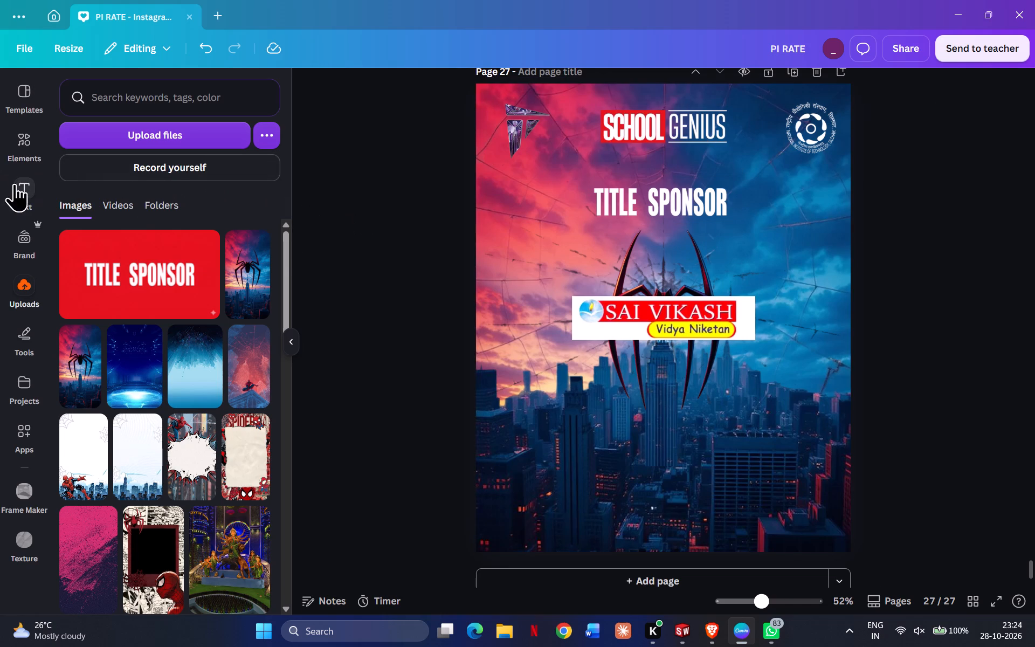
click(118, 151)
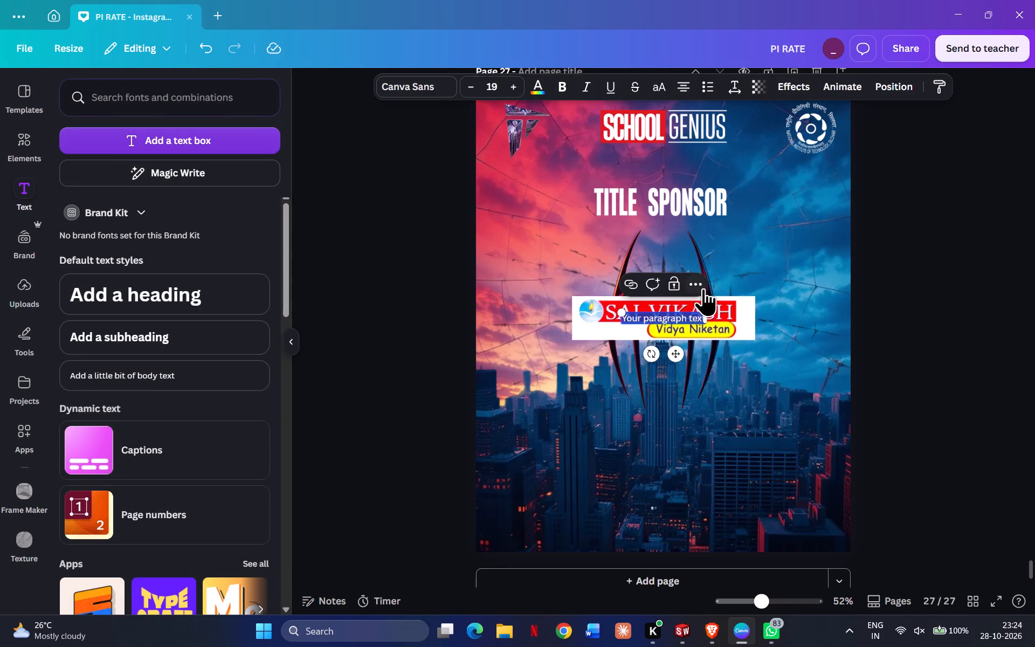
text(AS)
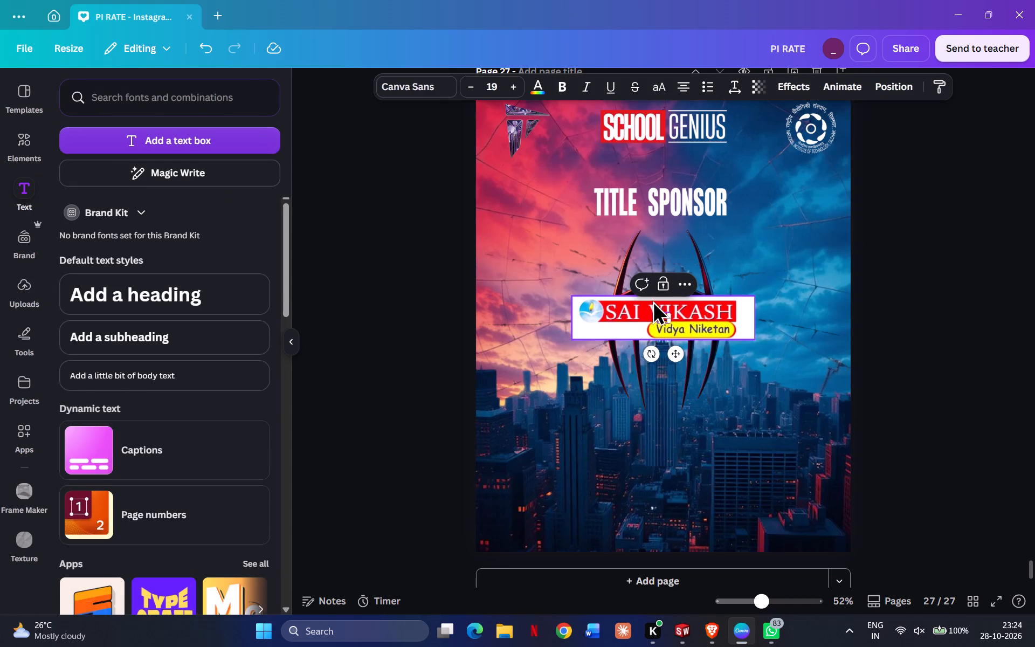
drag(657, 311, 644, 305)
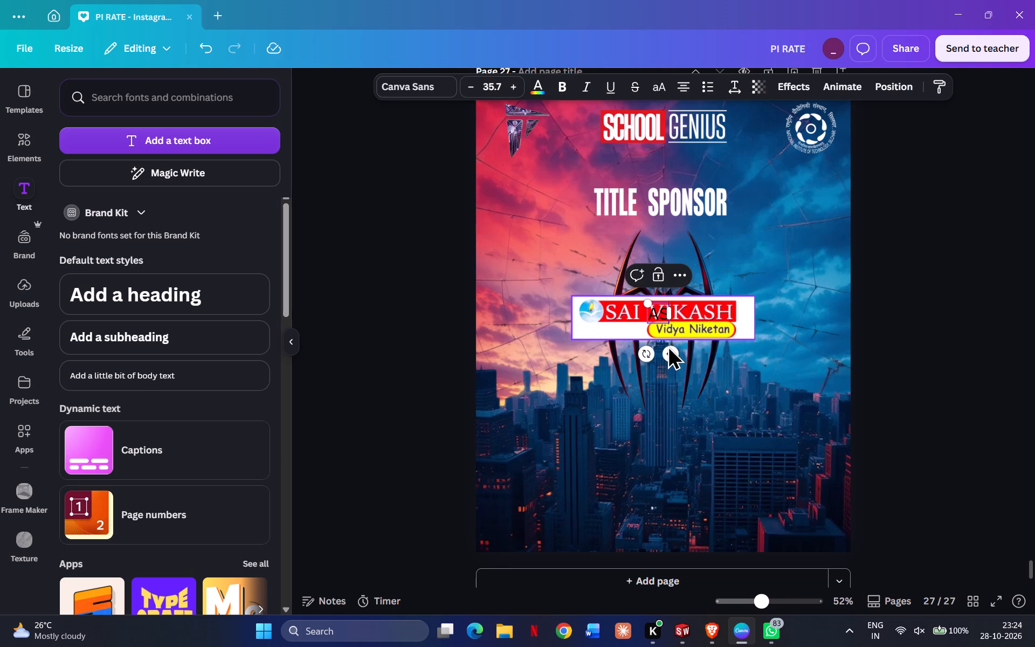
click(667, 345)
click(663, 318)
drag(671, 352, 658, 221)
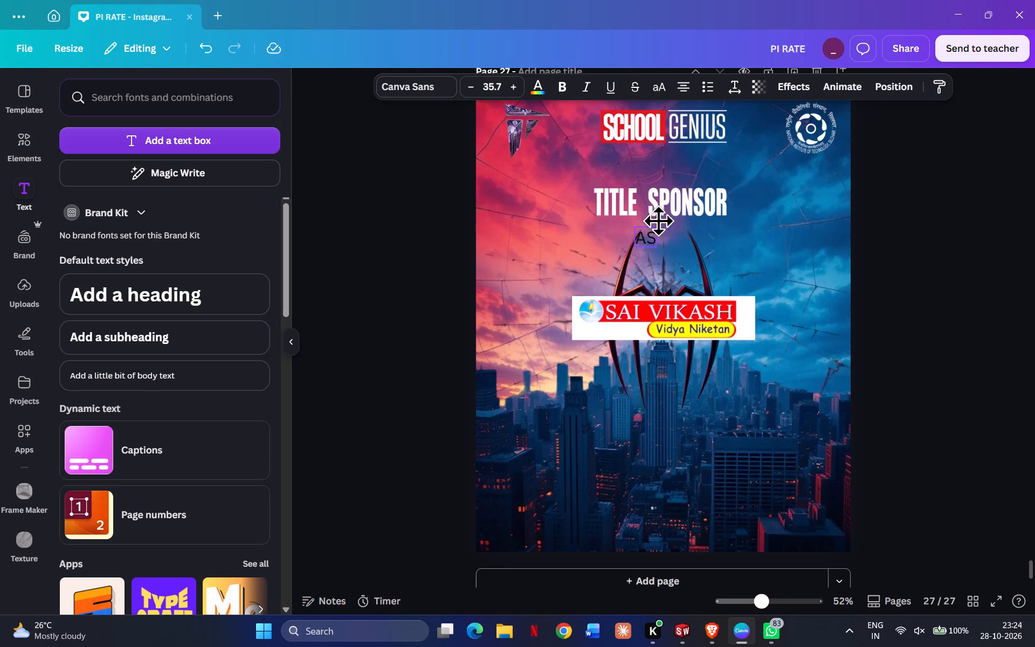
drag(658, 221, 675, 209)
Colour the AS text white, leaving it in regular weight.
click(530, 85)
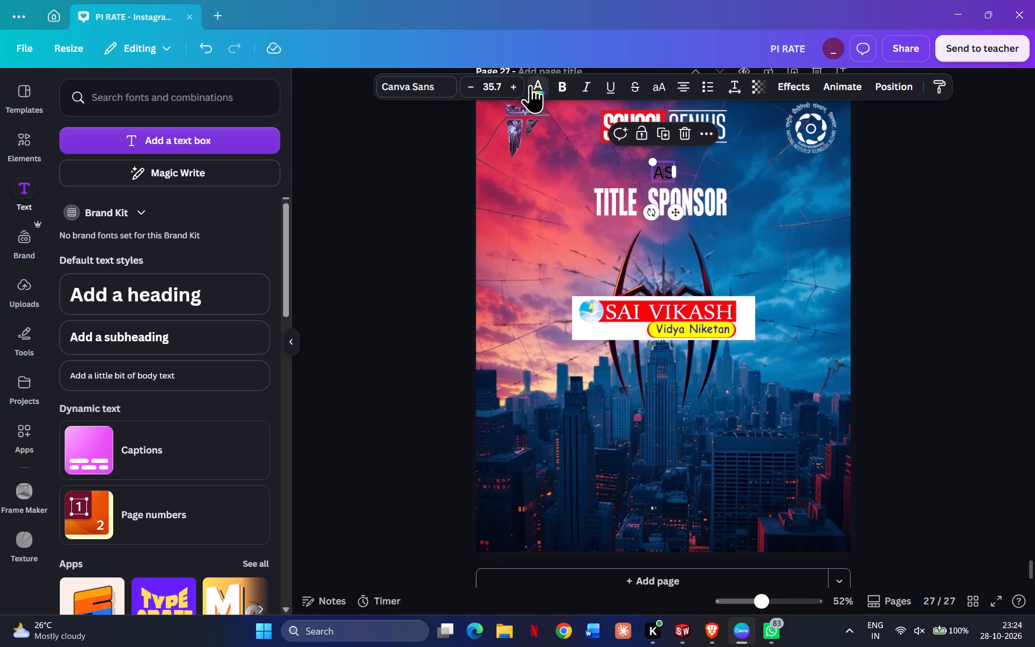
click(201, 184)
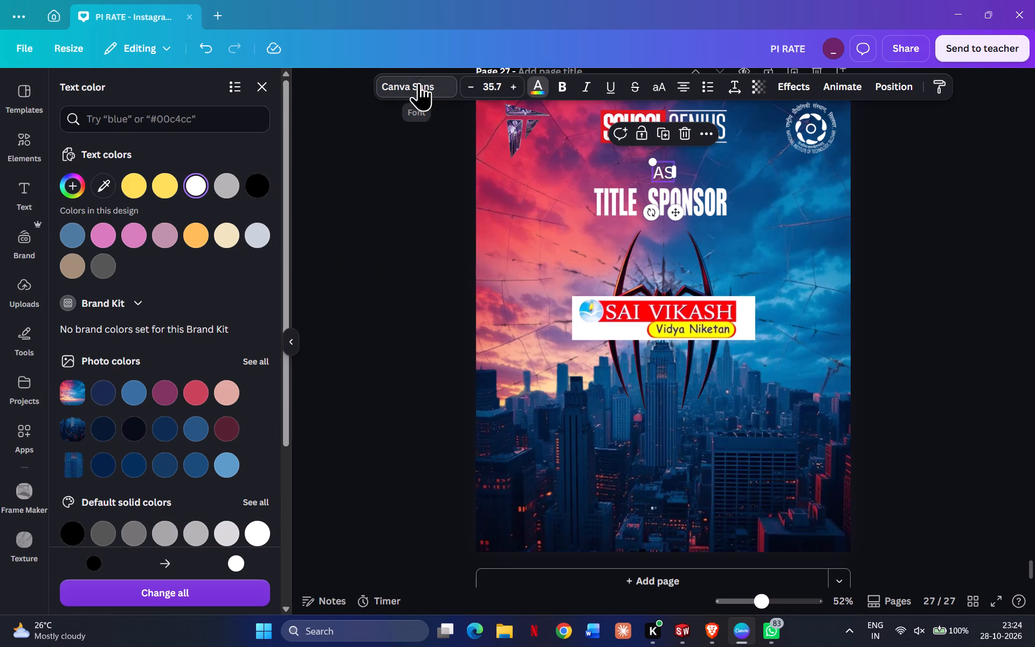
click(557, 80)
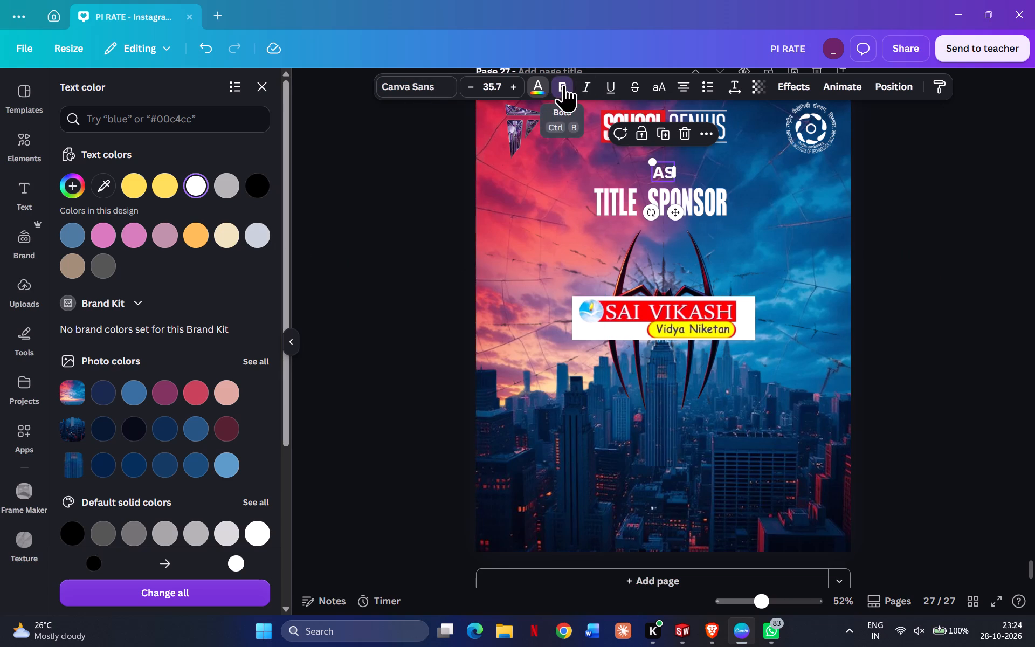
click(568, 89)
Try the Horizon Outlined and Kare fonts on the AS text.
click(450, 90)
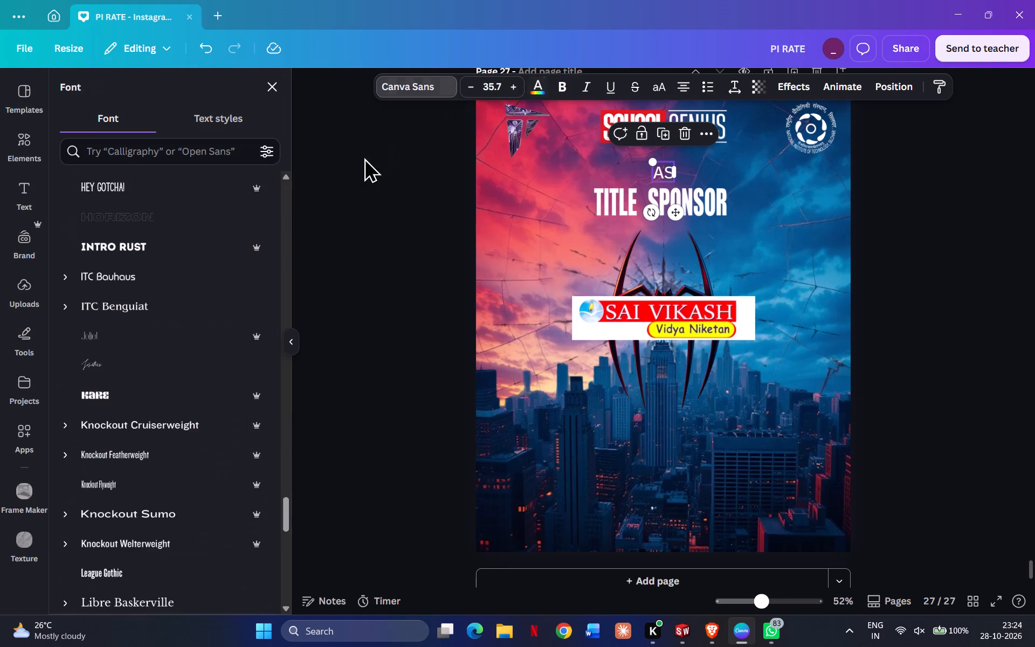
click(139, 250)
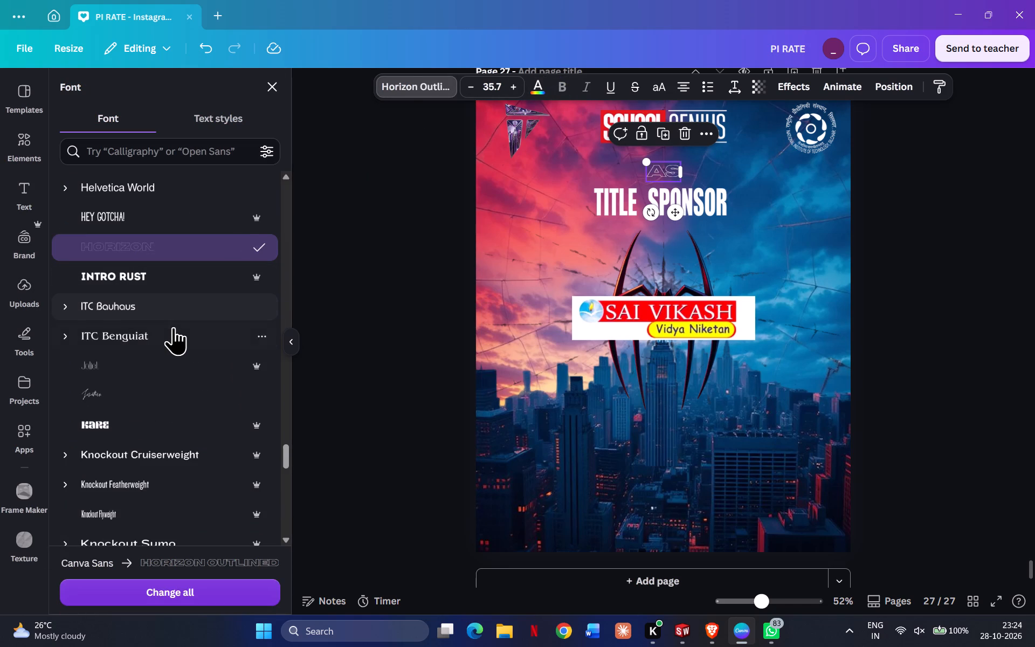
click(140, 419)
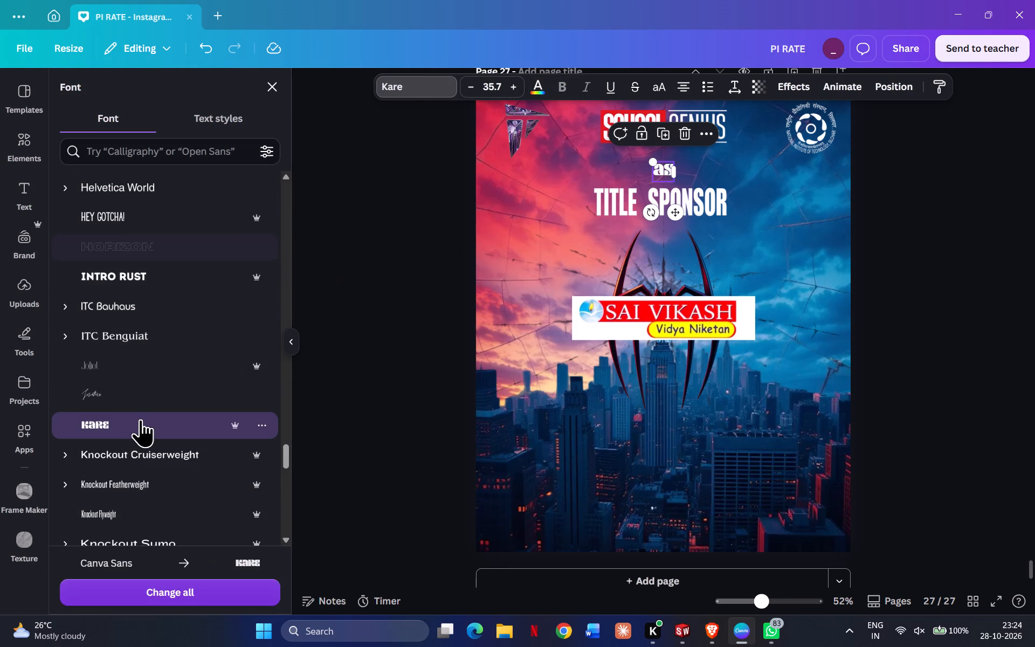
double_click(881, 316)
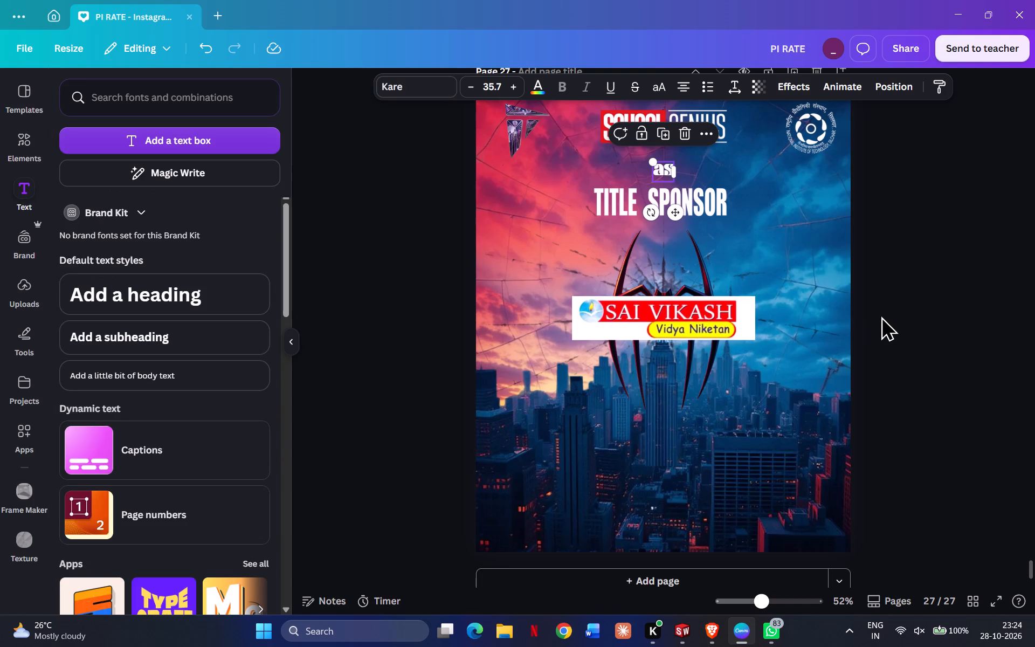
Compare Knockout Cruiserweight, Knockout Featherweight and London on the AS text, and settle on the Oilvare Base font.
click(665, 164)
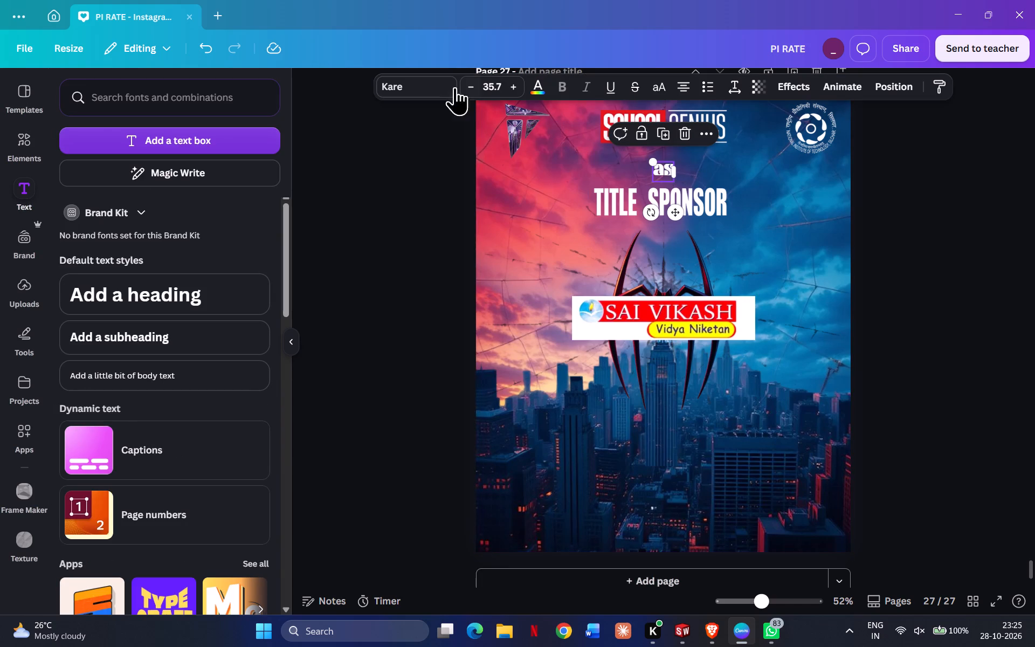
click(411, 77)
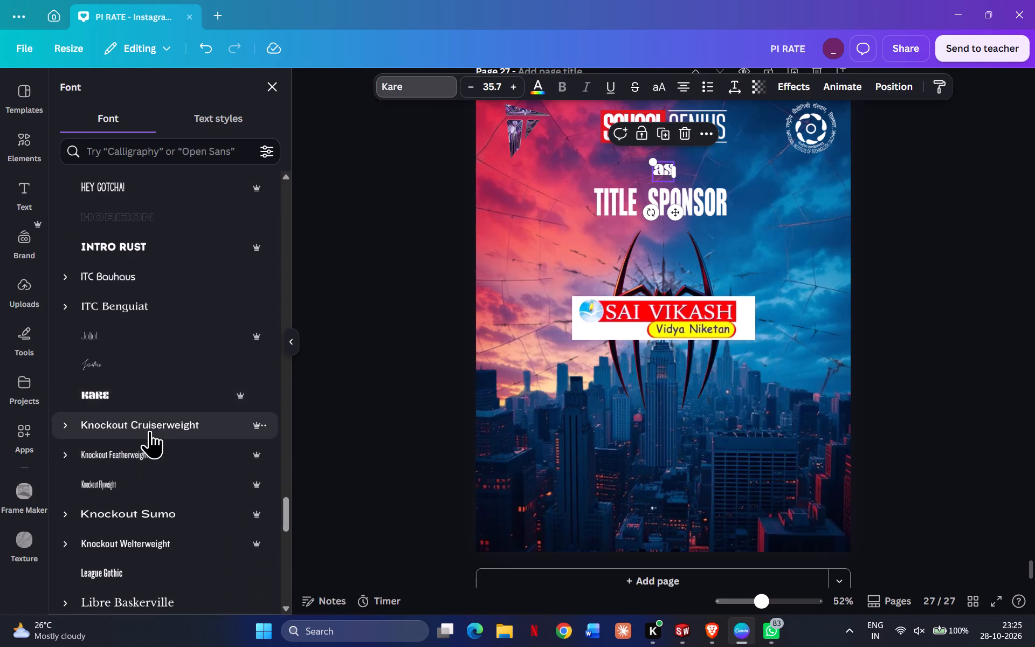
click(155, 398)
click(157, 420)
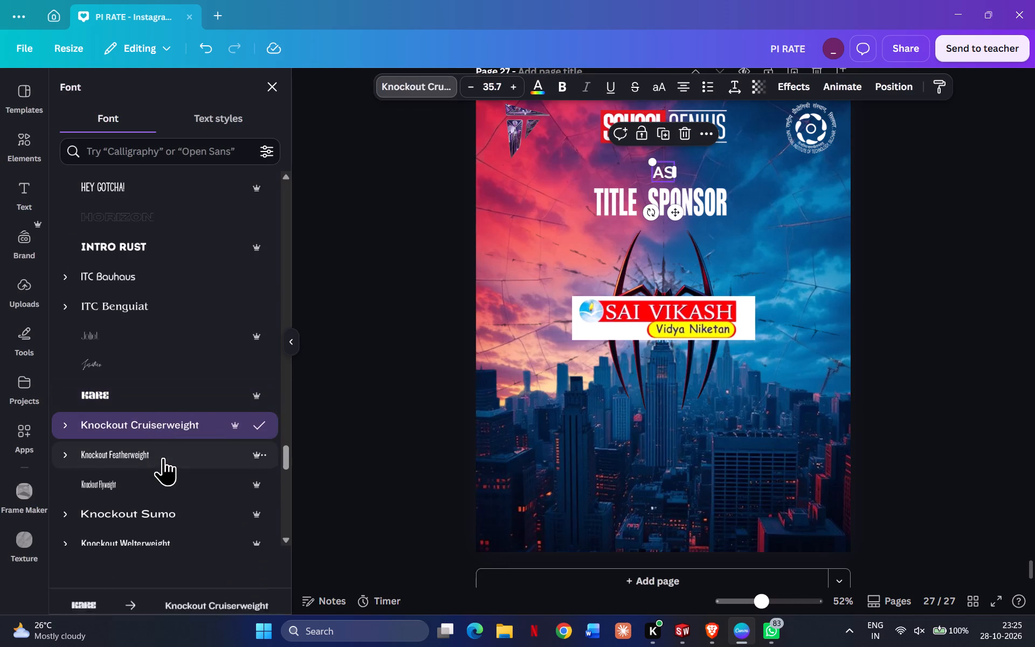
click(164, 461)
scroll(176, 482, down, 2)
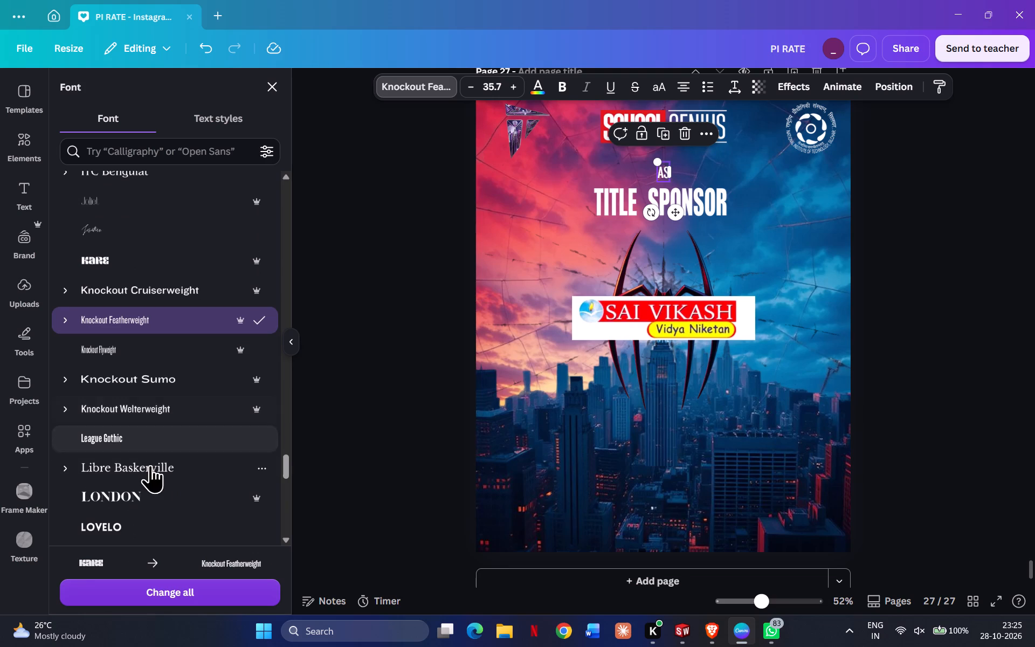
click(154, 495)
scroll(156, 494, down, 3)
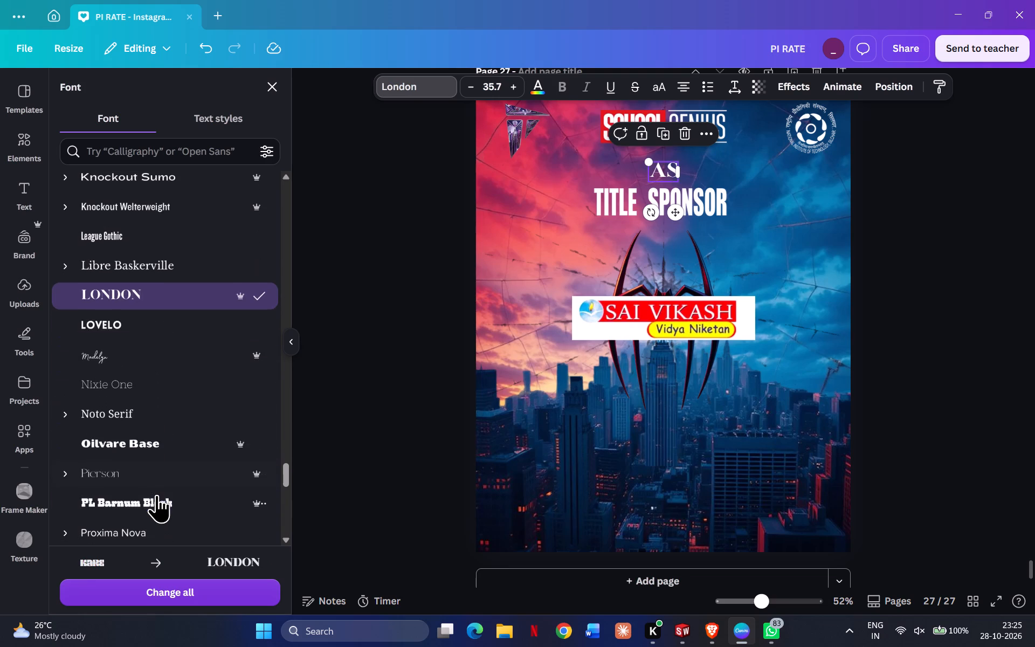
click(167, 448)
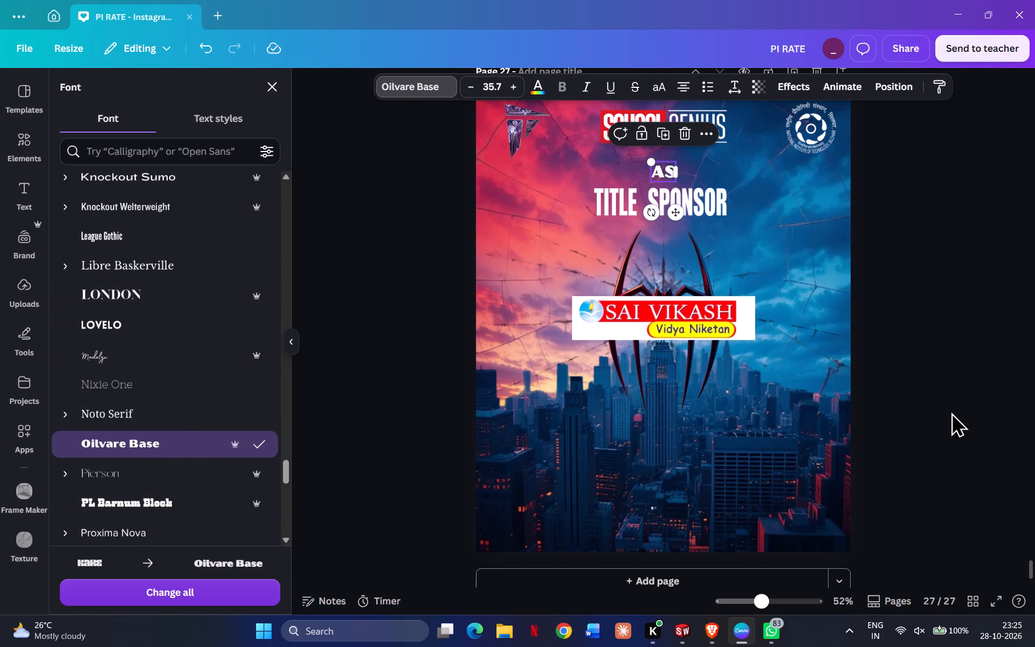
double_click(915, 408)
Shrink the AS text to about size 31.8 and centre it horizontally on the page above TITLE SPONSOR.
click(664, 170)
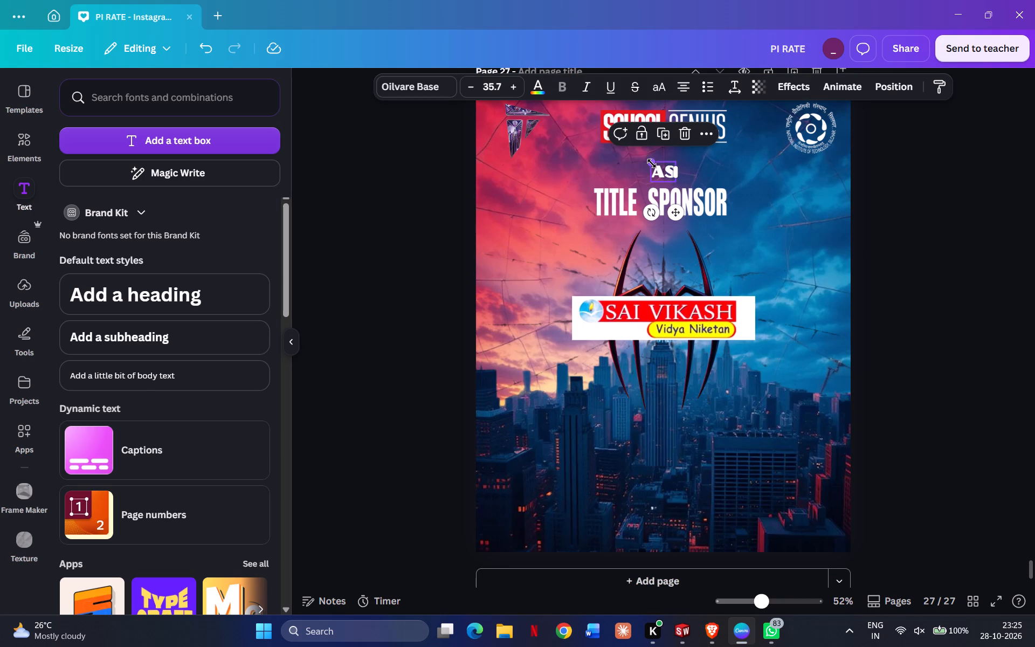
drag(652, 163, 655, 169)
click(861, 231)
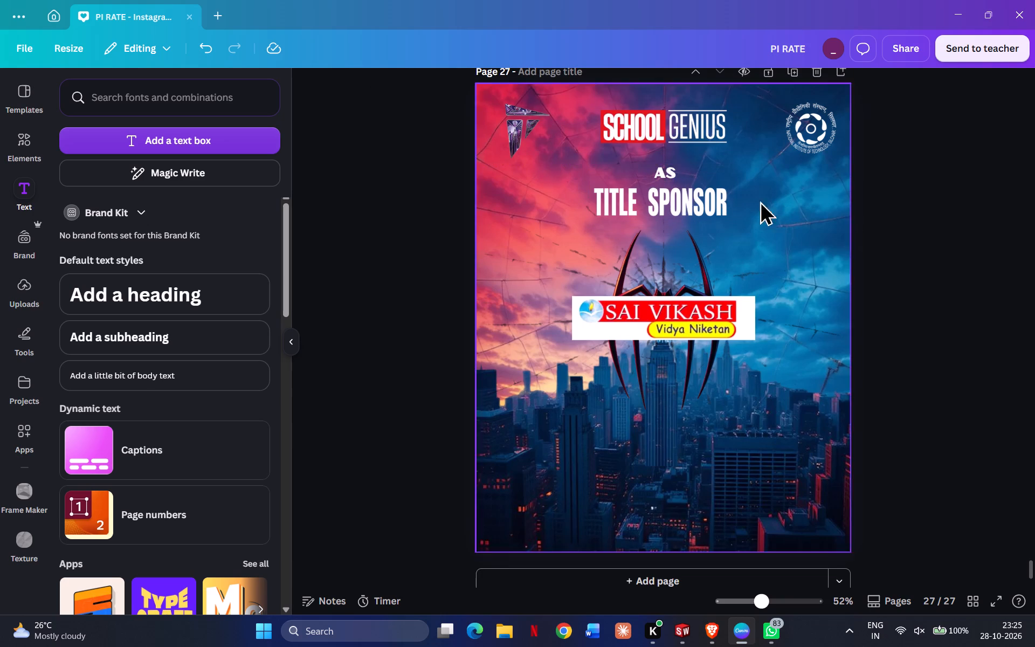
click(664, 171)
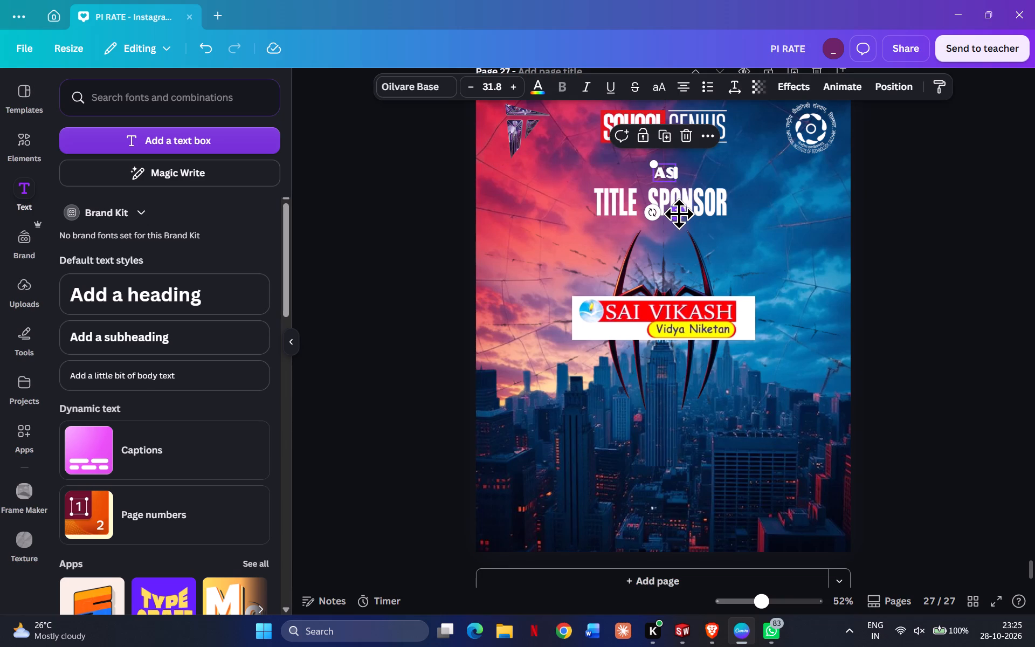
click(679, 214)
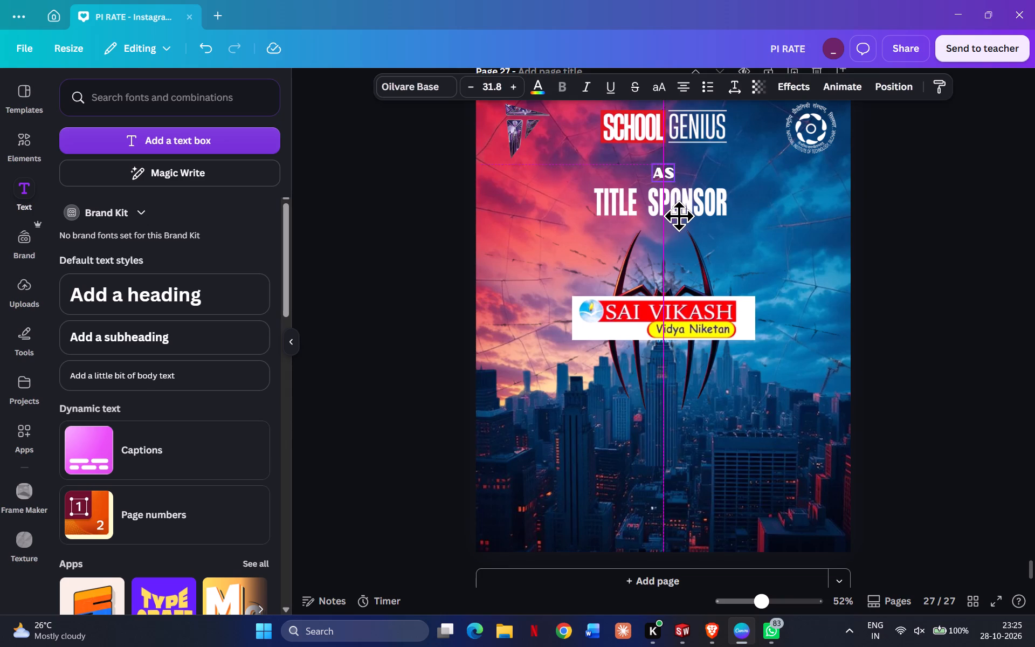
click(961, 248)
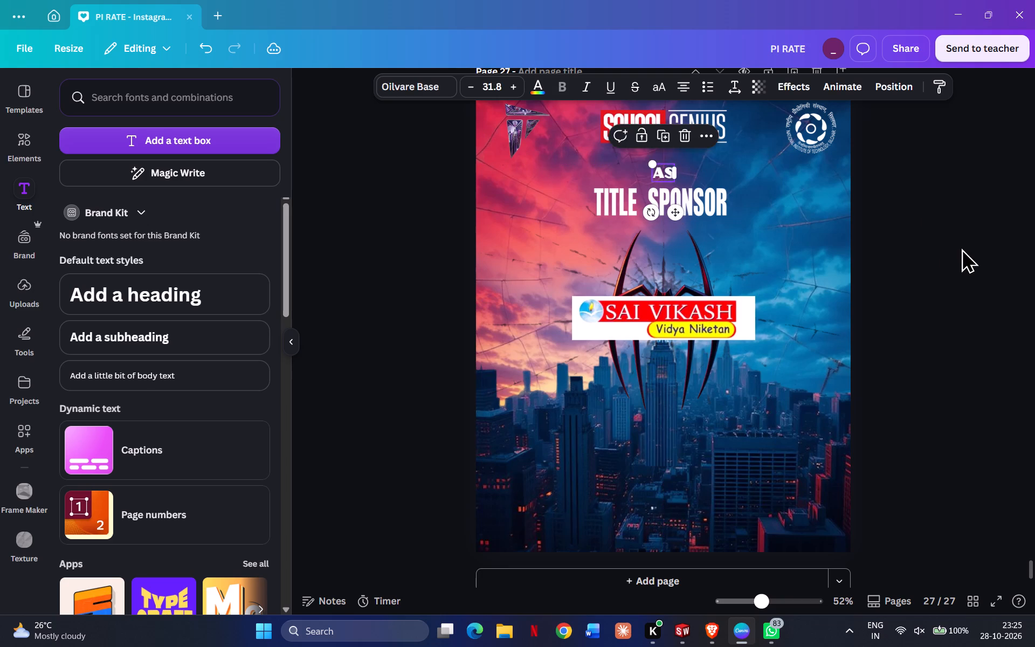
Move the Sai Vikash Vidya Niketan logo slightly up towards TITLE SPONSOR, keeping it centred on the page.
drag(684, 316, 689, 339)
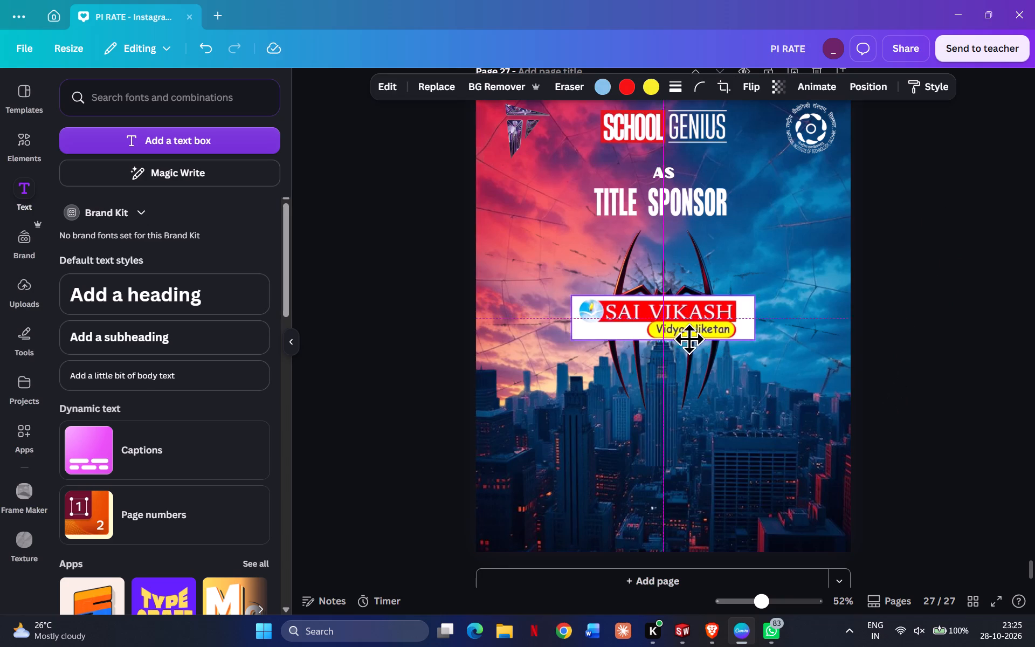
drag(689, 339, 685, 307)
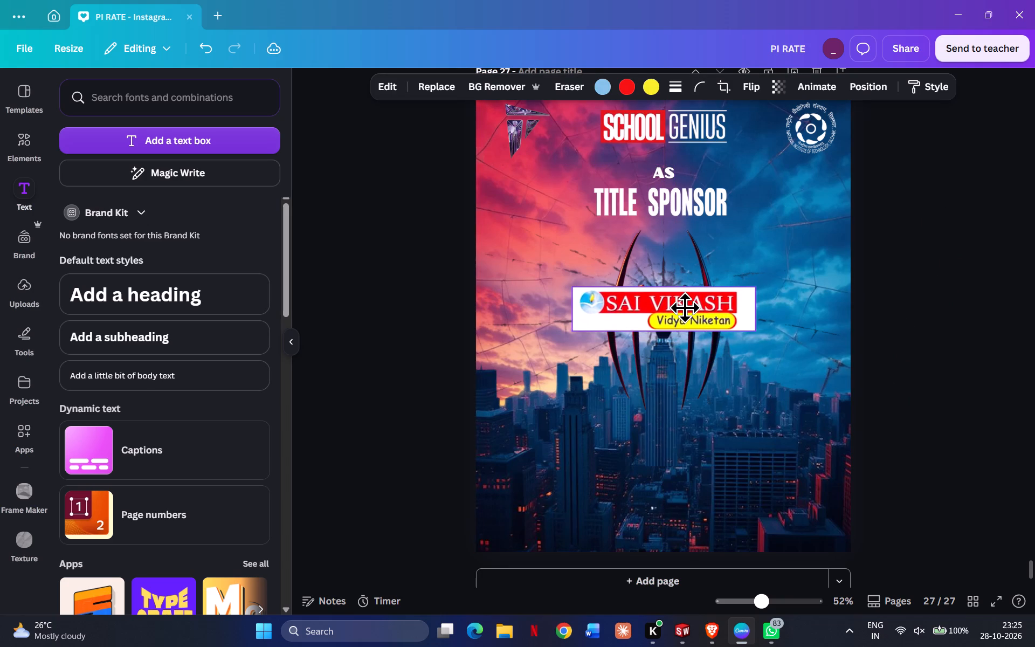
drag(685, 307, 684, 311)
click(904, 306)
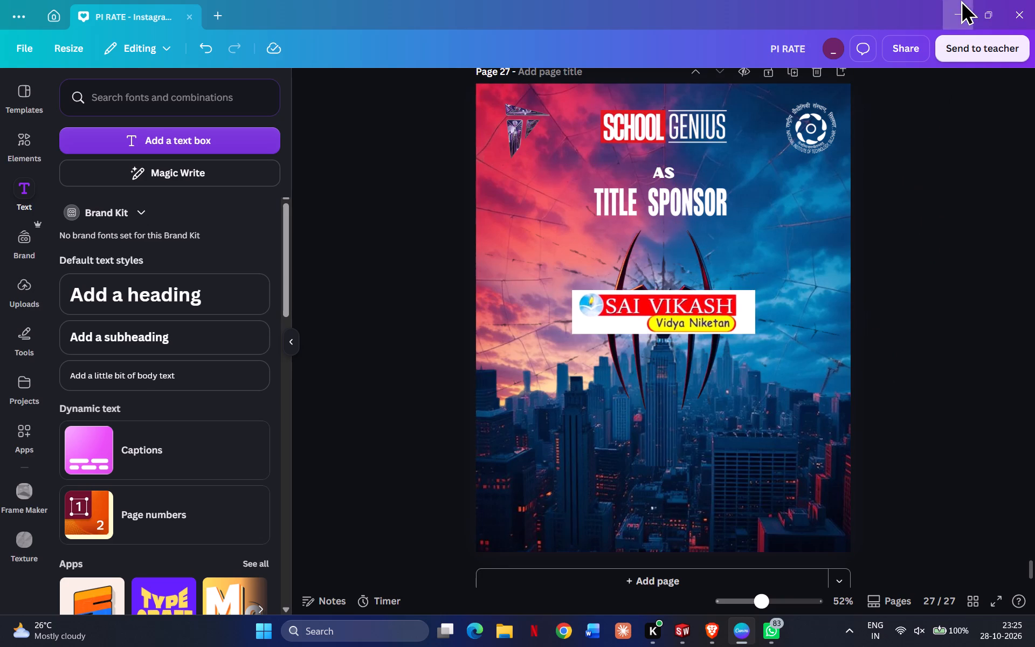
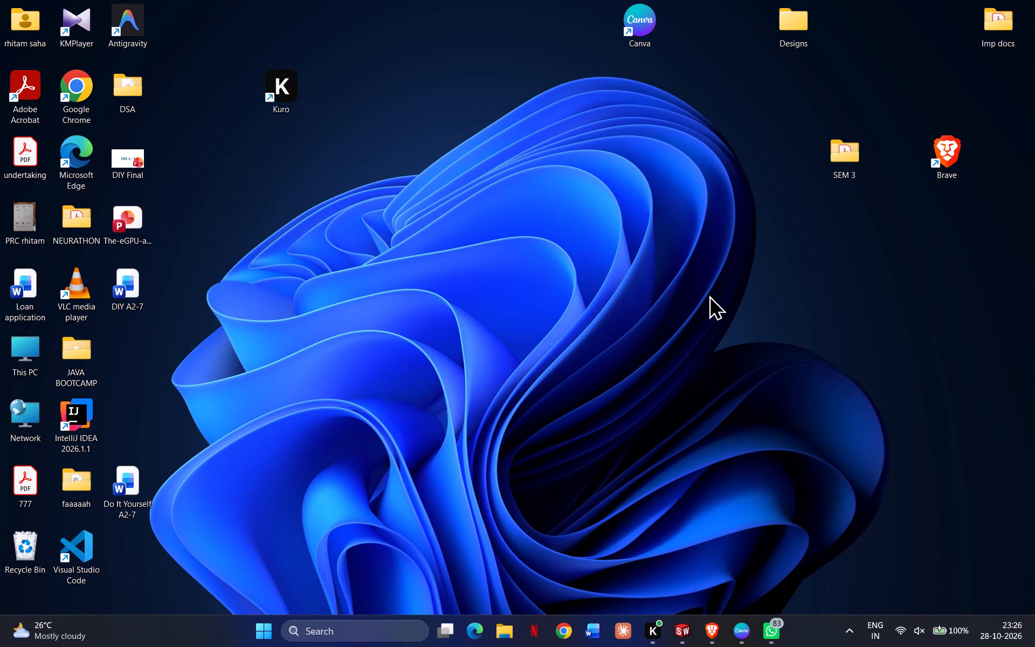
Switch to Canva and move the TITLE SPONSOR and AS texts below the Sai Vikash Vidya Niketan logo, with AS on top.
click(739, 629)
drag(663, 194, 703, 445)
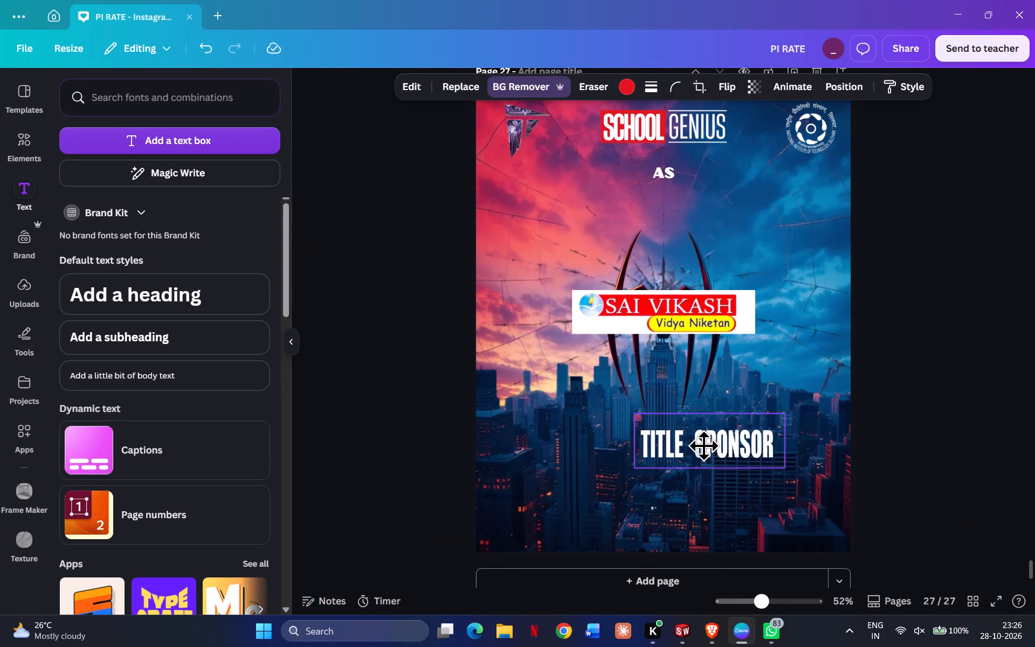
drag(703, 445, 698, 450)
drag(665, 169, 722, 383)
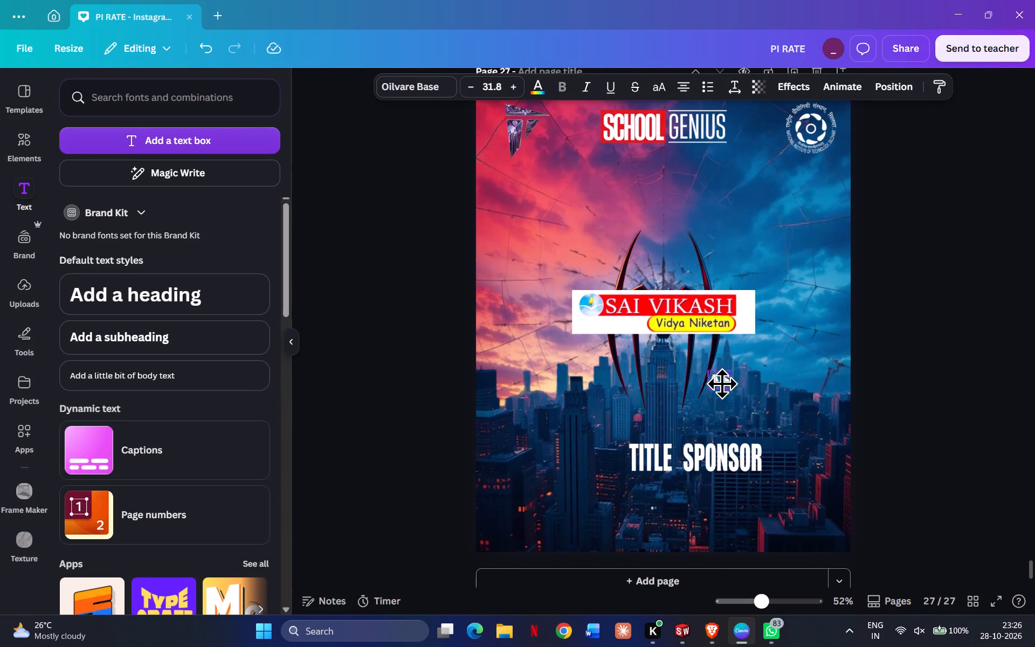
drag(722, 383, 675, 415)
click(923, 399)
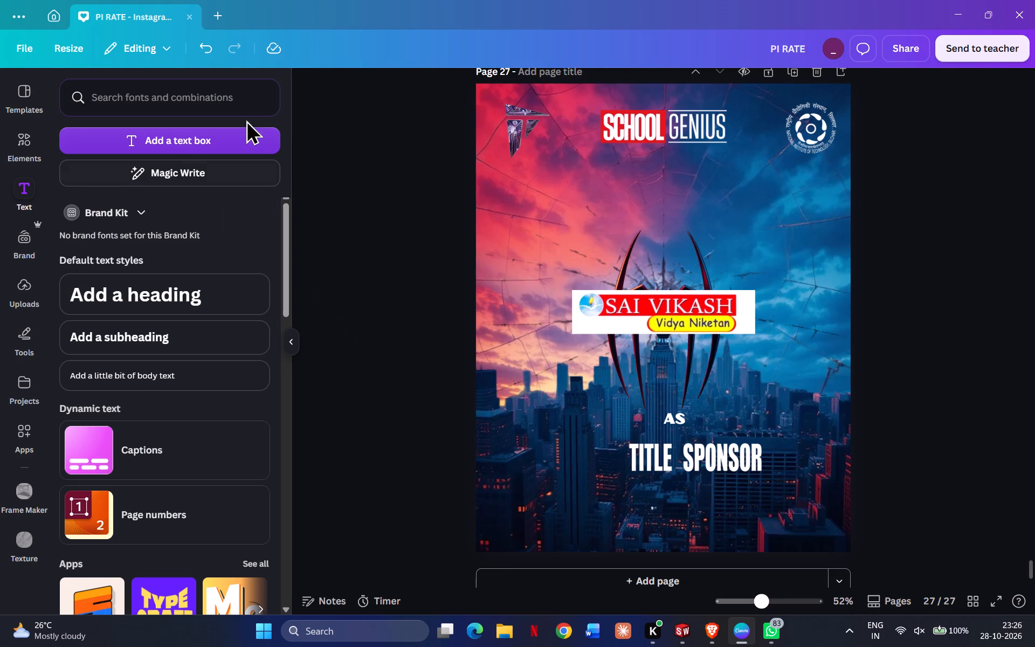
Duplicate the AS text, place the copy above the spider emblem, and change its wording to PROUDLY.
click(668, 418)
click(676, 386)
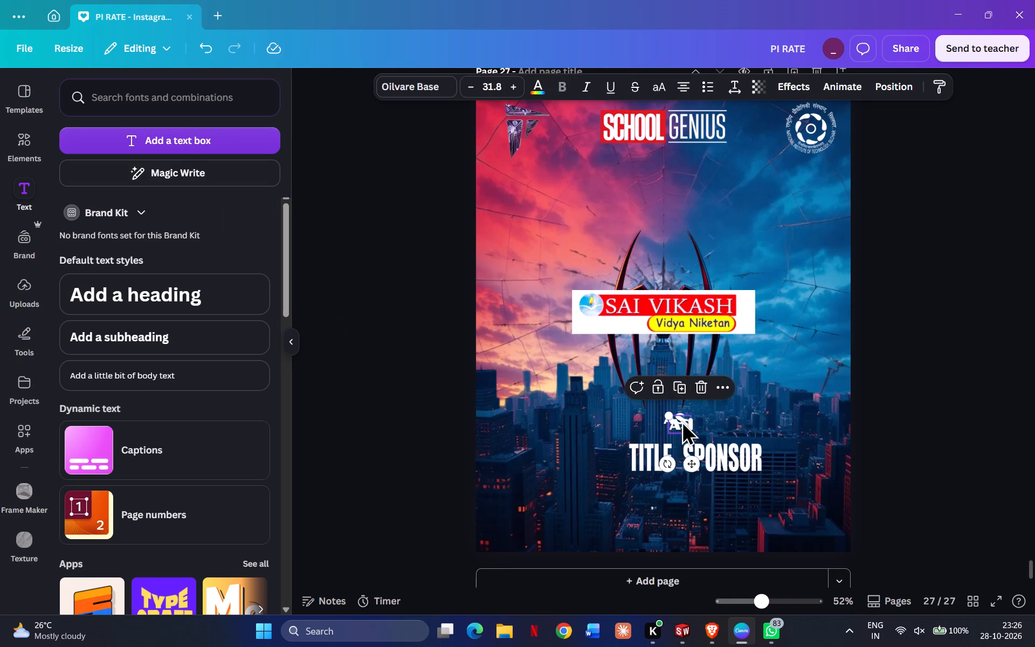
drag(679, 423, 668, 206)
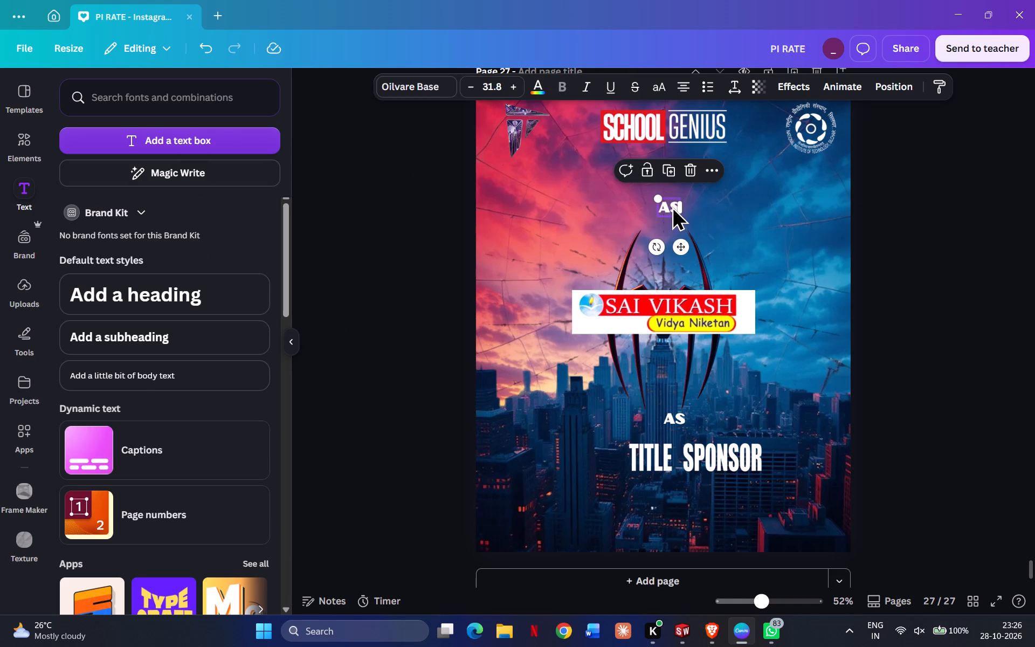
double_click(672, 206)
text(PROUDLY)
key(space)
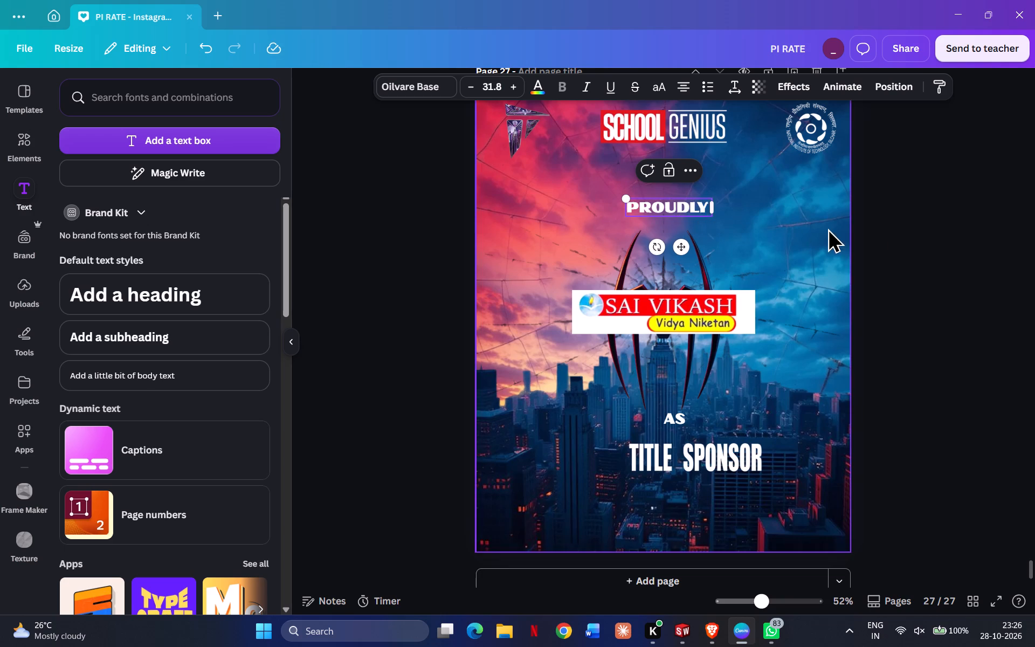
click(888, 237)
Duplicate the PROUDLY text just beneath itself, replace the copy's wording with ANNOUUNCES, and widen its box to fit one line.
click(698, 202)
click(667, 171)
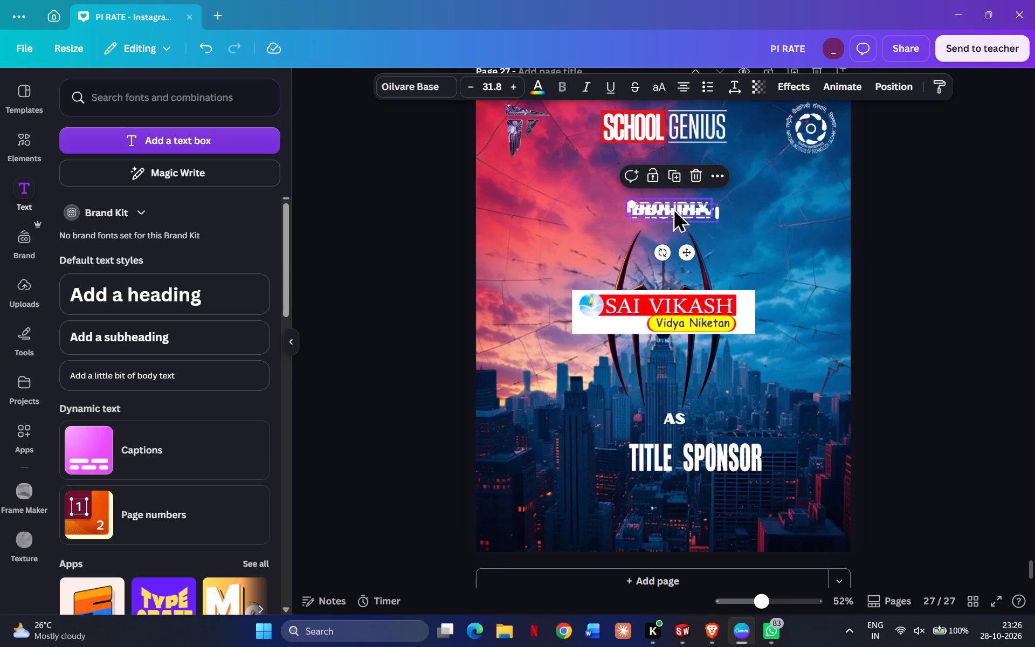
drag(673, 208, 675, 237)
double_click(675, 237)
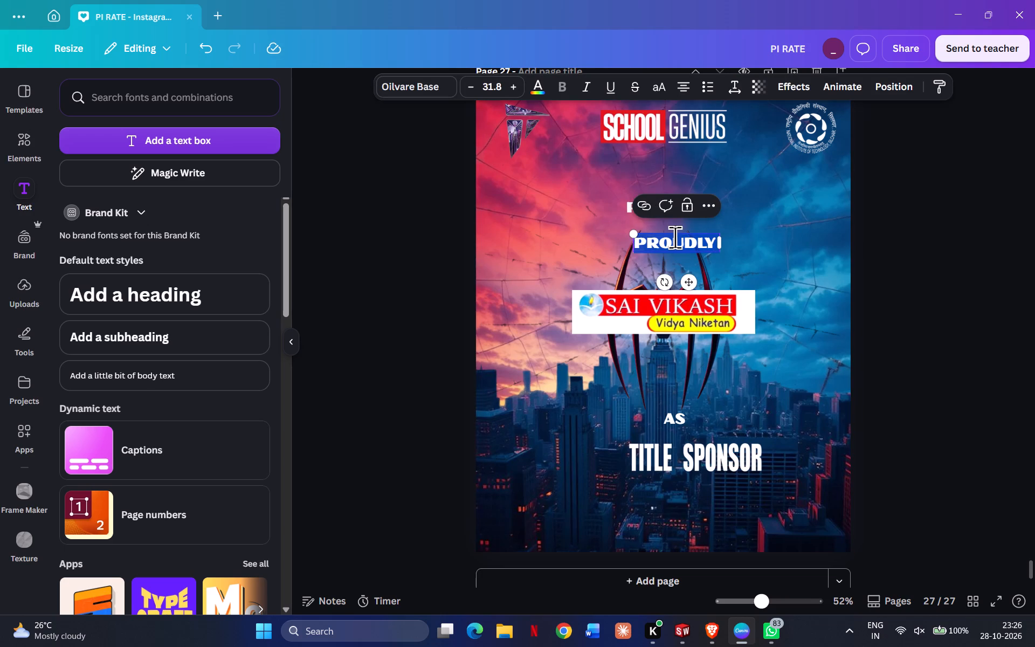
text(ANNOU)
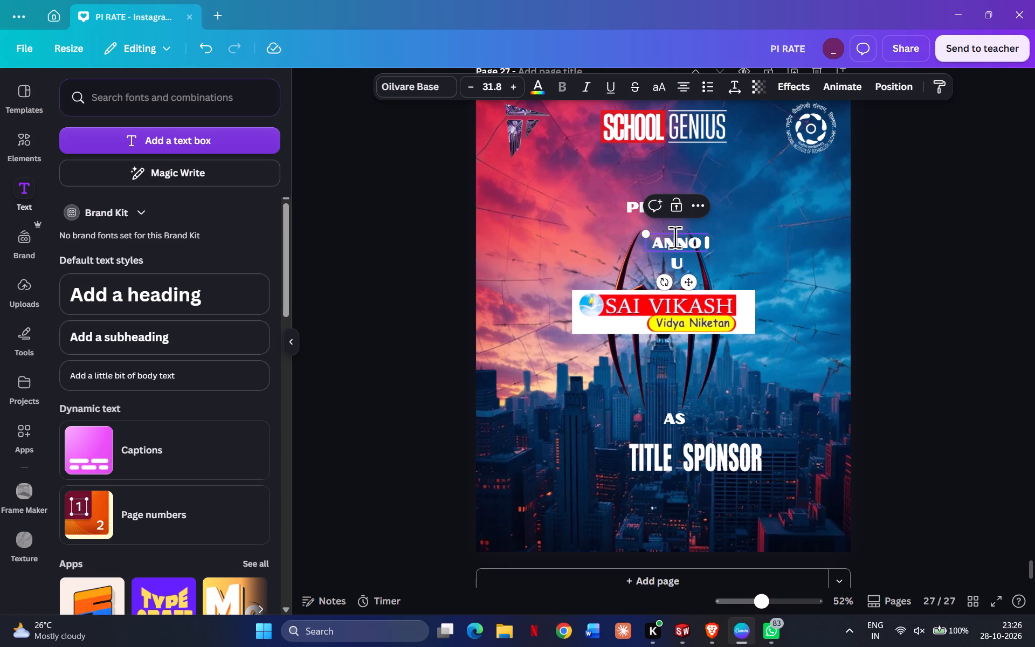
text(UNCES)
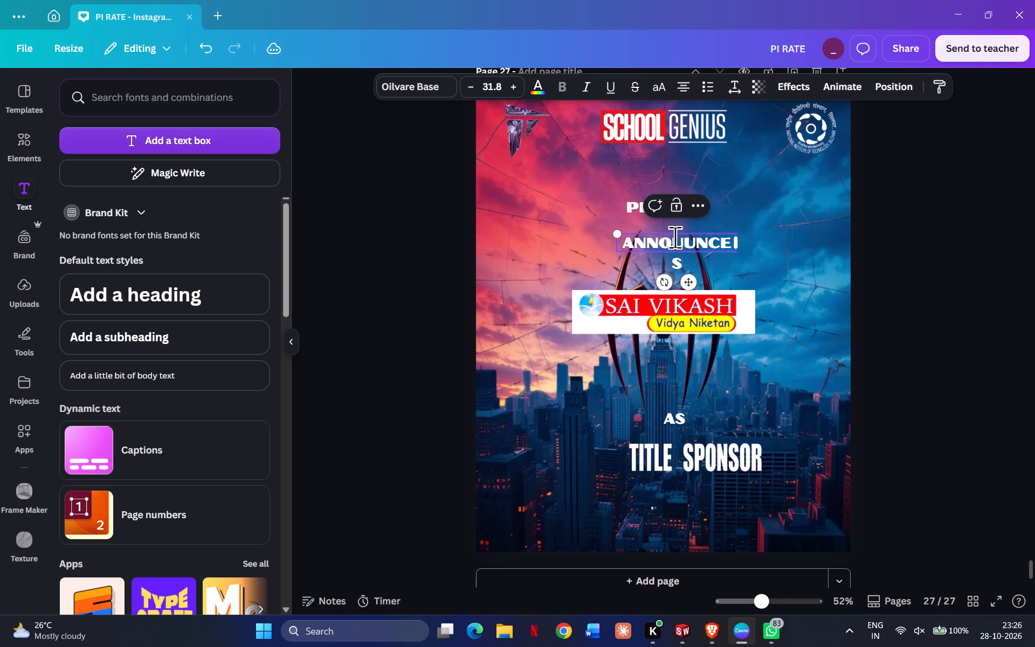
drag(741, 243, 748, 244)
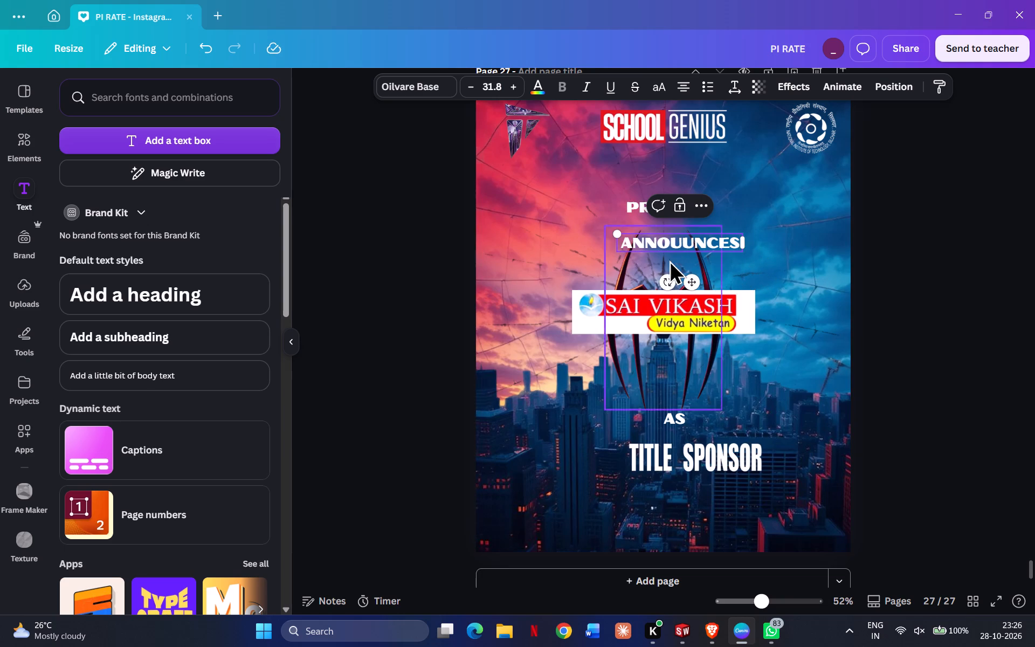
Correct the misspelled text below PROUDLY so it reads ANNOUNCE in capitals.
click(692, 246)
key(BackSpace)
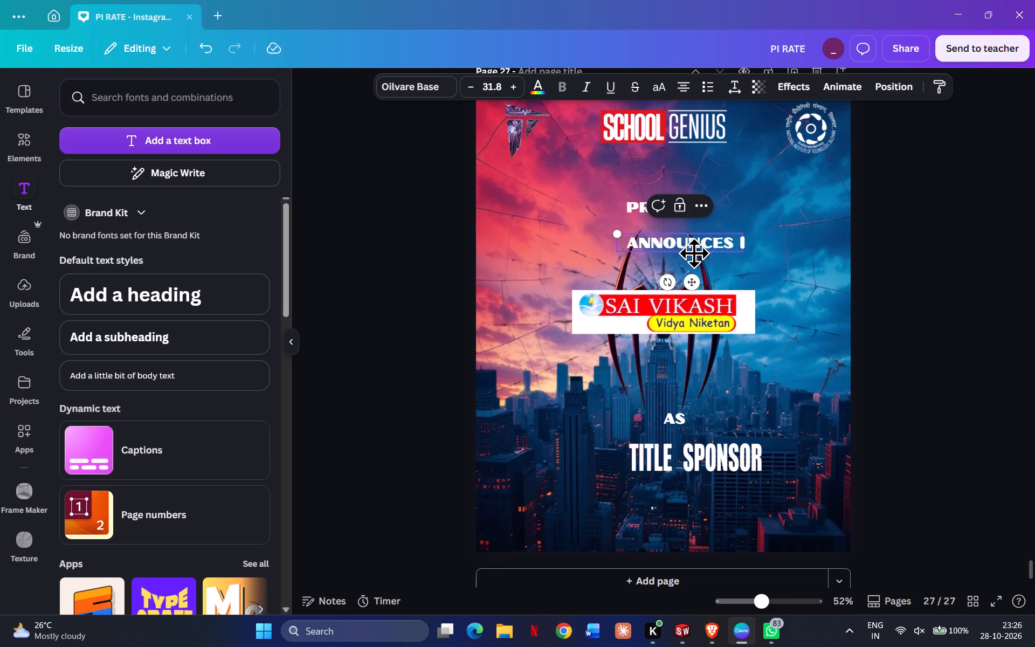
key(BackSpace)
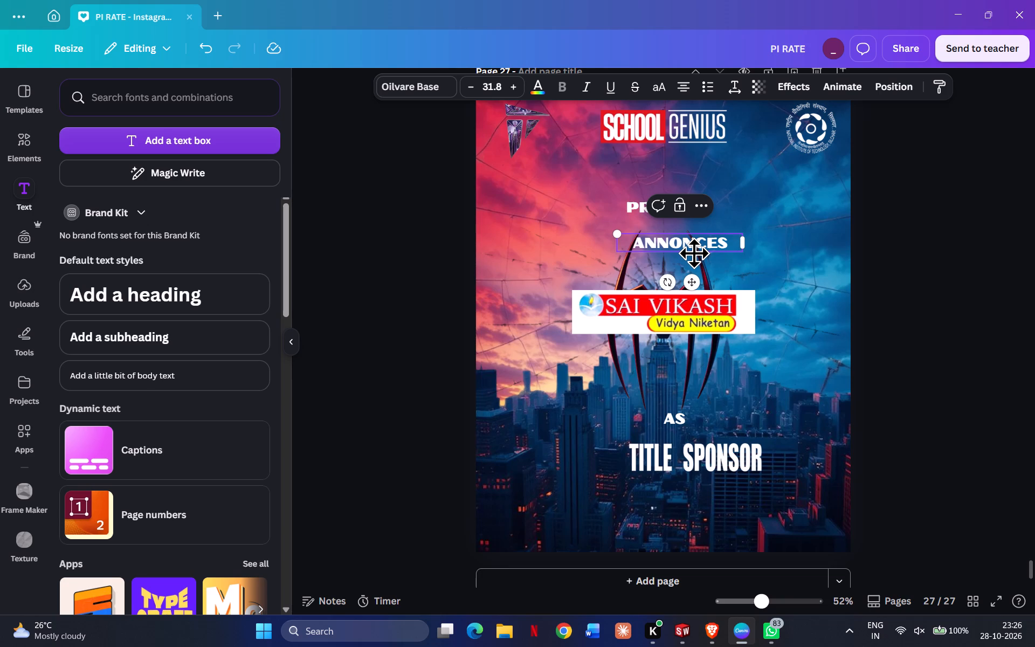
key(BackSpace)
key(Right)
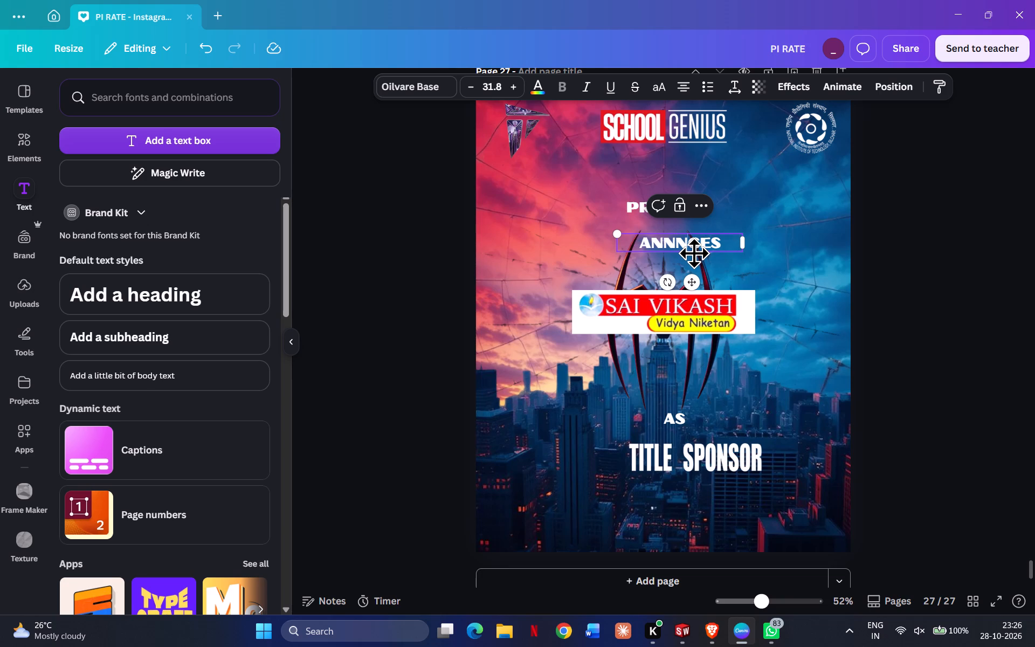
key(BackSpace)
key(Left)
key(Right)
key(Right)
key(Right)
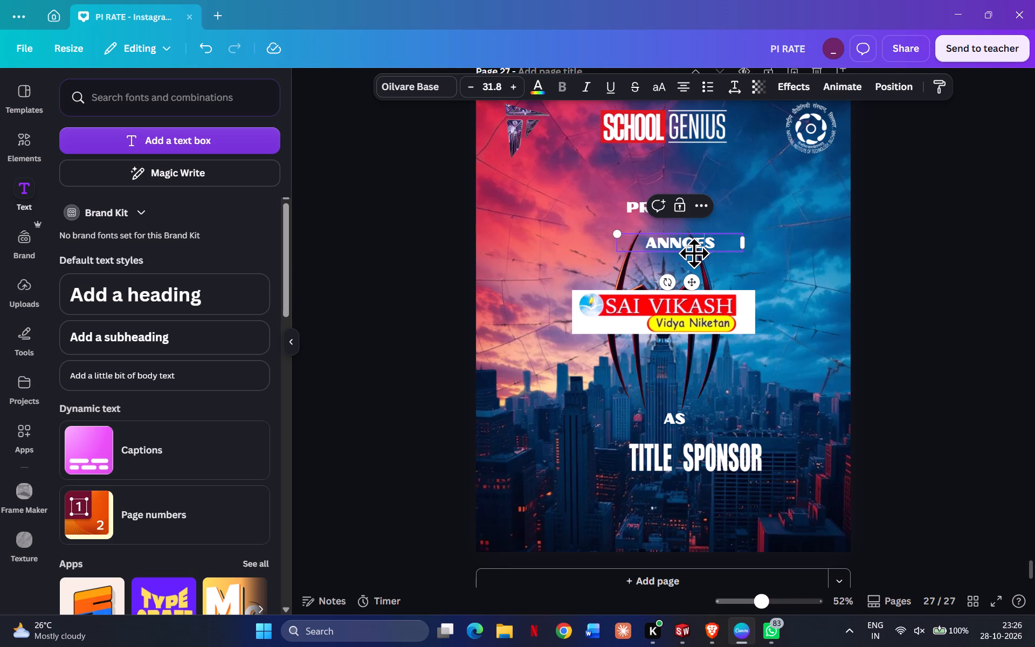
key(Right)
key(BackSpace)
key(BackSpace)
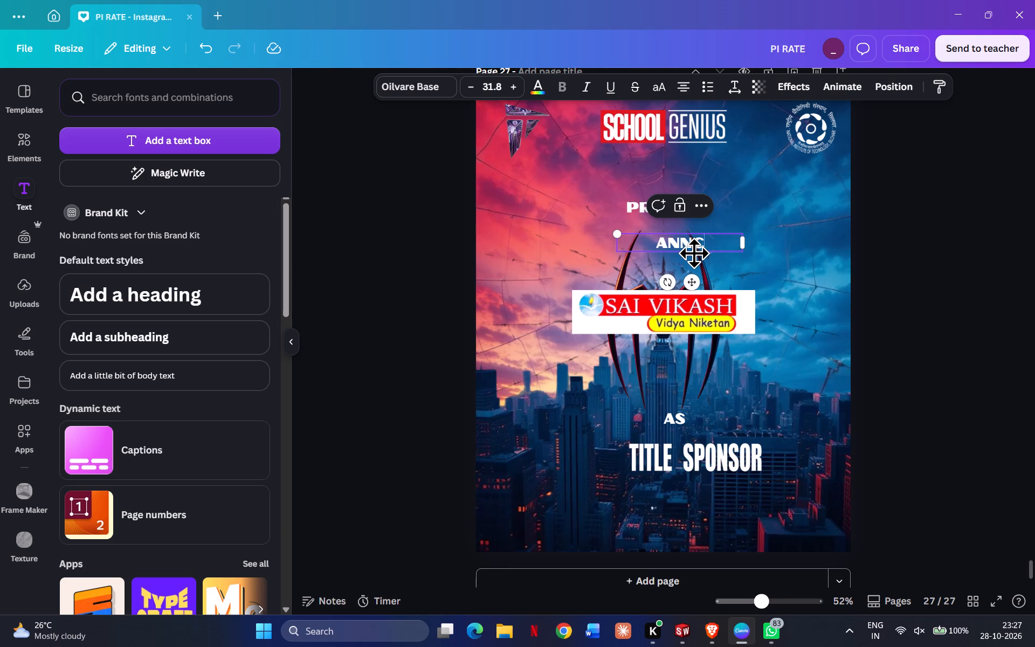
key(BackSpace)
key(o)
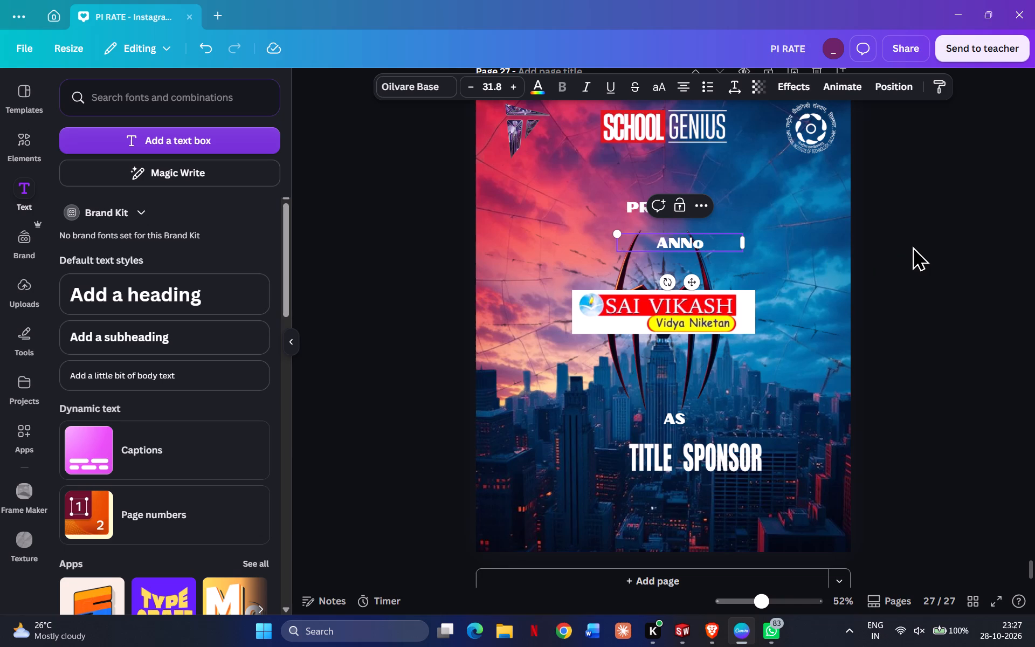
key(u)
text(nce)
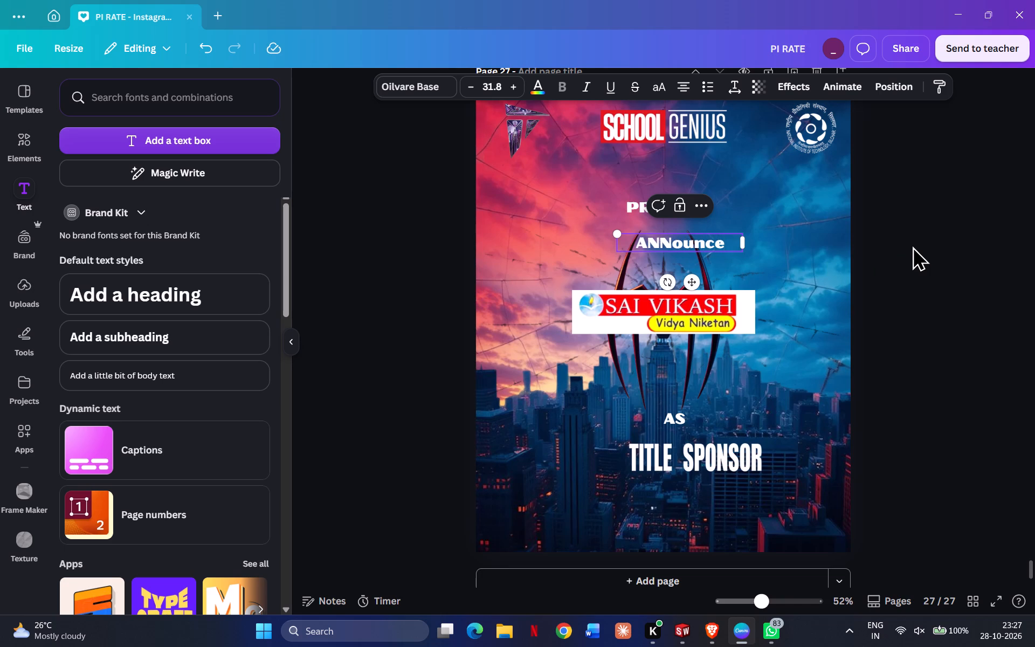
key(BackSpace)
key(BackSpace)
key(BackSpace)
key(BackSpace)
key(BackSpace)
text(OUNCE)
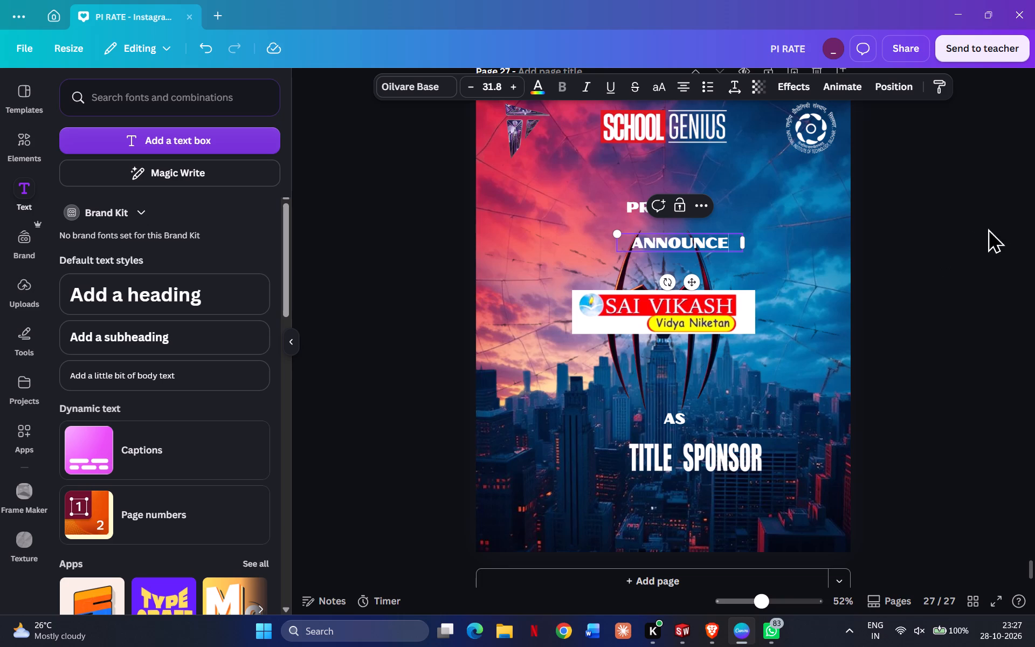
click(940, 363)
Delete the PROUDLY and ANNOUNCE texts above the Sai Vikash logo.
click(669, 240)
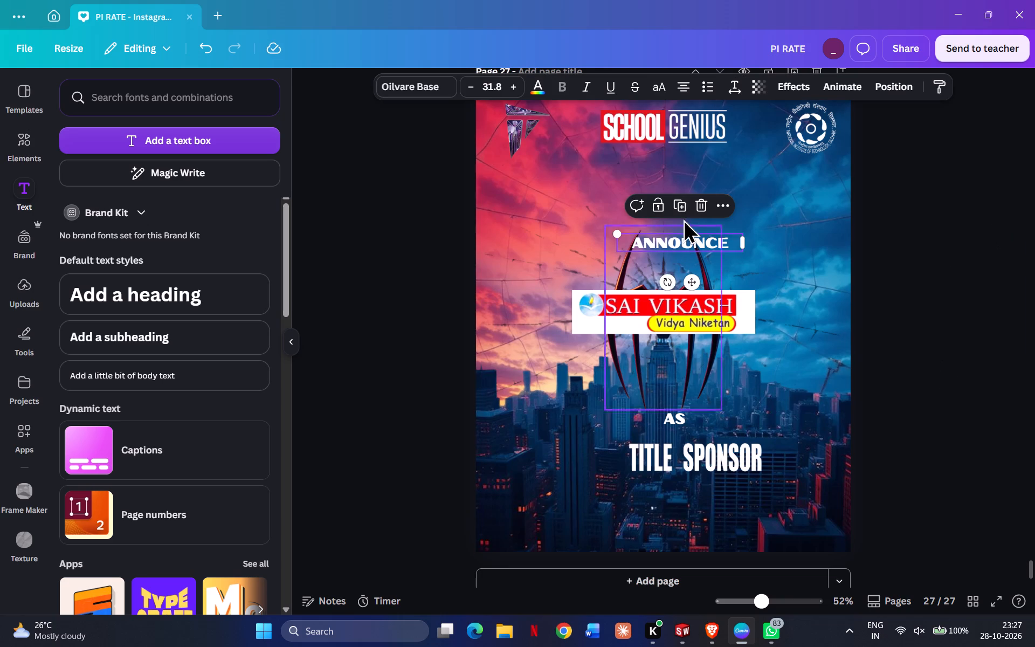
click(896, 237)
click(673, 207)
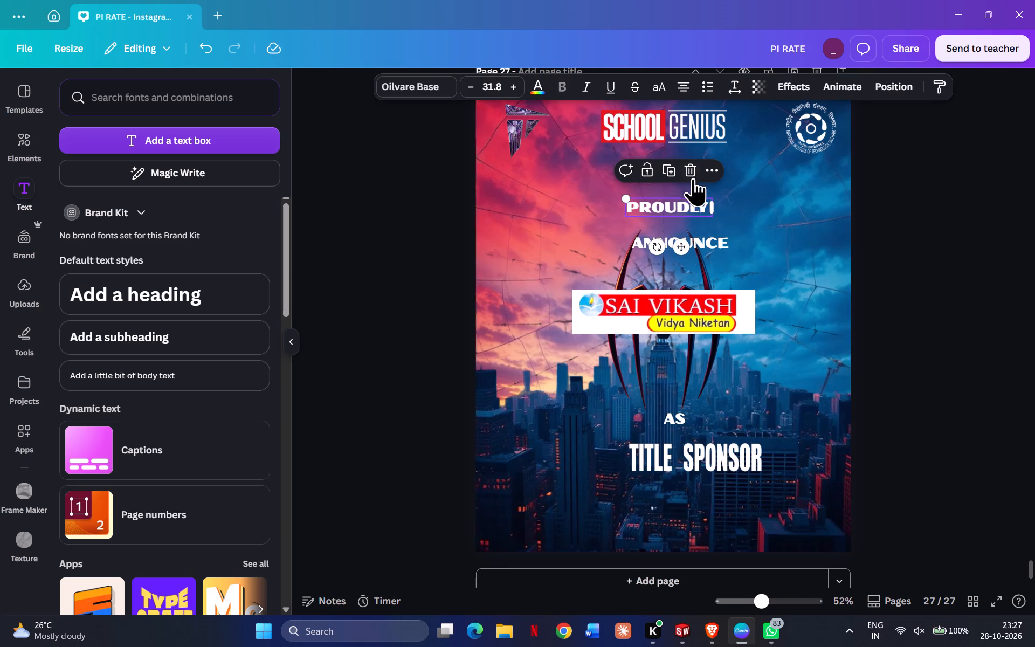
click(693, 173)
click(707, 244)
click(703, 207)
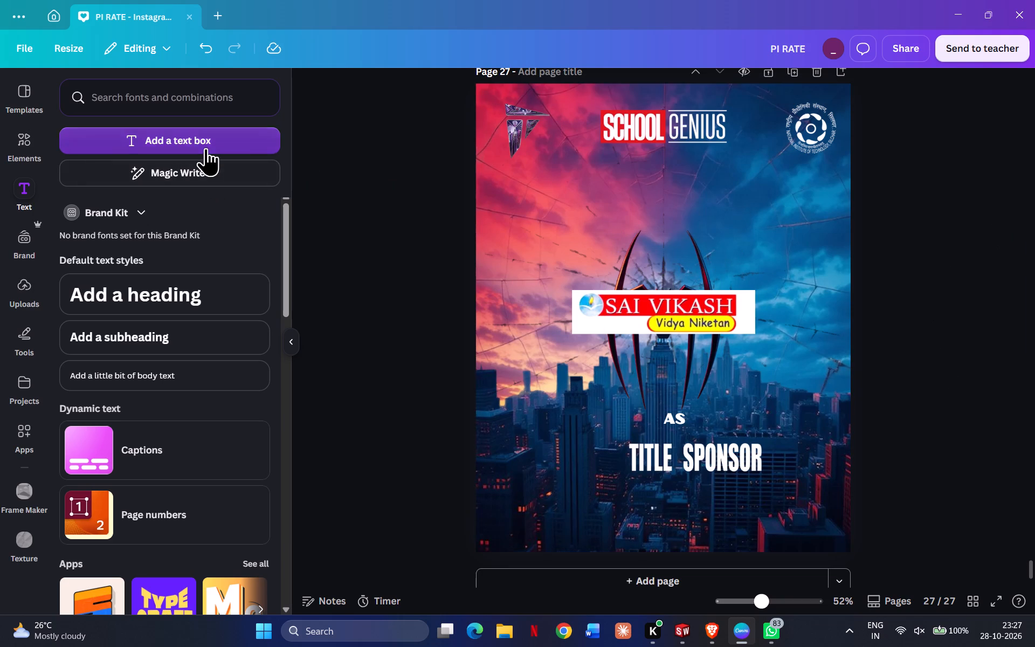
Add a text box reading PRESENTS and place it above the spider emblem.
click(205, 148)
text(PRESENTS)
drag(671, 353, 673, 284)
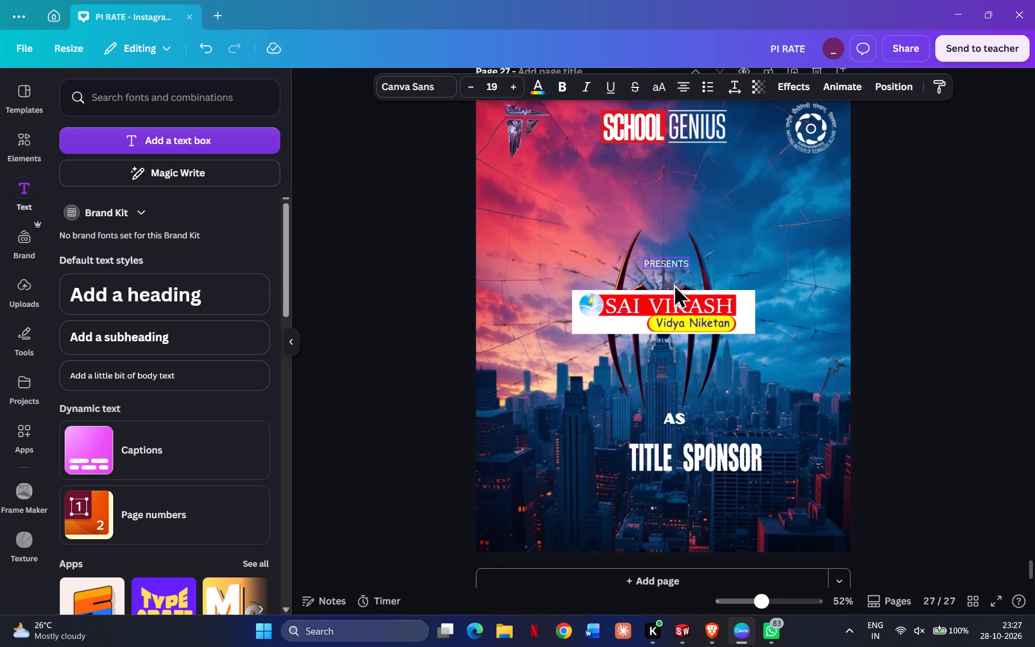
drag(673, 284, 672, 237)
click(968, 250)
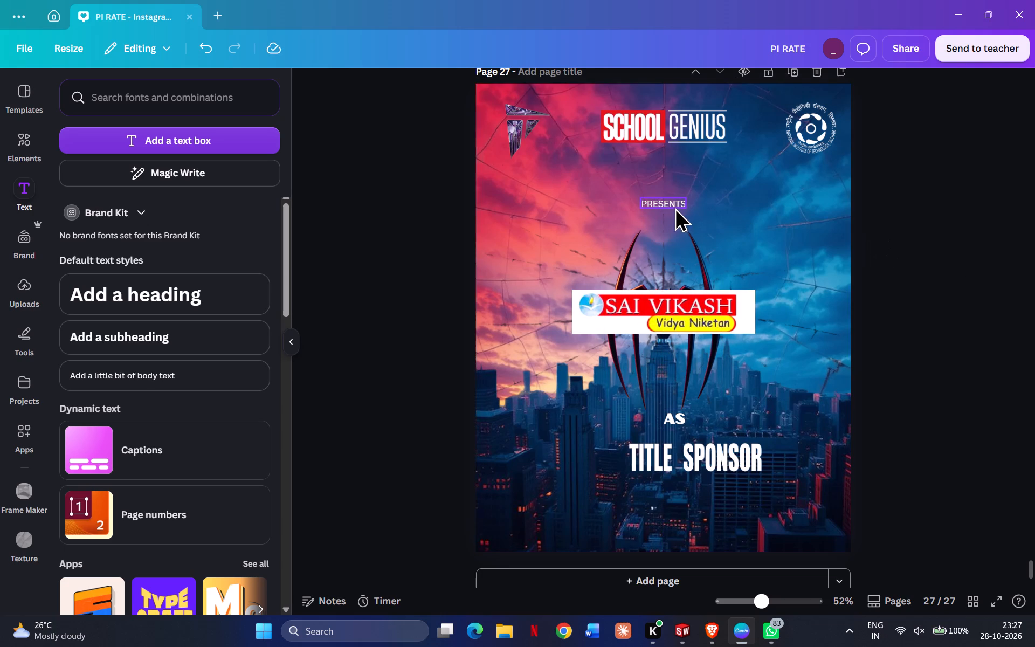
Enlarge the PRESENTS text to size 21.3 and centre it horizontally below the SCHOOL GENIUS logo.
click(674, 207)
drag(644, 198, 641, 197)
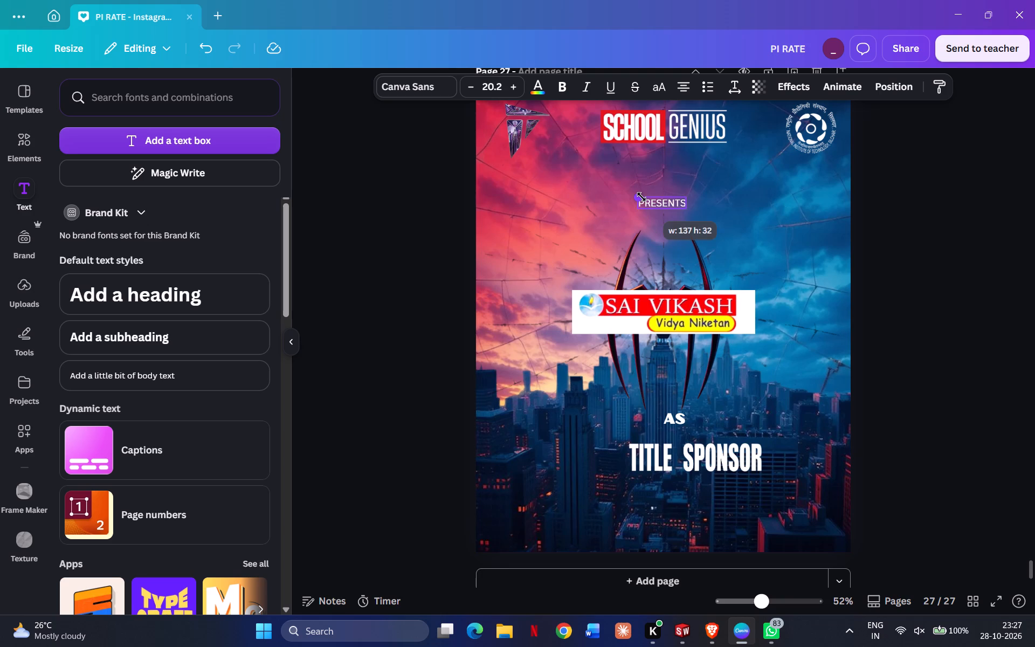
drag(641, 197, 639, 197)
drag(671, 237, 678, 233)
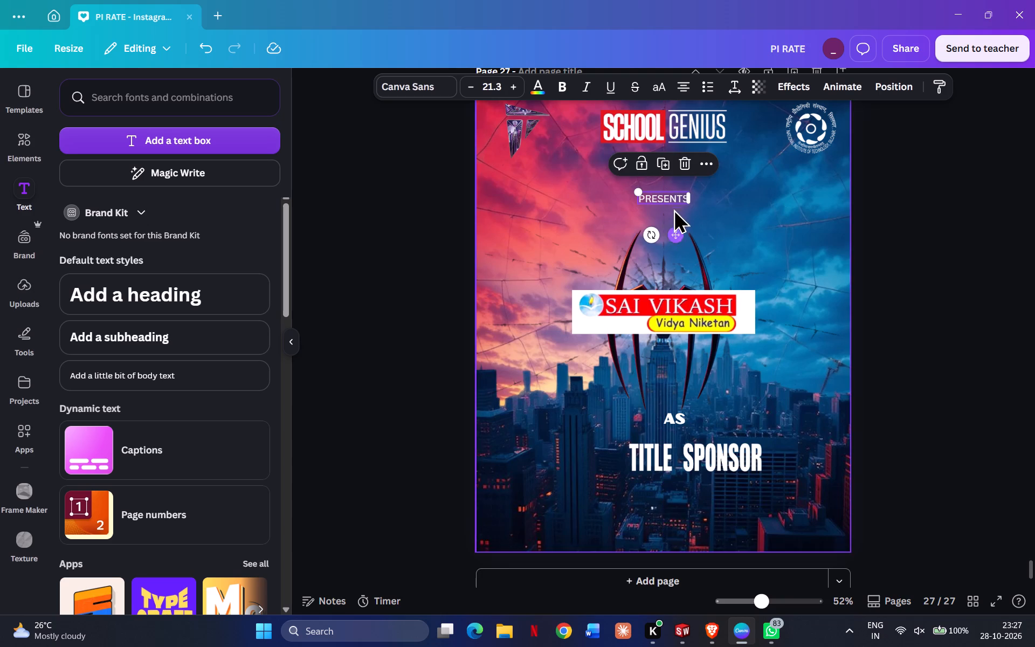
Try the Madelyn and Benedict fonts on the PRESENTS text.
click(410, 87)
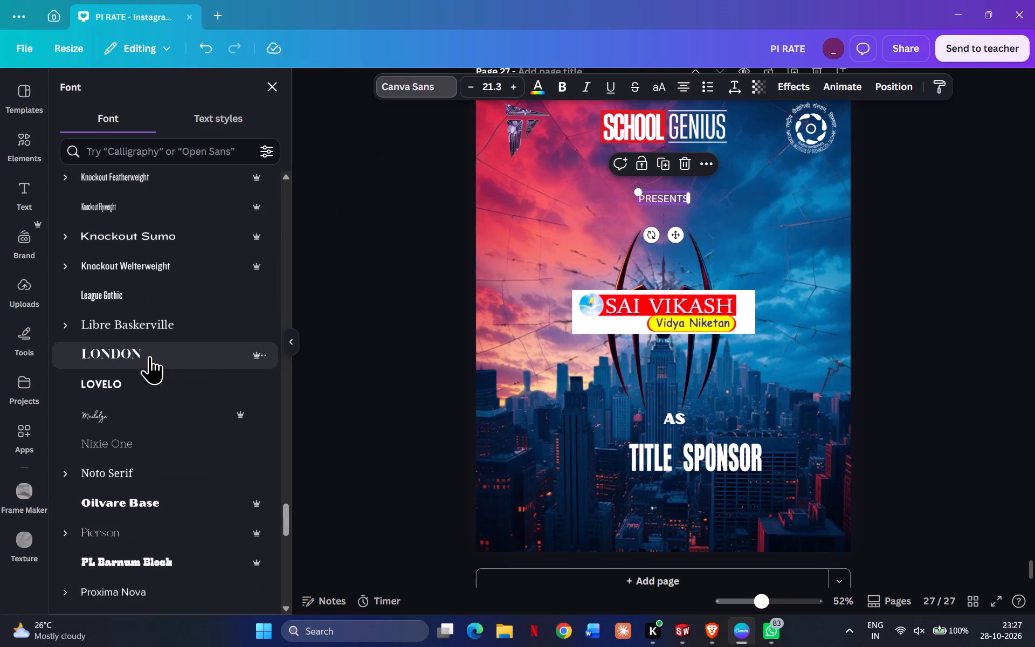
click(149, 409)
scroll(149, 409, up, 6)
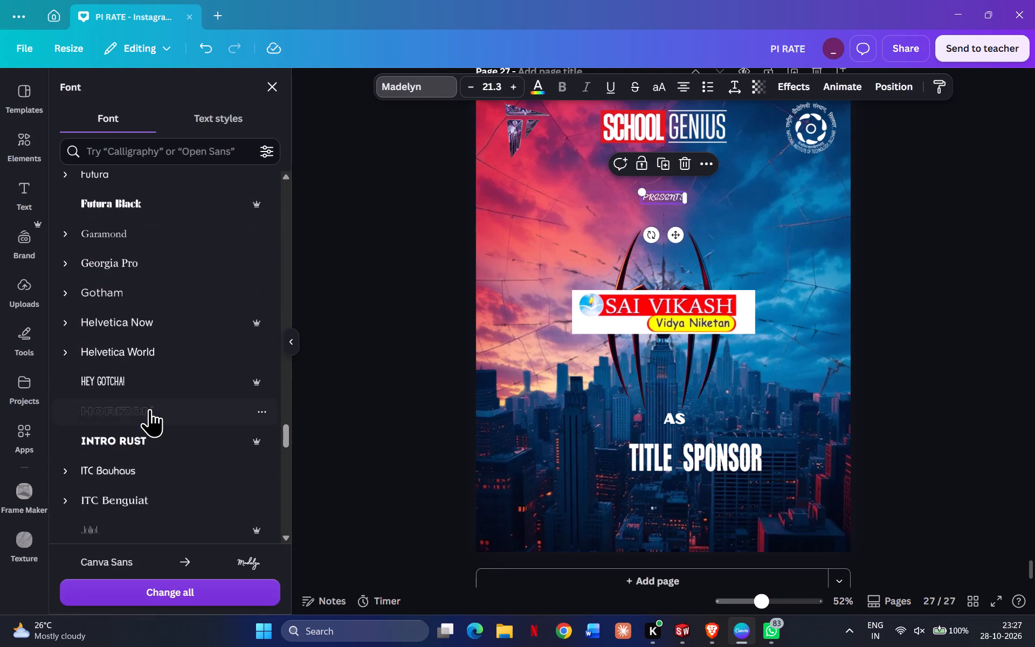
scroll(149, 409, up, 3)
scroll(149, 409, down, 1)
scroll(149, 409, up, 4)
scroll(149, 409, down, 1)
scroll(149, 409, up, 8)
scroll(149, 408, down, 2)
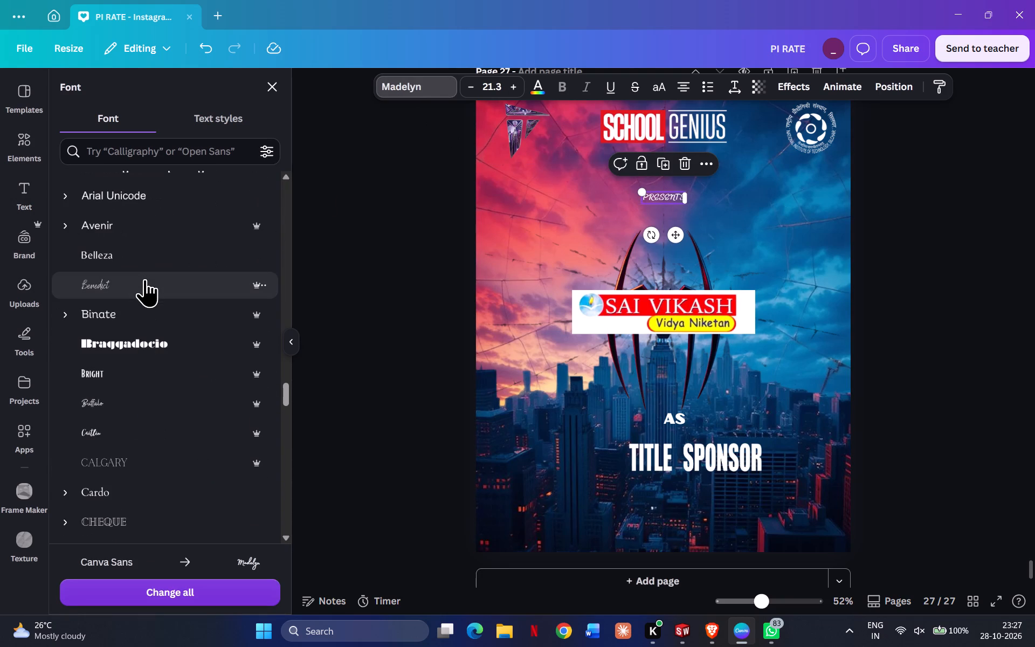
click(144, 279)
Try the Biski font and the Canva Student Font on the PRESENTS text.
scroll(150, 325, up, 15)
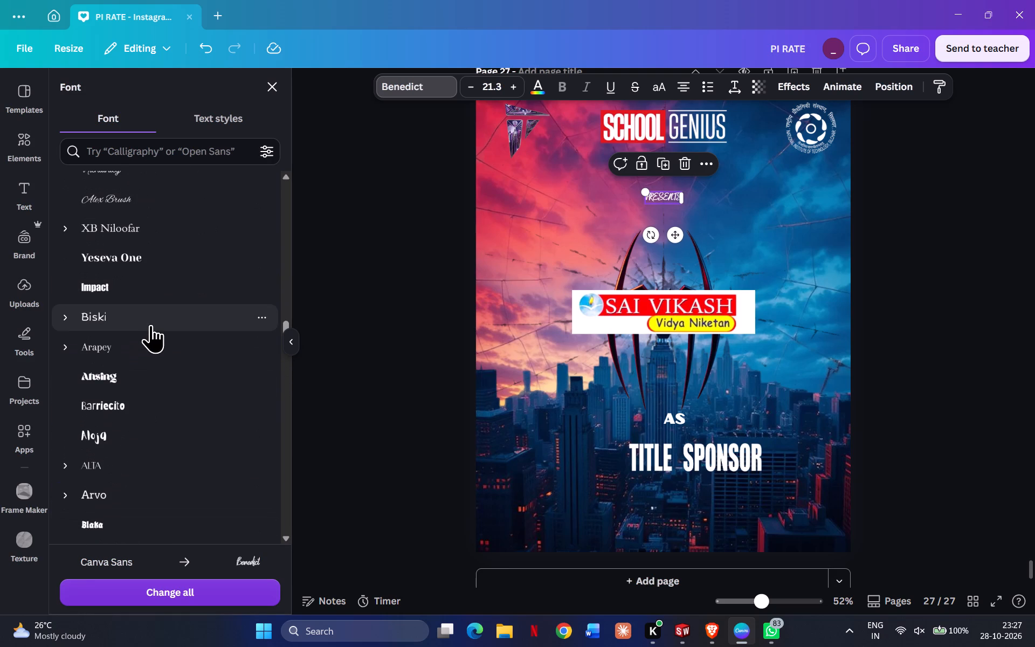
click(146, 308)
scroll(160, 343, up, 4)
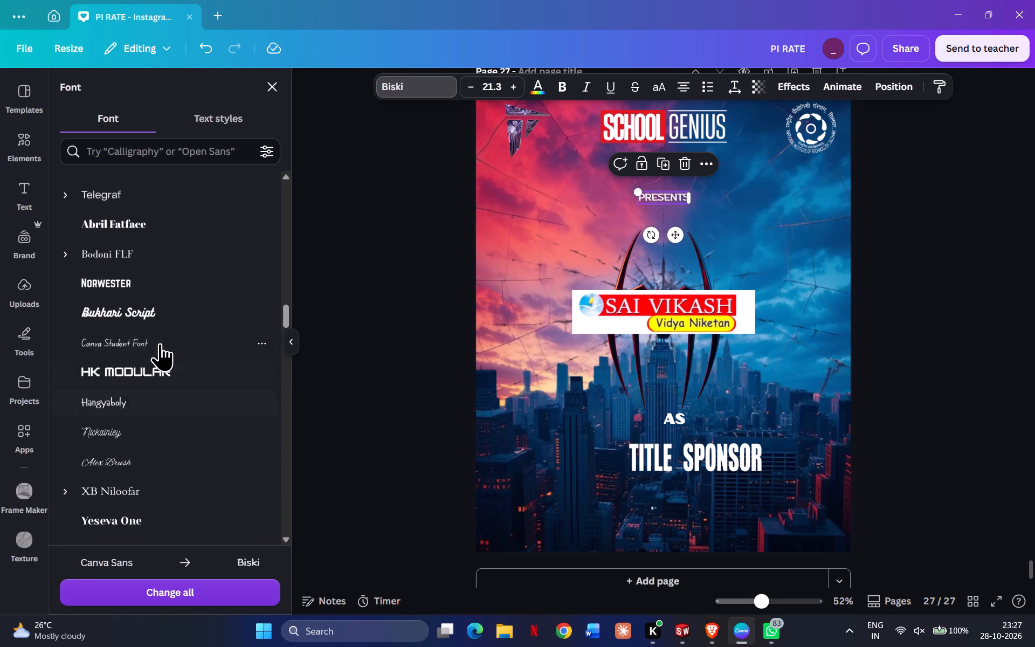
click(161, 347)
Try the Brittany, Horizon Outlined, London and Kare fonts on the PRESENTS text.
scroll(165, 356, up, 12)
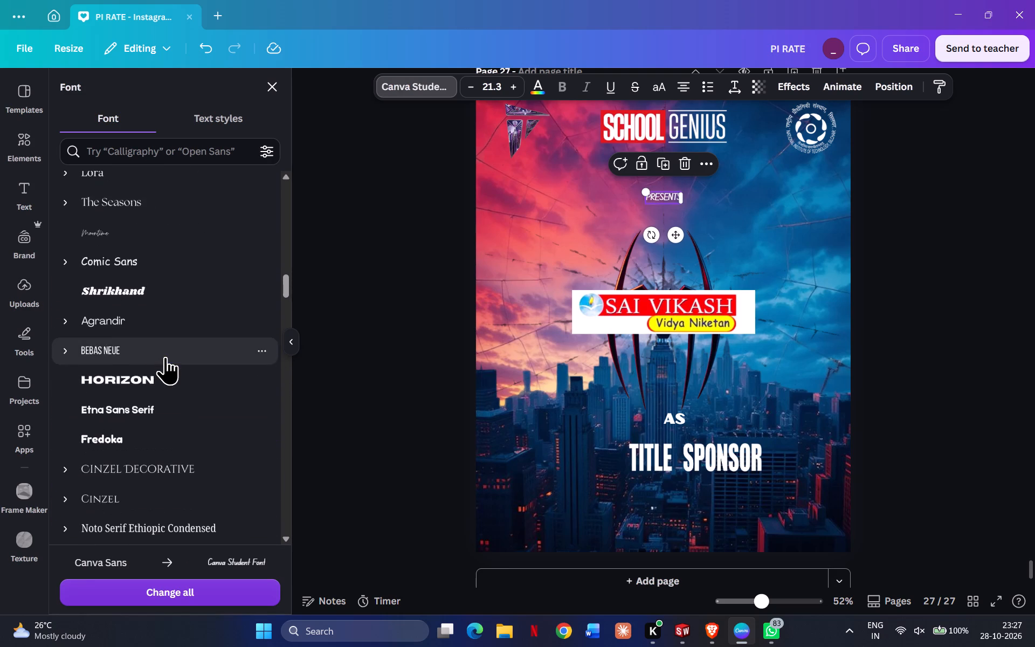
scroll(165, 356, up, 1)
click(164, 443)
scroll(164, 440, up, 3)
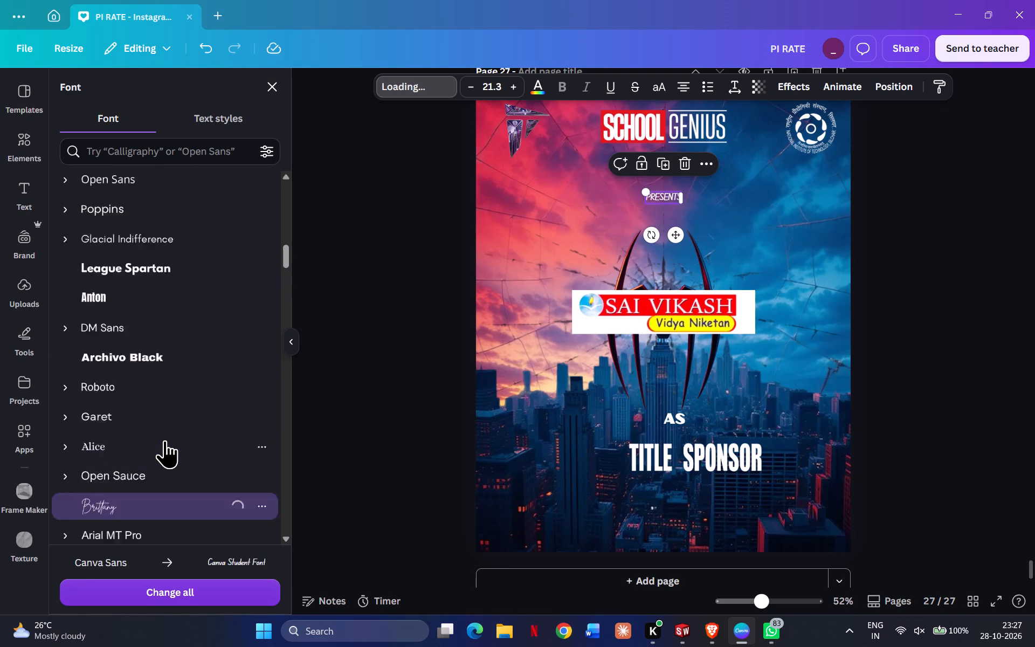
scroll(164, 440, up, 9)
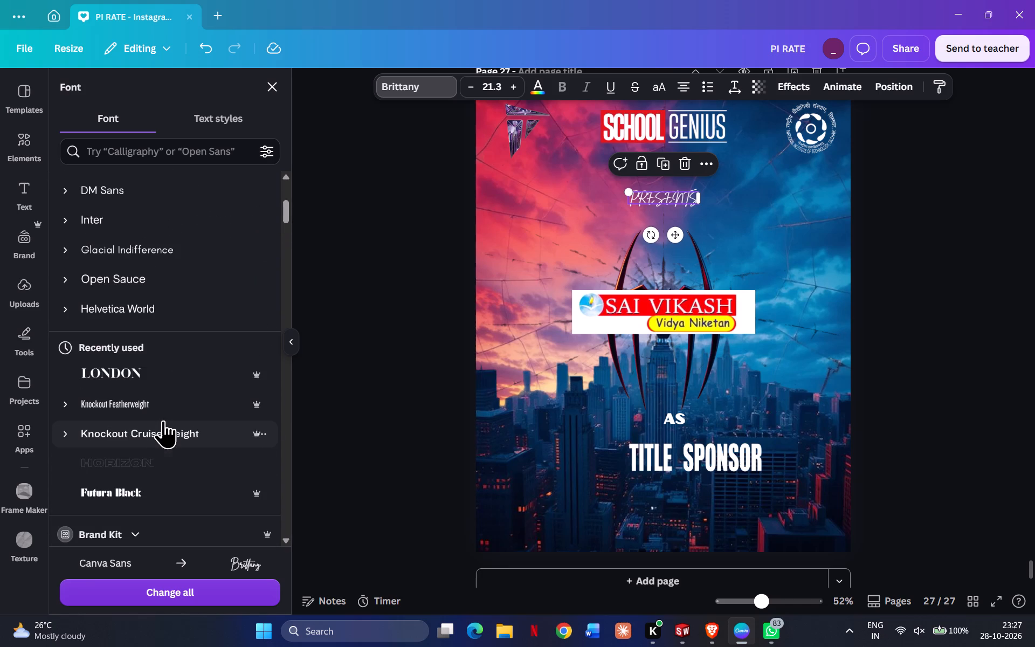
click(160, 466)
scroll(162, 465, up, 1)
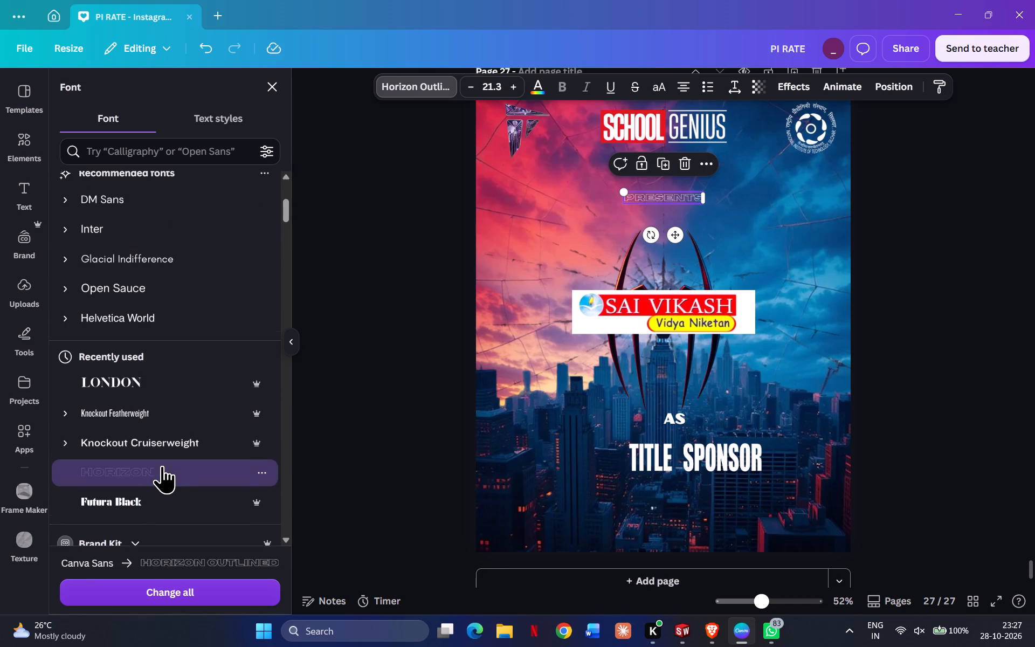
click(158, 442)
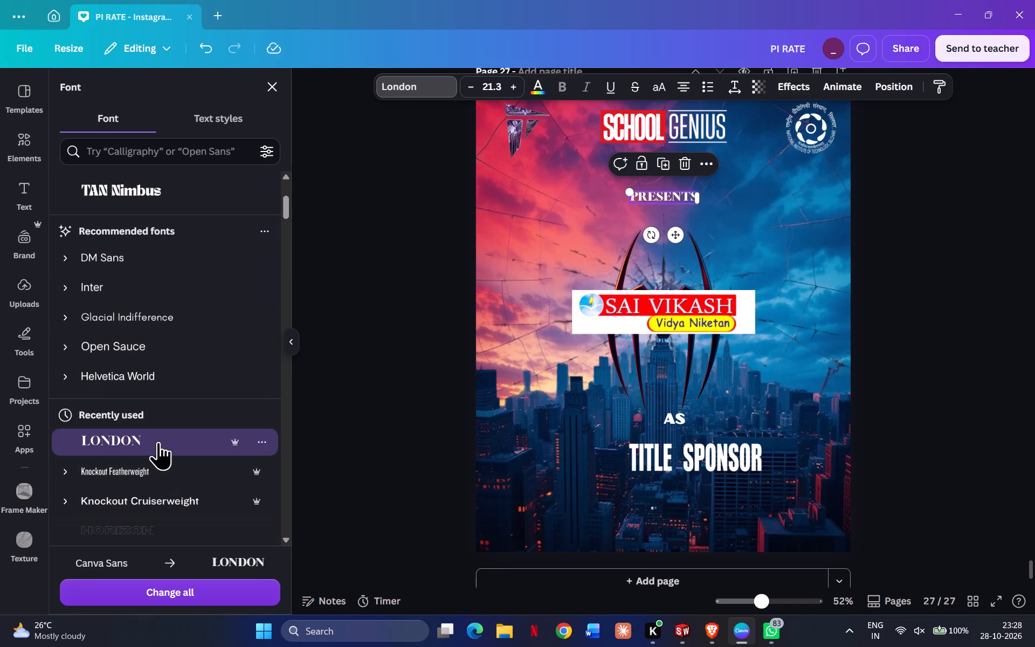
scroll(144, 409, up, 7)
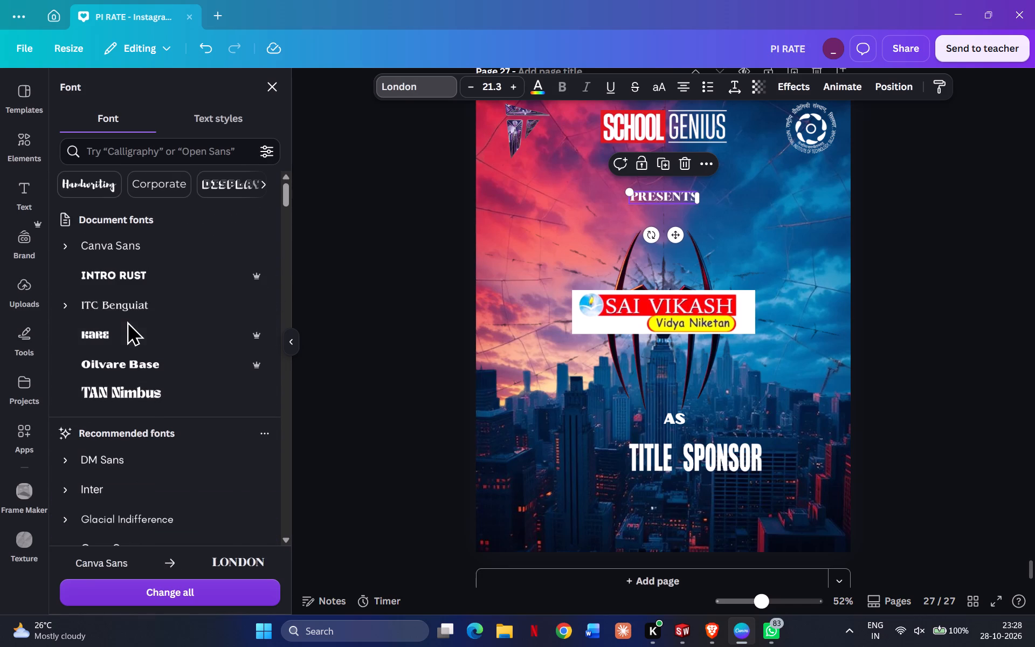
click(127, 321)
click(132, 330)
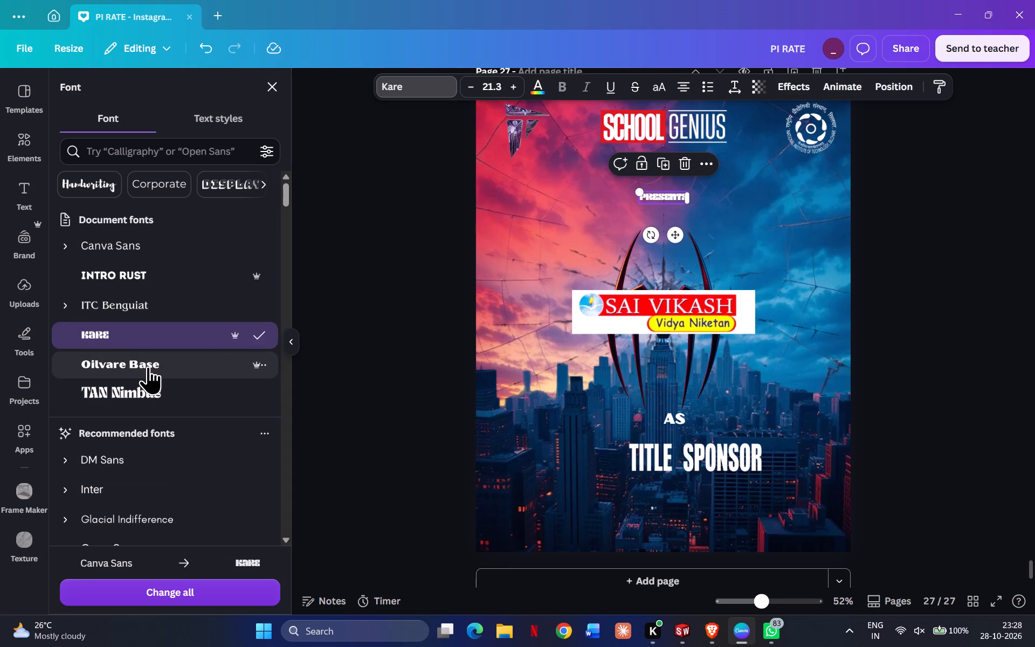
Switch the PRESENTS text to uppercase and set its font to ITC Benguiat.
click(649, 87)
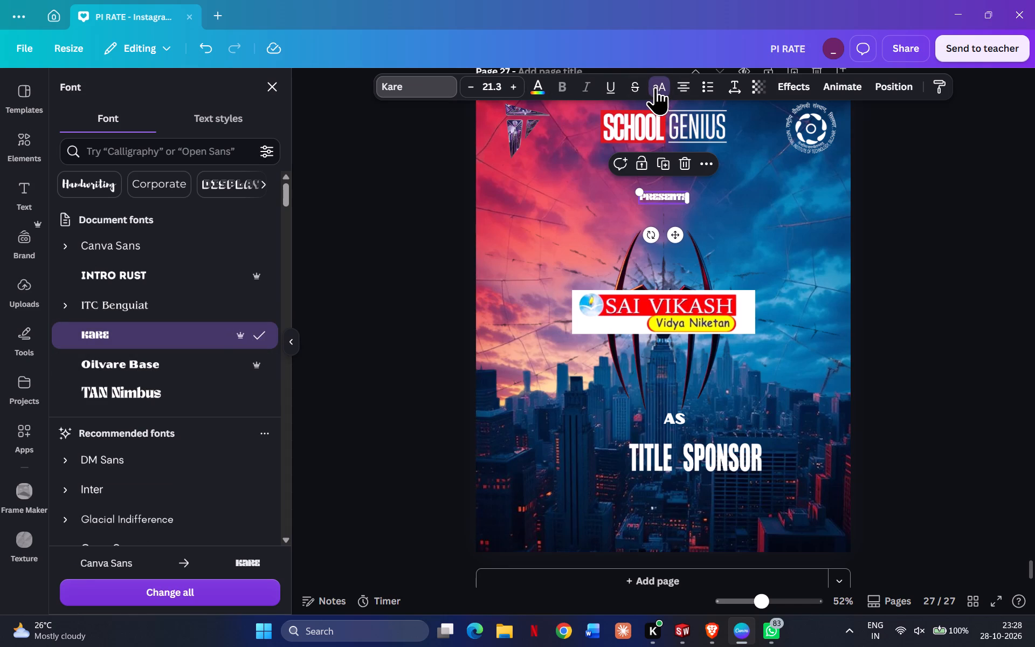
click(659, 87)
click(659, 85)
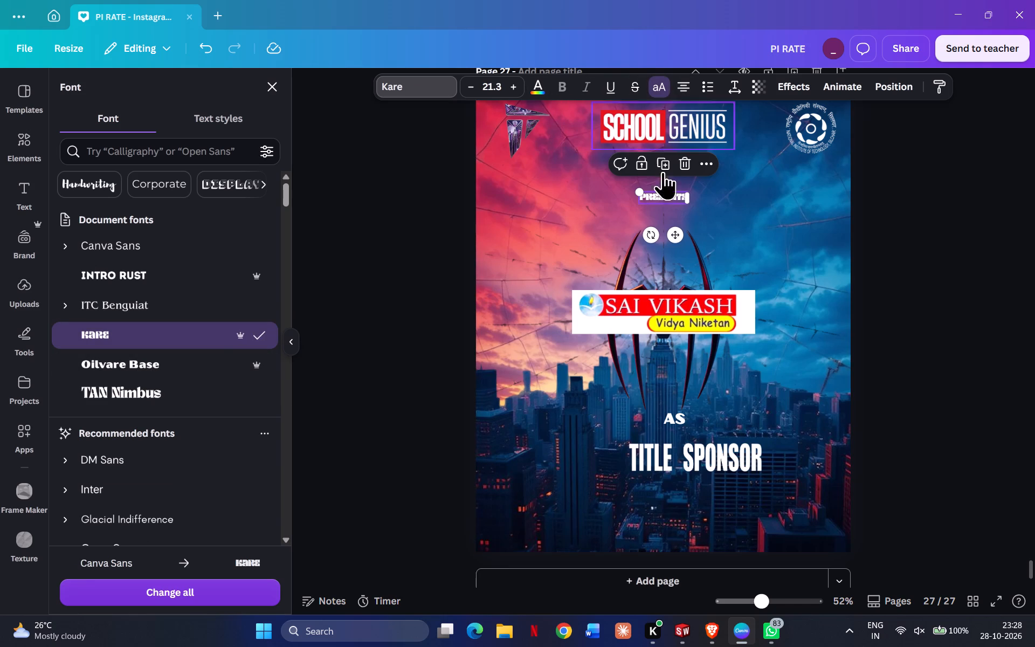
double_click(668, 195)
click(661, 82)
click(661, 82)
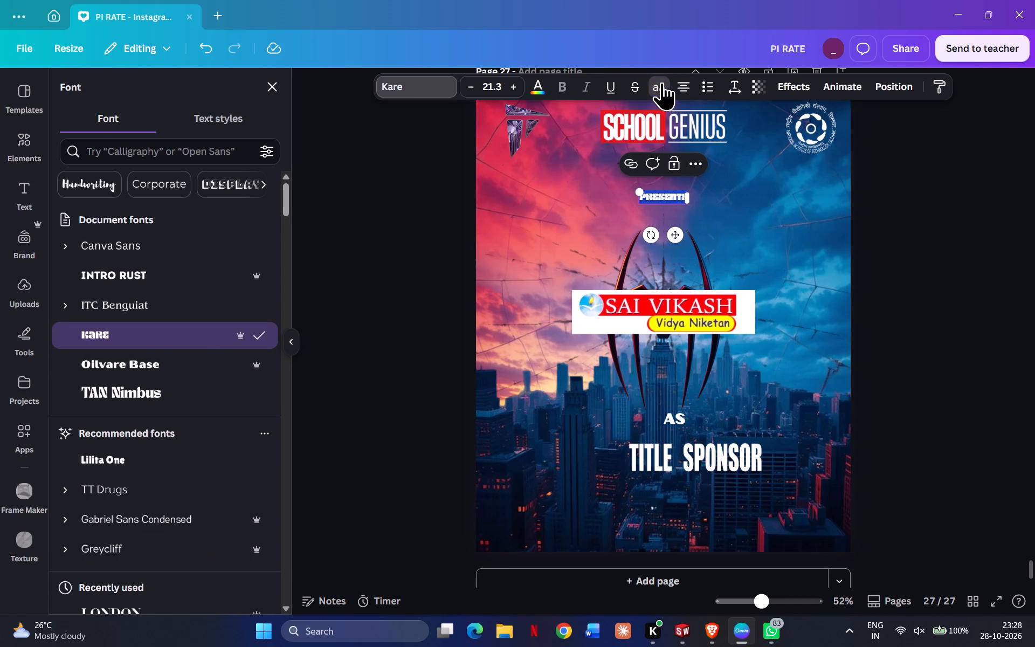
click(140, 306)
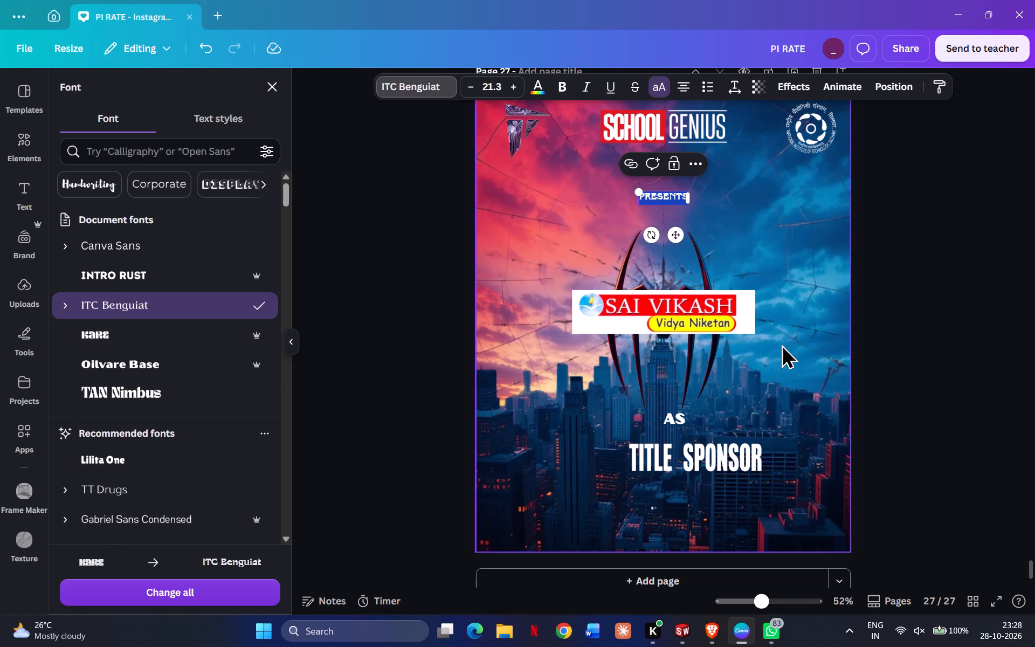
double_click(890, 323)
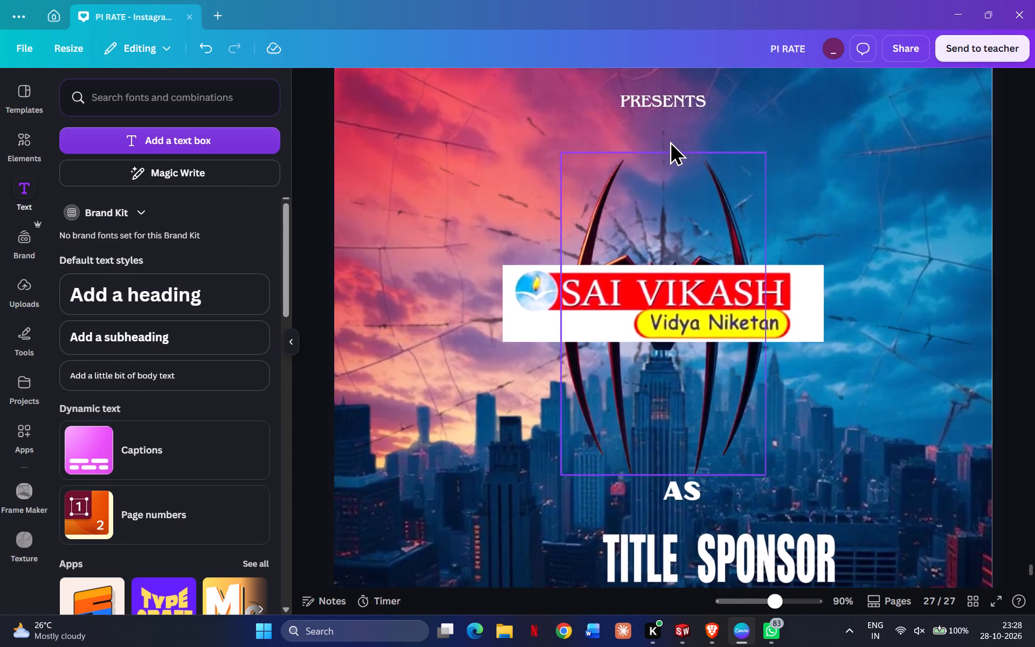
Move the PRESENTS text slightly down, closer to the spider emblem, keeping it centred horizontally on the page.
drag(665, 192, 665, 192)
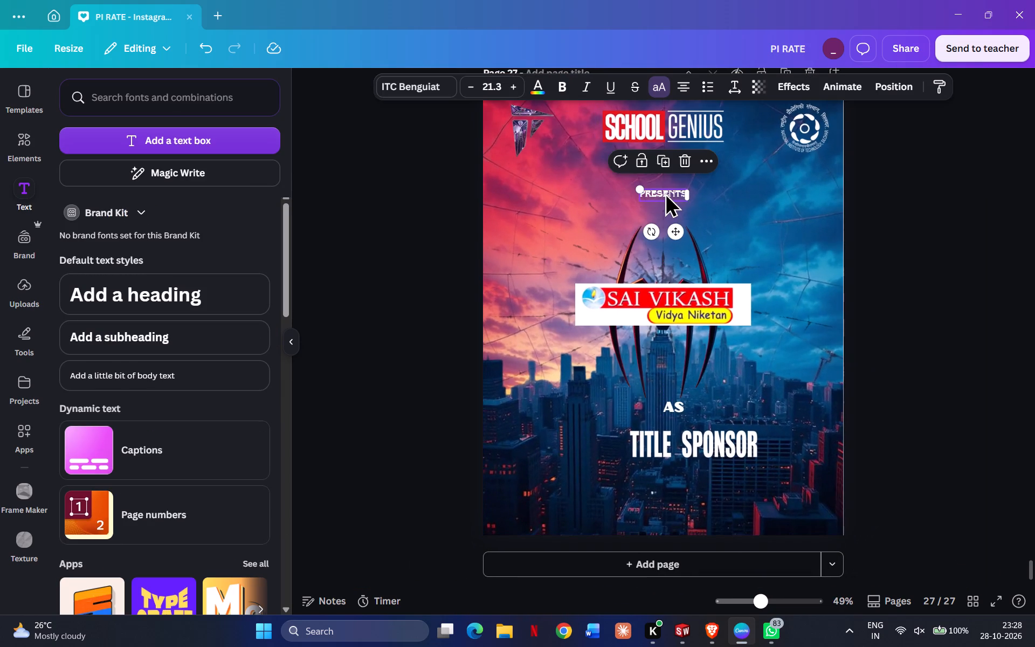
drag(665, 192, 664, 203)
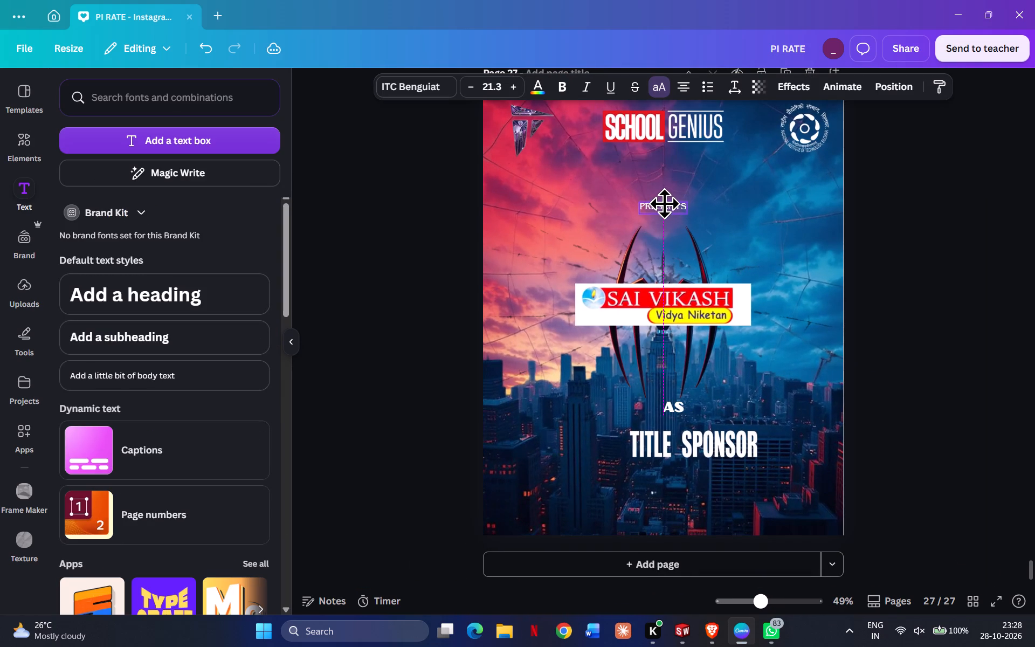
drag(664, 203, 663, 203)
click(873, 257)
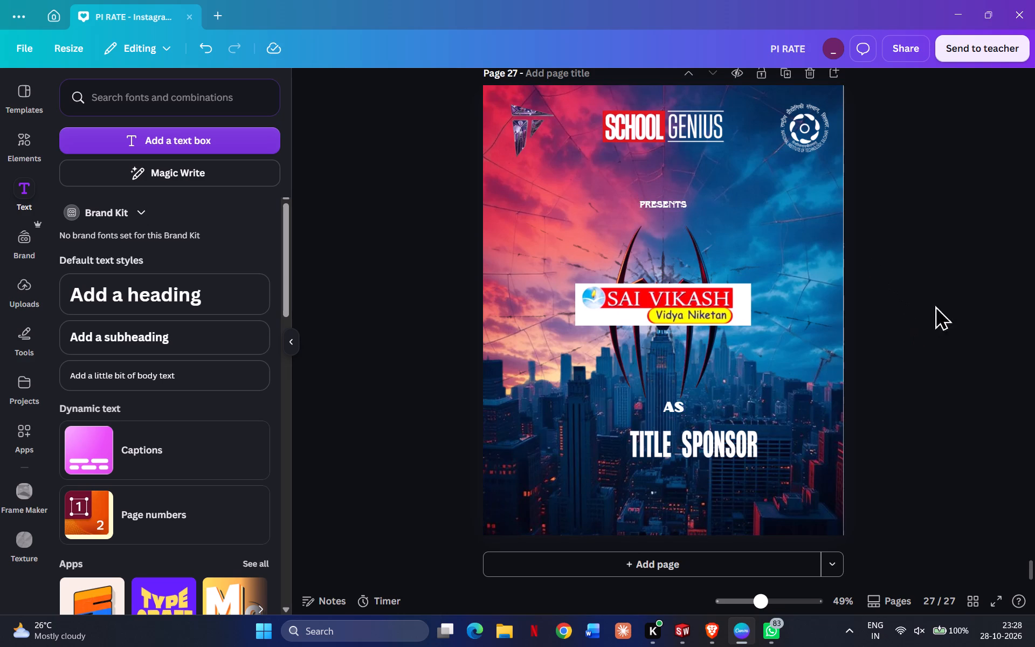
Move the SAI VIKASH logo slightly lower over the spider emblem, centred horizontally on the page.
drag(655, 305, 680, 316)
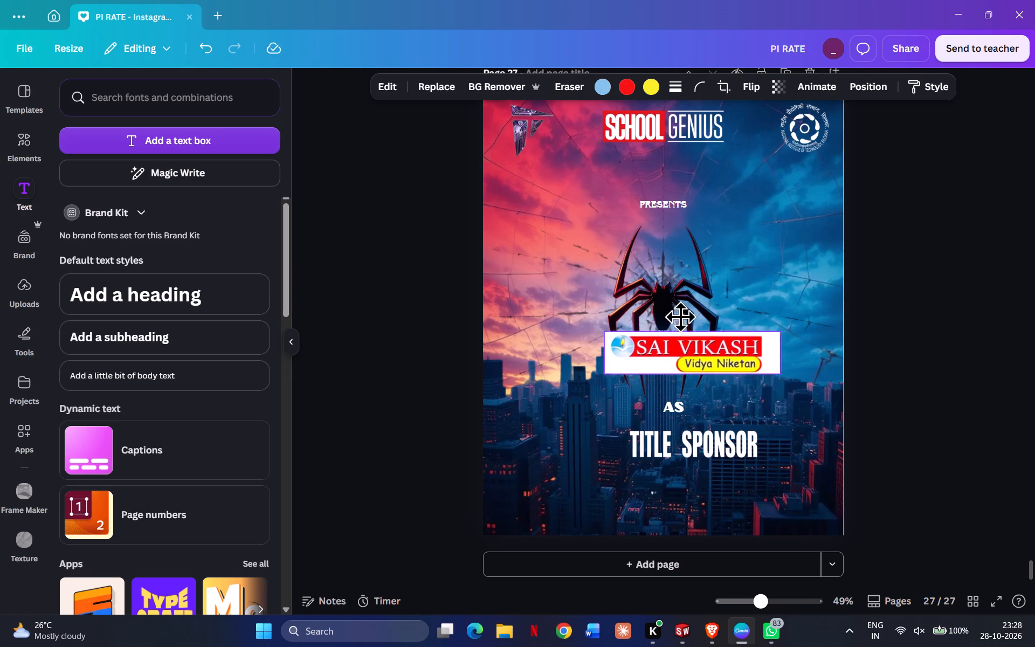
drag(680, 316, 659, 311)
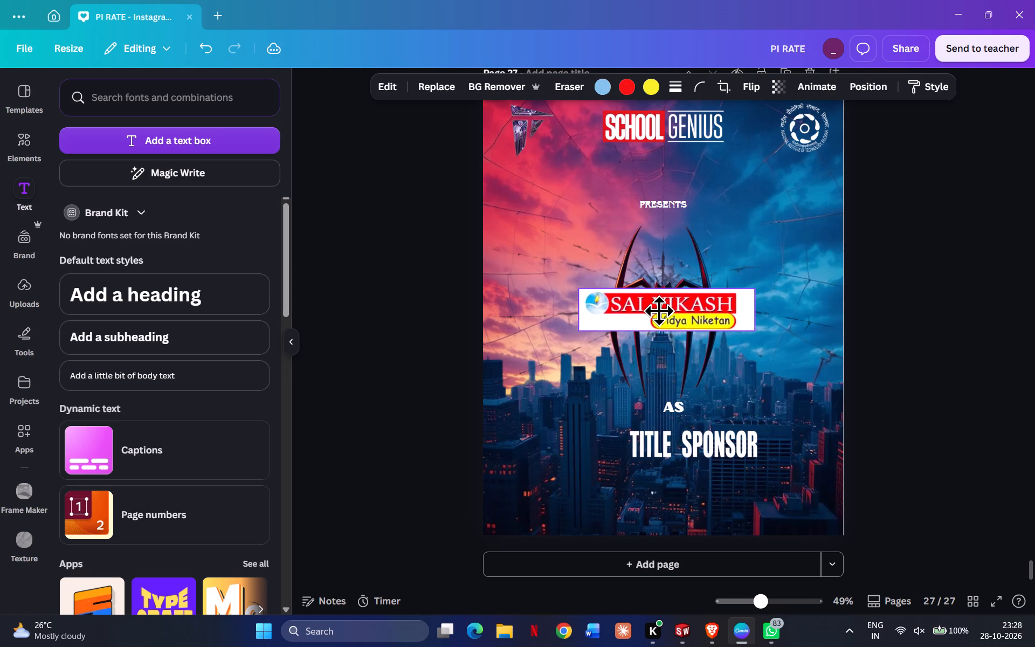
drag(659, 311, 659, 311)
click(916, 305)
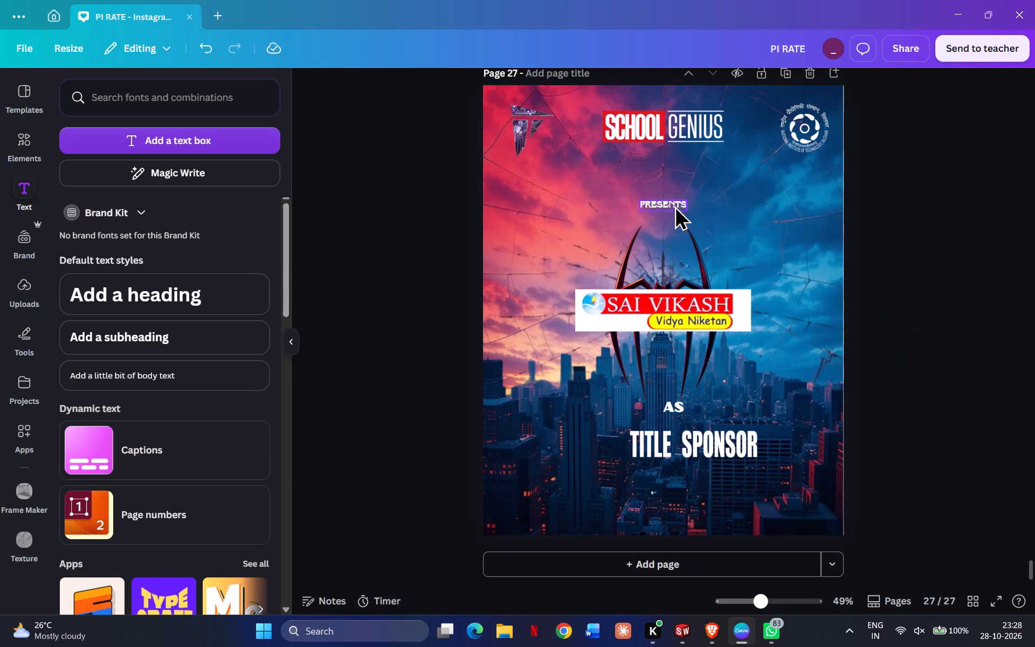
Enlarge the PRESENTS text to size 23.9 and re-centre it just above the spider emblem.
click(666, 205)
drag(638, 197, 633, 195)
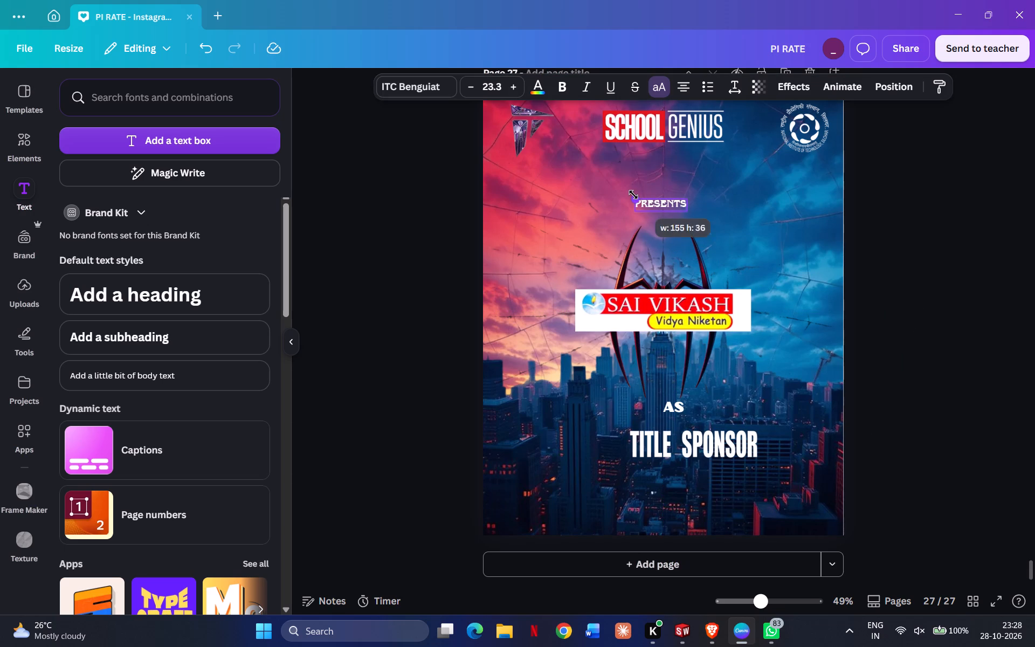
drag(633, 195, 632, 195)
drag(674, 243, 679, 248)
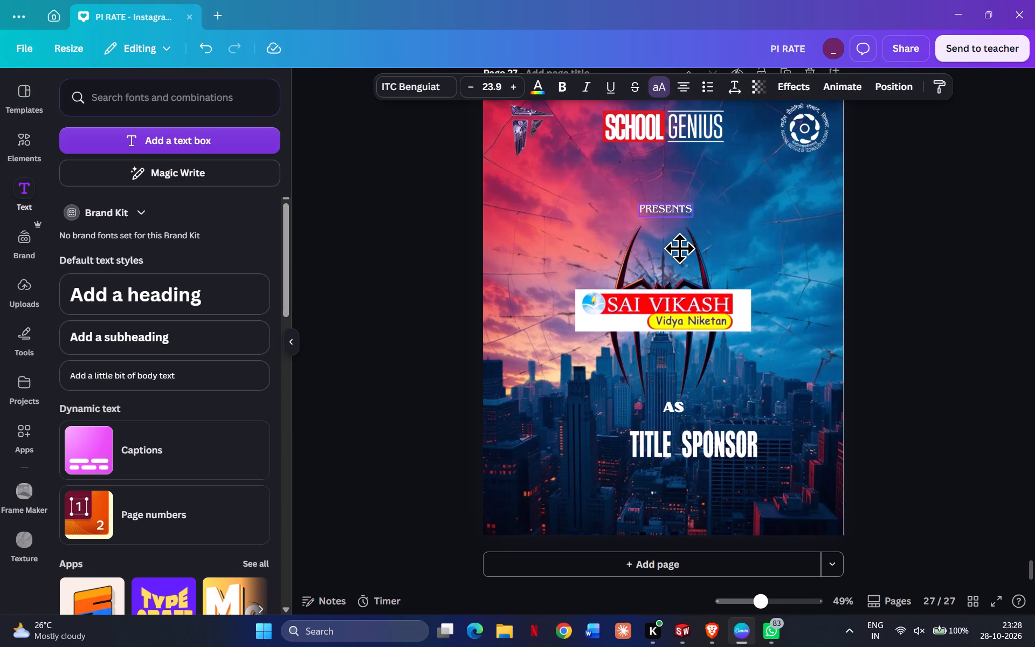
drag(679, 248, 680, 248)
click(905, 276)
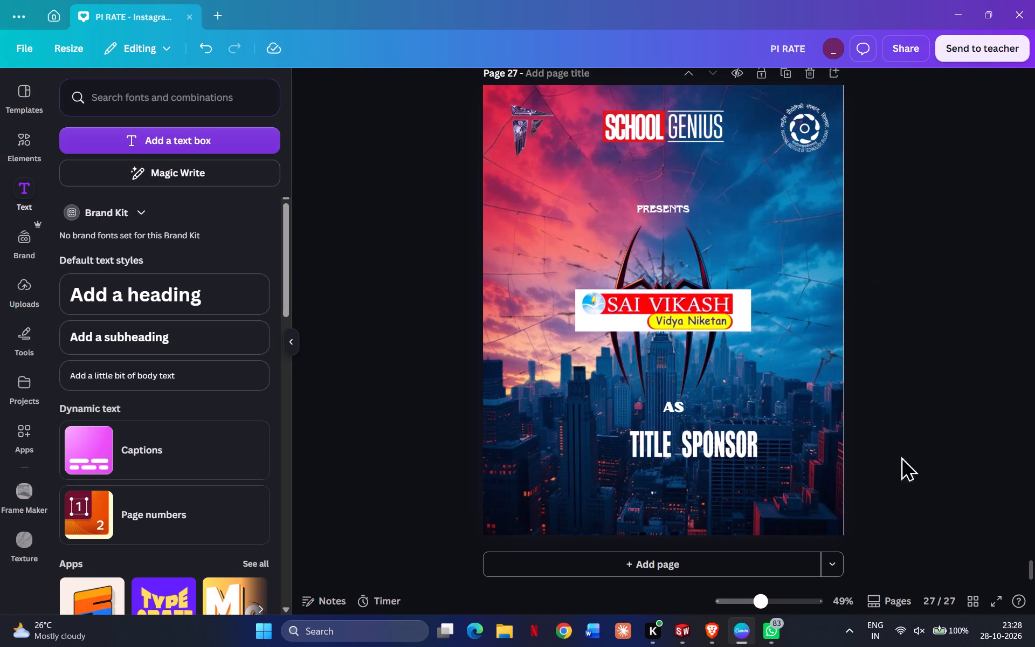
Move the AS text up to just below the SAI VIKASH logo, centred horizontally.
click(673, 410)
drag(689, 454, 675, 409)
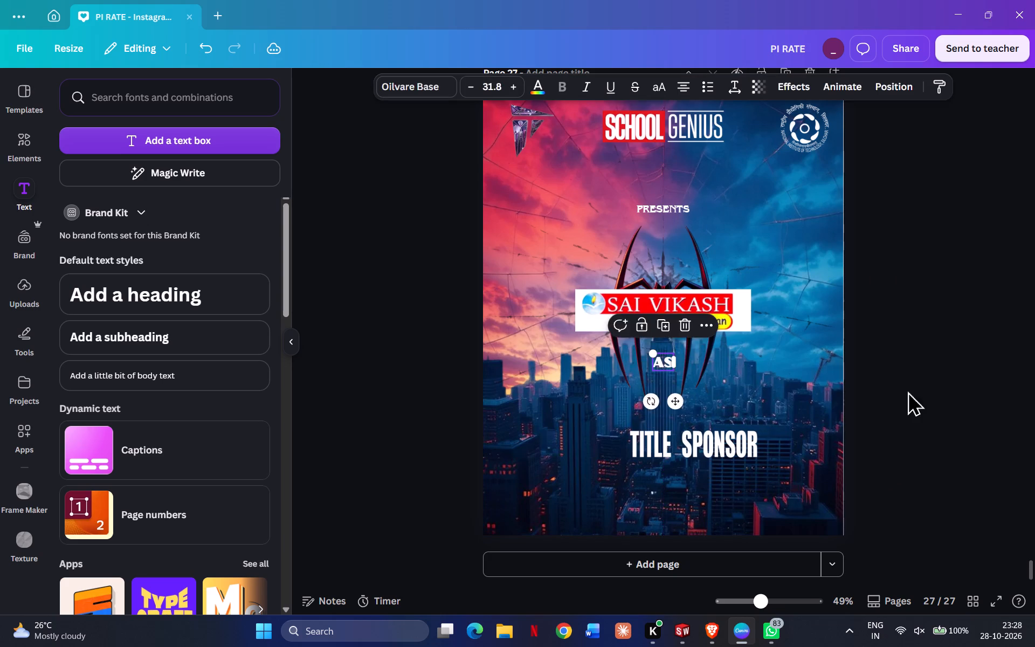
click(927, 386)
Duplicate the AS text, change the copy to OUR, and centre it directly below AS.
click(665, 363)
click(665, 329)
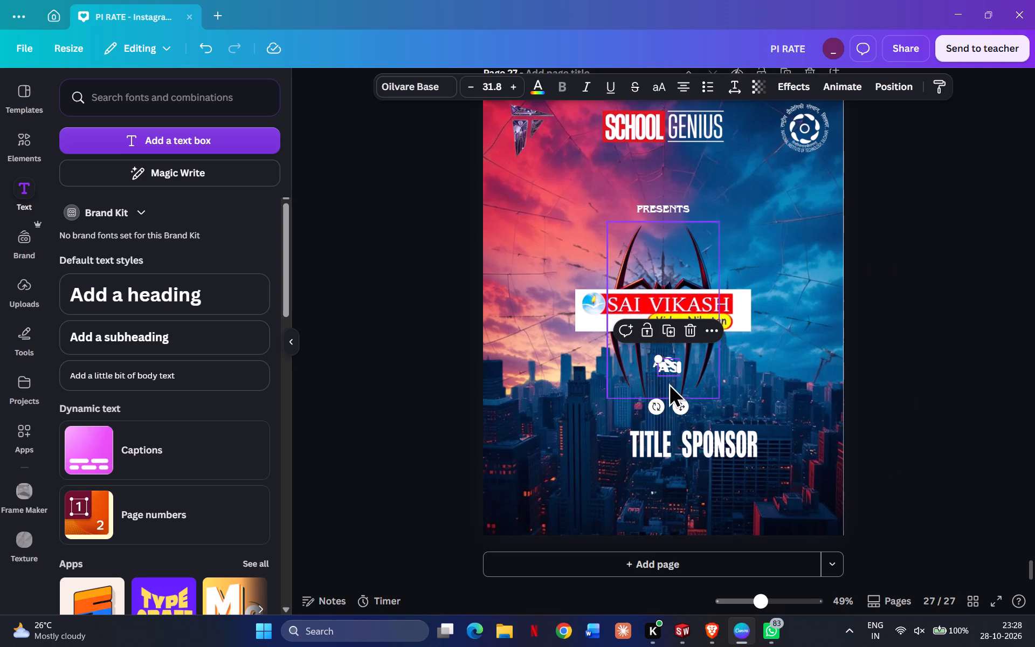
drag(679, 402, 679, 425)
double_click(668, 389)
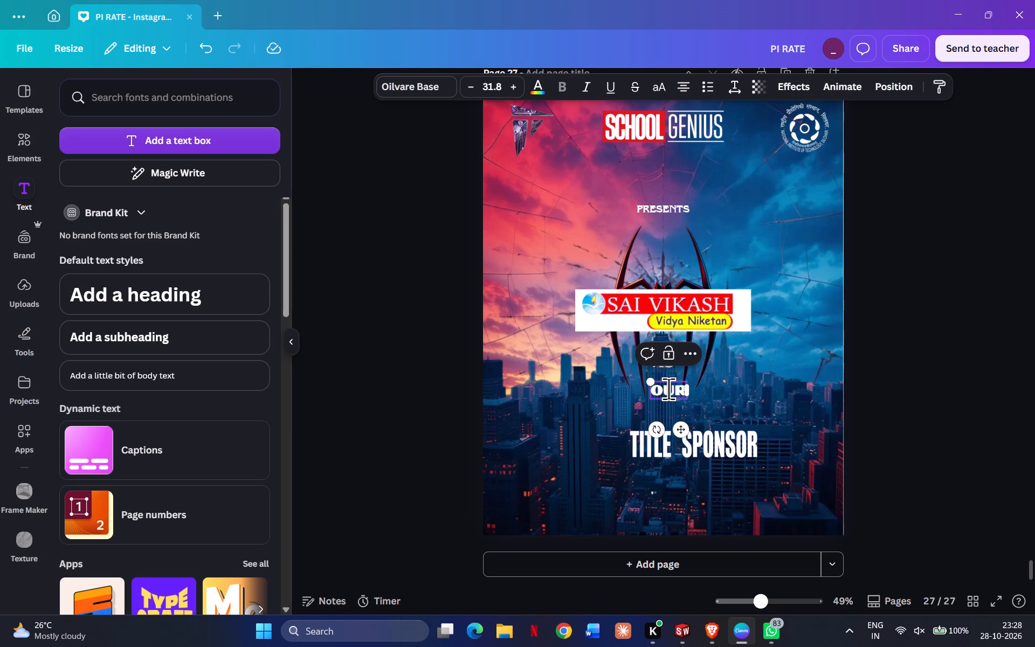
click(889, 411)
click(675, 389)
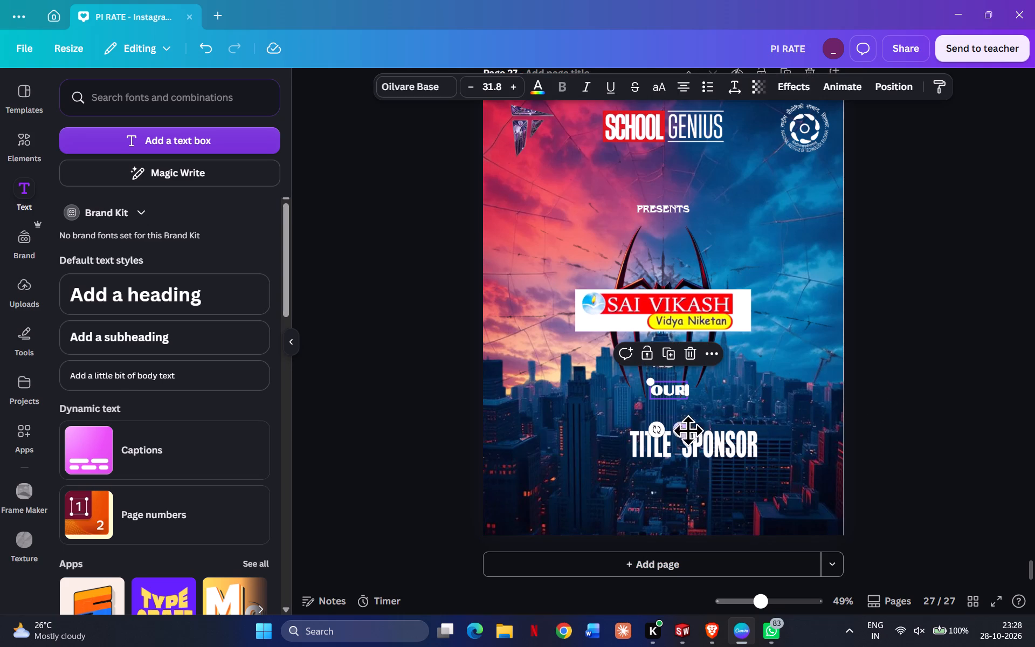
drag(680, 429, 676, 423)
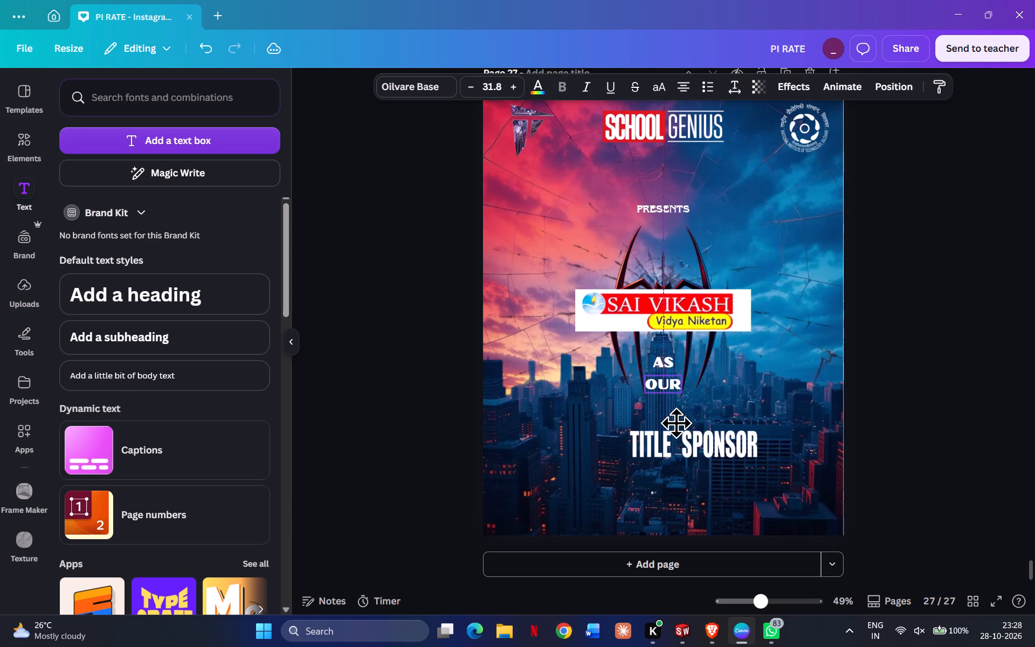
drag(676, 423, 672, 422)
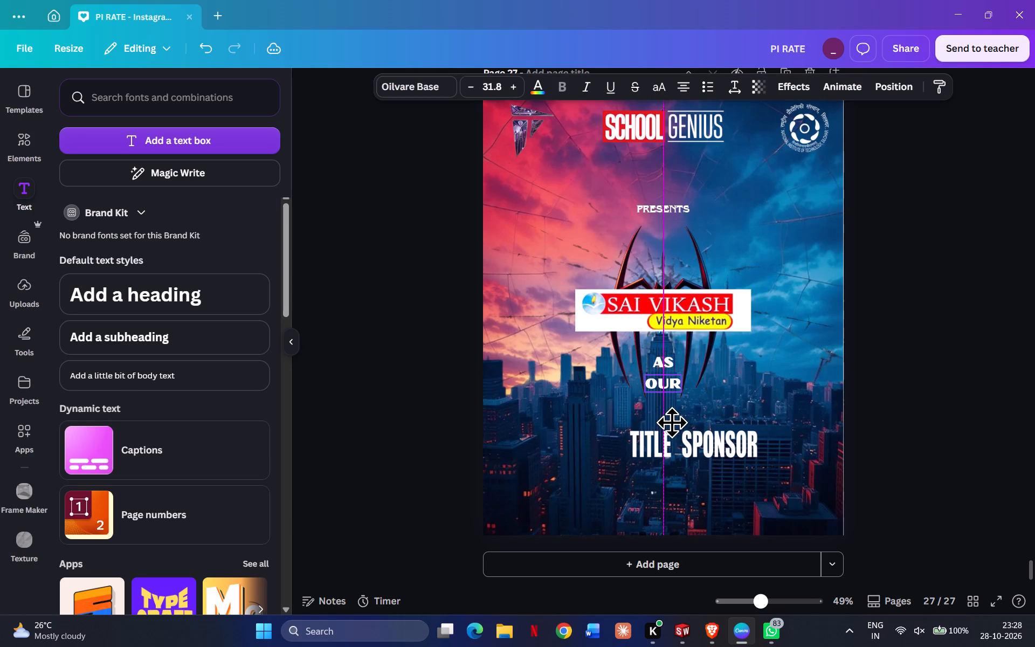
drag(672, 422, 673, 422)
Crop the empty top, bottom and right margins of the TITLE SPONSOR image, to a height of about 109.
click(705, 456)
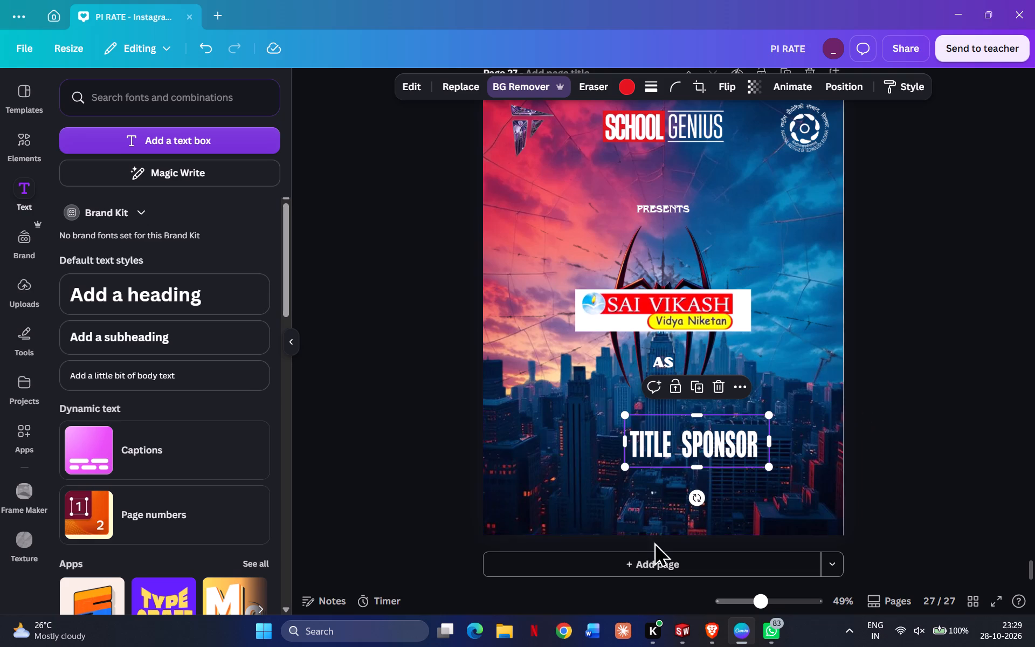
drag(698, 416, 698, 424)
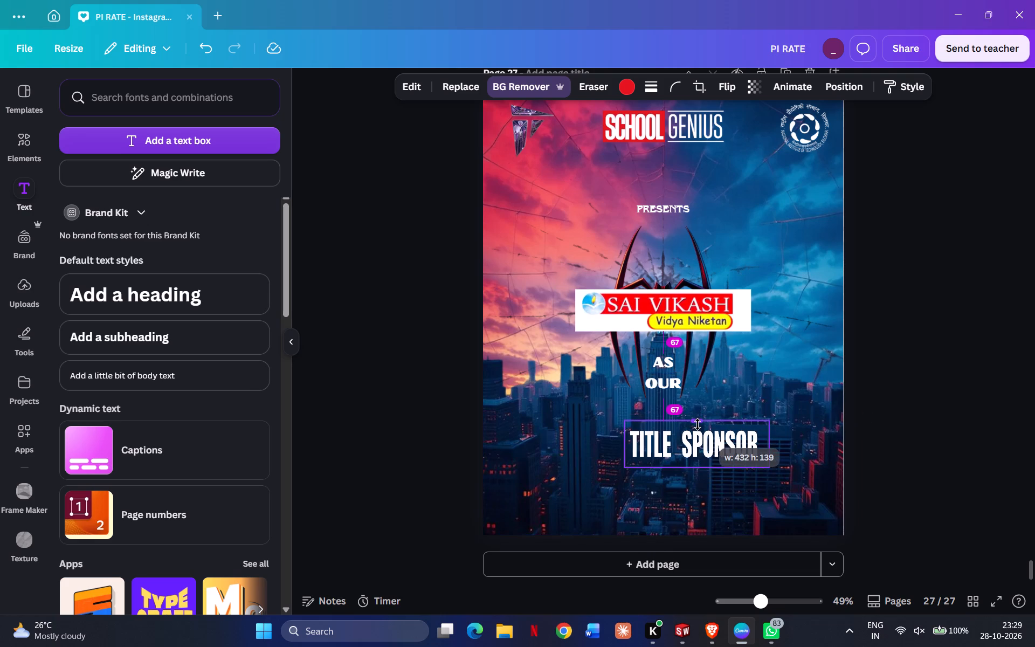
drag(698, 424, 698, 428)
click(901, 436)
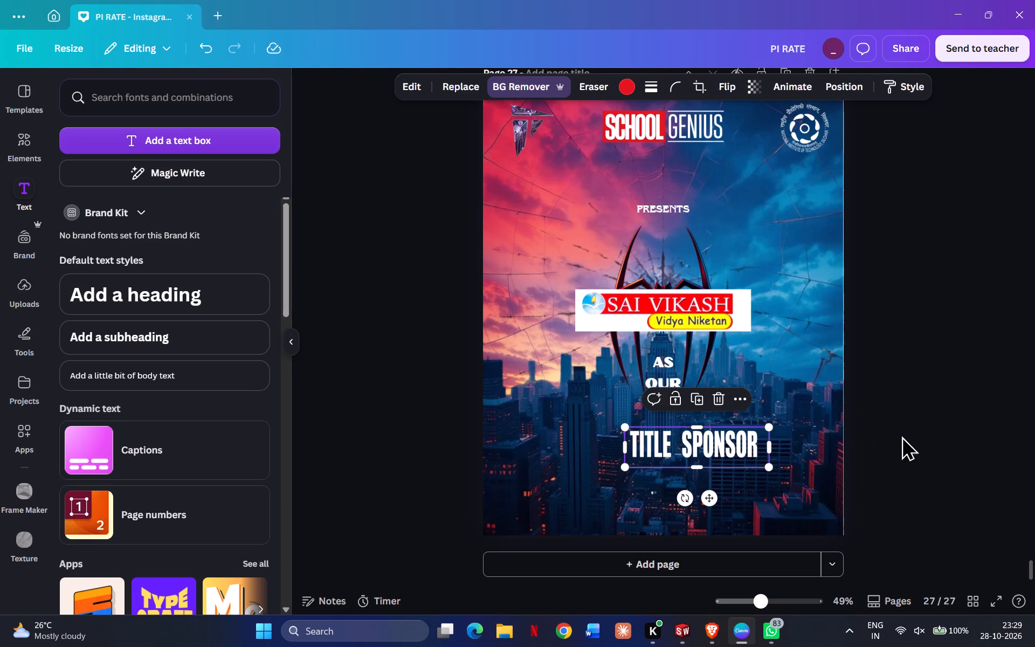
click(724, 458)
click(698, 470)
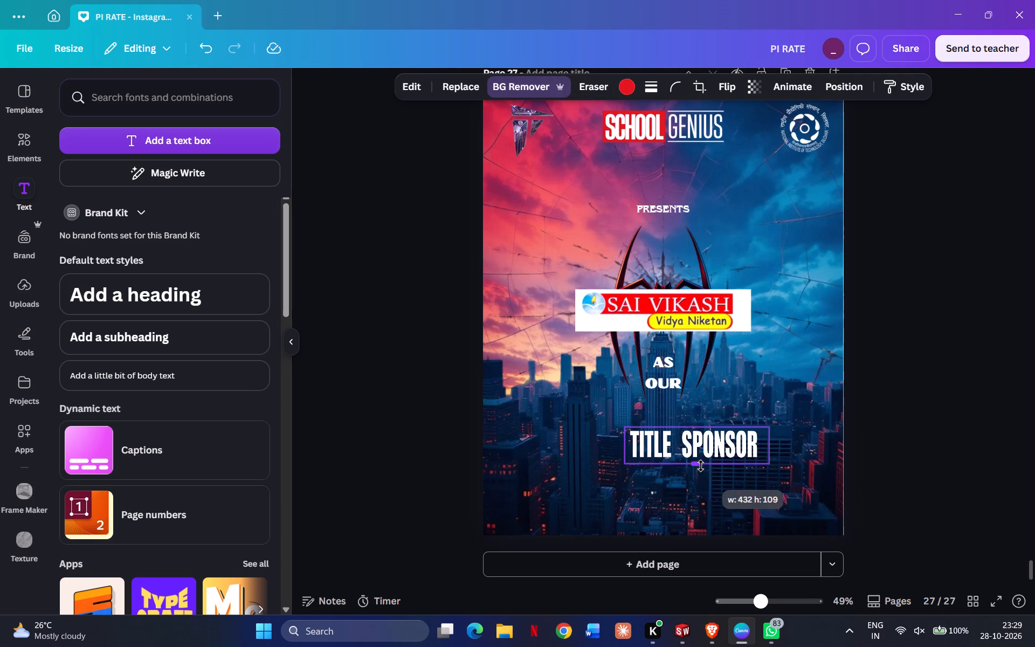
click(899, 463)
click(761, 451)
drag(768, 445, 764, 447)
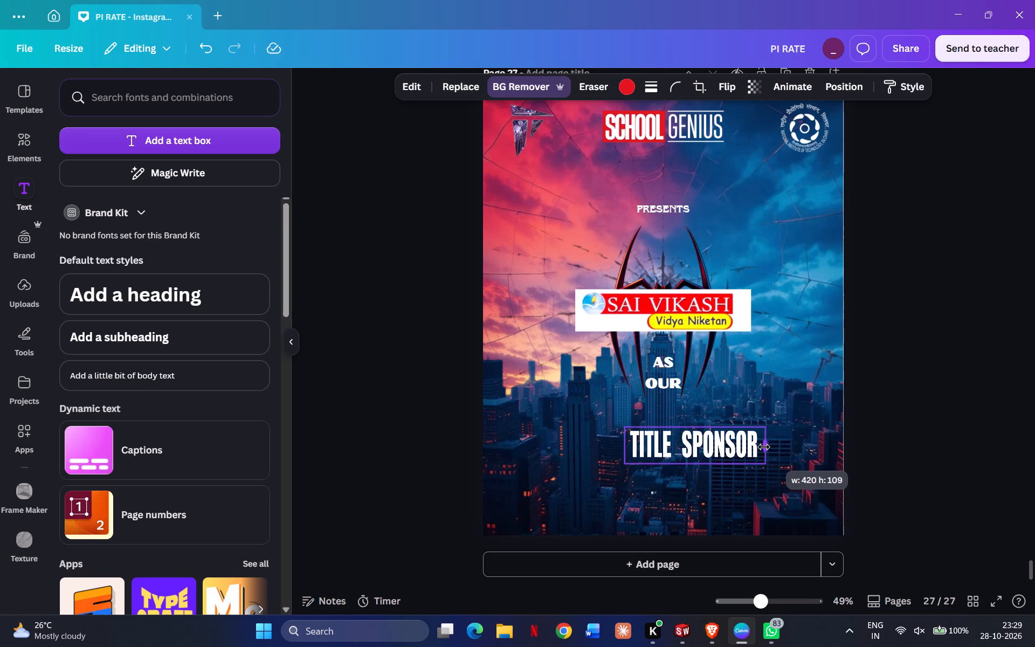
drag(764, 447, 763, 450)
click(962, 433)
Move the TITLE SPONSOR image up below OUR and centre it horizontally on the page.
click(762, 449)
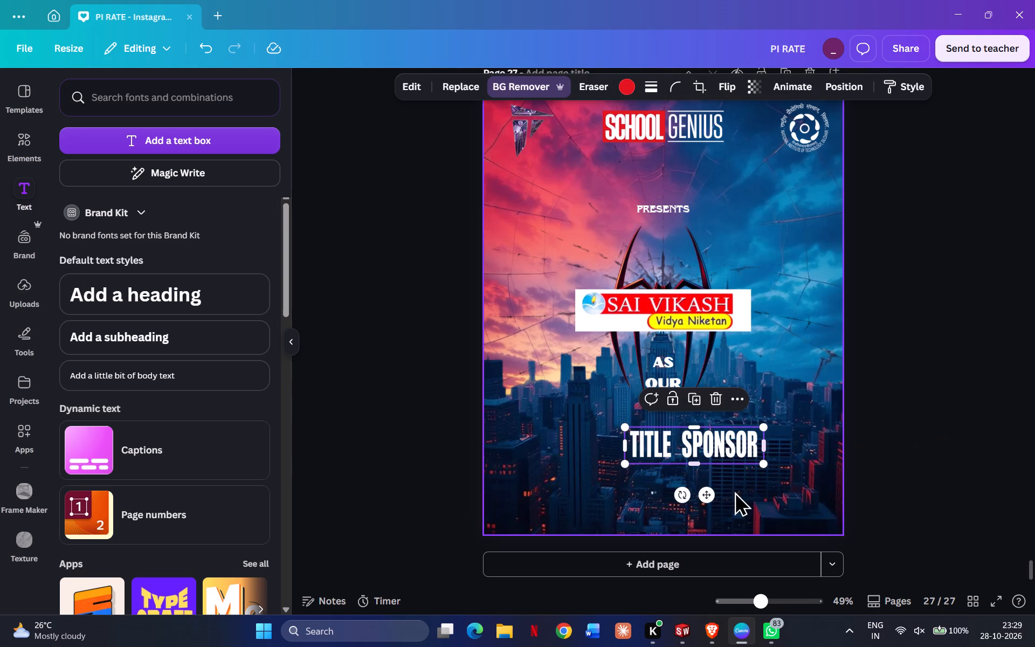
drag(702, 497, 671, 481)
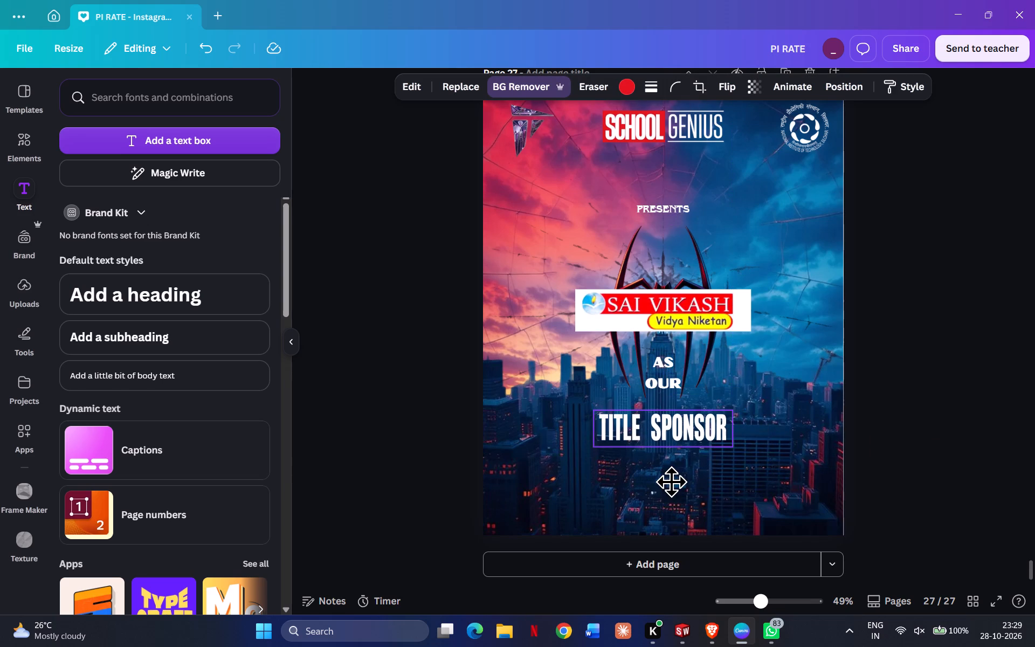
drag(671, 481, 674, 478)
click(950, 453)
click(679, 440)
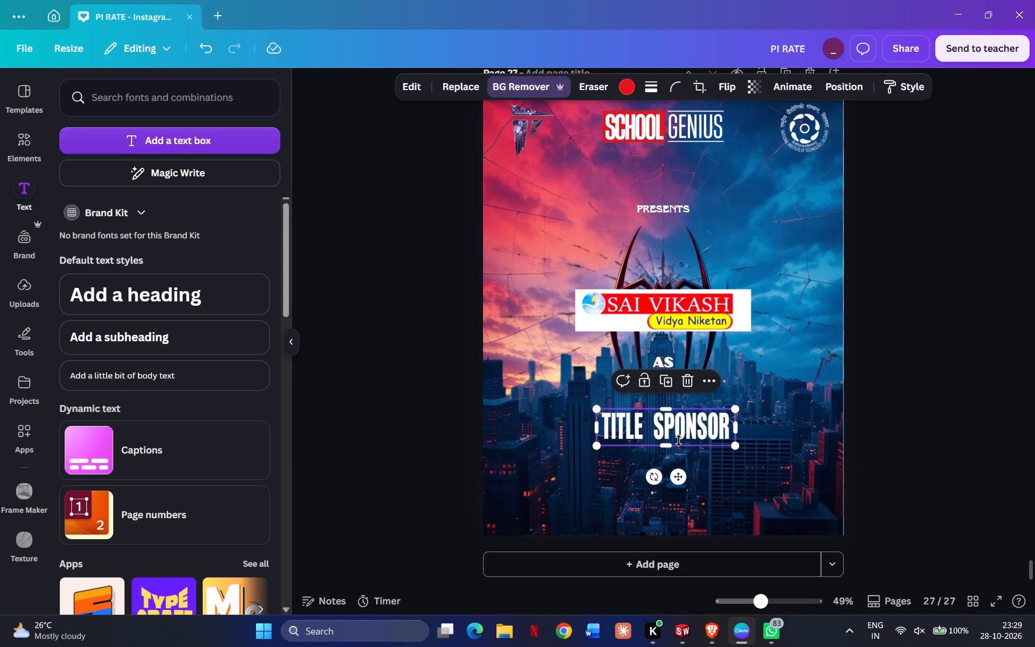
Move the TITLE SPONSOR image further down, leaving a wider gap below OUR, and keep it centred horizontally.
drag(681, 471, 685, 472)
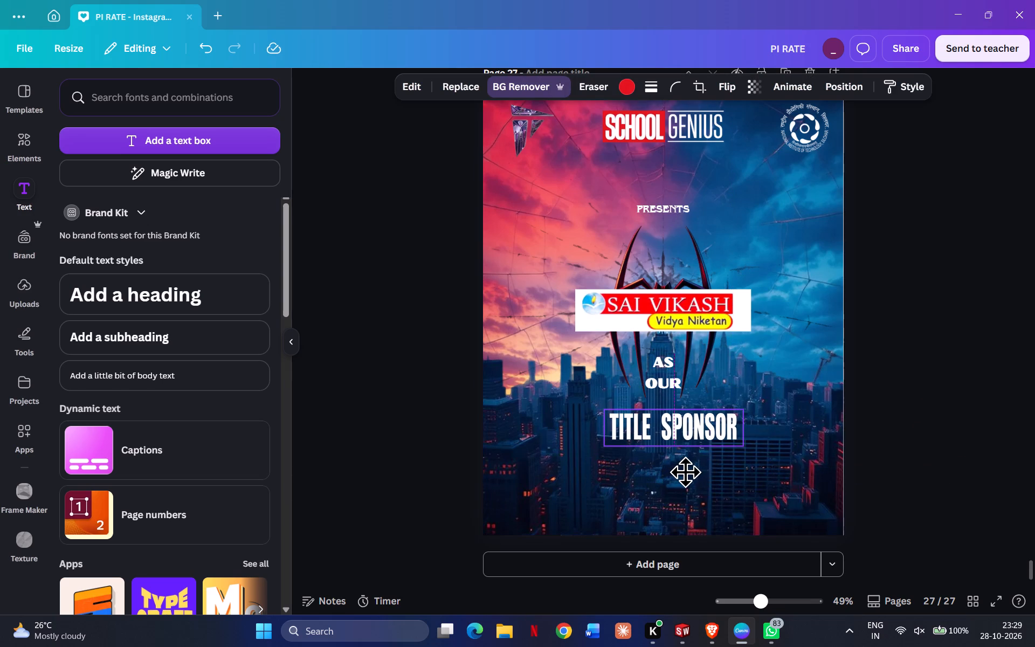
drag(685, 472, 675, 472)
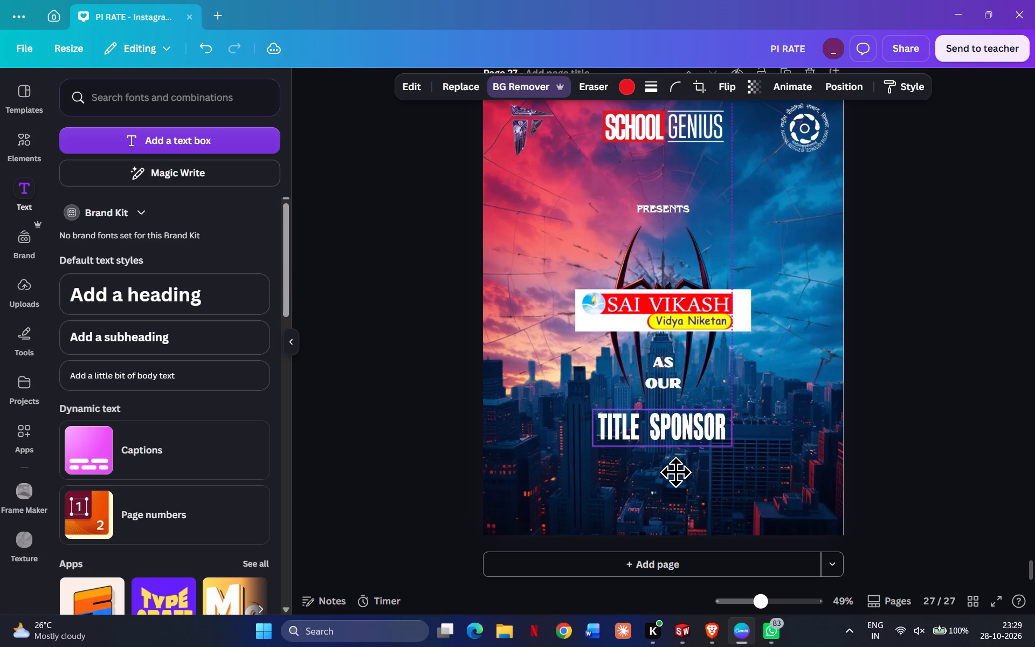
drag(675, 472, 677, 476)
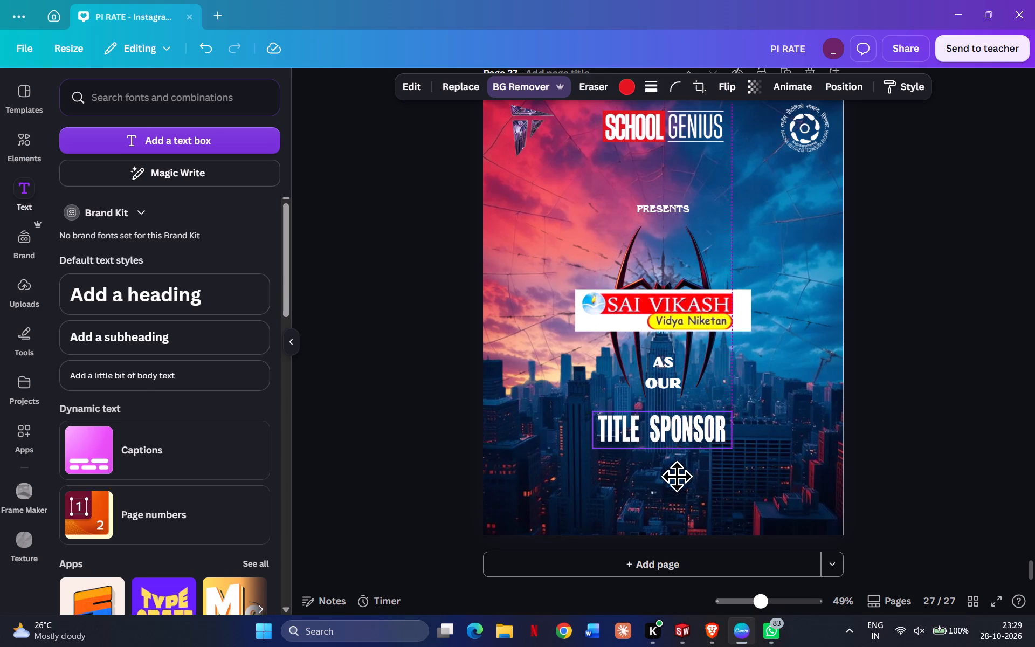
drag(677, 476, 677, 498)
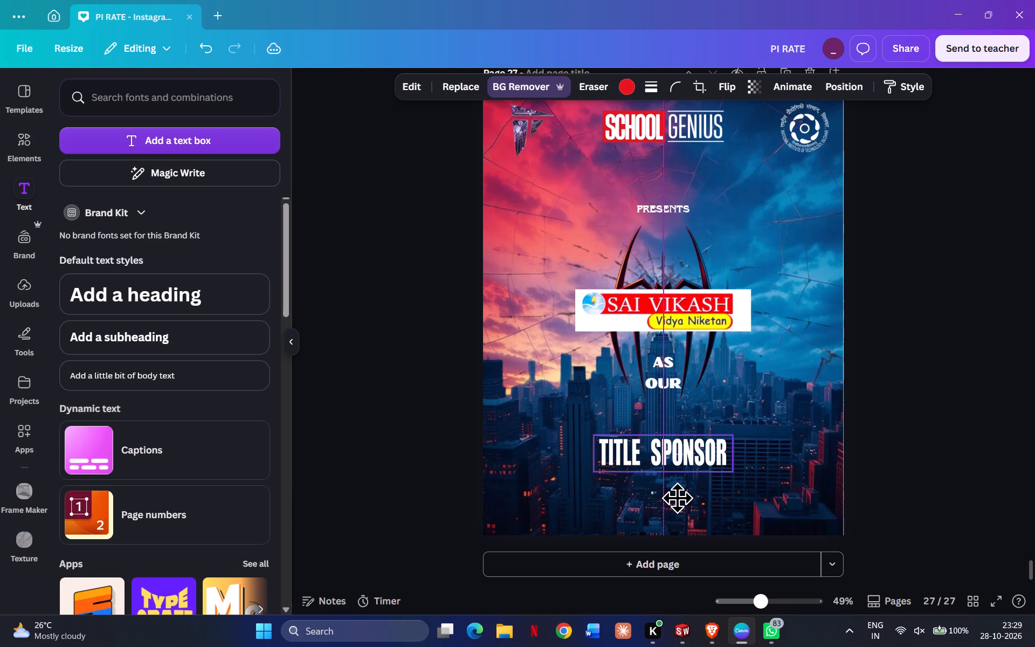
drag(677, 498, 681, 498)
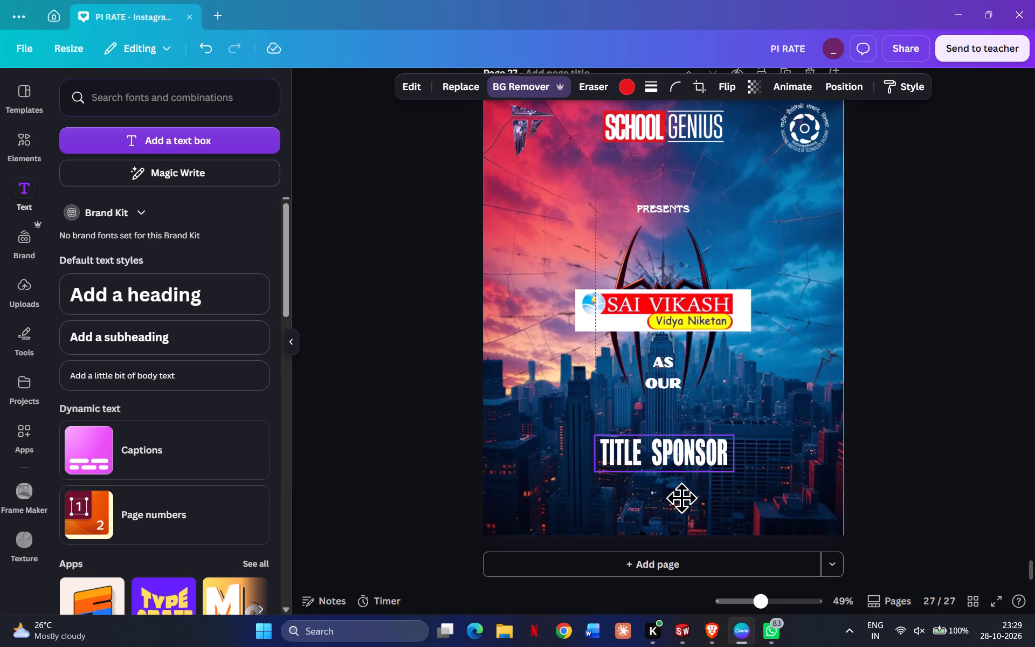
drag(681, 498, 679, 500)
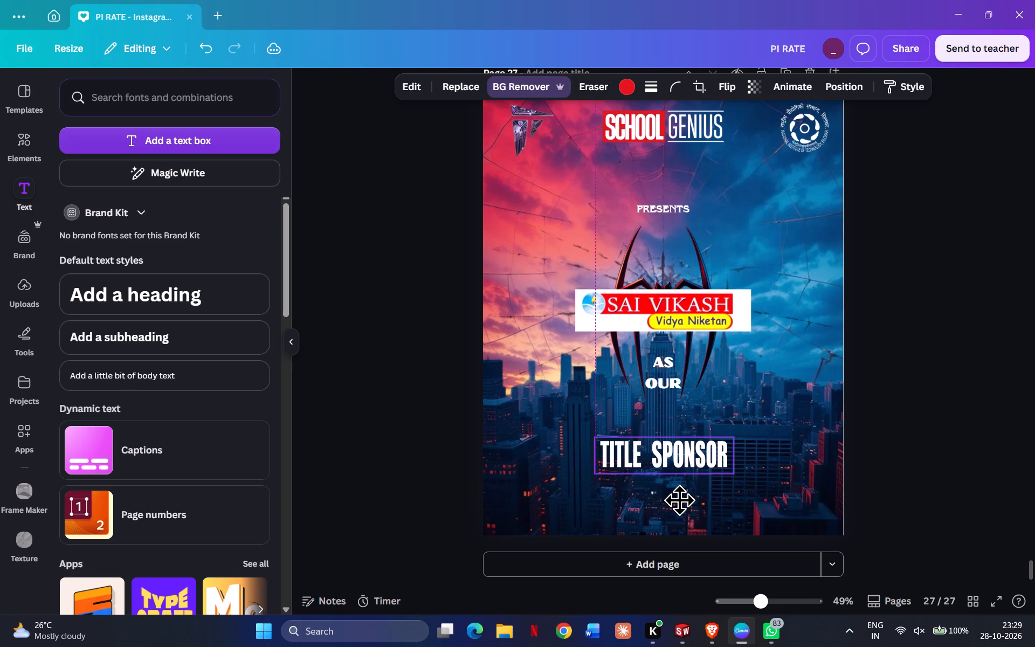
drag(679, 500, 683, 499)
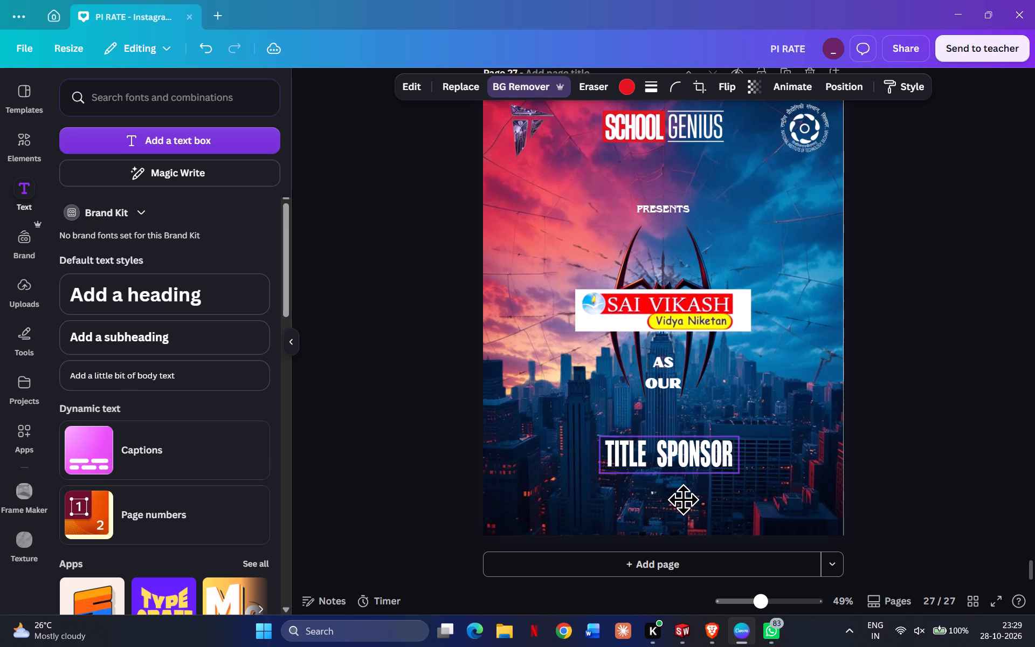
drag(683, 499, 681, 503)
click(854, 470)
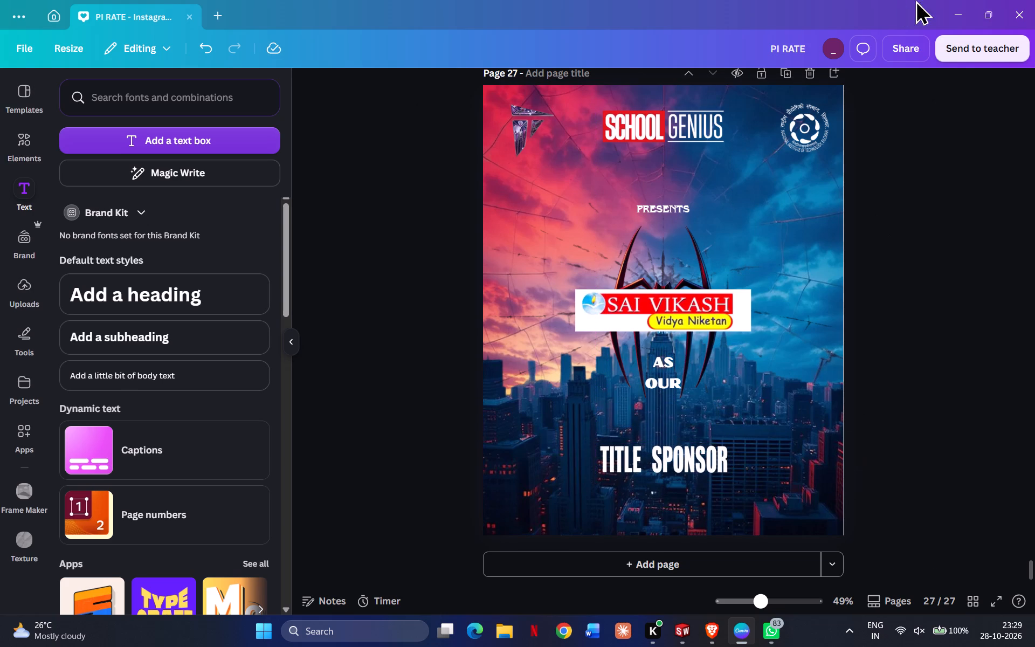
Nudge the TITLE SPONSOR image up slightly to narrow the gap below OUR.
click(684, 457)
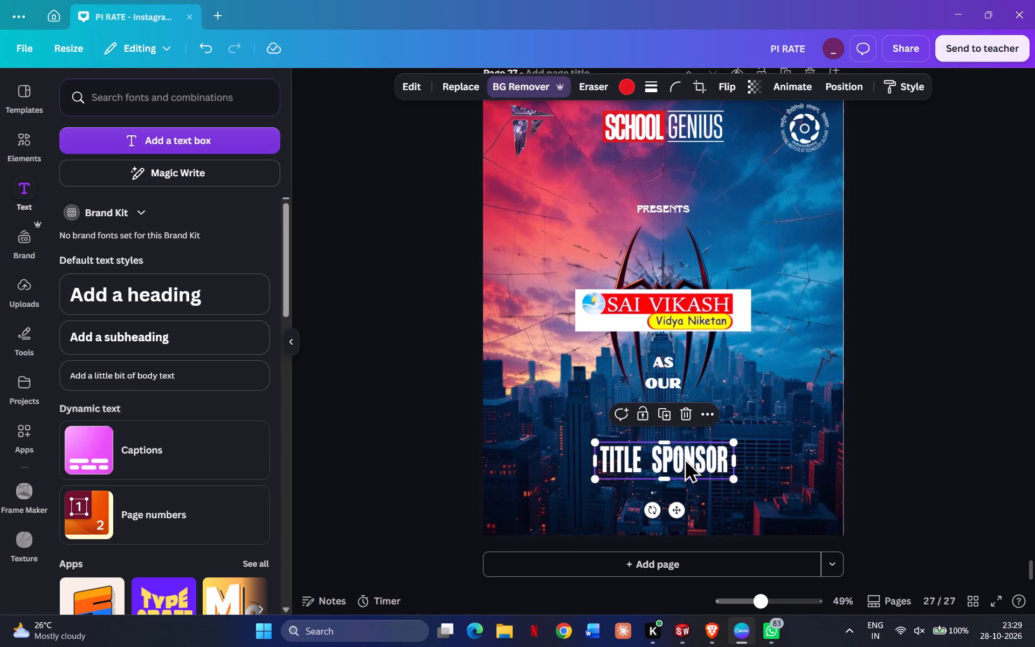
key(Up)
key(Up)
key(Up)
key(Up)
key(Up)
key(Up)
key(Up)
key(Up)
key(Up)
key(Up)
key(Up)
key(Up)
key(Up)
key(Up)
key(Up)
key(Up)
key(Up)
key(Up)
key(Up)
key(Up)
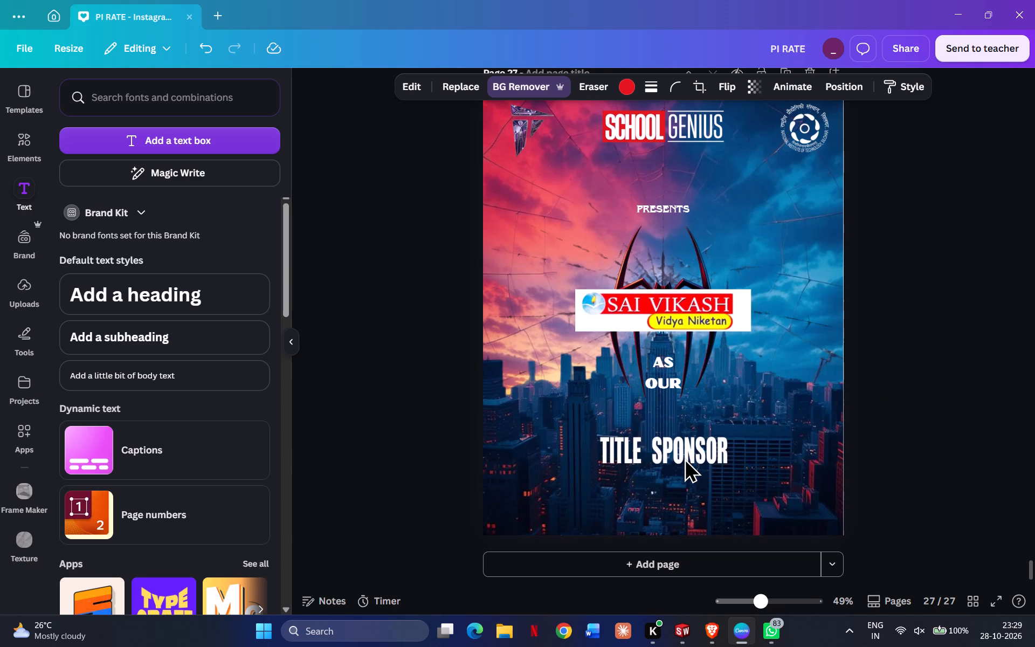
key(Down)
key(Down)
key(Down)
key(Down)
key(Down)
key(Down)
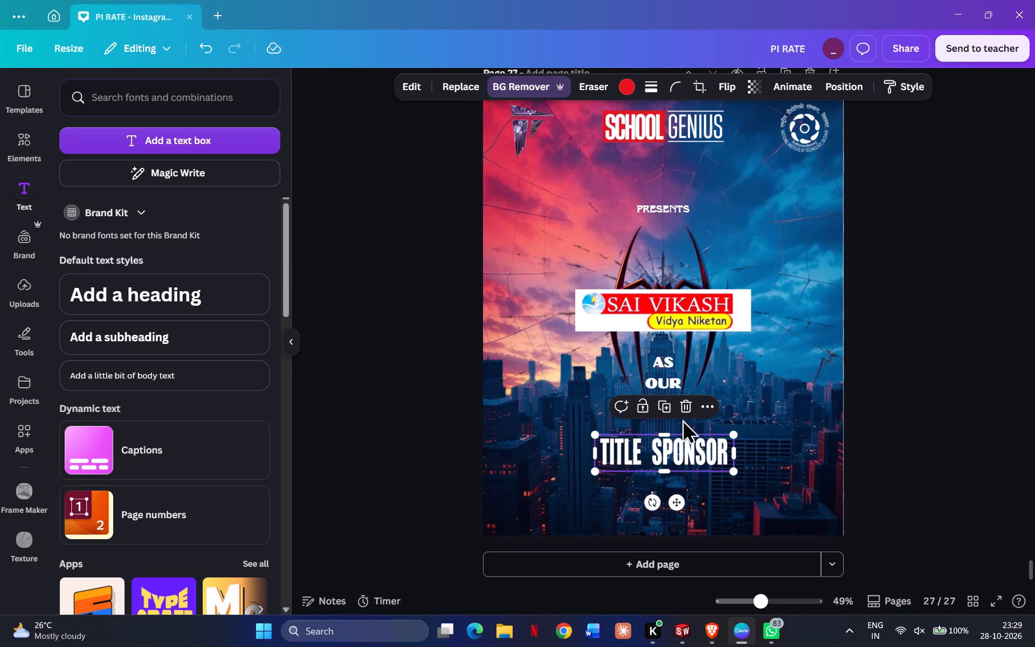
Recolour the red of the TITLE SPONSOR image with the first yellow among the design's colours.
click(623, 88)
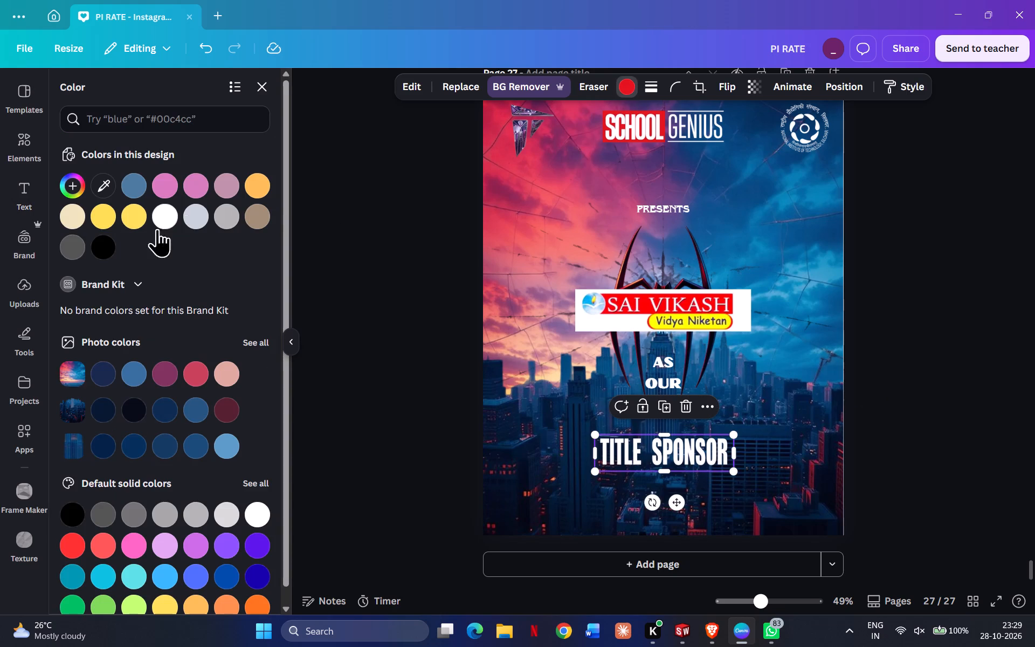
click(128, 219)
click(94, 216)
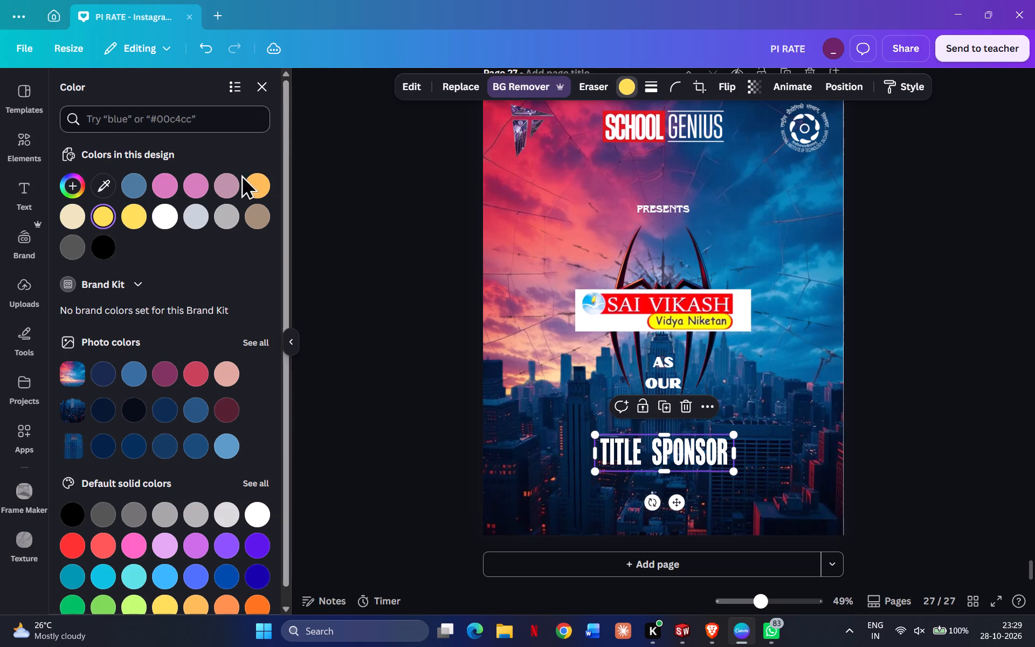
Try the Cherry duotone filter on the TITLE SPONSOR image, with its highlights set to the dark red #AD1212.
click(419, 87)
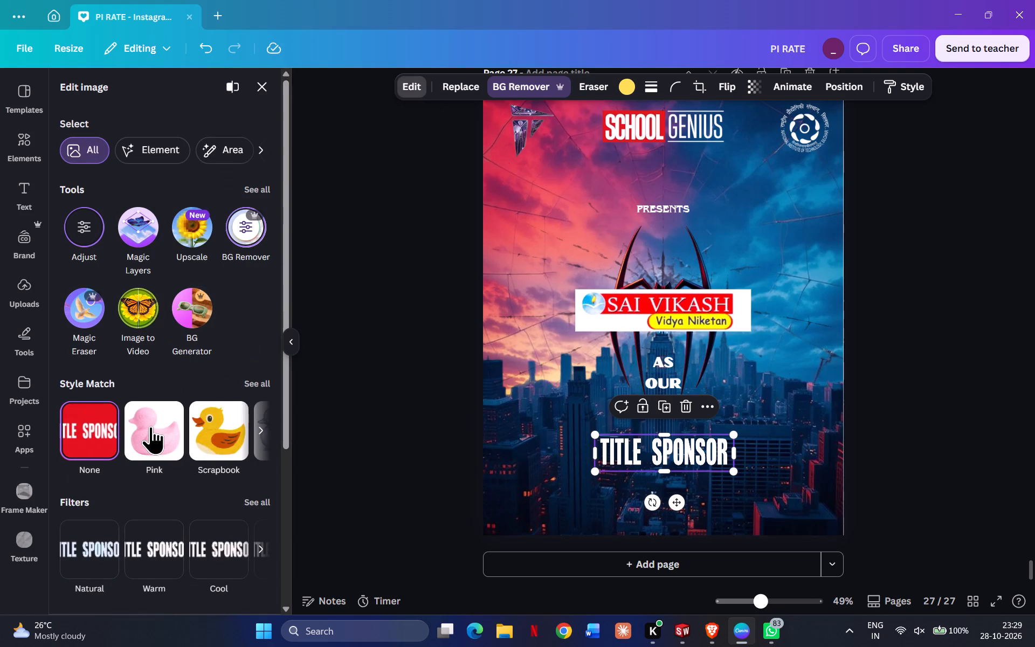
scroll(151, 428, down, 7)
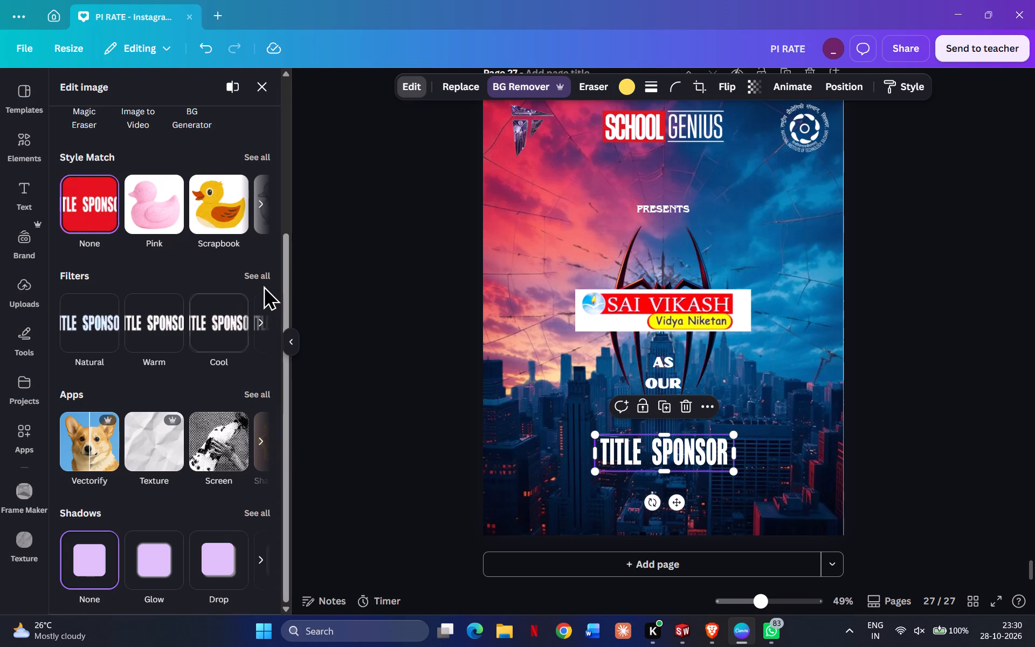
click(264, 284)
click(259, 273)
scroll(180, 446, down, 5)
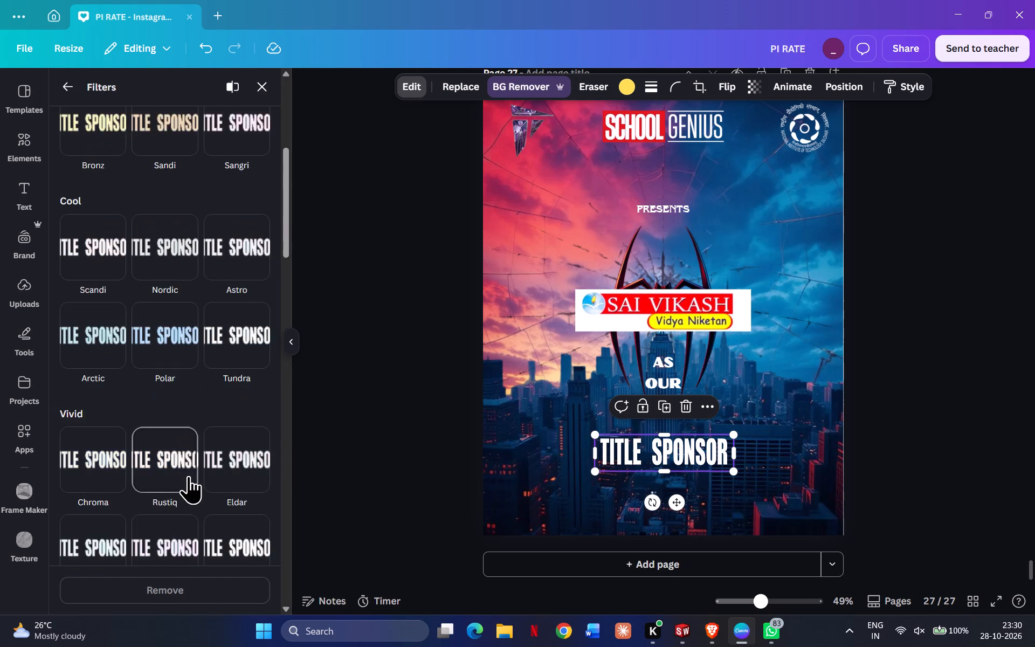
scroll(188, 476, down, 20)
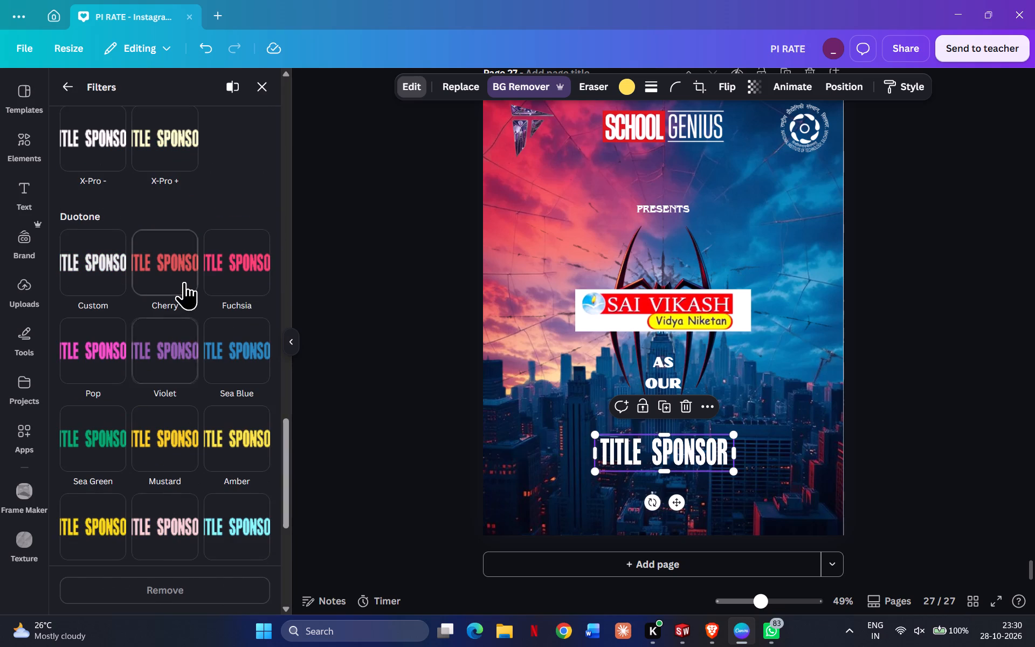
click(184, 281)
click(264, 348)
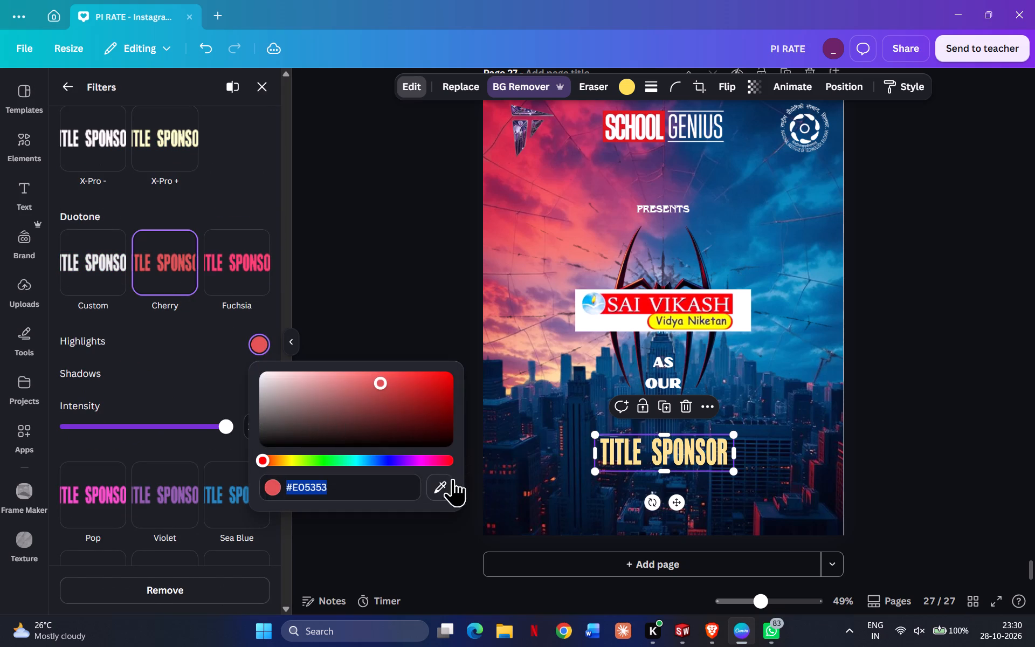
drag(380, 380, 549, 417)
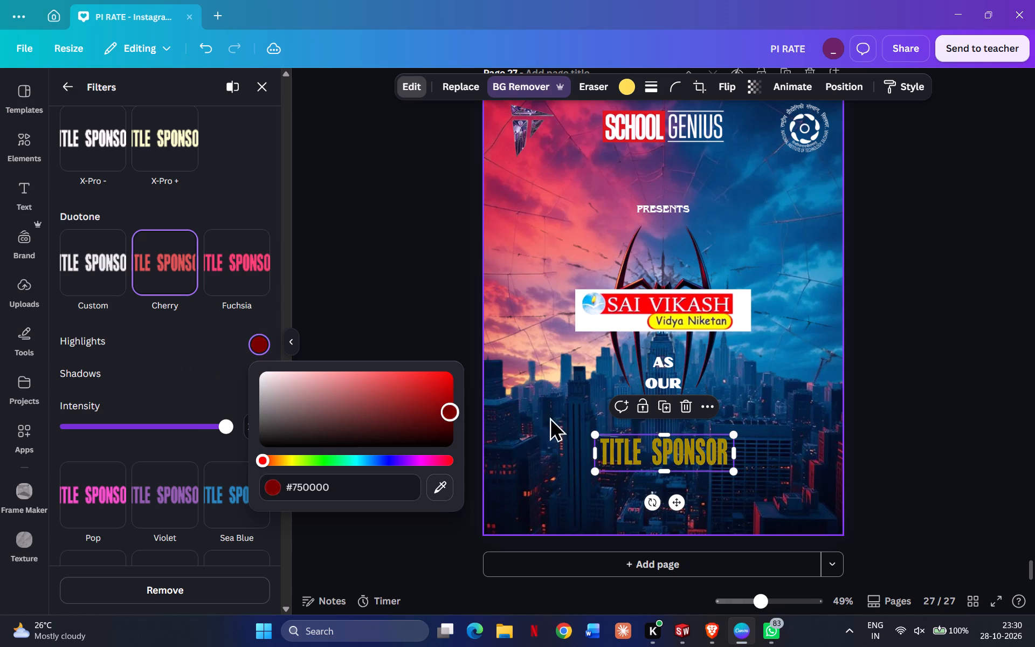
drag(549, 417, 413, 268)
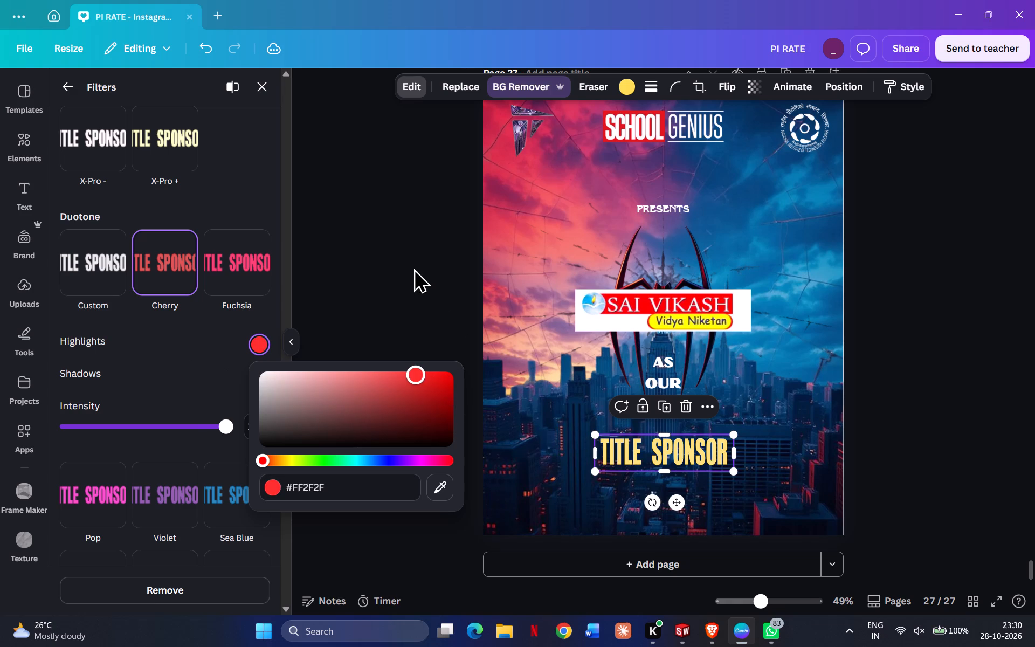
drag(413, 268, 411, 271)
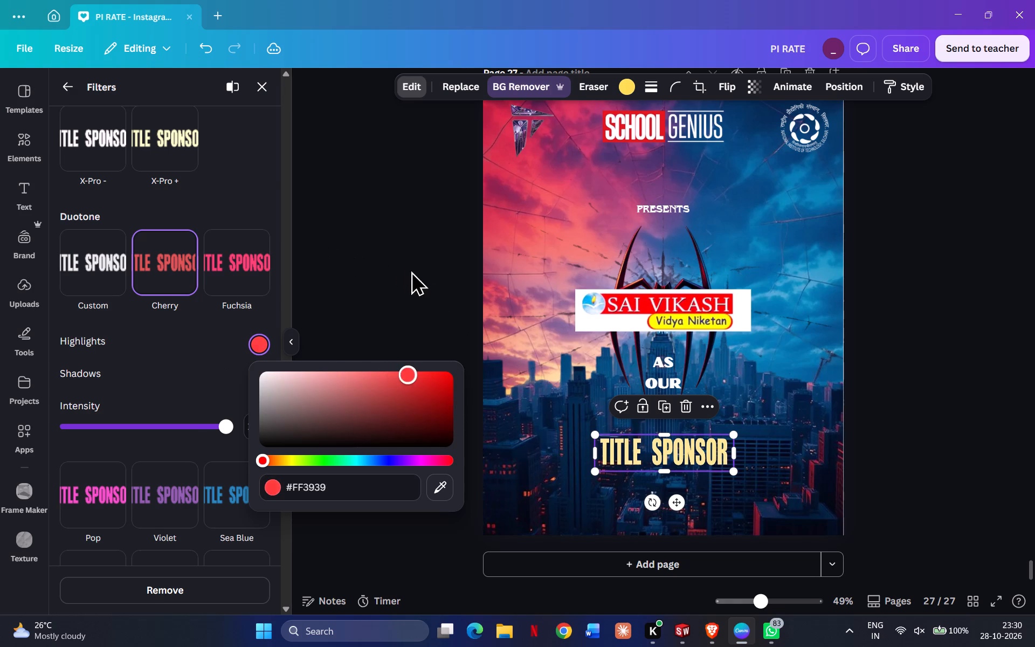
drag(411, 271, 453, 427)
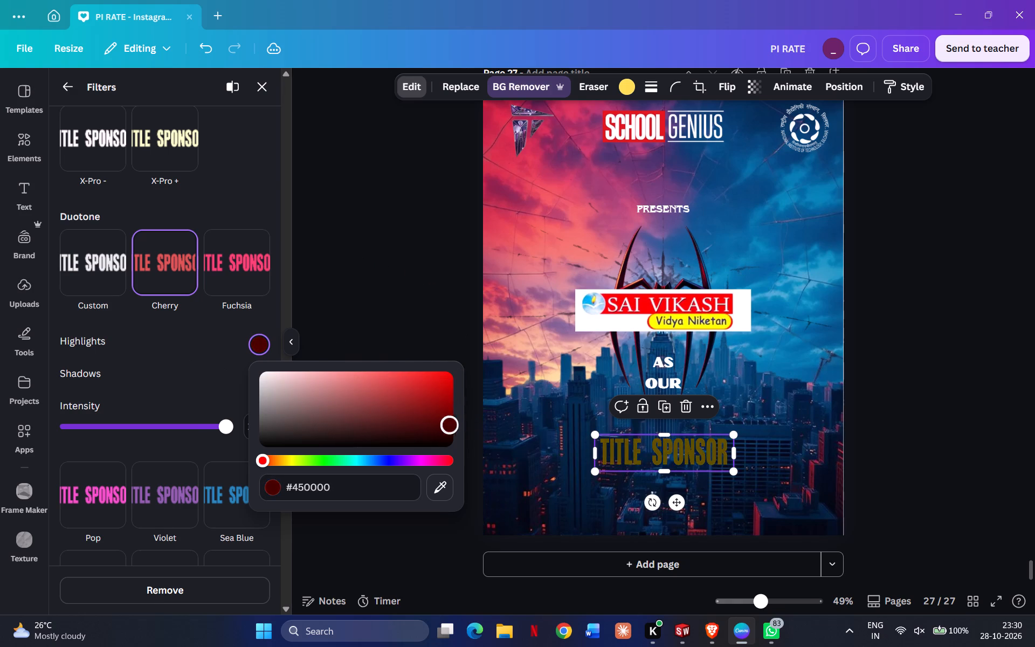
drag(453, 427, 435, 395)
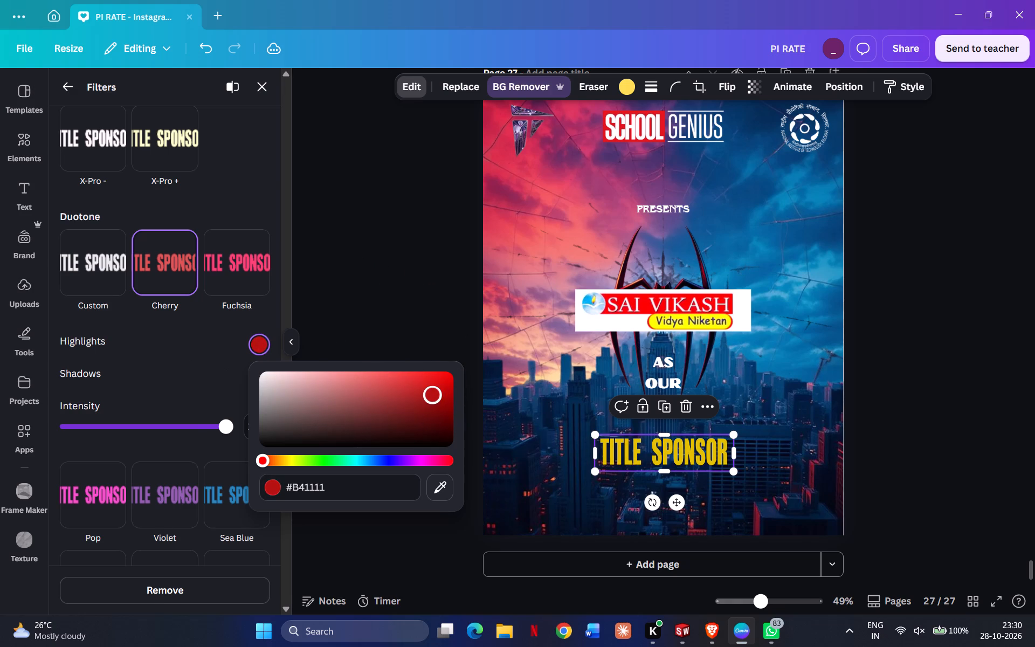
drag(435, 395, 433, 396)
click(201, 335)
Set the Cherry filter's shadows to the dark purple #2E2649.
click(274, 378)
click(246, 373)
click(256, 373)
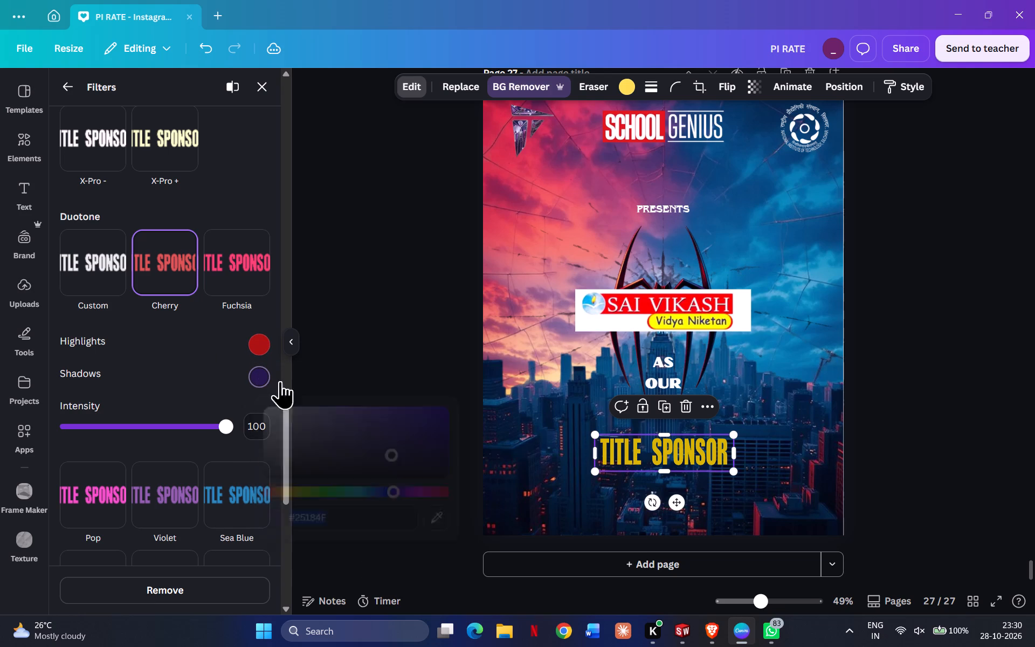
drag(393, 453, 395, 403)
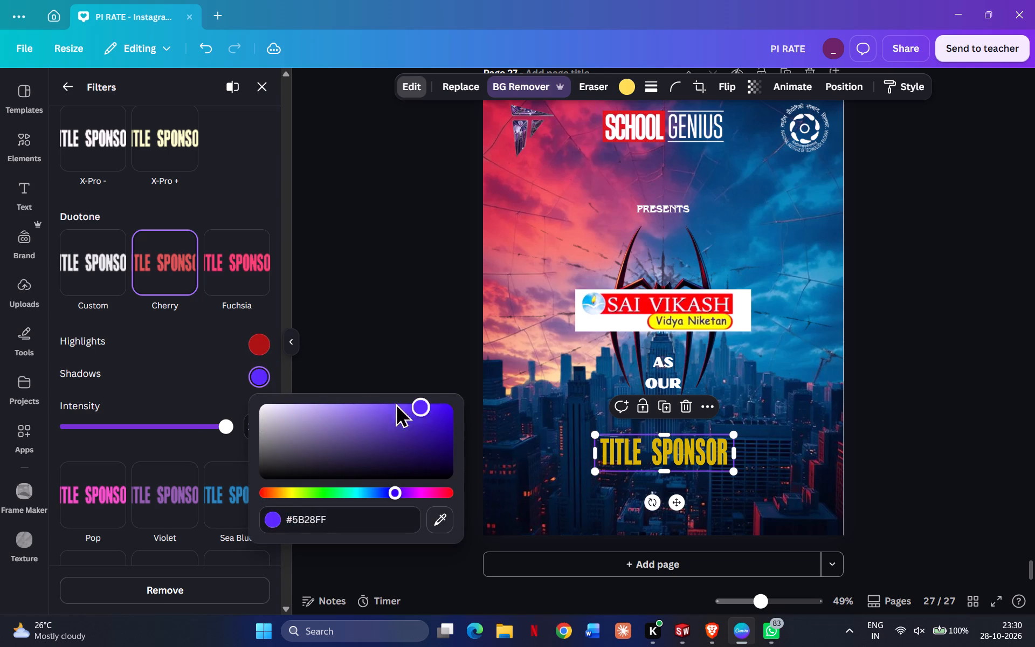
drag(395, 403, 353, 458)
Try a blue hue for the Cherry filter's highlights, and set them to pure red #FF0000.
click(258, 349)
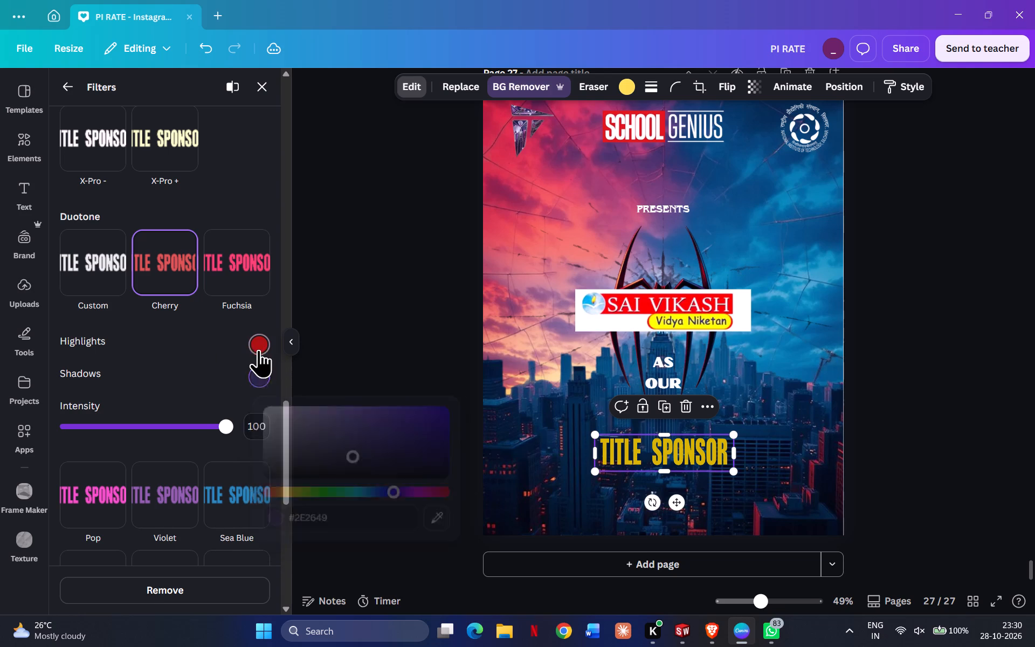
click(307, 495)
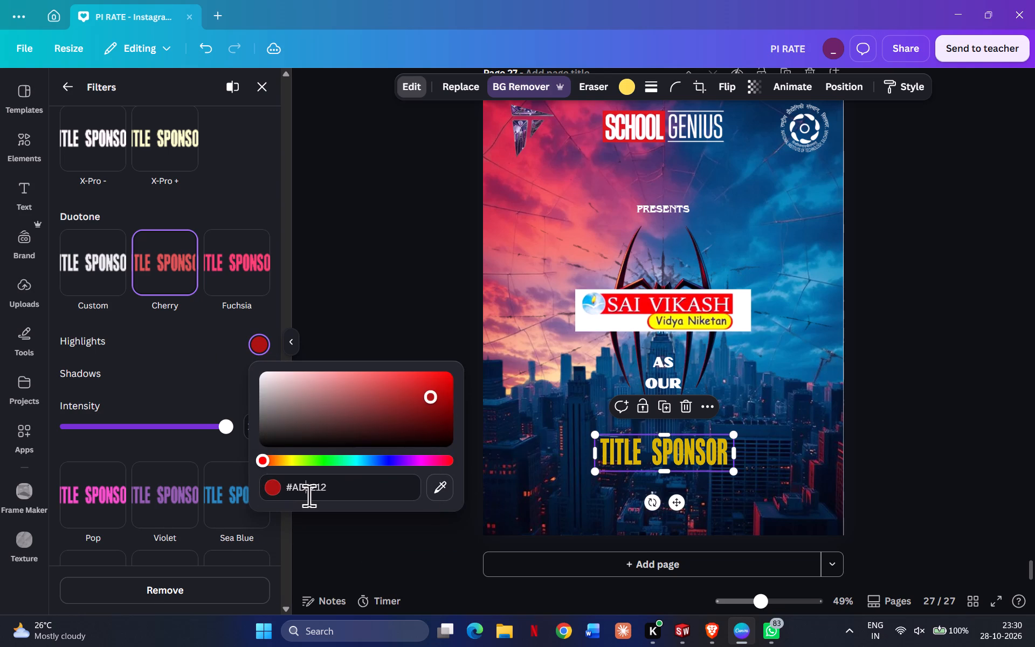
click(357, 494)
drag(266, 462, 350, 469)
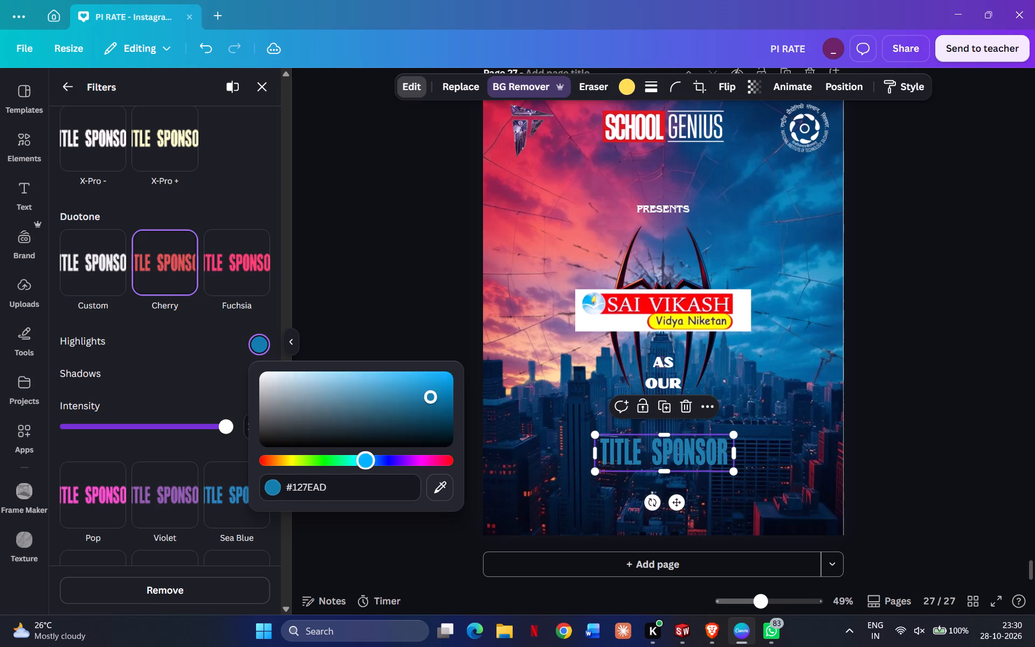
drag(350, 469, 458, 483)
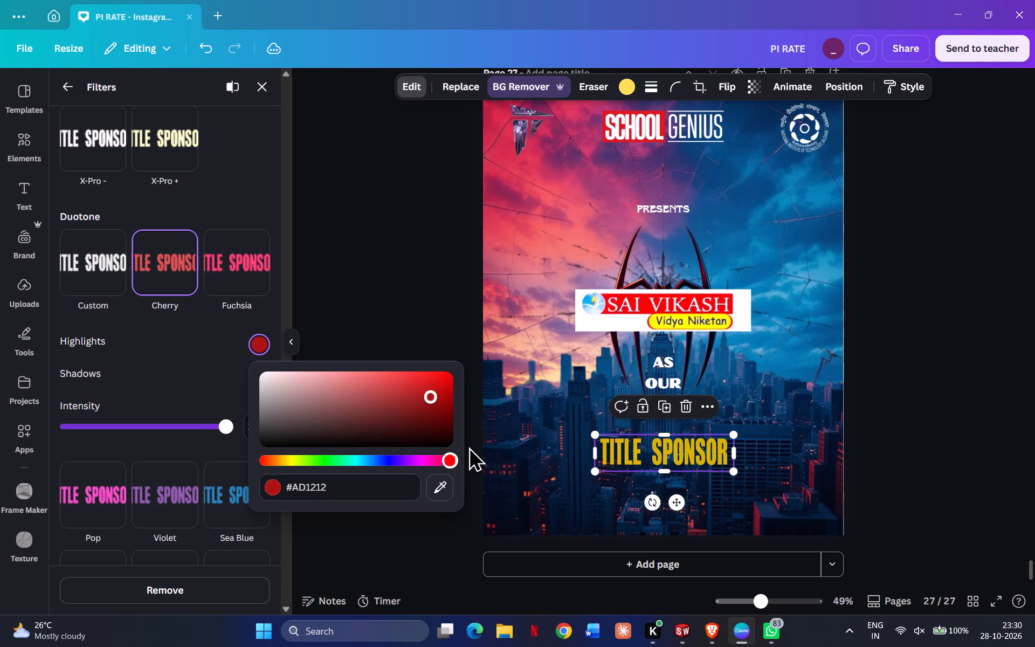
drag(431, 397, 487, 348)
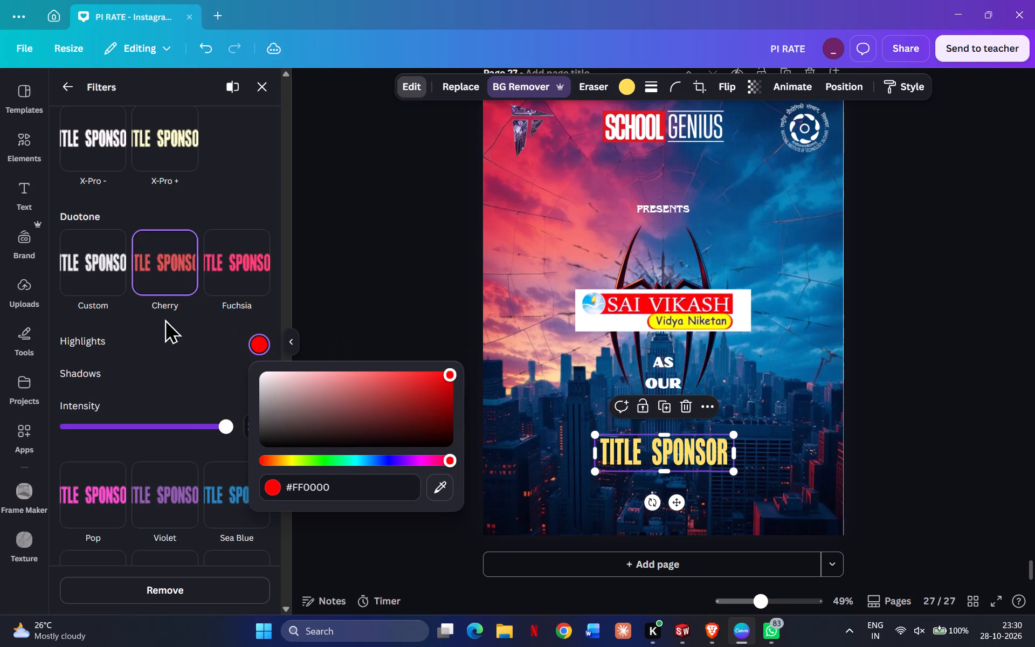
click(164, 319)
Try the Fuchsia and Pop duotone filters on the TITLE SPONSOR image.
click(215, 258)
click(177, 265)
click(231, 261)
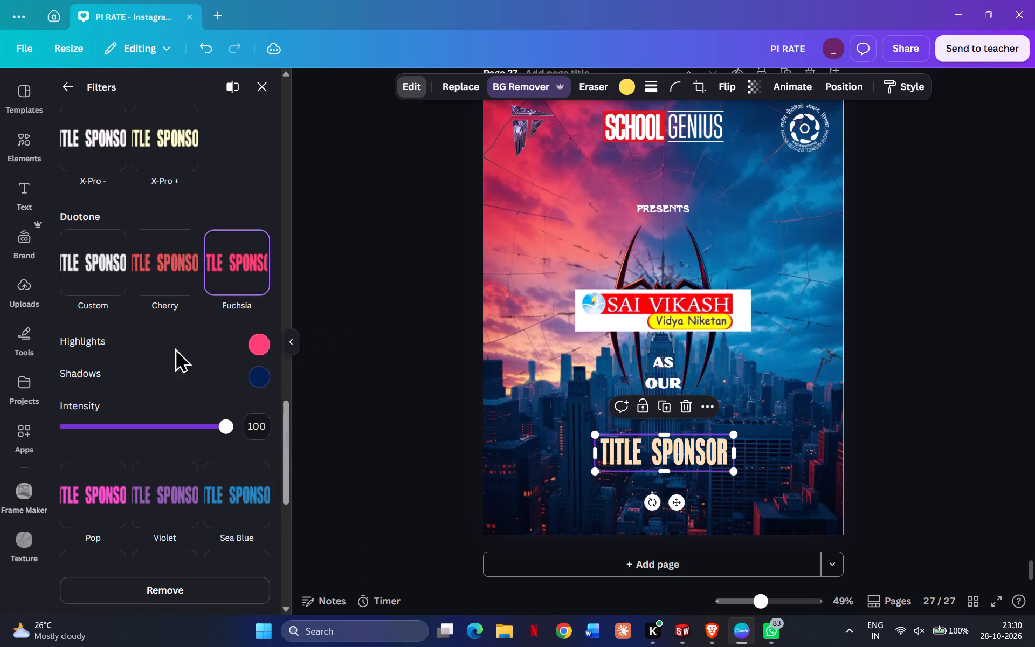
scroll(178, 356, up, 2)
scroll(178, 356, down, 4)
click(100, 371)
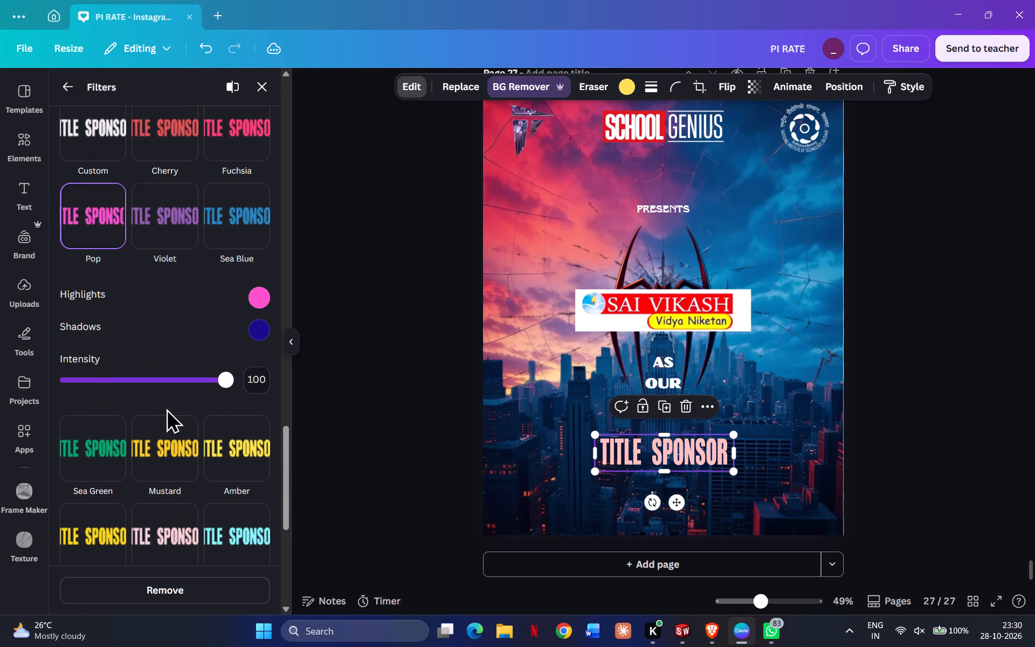
Apply the Dusk duotone filter to the TITLE SPONSOR image, with its highlights set to pure red #FF0000.
scroll(177, 423, down, 4)
click(157, 415)
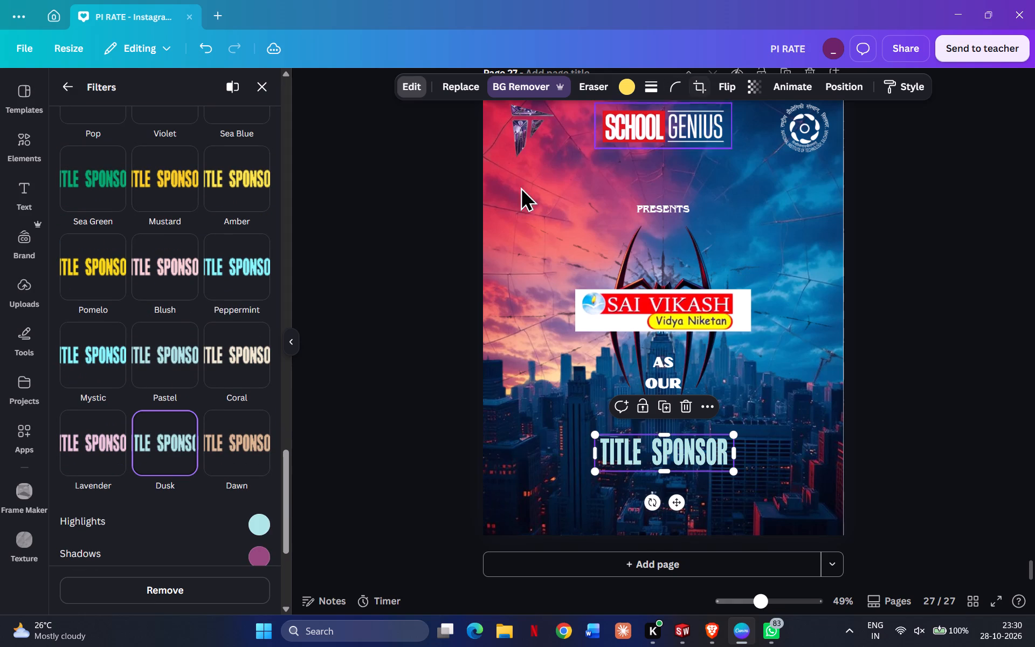
scroll(220, 458, down, 2)
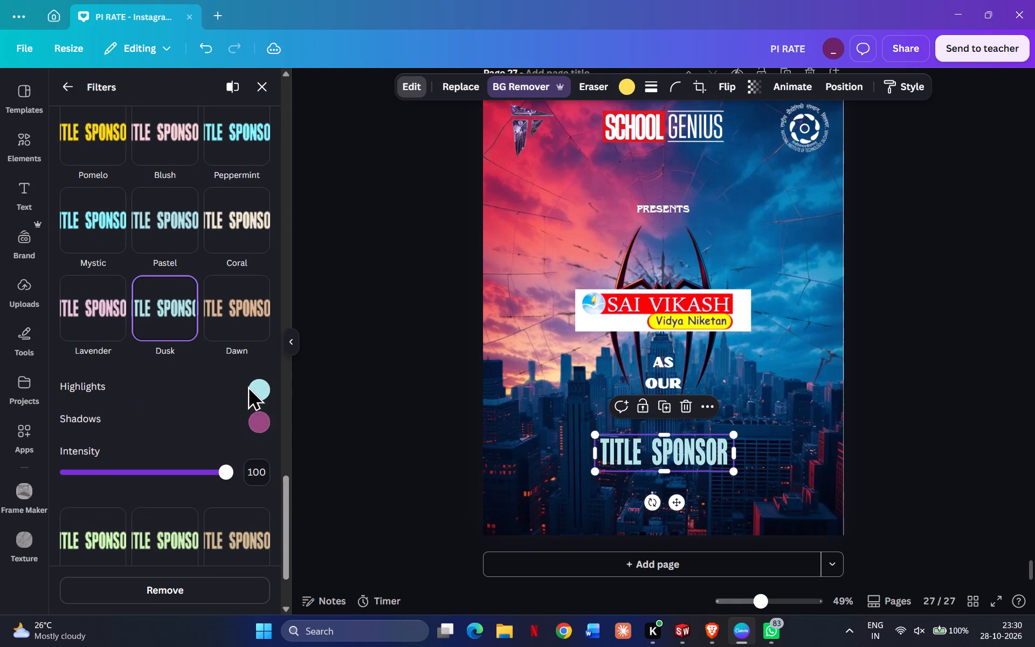
click(268, 388)
drag(355, 503, 760, 515)
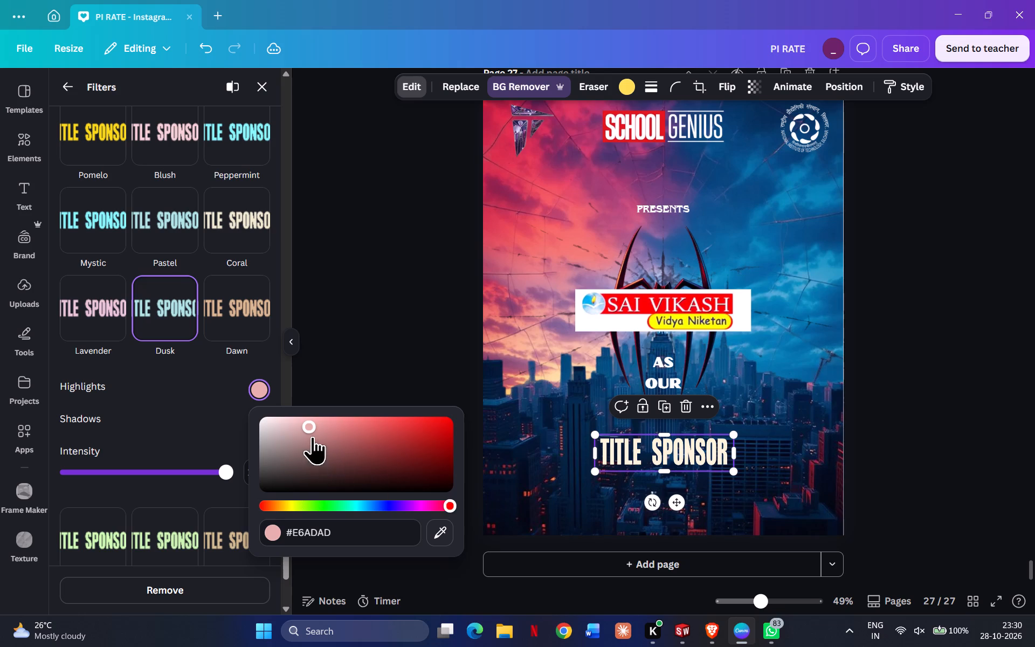
drag(309, 425, 278, 405)
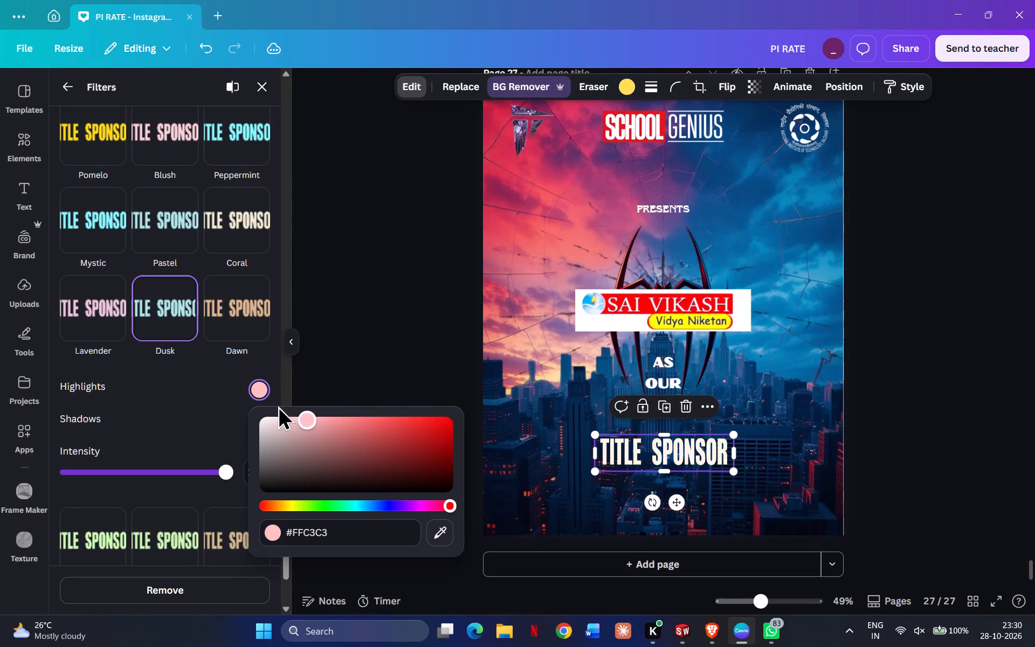
drag(278, 405, 382, 512)
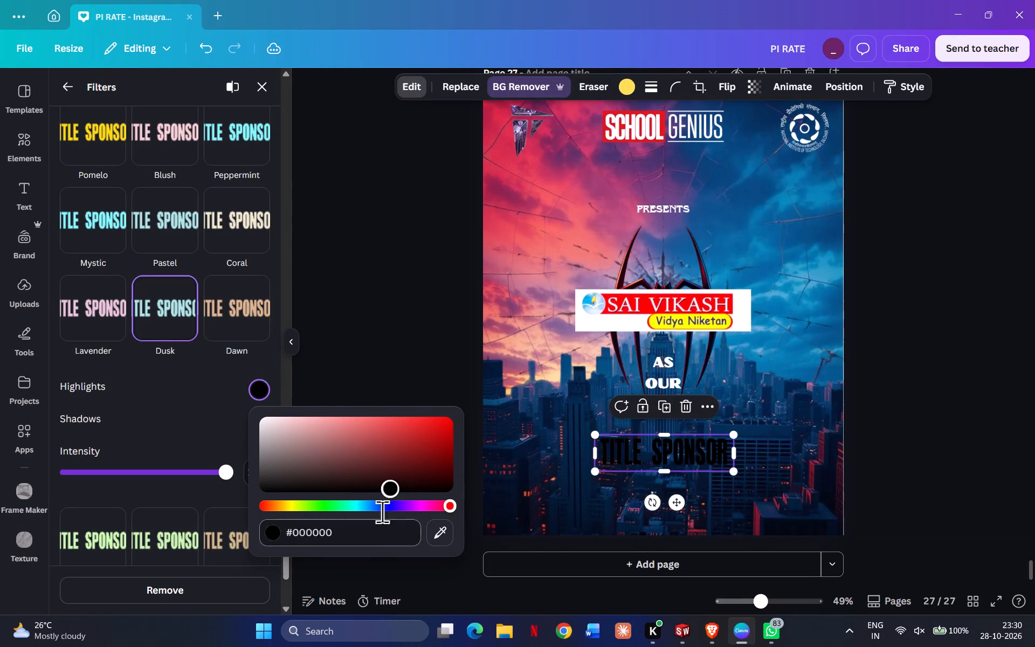
drag(382, 512, 603, 308)
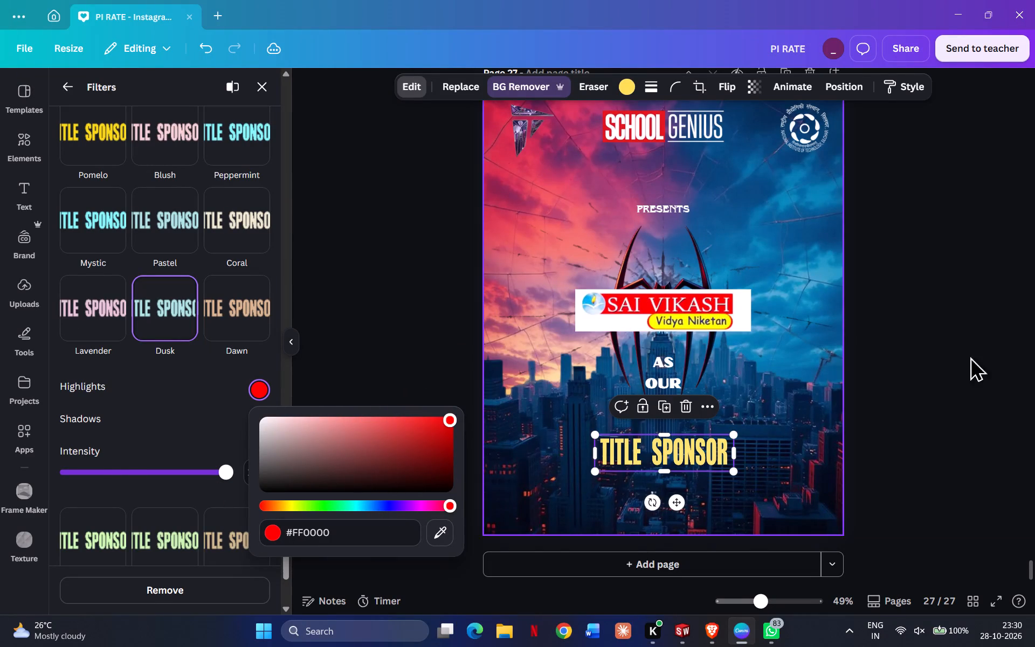
click(989, 363)
click(989, 363)
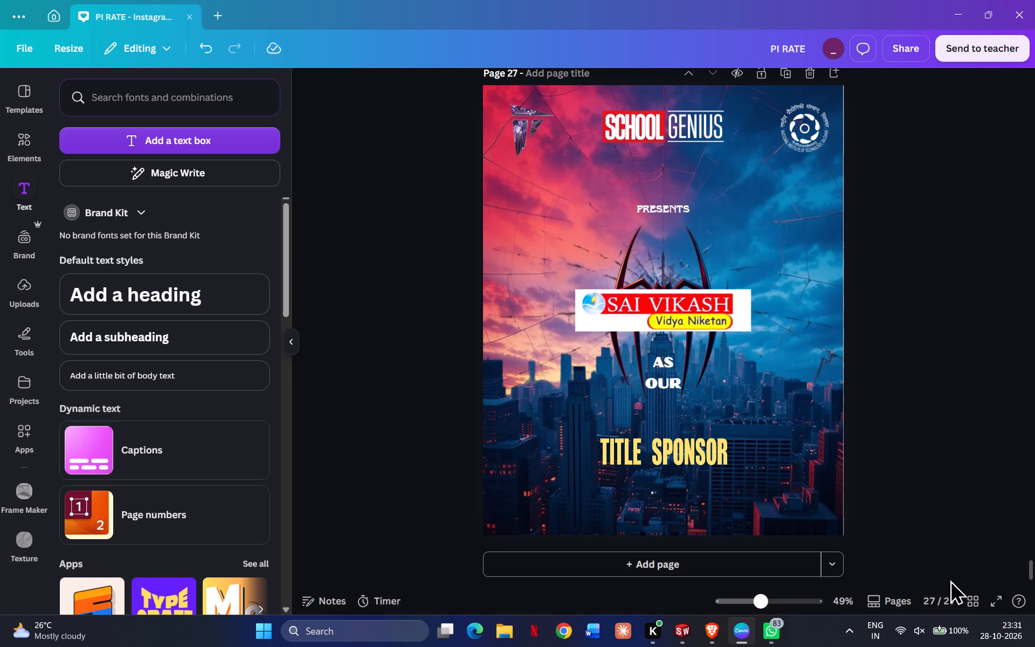
Cut the separate OUR text and paste it after AS, with a space, making one AS OUR line.
click(666, 356)
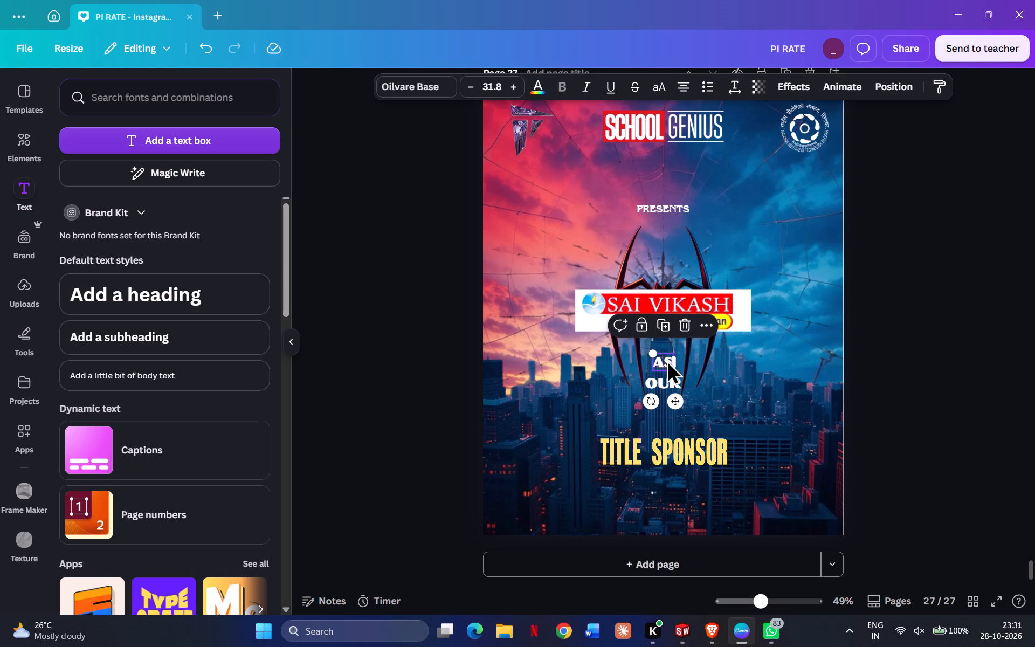
shift+click(664, 382)
click(885, 398)
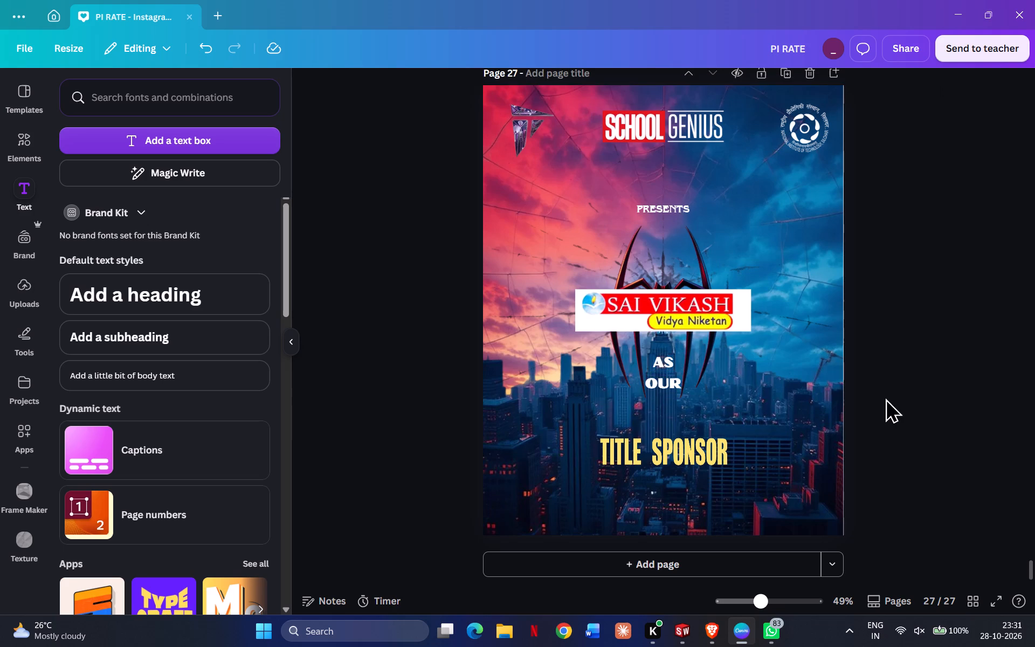
click(659, 379)
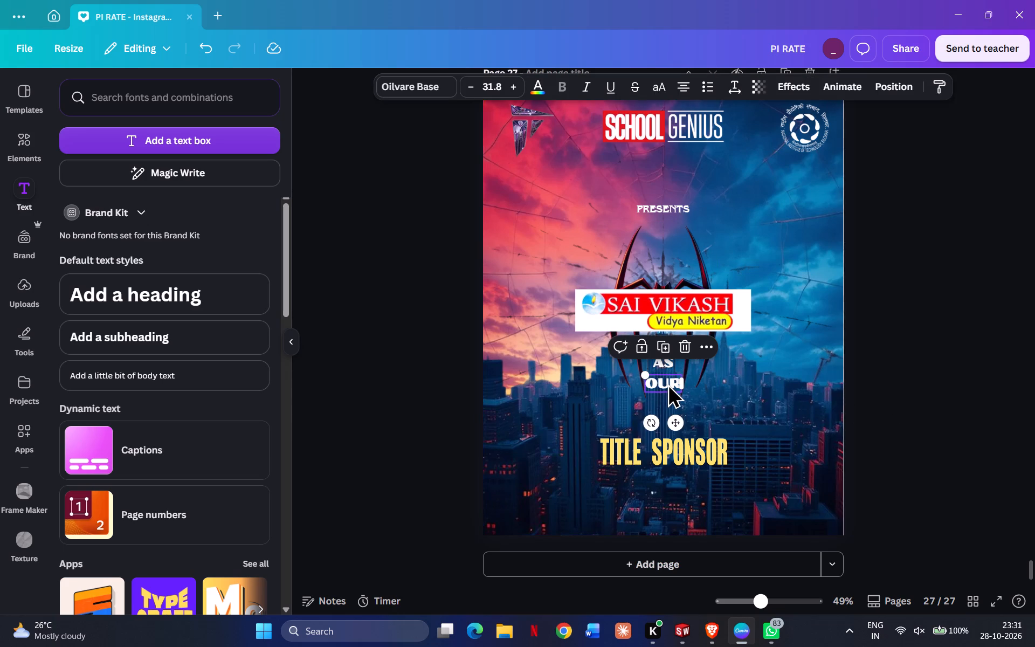
double_click(667, 381)
key(ctrl+x)
click(916, 400)
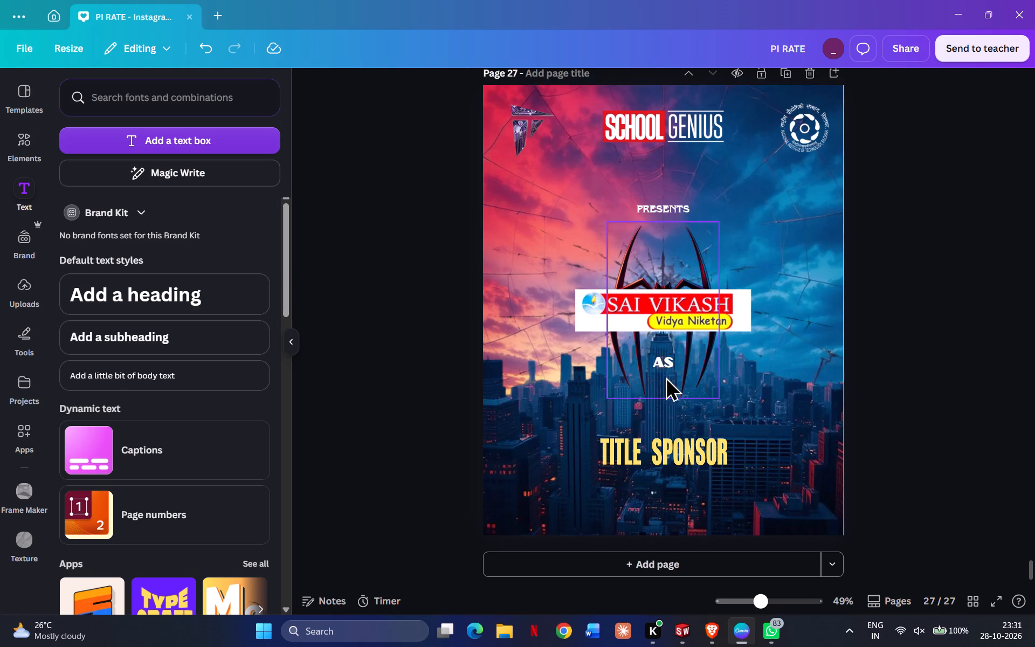
click(655, 364)
click(663, 364)
key(Right)
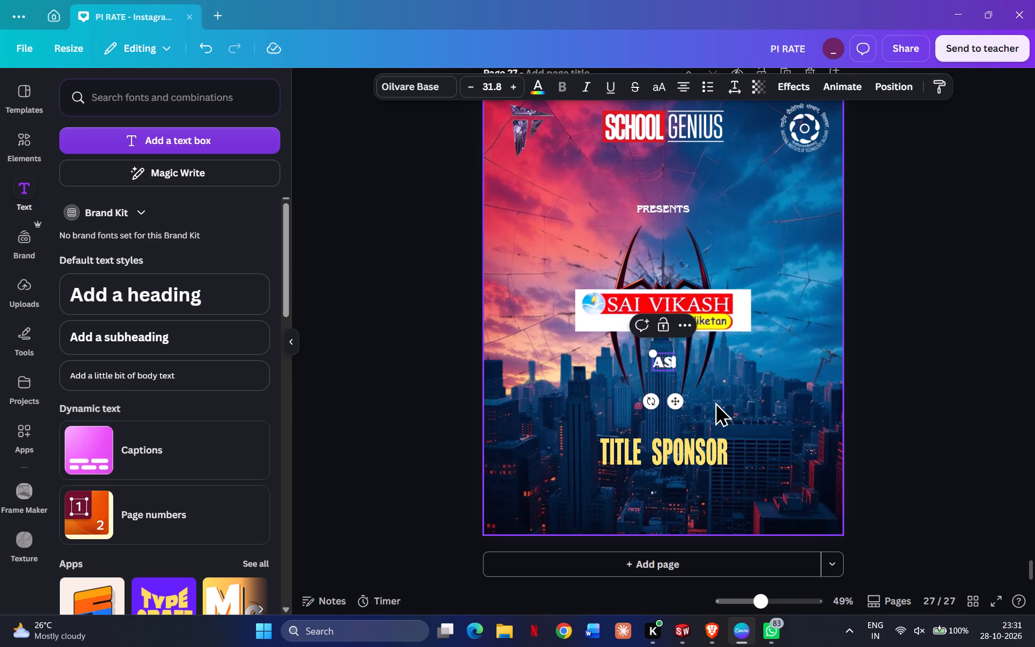
key(space)
key(ctrl+v)
click(947, 452)
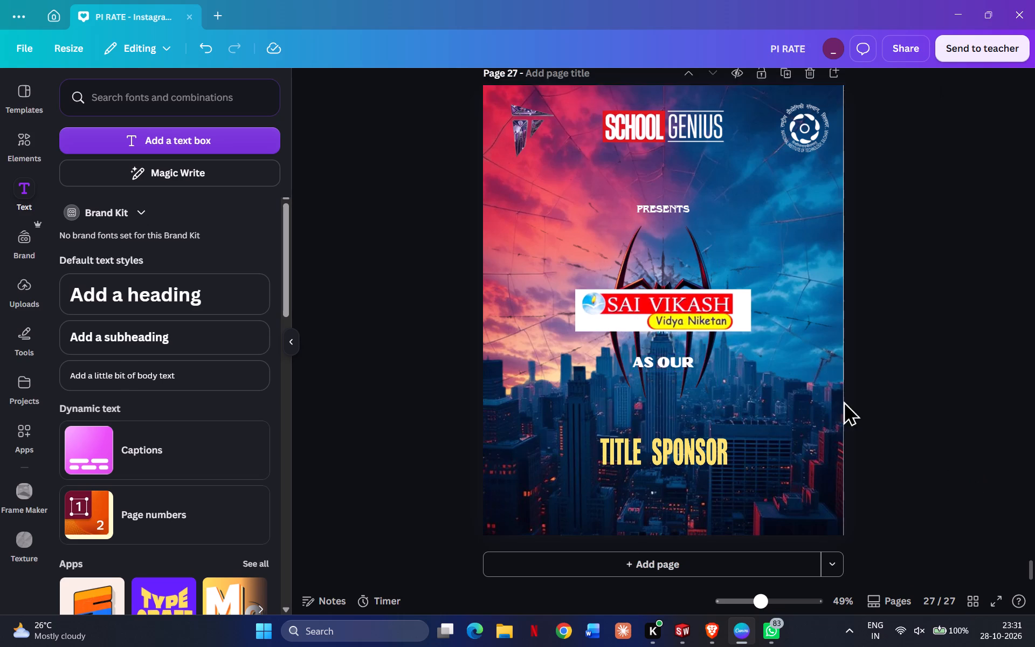
Move the AS OUR text down, closer to the TITLE SPONSOR lettering.
click(673, 358)
drag(673, 400, 674, 426)
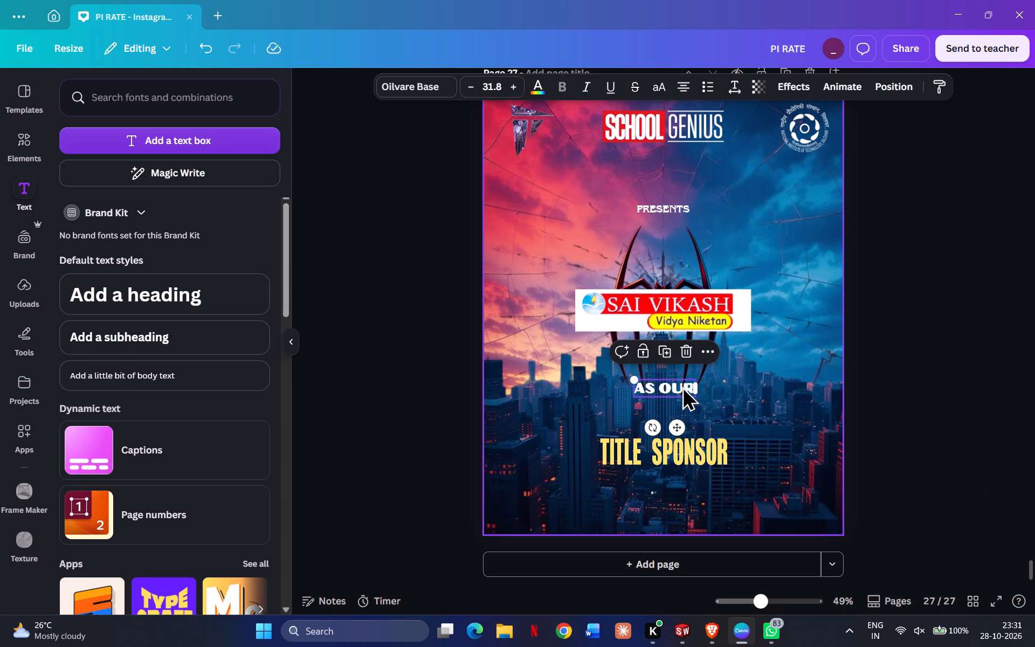
Change the AS OUR text's font to Kare.
click(413, 80)
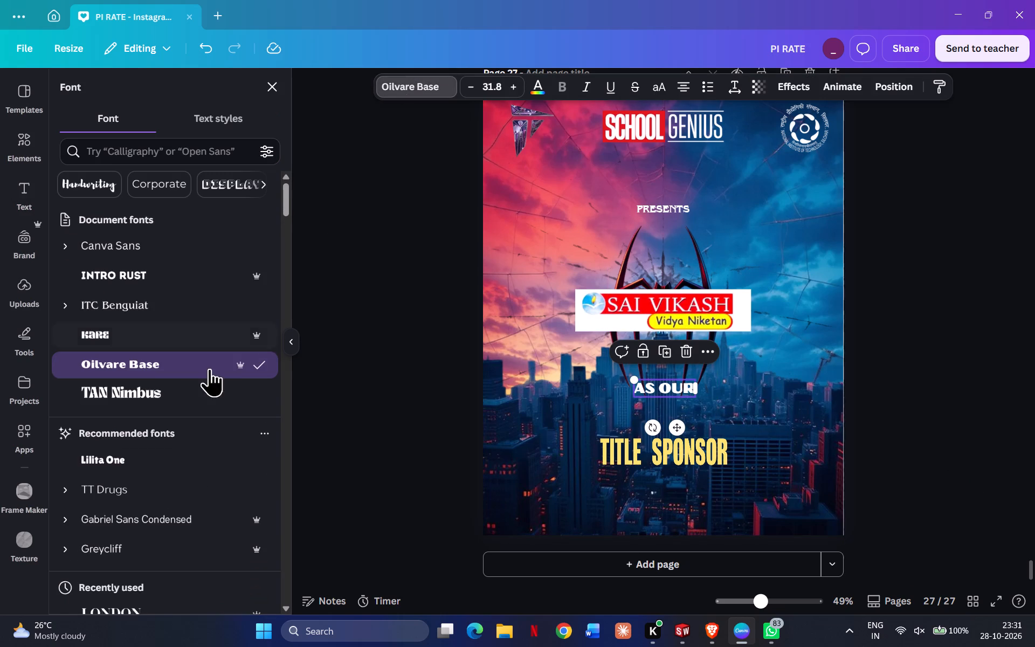
click(151, 343)
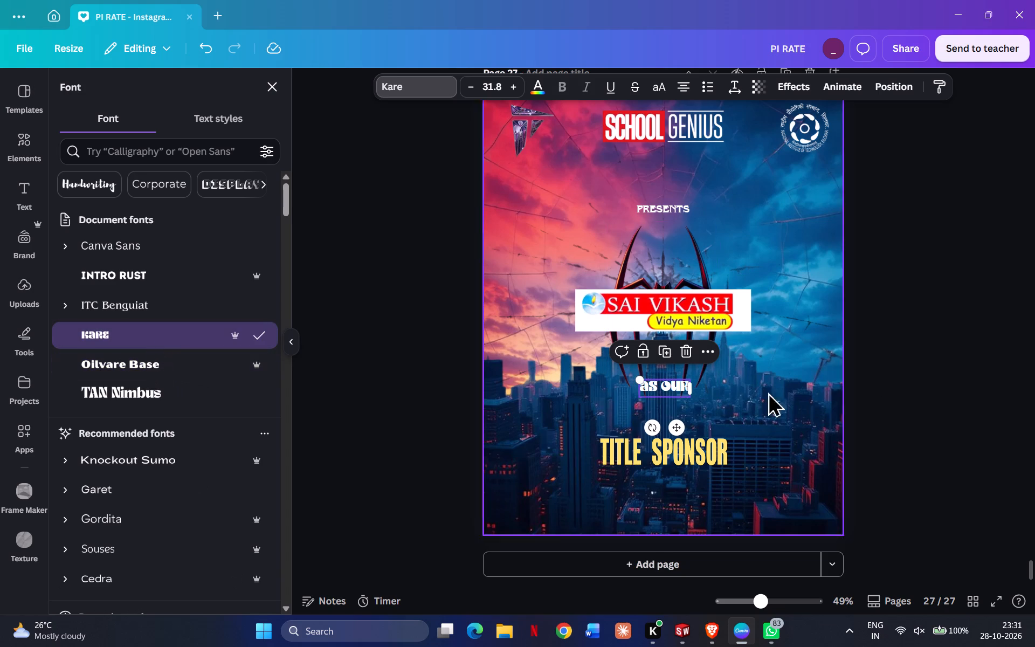
double_click(949, 390)
Reposition the AS OUR text, centred between the SAI VIKASH logo and the TITLE SPONSOR lettering.
click(658, 386)
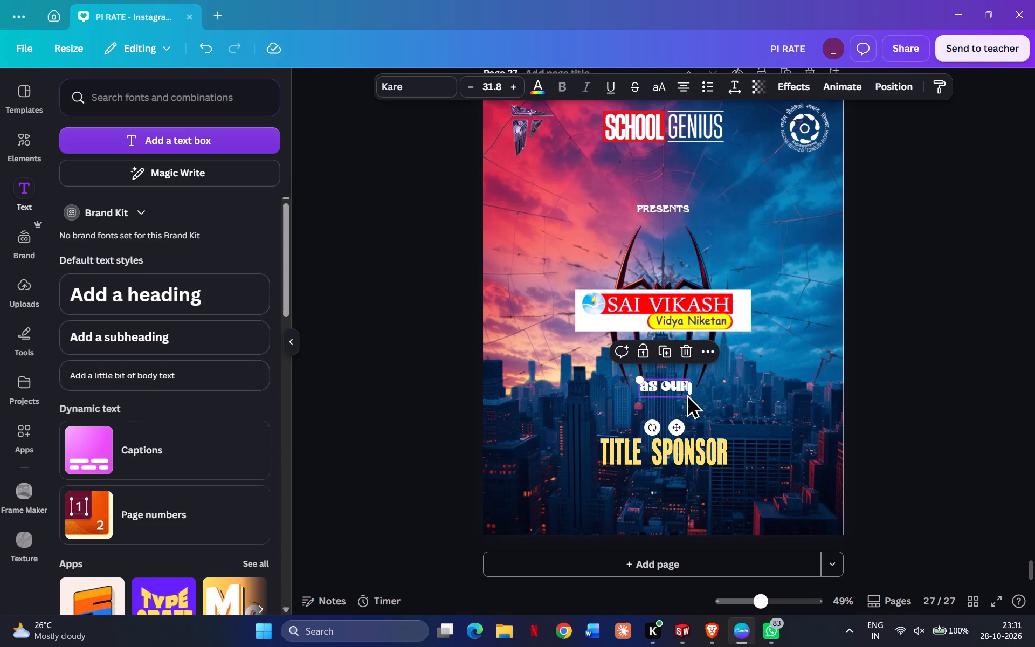
click(923, 423)
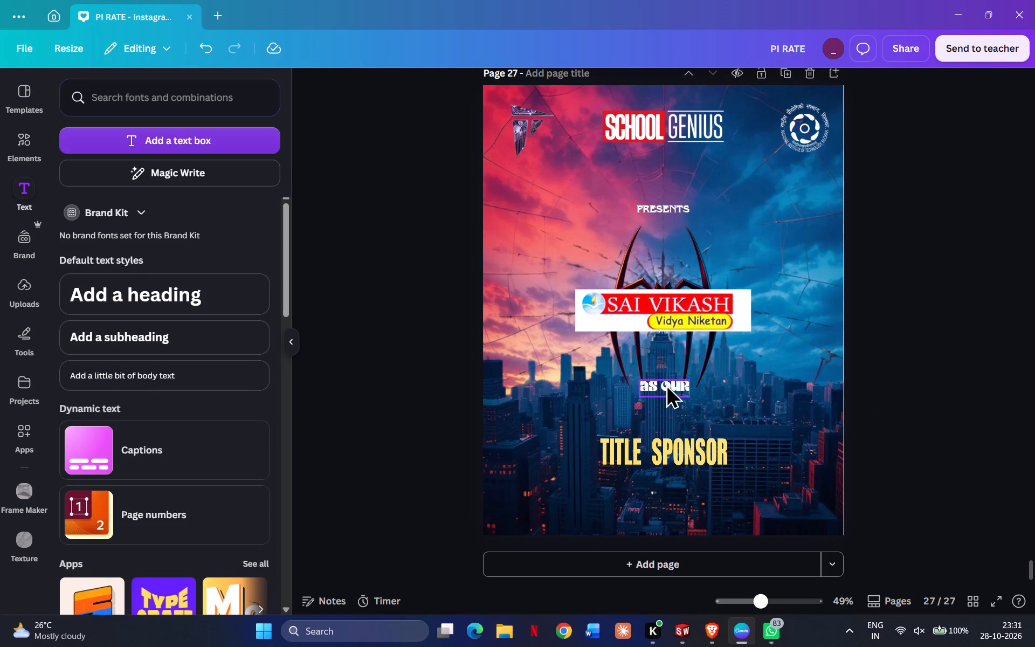
drag(666, 384, 665, 403)
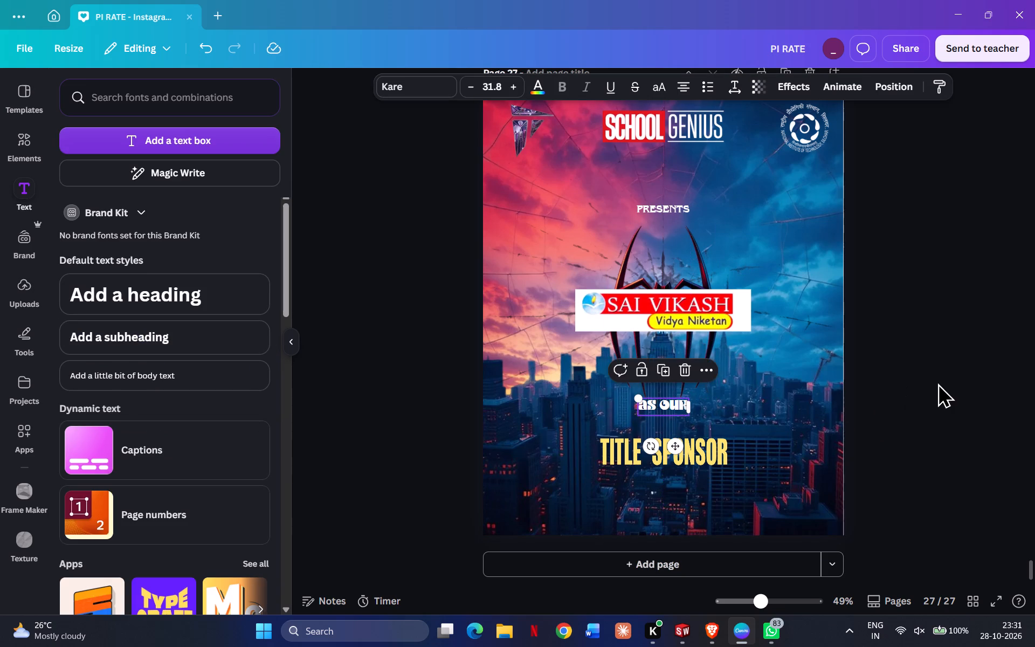
click(941, 382)
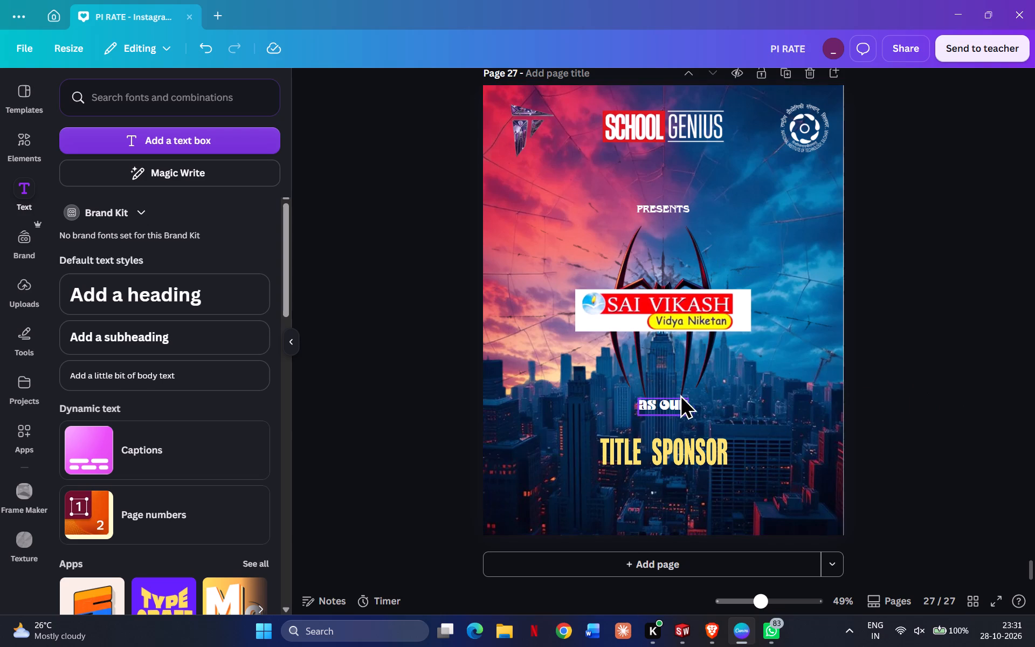
click(671, 403)
drag(677, 441, 679, 420)
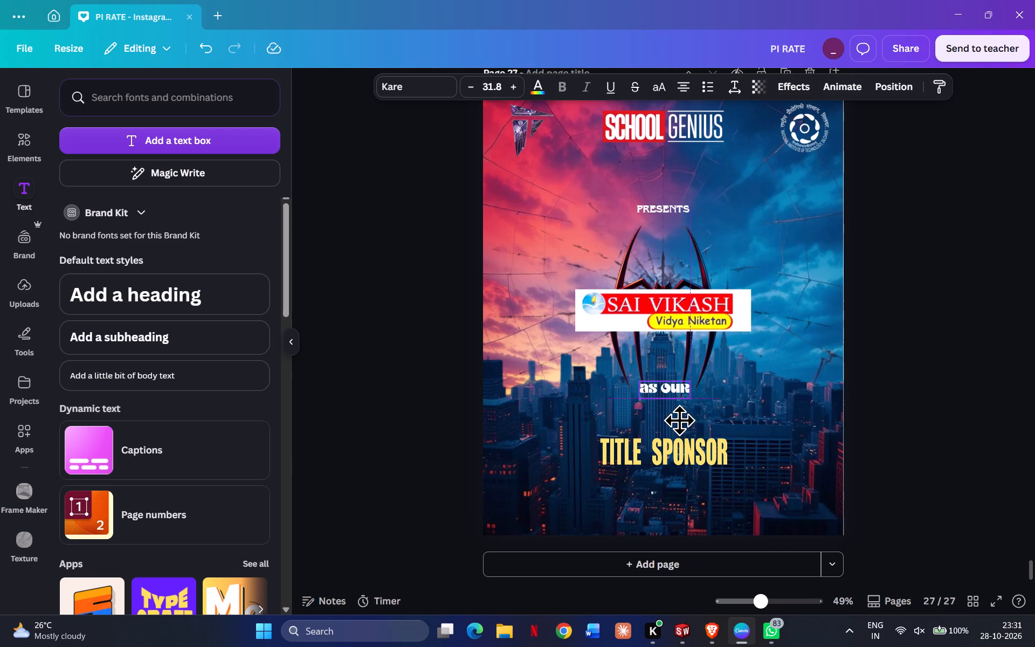
drag(679, 420, 677, 410)
Move the TITLE SPONSOR image up to sit centred just below the AS OUR text.
click(698, 457)
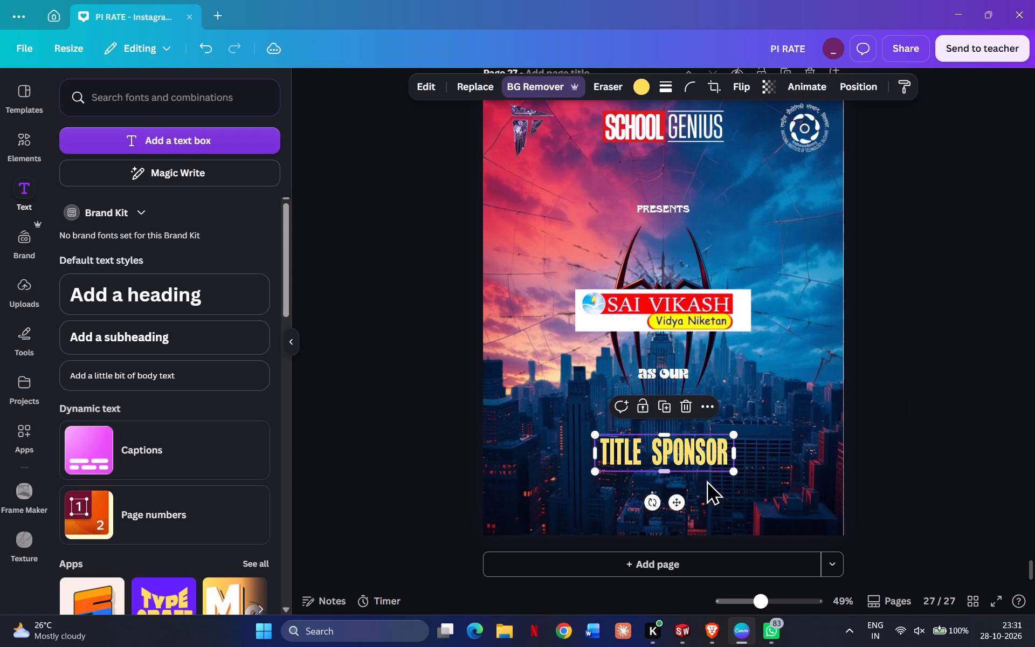
drag(678, 494, 680, 465)
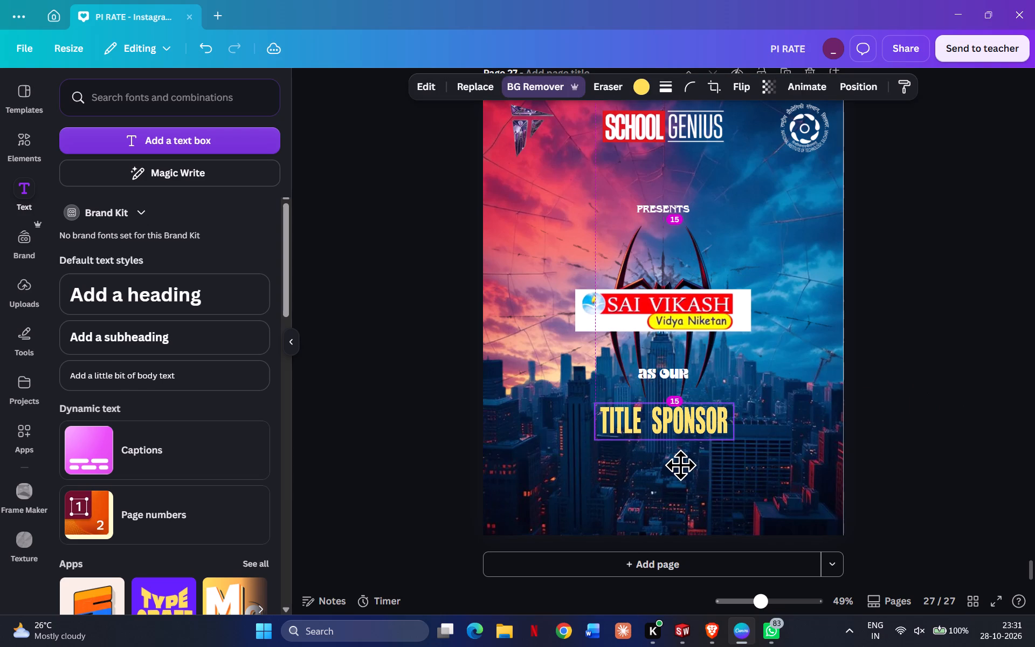
drag(680, 465, 677, 464)
click(906, 438)
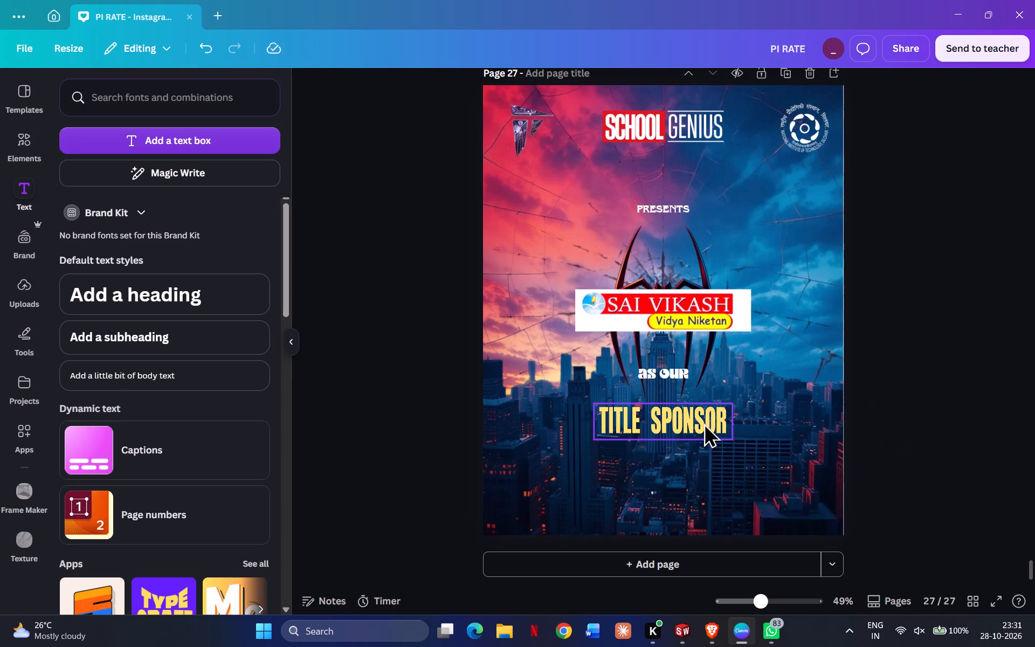
click(688, 411)
drag(680, 473, 686, 455)
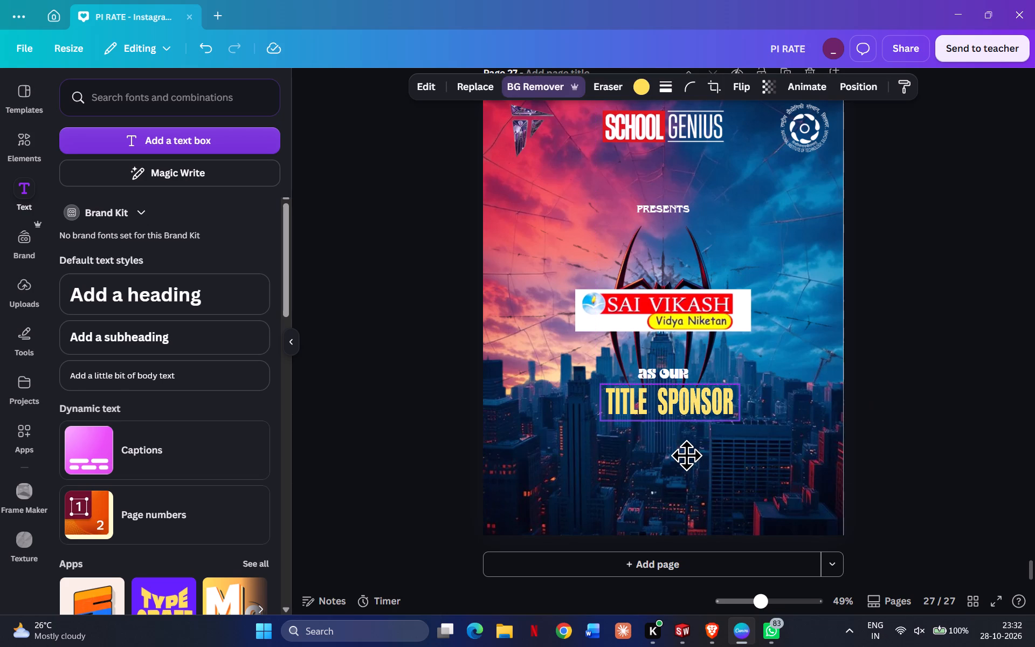
drag(686, 455, 682, 459)
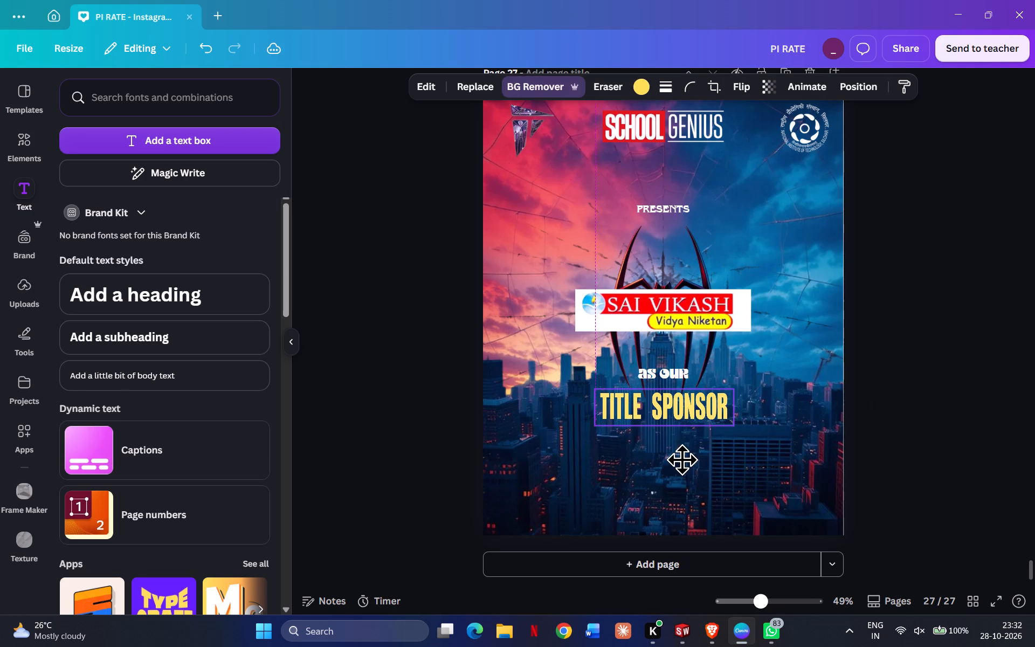
drag(682, 459, 684, 458)
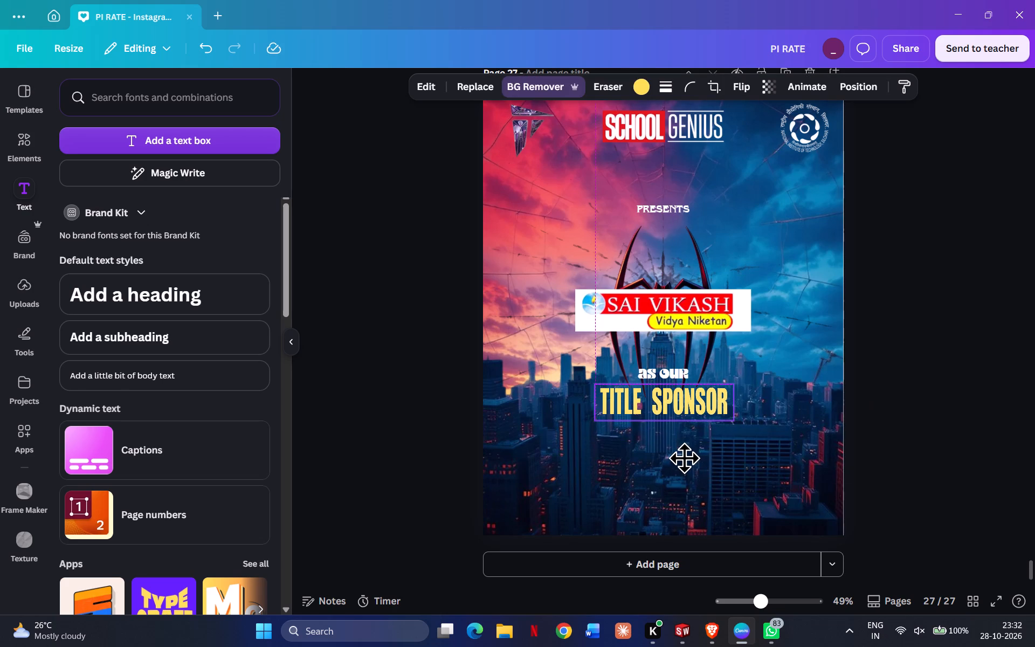
drag(684, 458, 681, 463)
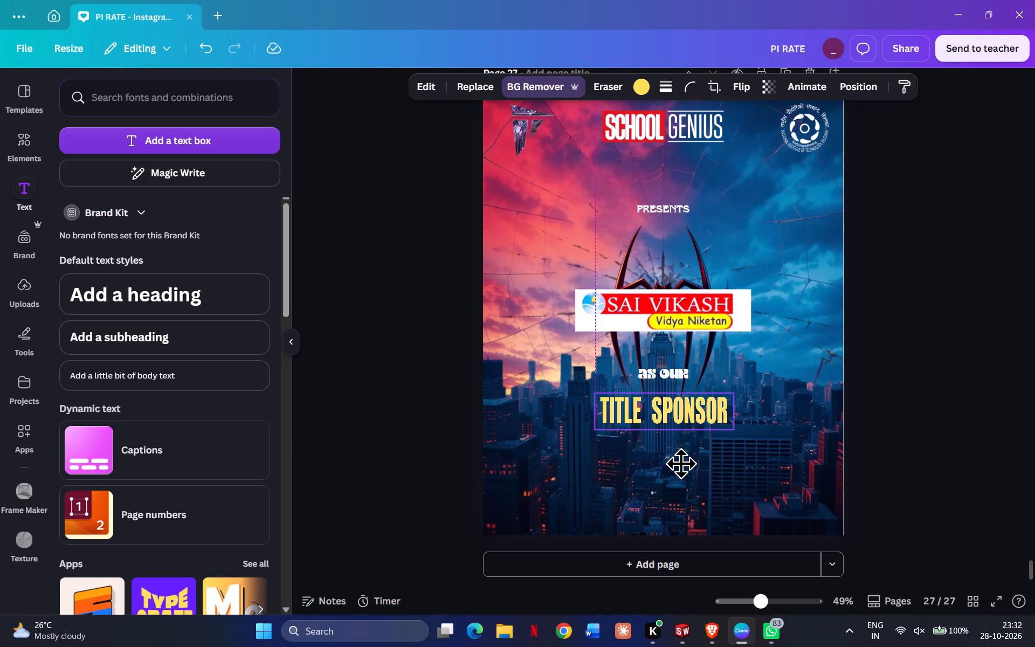
drag(681, 463, 681, 465)
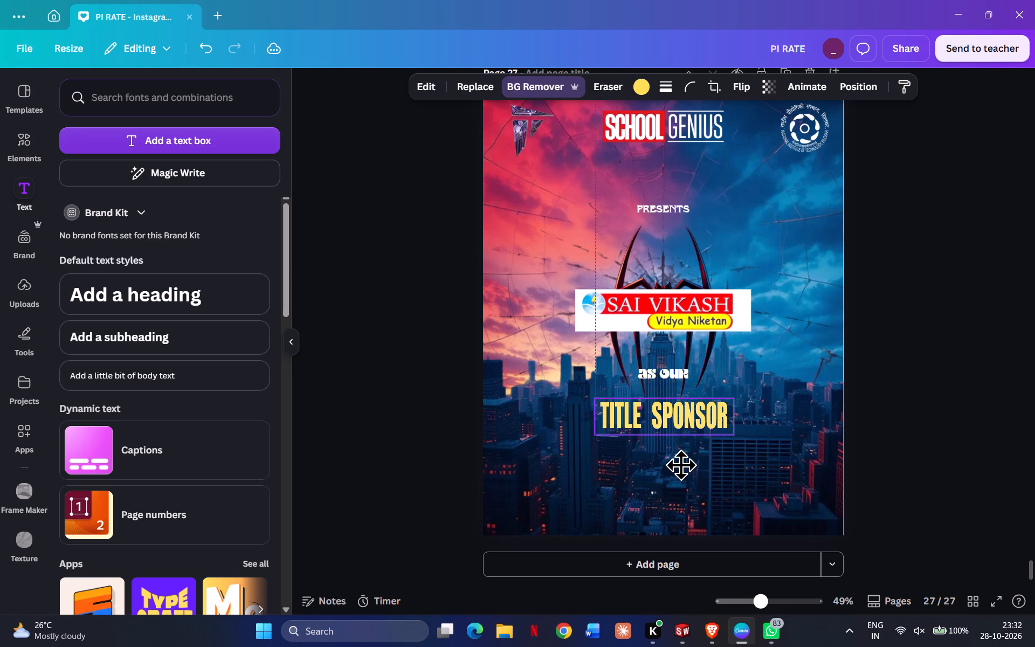
drag(681, 465, 679, 464)
click(926, 457)
Enlarge the TITLE SPONSOR image to about 521 by 137, roughly matching the SAI VIKASH logo's width.
click(675, 412)
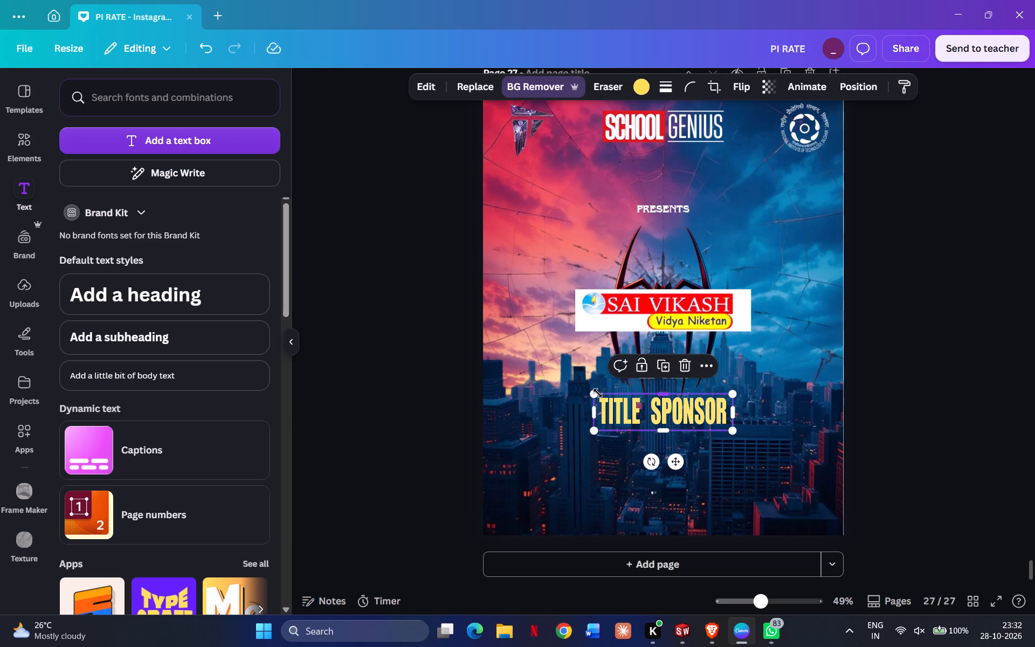
drag(597, 393, 570, 386)
drag(732, 387, 743, 387)
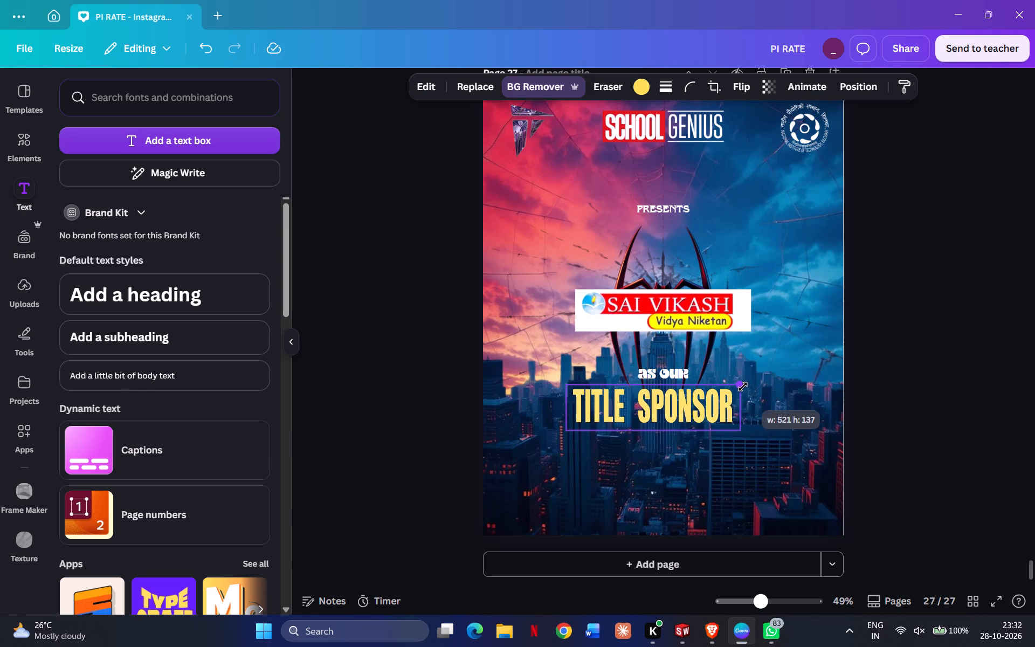
drag(743, 387, 744, 387)
Reposition the TITLE SPONSOR image just below the AS OUR text, aligned with the SAI VIKASH logo's left and right edges.
drag(686, 400, 698, 407)
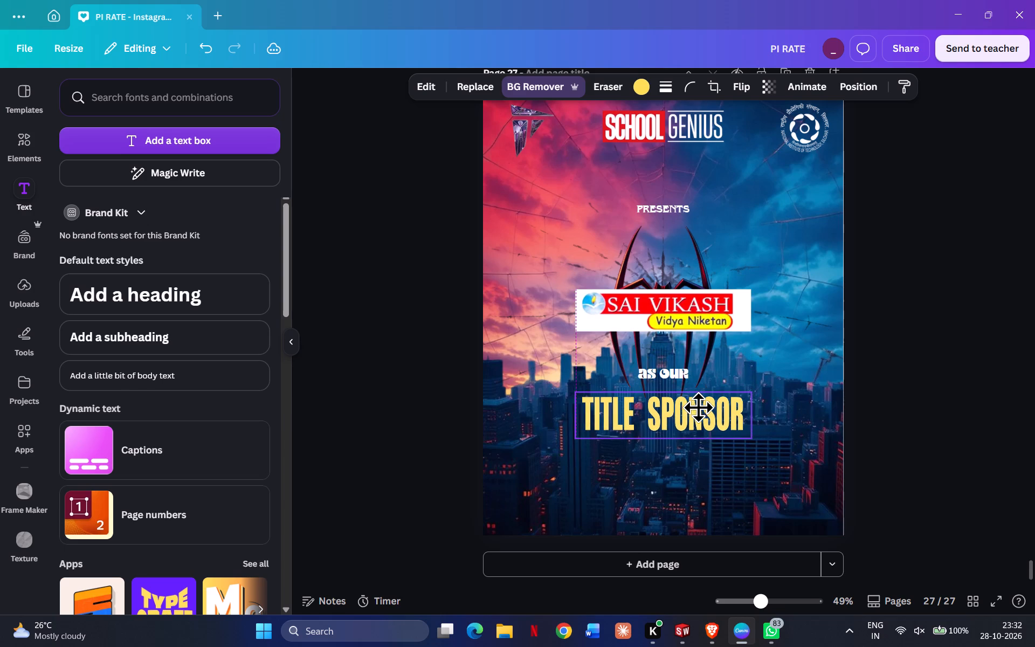
drag(698, 407, 697, 408)
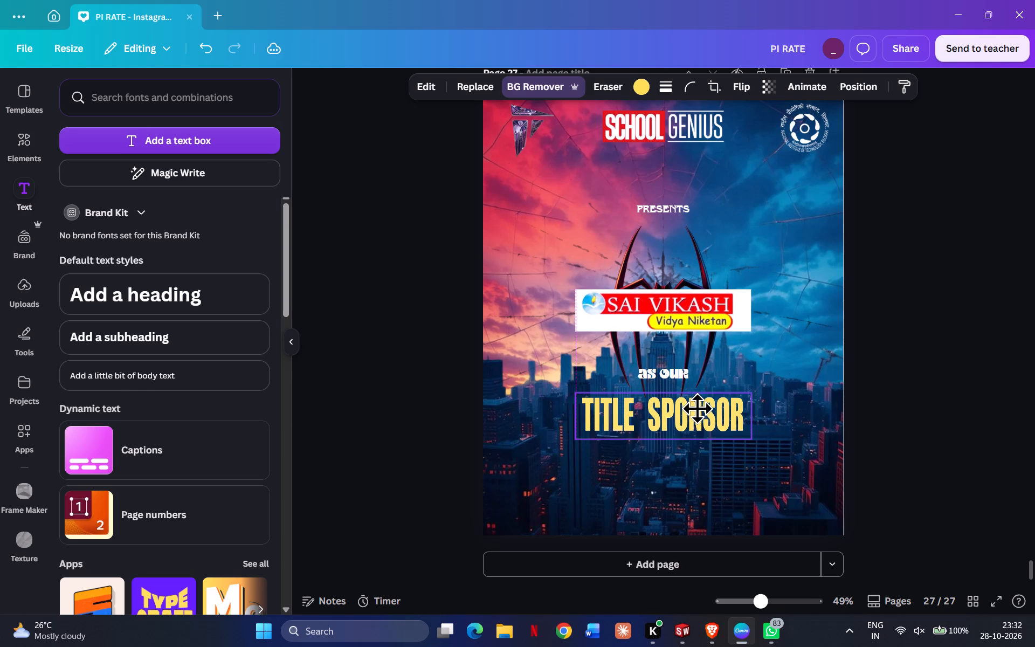
drag(697, 408, 699, 408)
click(976, 419)
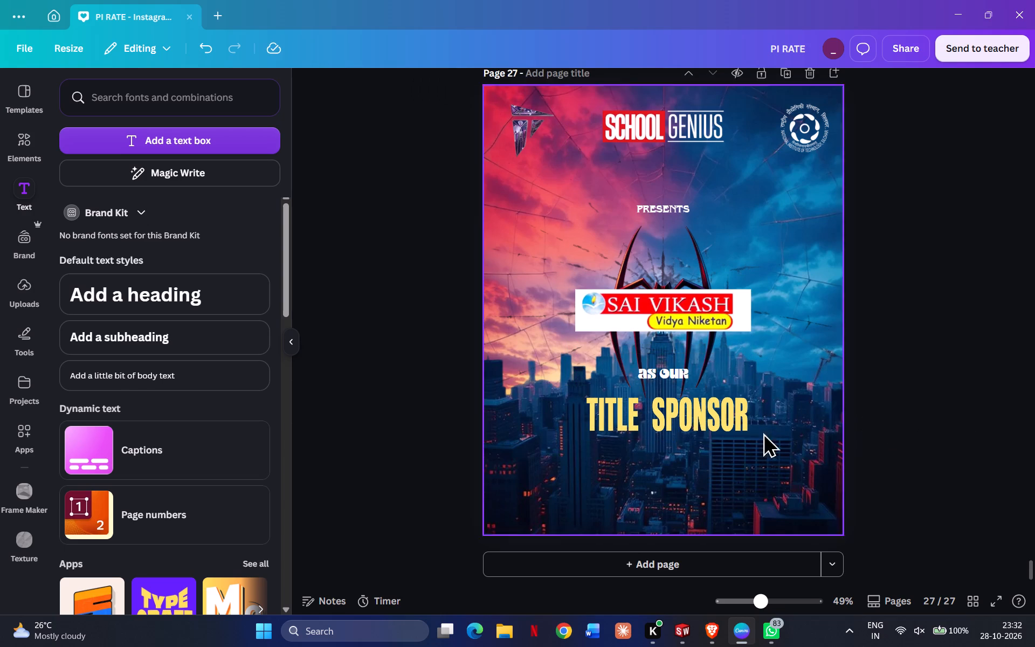
drag(699, 416, 692, 410)
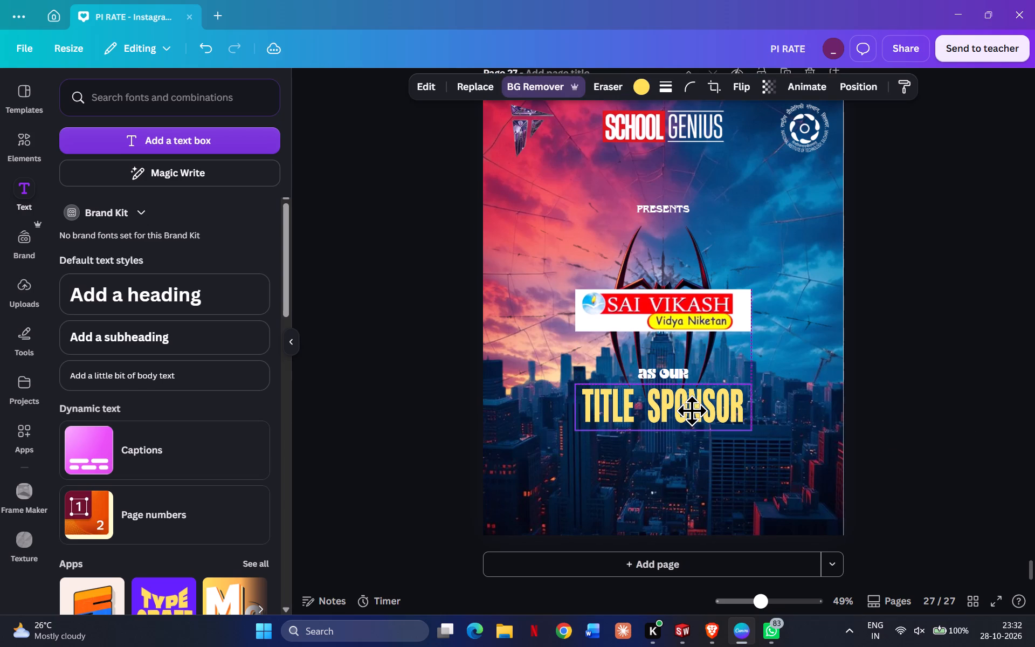
drag(692, 410, 699, 408)
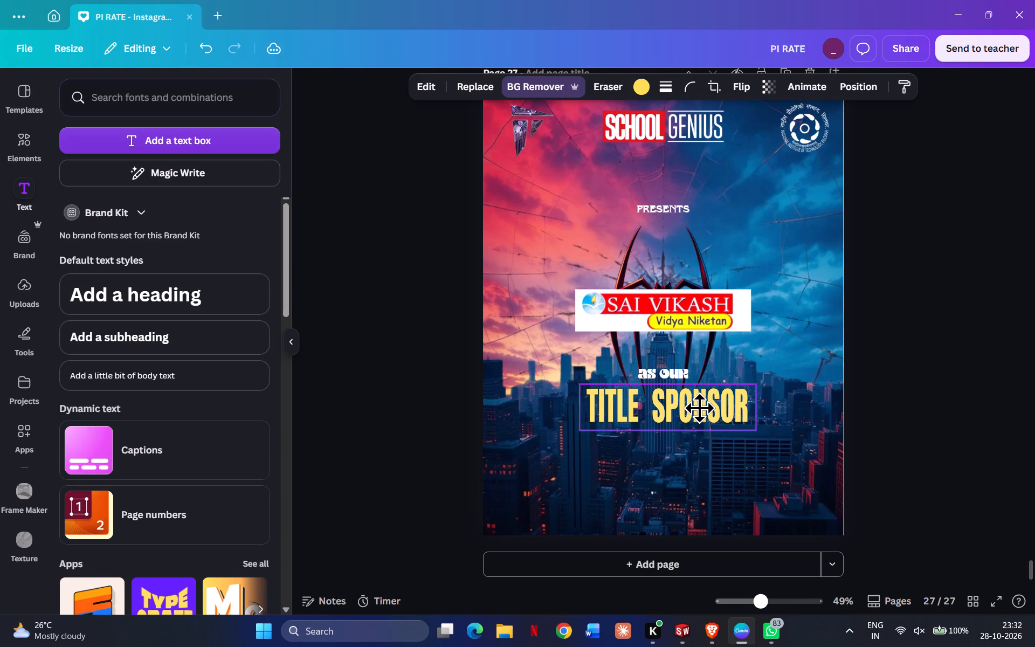
drag(699, 408, 696, 408)
click(920, 407)
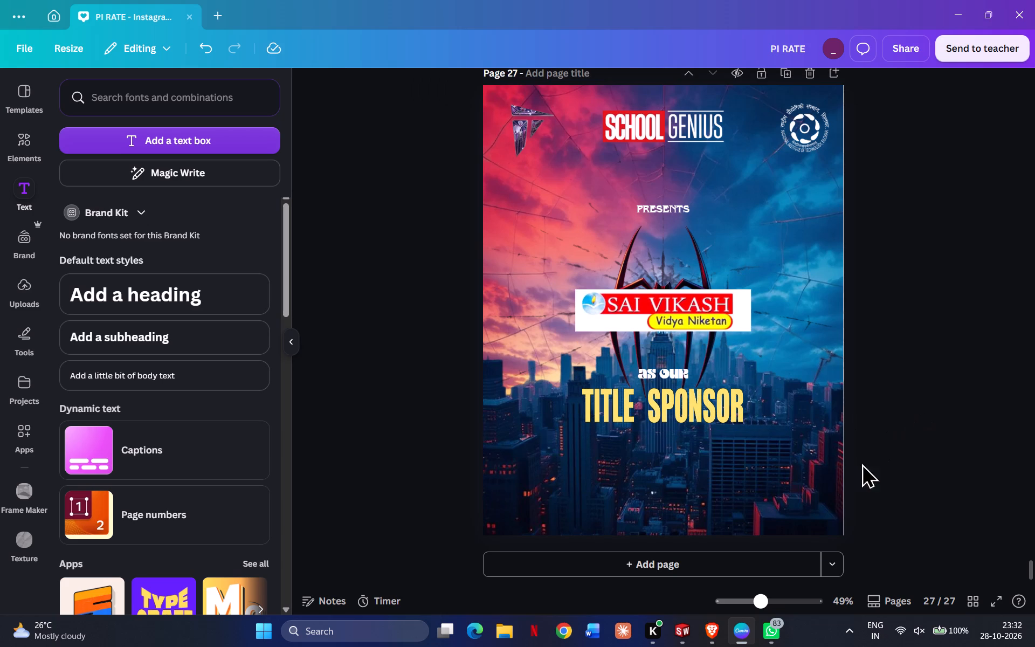
Align the PRESENTS text, AS OUR text and TITLE SPONSOR image to a common horizontal centre.
click(670, 392)
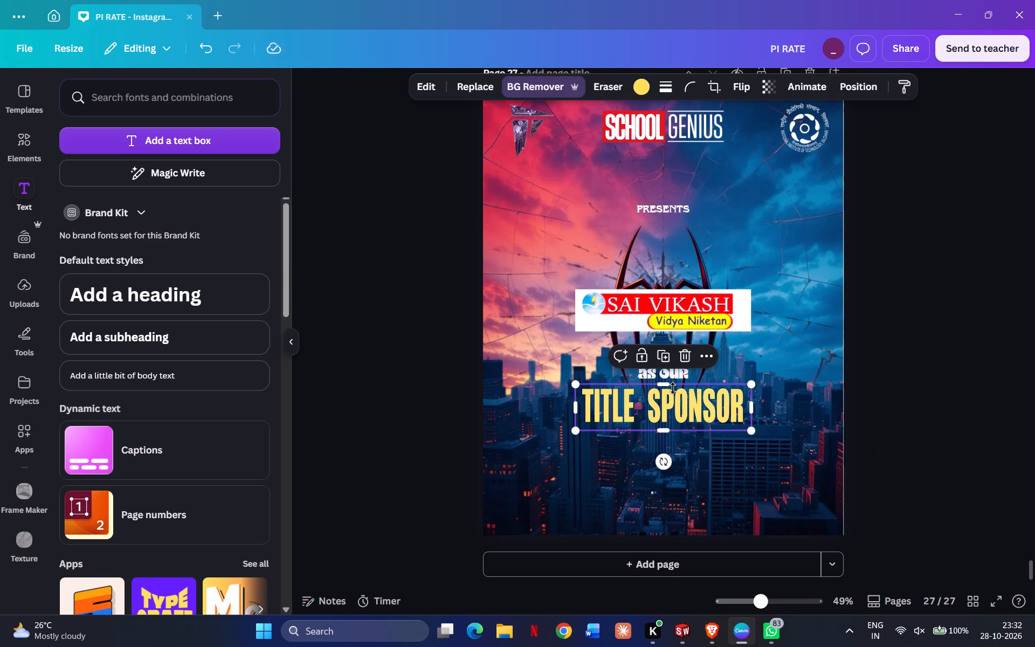
shift+click(673, 371)
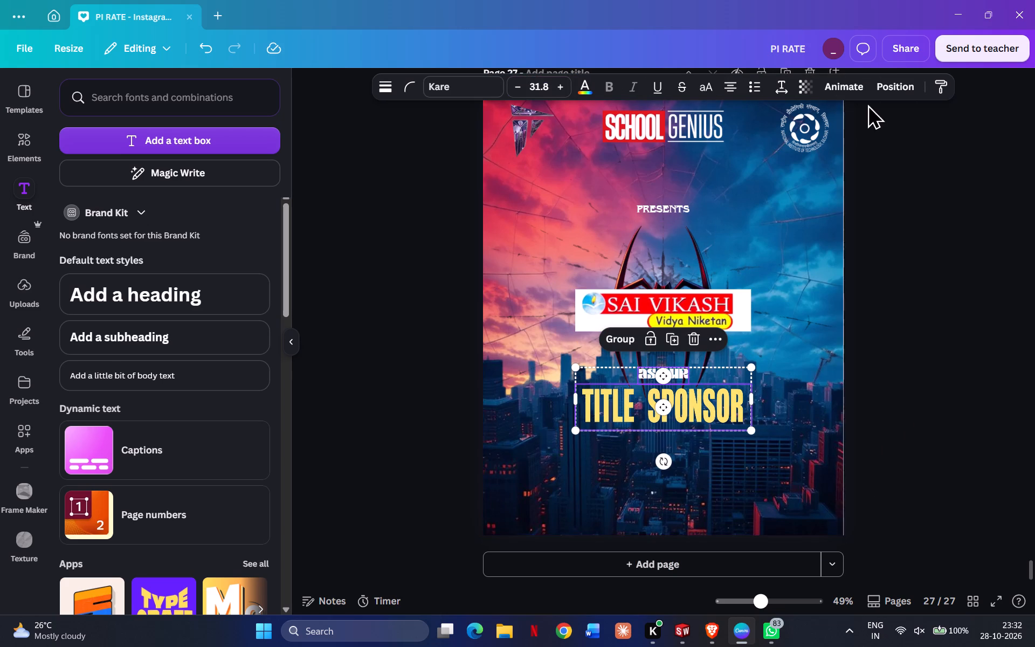
shift+click(664, 208)
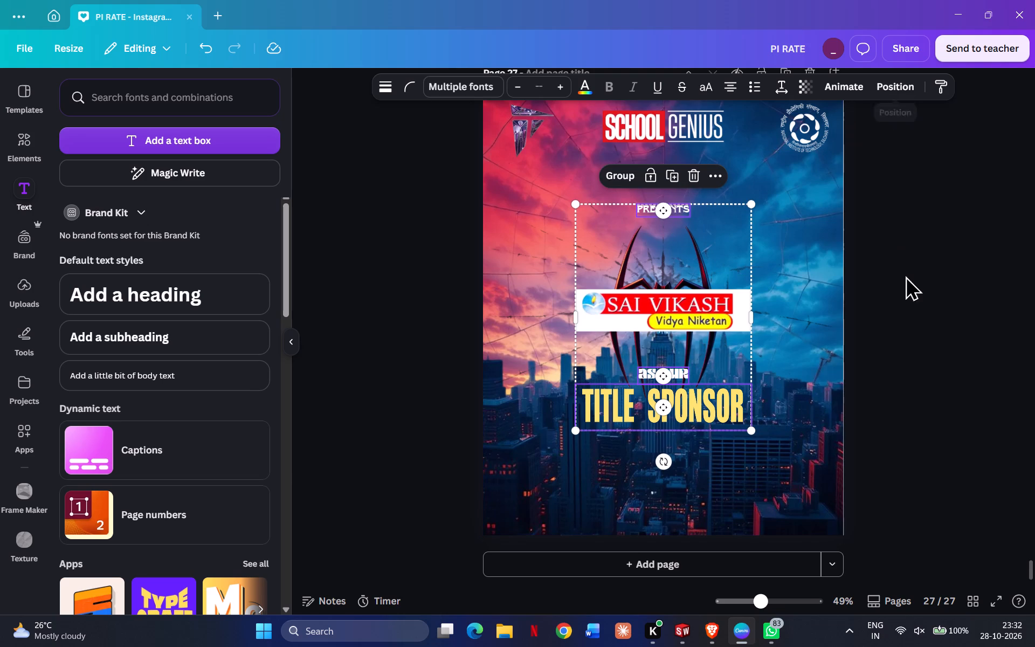
click(900, 89)
click(253, 294)
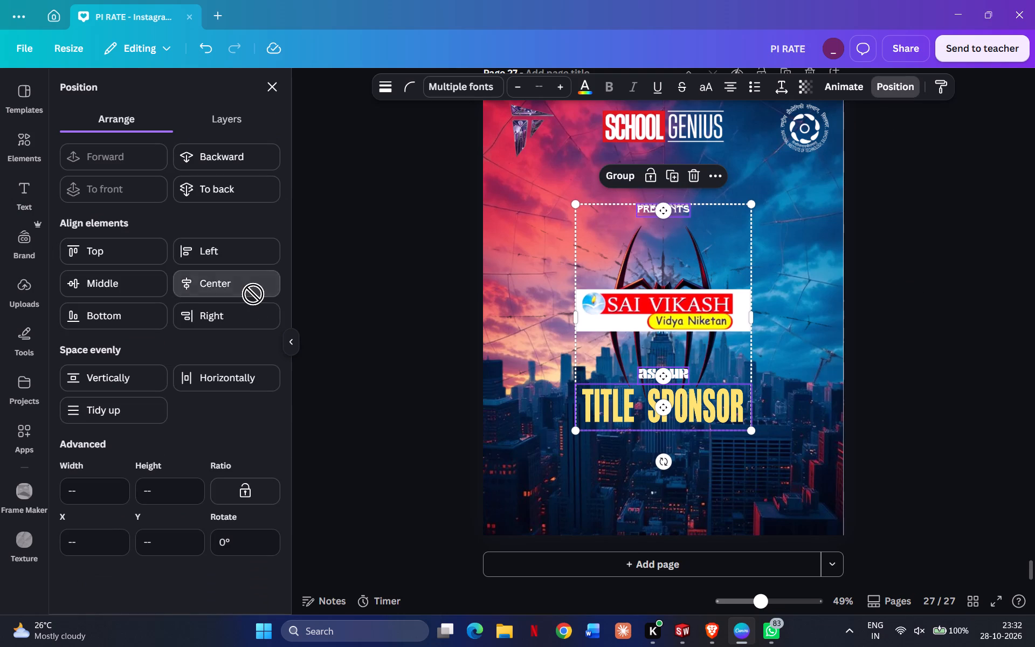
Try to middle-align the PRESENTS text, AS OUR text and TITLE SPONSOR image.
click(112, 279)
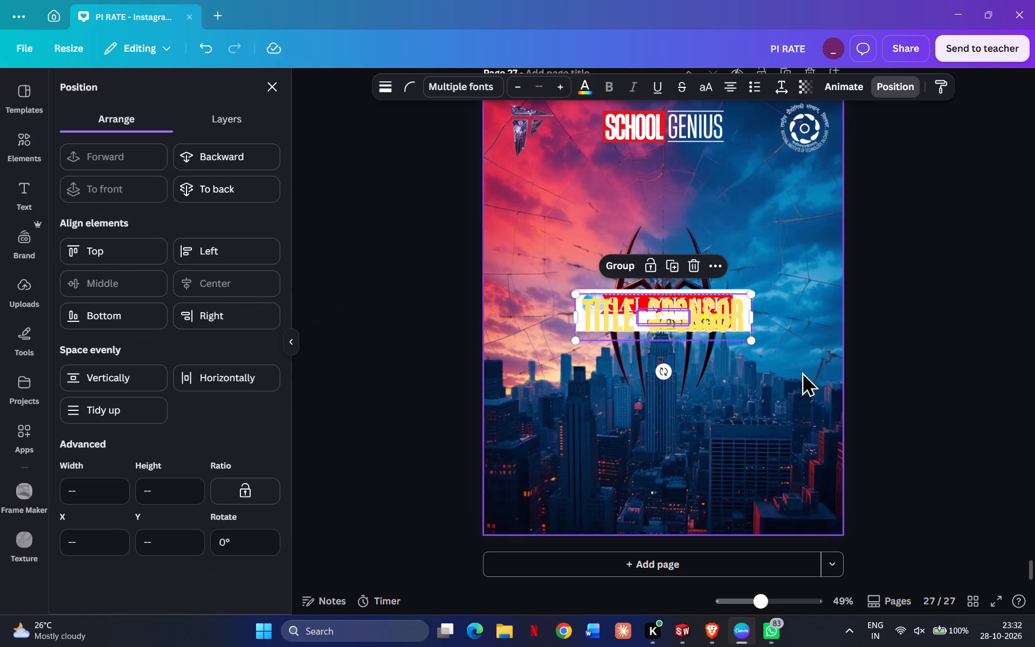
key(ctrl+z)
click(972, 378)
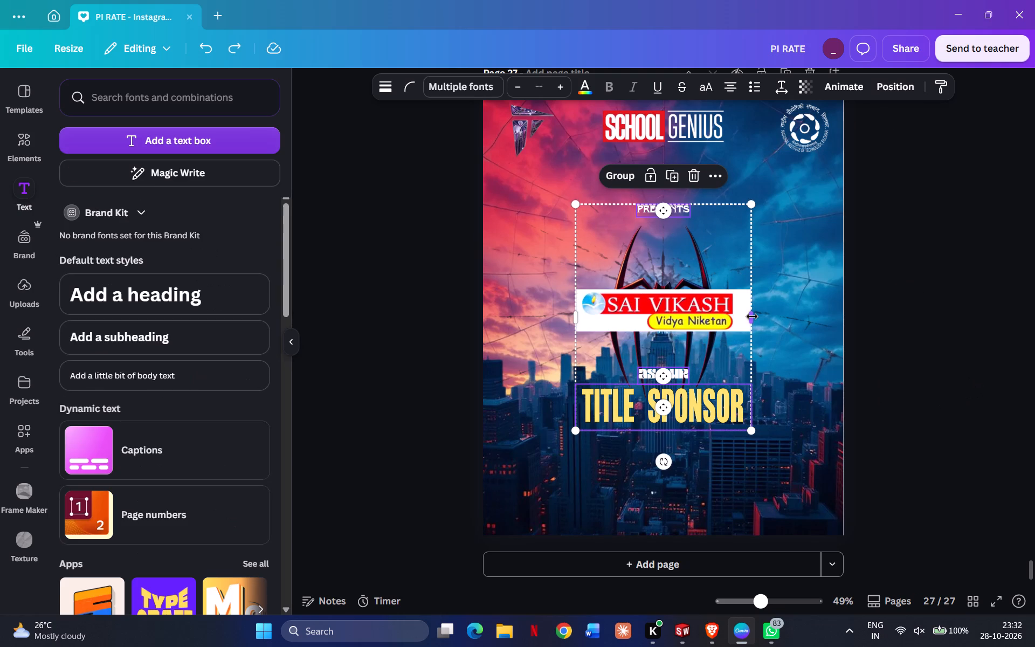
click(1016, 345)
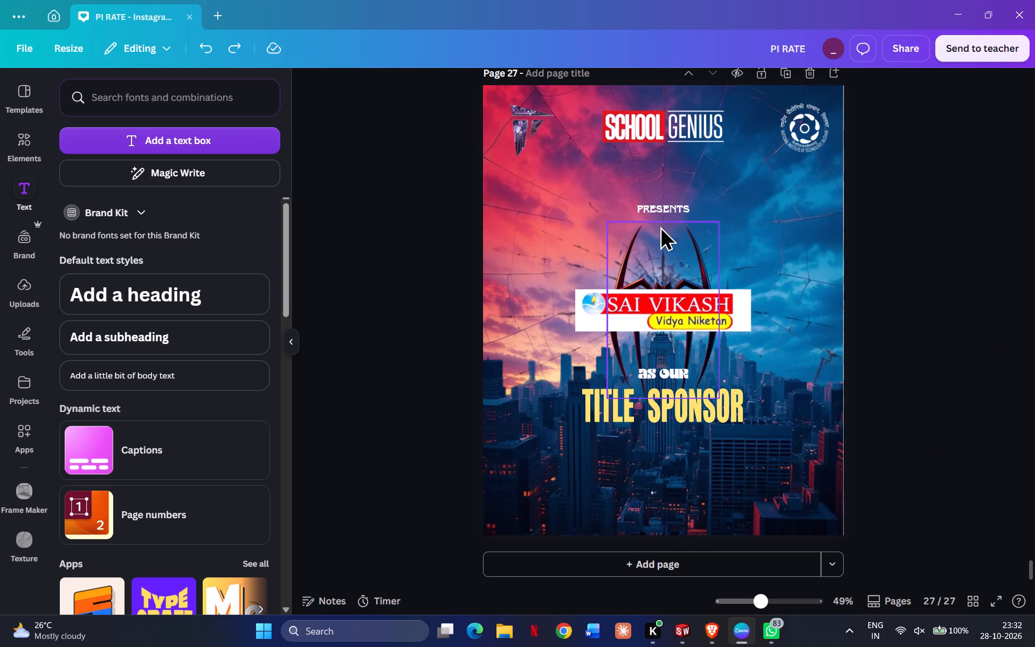
Change the PRESENTS text colour to the light orange already used in this design.
click(674, 207)
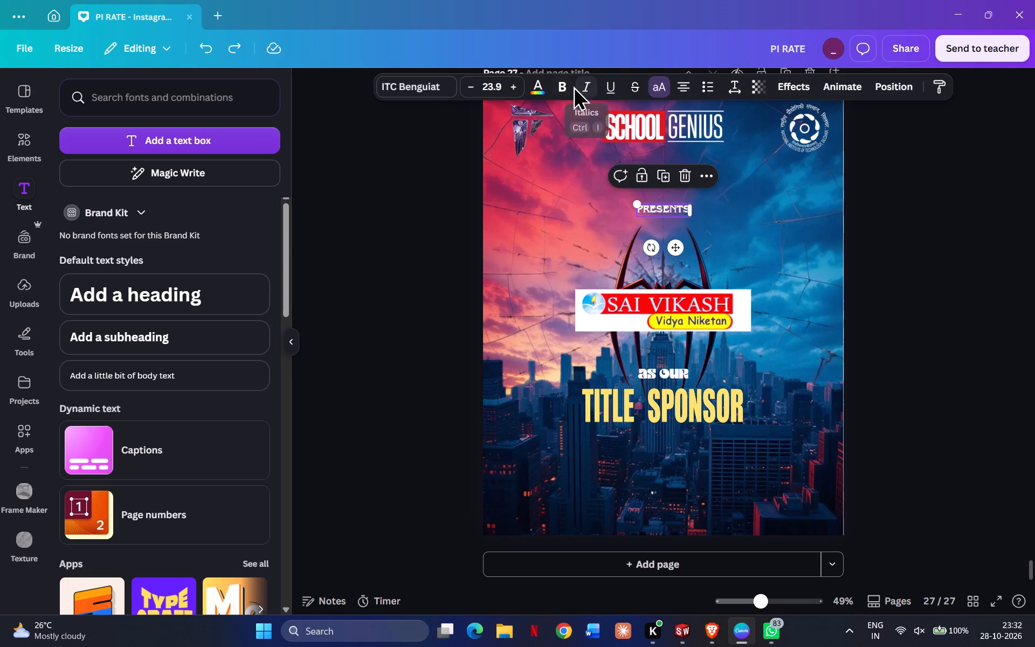
click(545, 86)
click(189, 233)
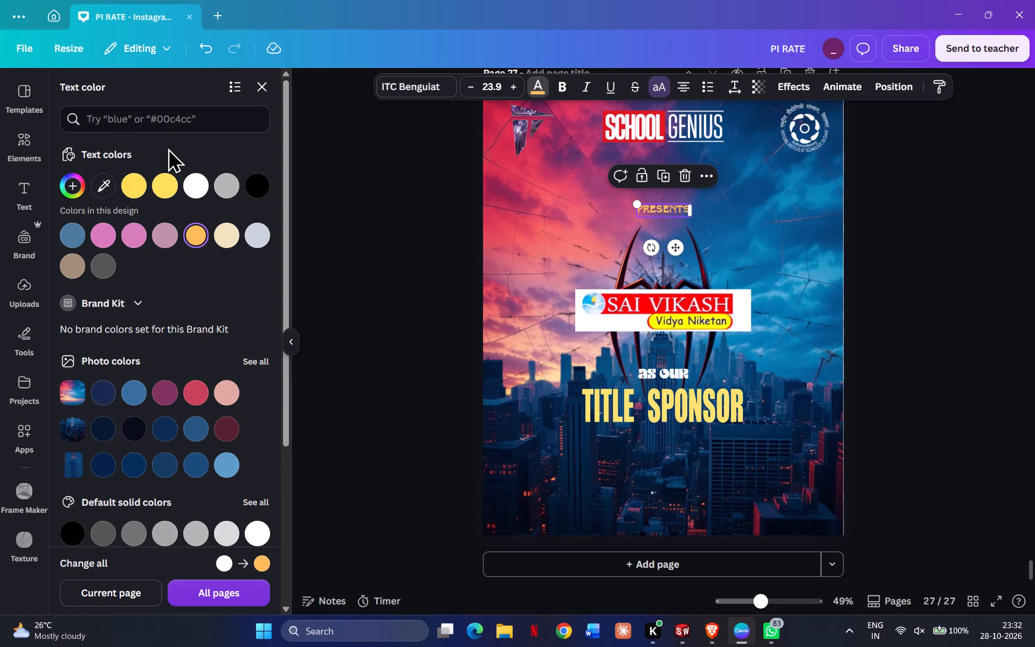
click(262, 90)
double_click(955, 324)
Move the PRESENTS text up, centred midway between the SCHOOL GENIUS logo and the spider emblem.
click(677, 204)
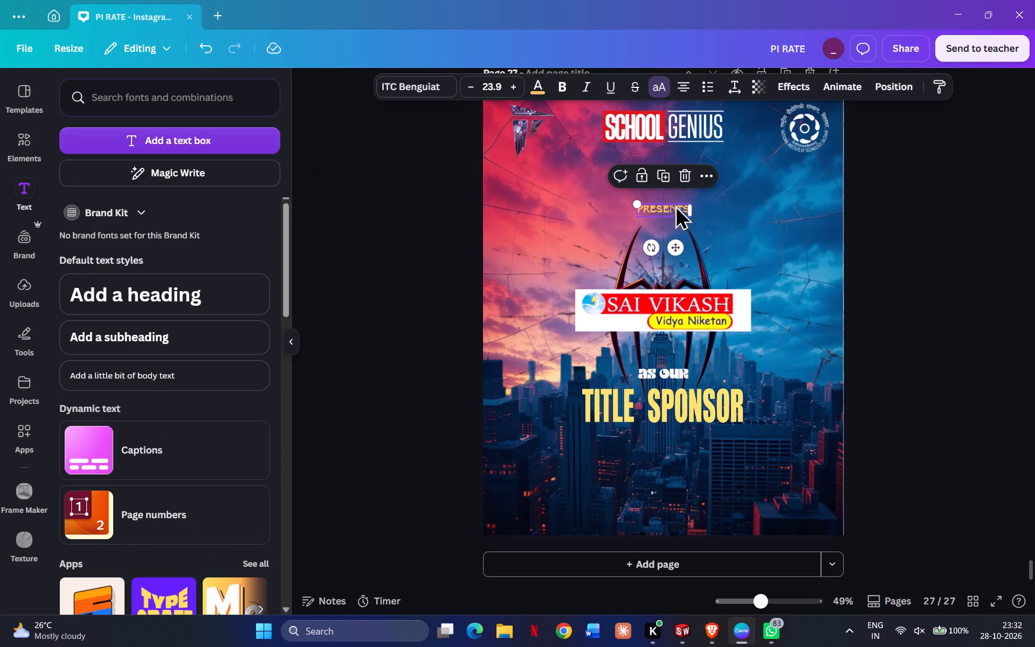
drag(675, 245, 678, 217)
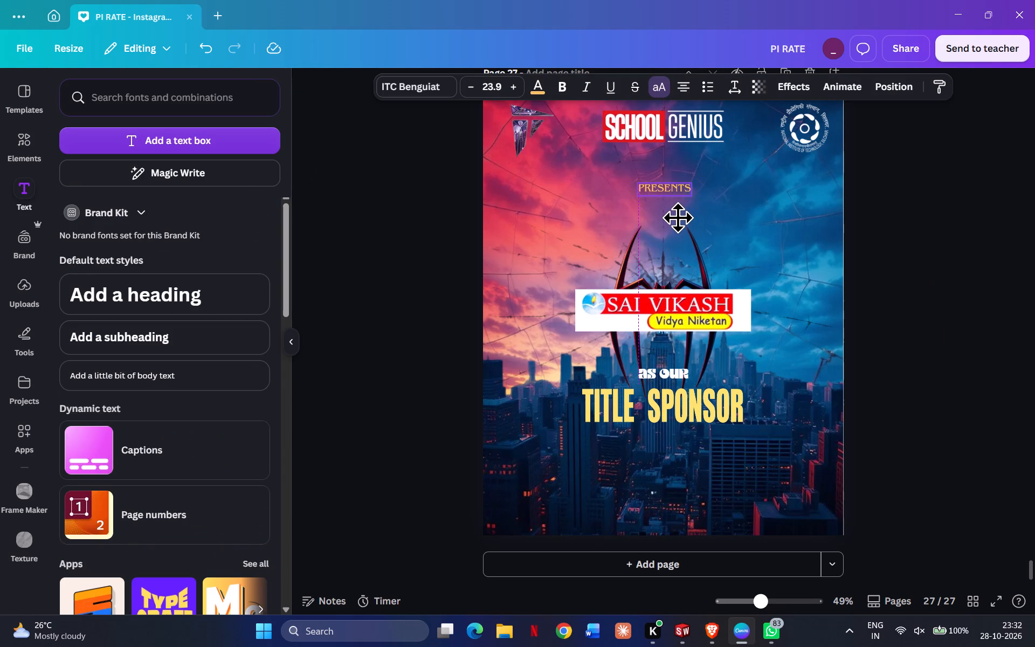
drag(678, 217, 675, 223)
click(929, 229)
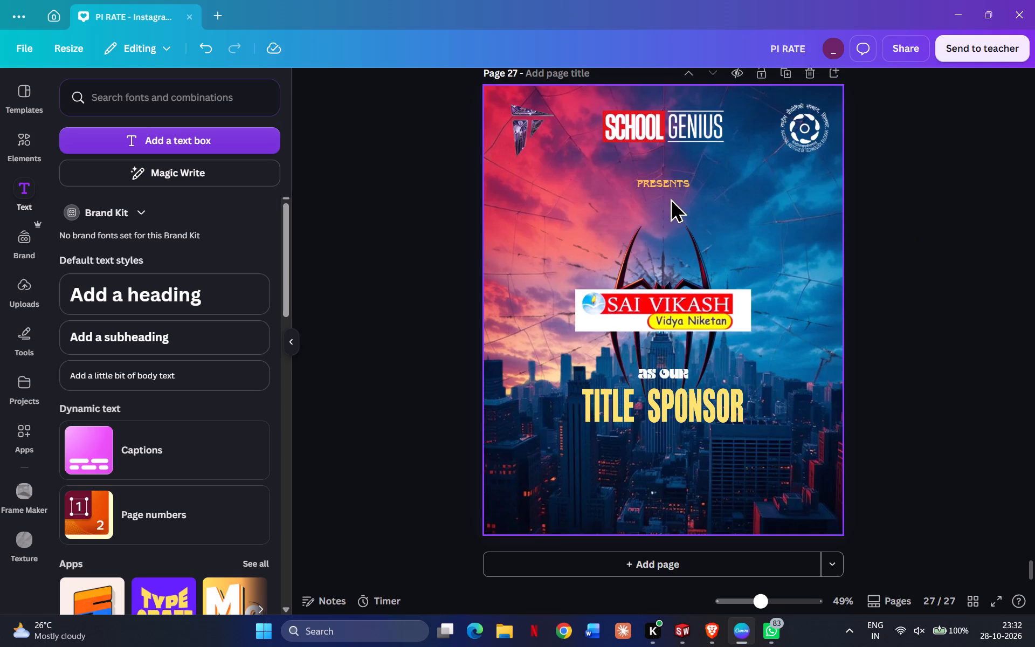
Enlarge the PRESENTS text to about size 27.2 and recentre it below the SCHOOL GENIUS logo.
click(661, 185)
drag(639, 175, 636, 175)
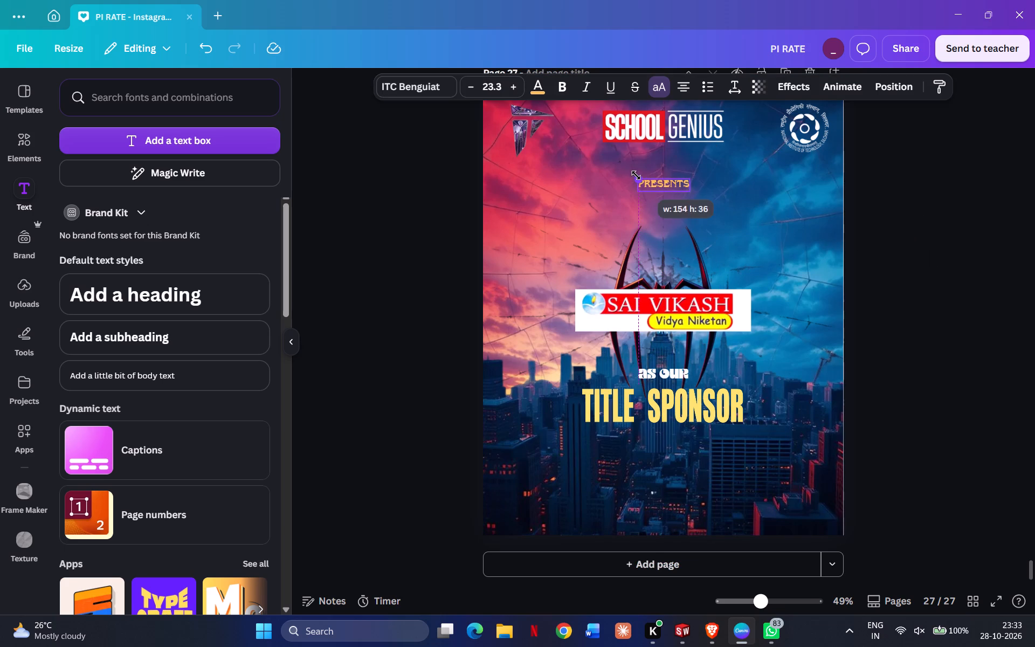
drag(636, 175, 632, 174)
click(675, 223)
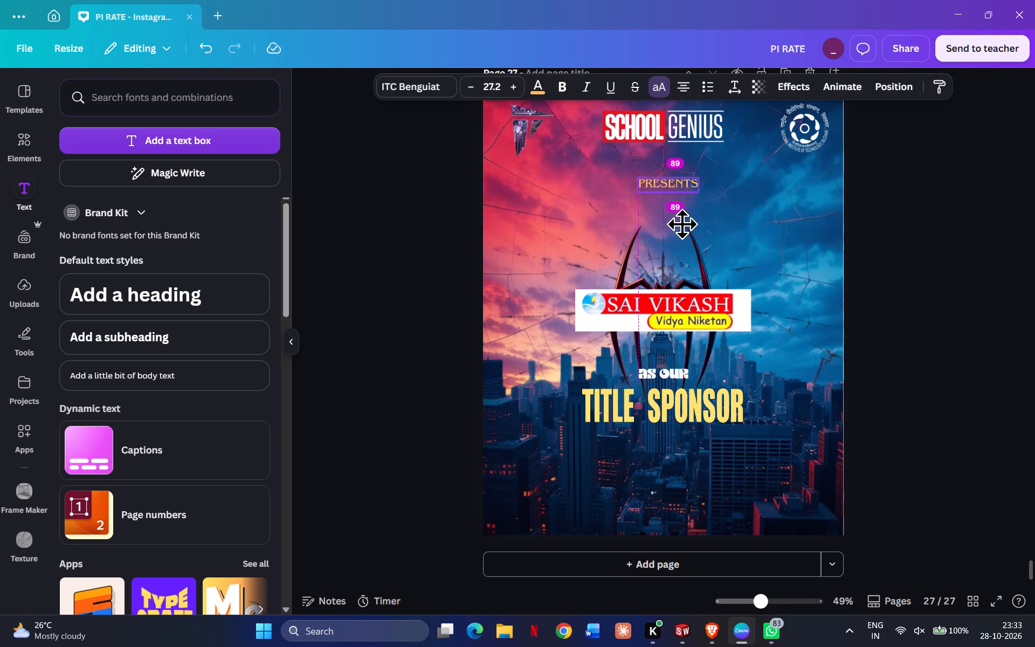
click(934, 230)
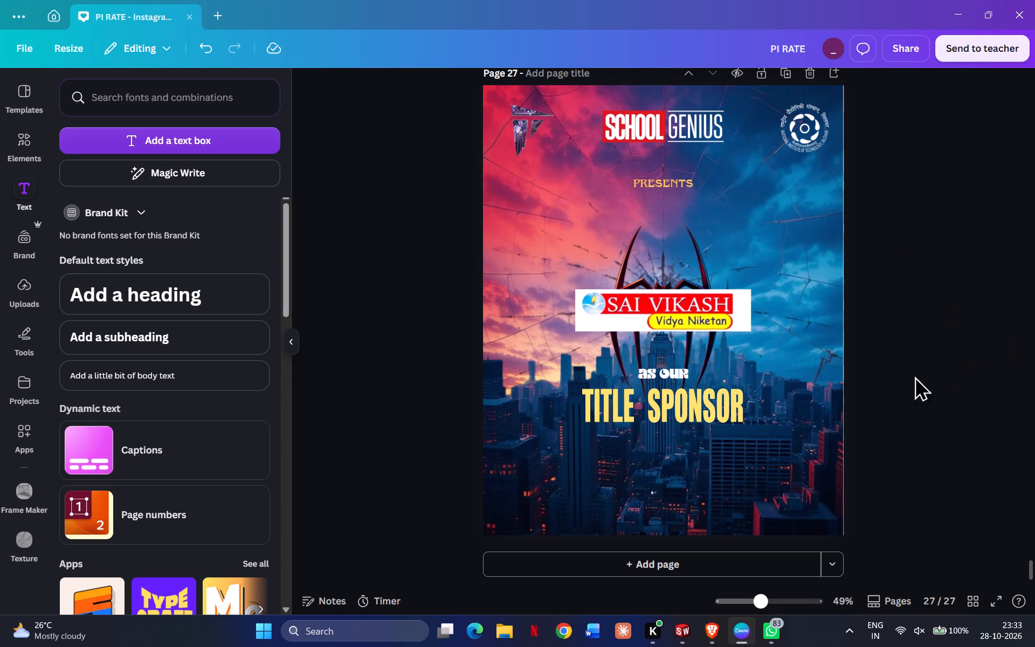
Add a blank page 28 after page 27.
click(747, 566)
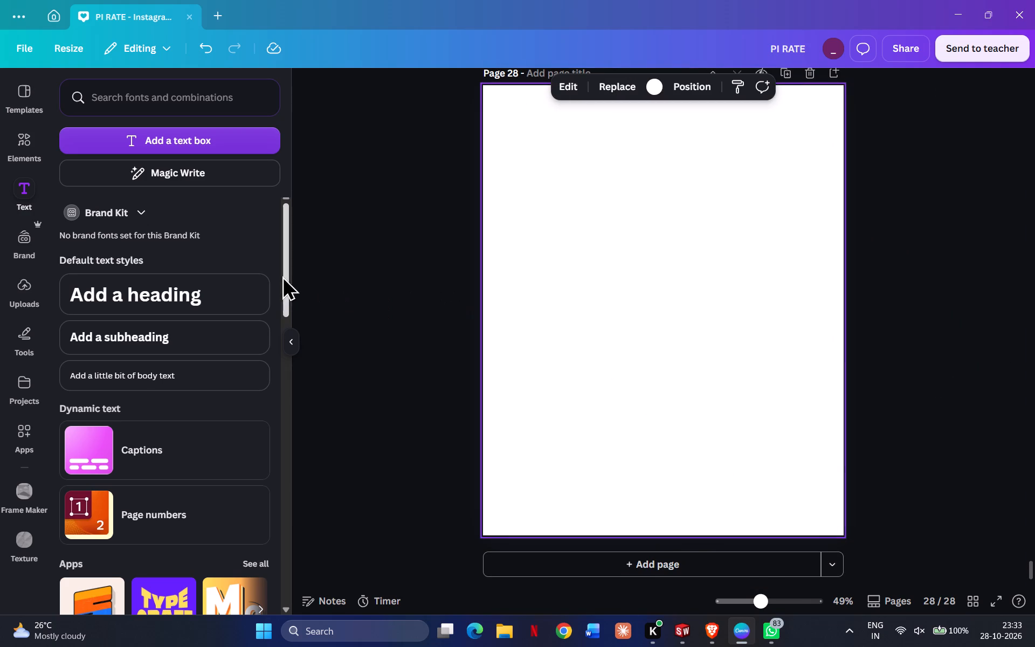
Review the sponsor layouts on pages 26 and 27 as reference for the new page.
scroll(344, 397, up, 9)
scroll(349, 401, down, 1)
scroll(349, 401, up, 7)
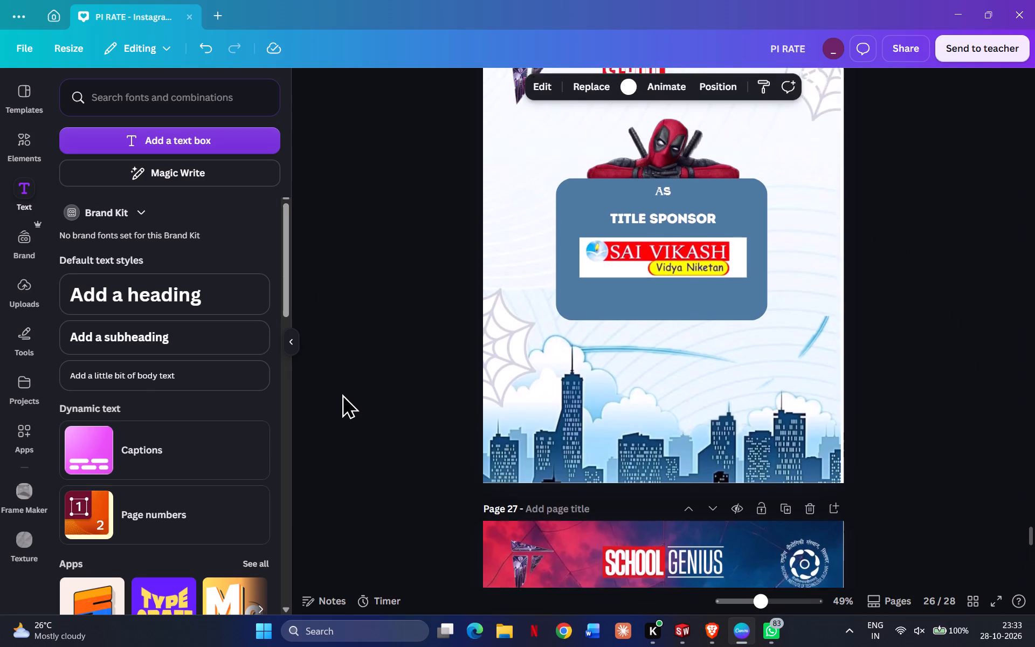
scroll(342, 394, up, 3)
scroll(342, 394, down, 3)
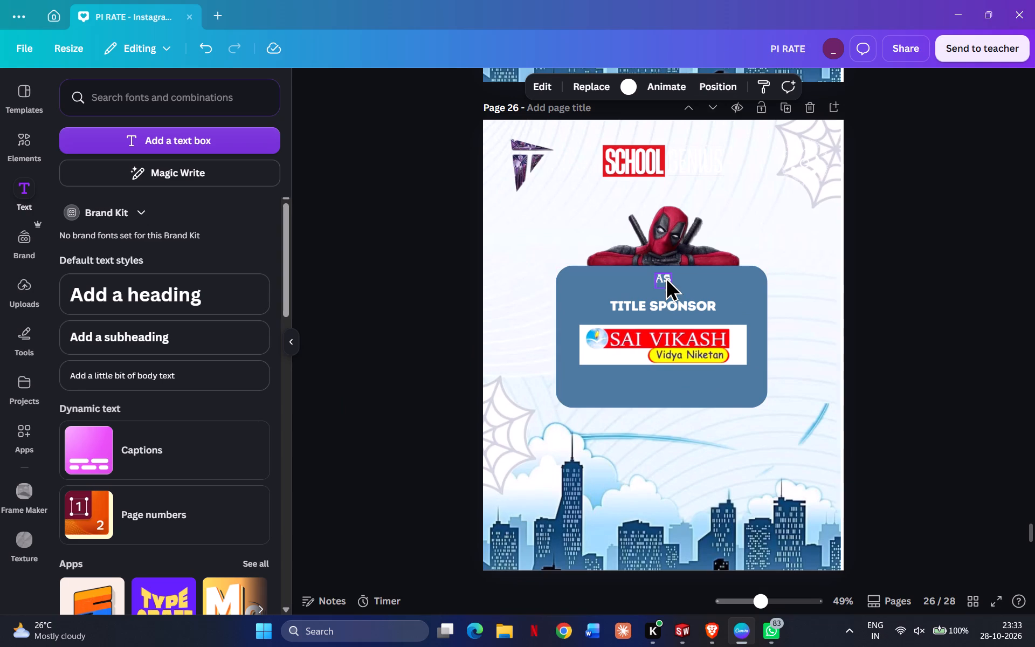
scroll(898, 439, down, 11)
scroll(897, 456, up, 5)
scroll(897, 456, down, 7)
Place the uploaded red-and-blue crouching Spider-Man skyline image in the top-left corner of page 28.
click(21, 300)
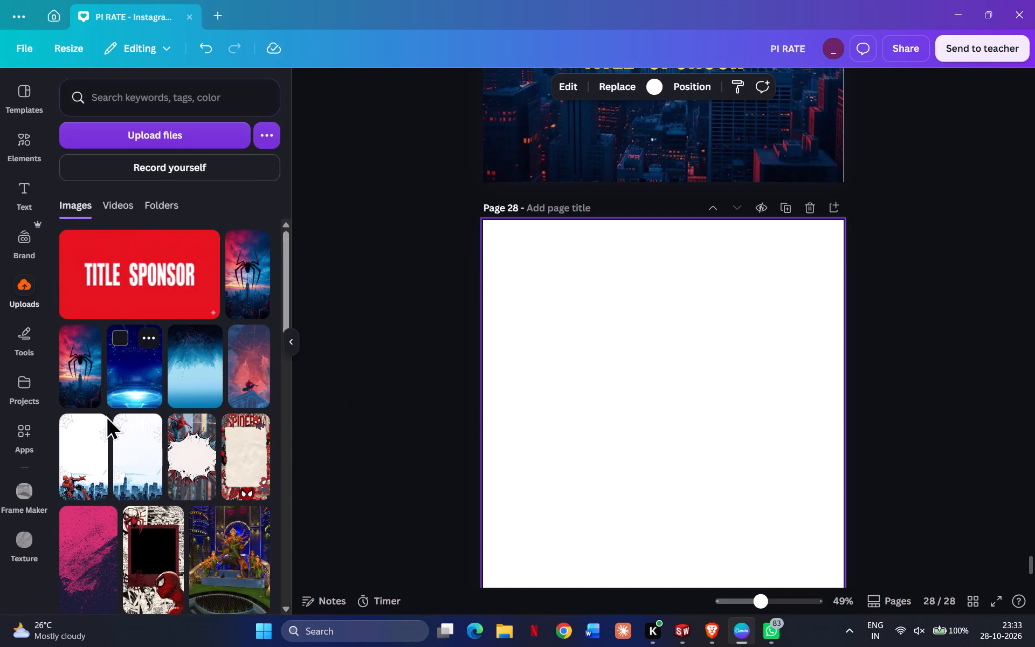
click(245, 384)
drag(629, 431, 527, 382)
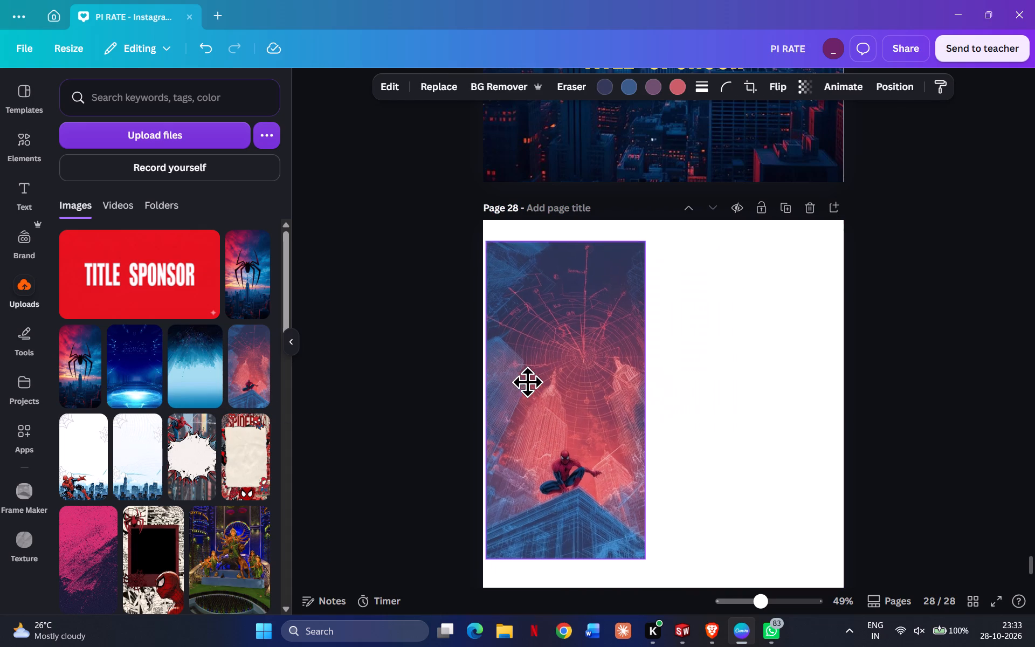
drag(527, 382, 527, 366)
Split the Spider-Man skyline image on page 28 into editable layers.
scroll(739, 494, down, 3)
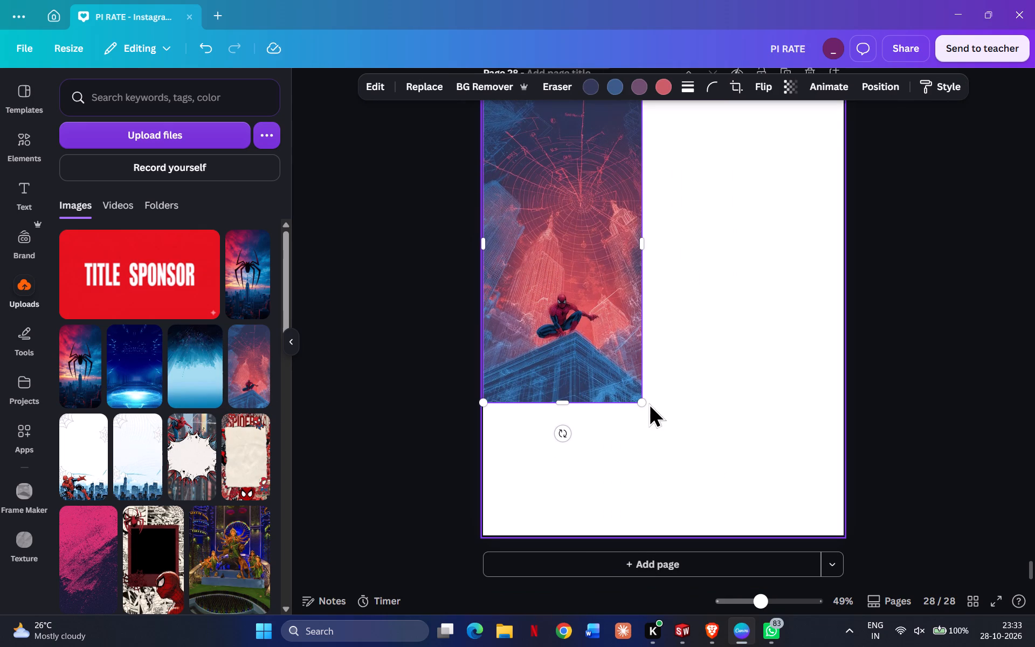
click(377, 95)
click(141, 226)
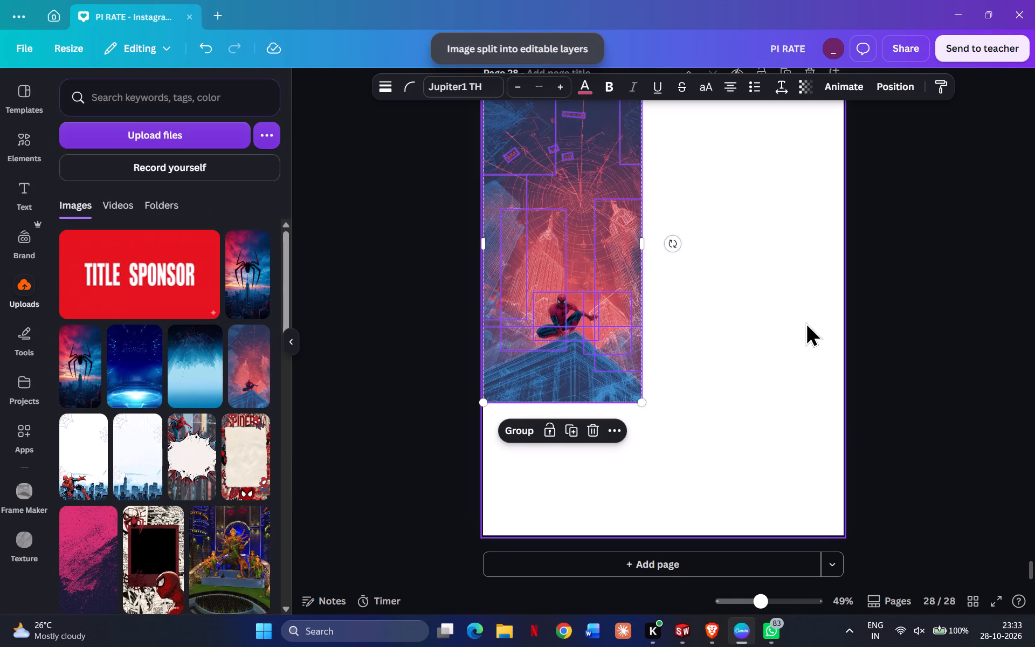
click(806, 279)
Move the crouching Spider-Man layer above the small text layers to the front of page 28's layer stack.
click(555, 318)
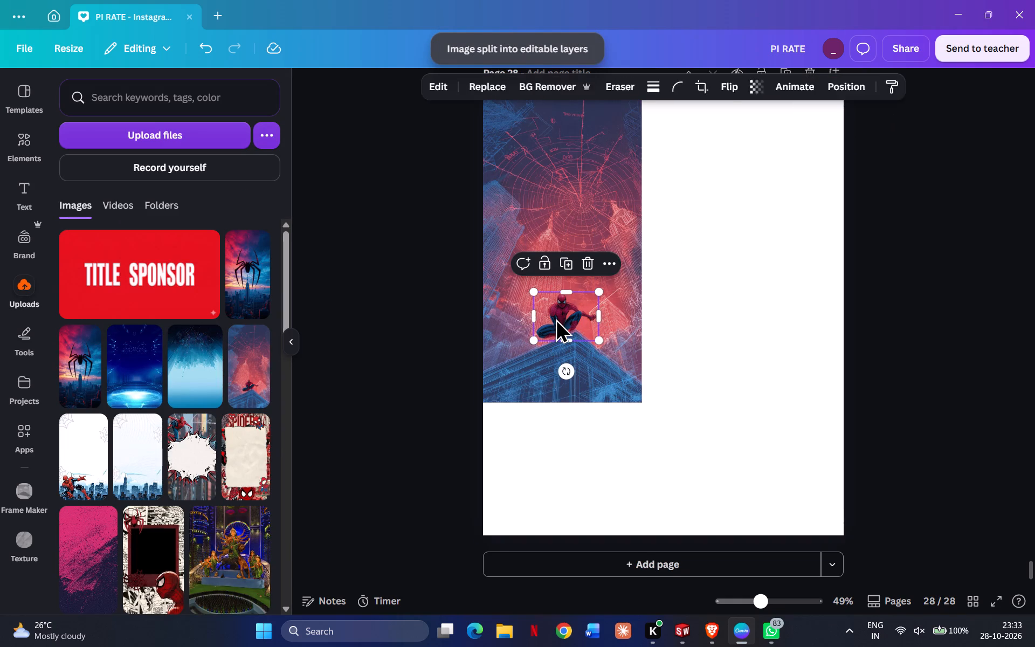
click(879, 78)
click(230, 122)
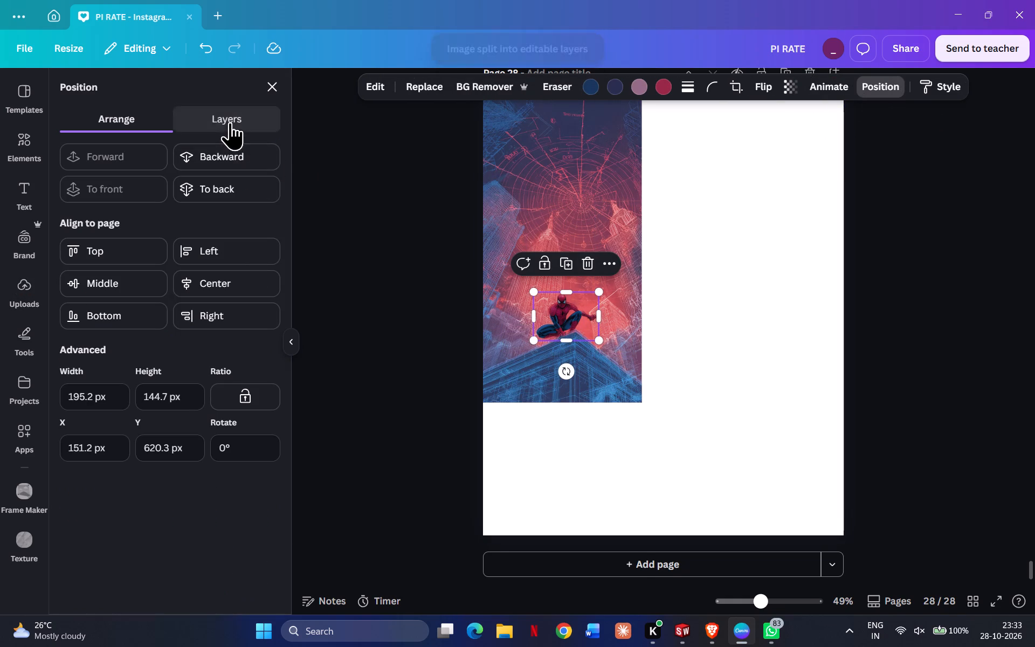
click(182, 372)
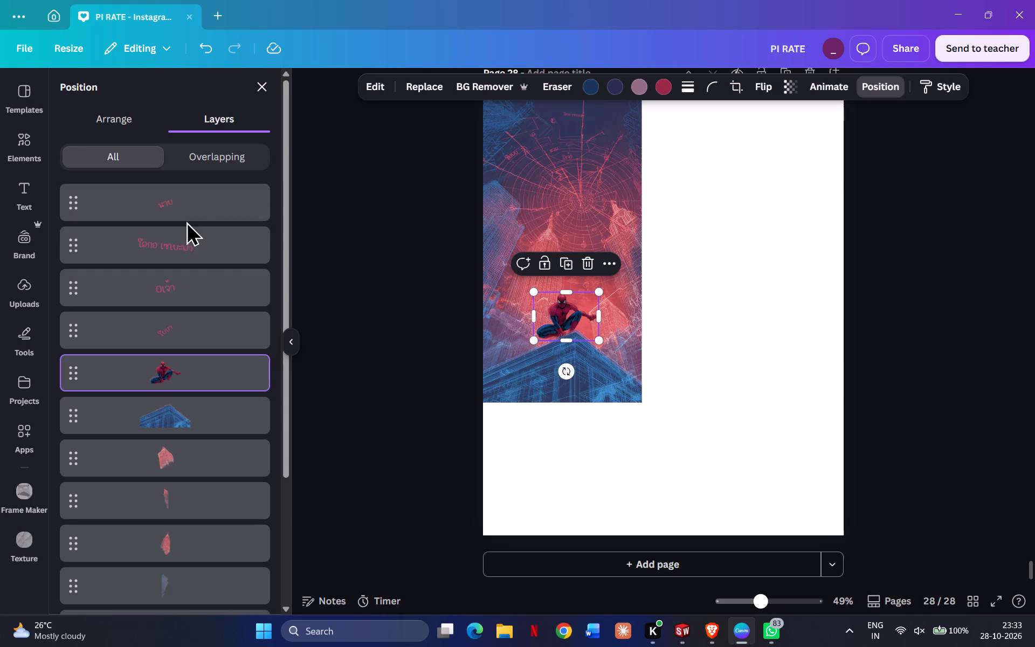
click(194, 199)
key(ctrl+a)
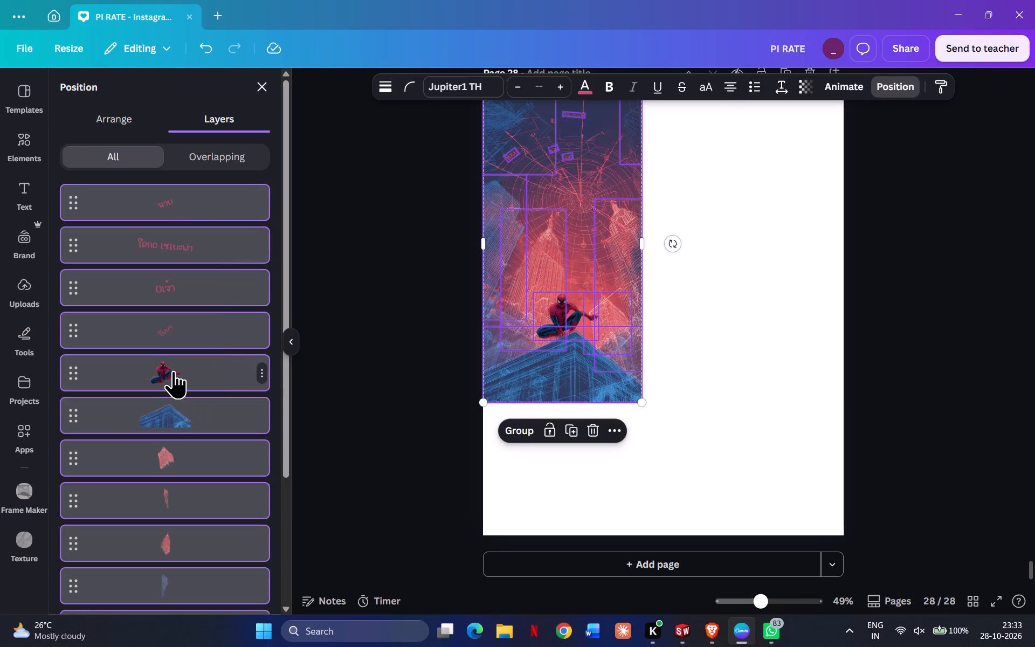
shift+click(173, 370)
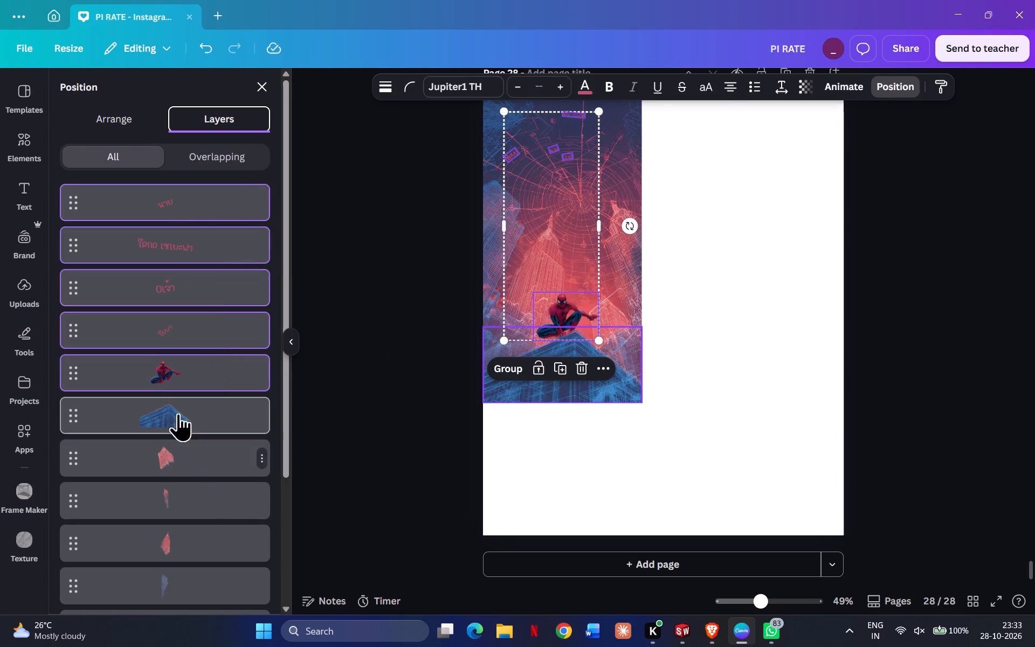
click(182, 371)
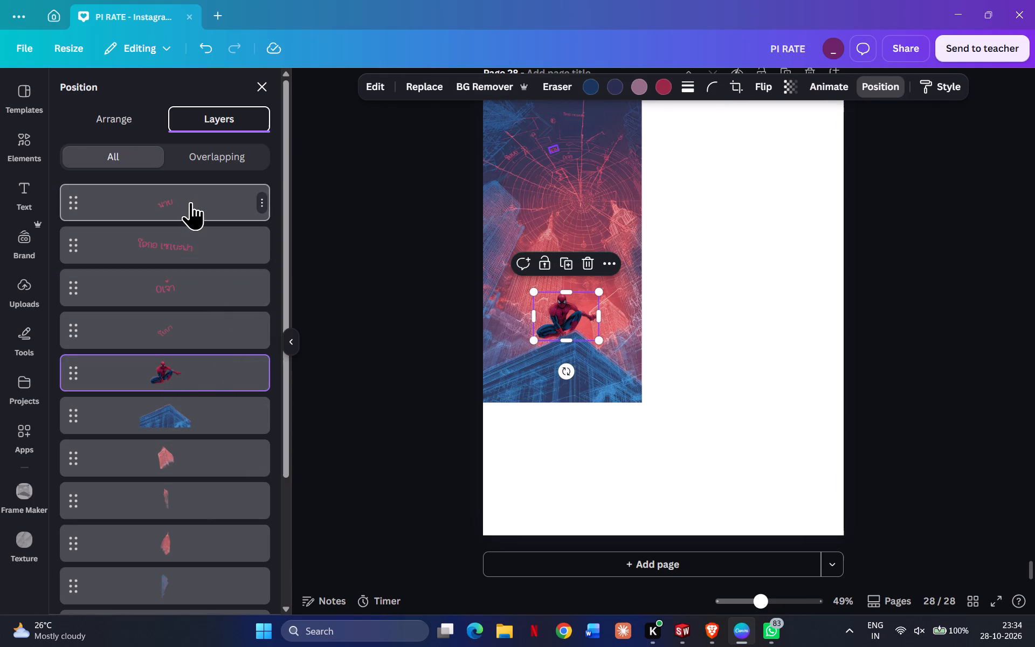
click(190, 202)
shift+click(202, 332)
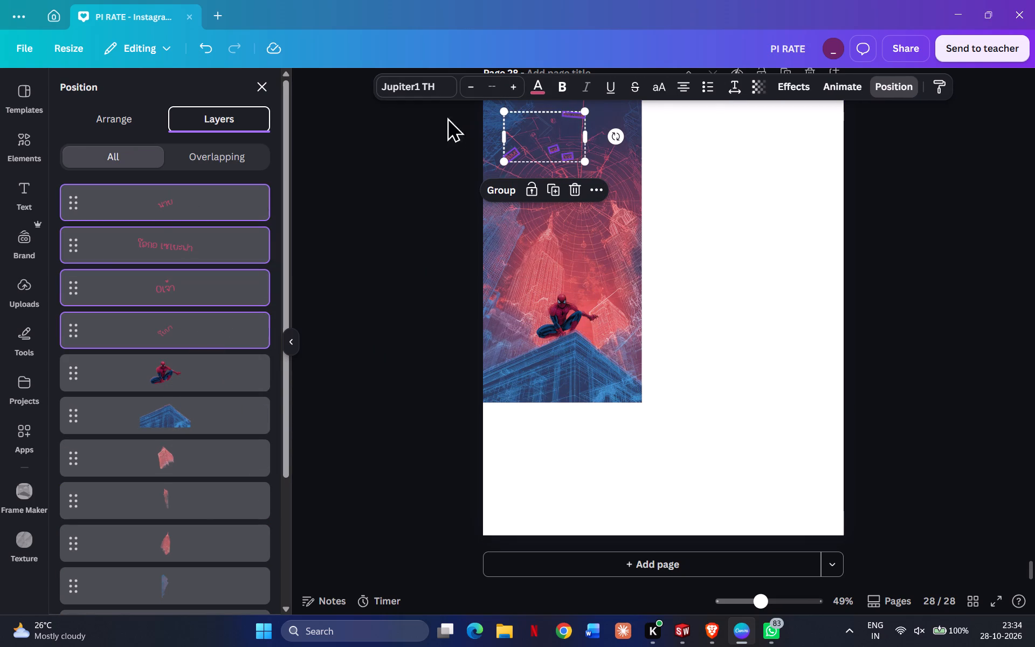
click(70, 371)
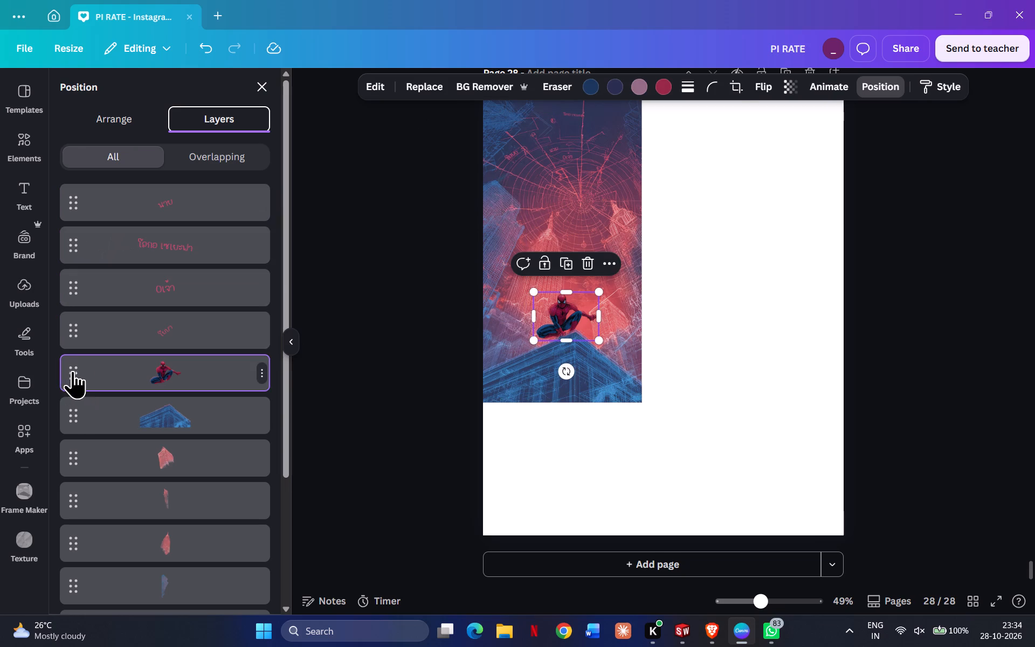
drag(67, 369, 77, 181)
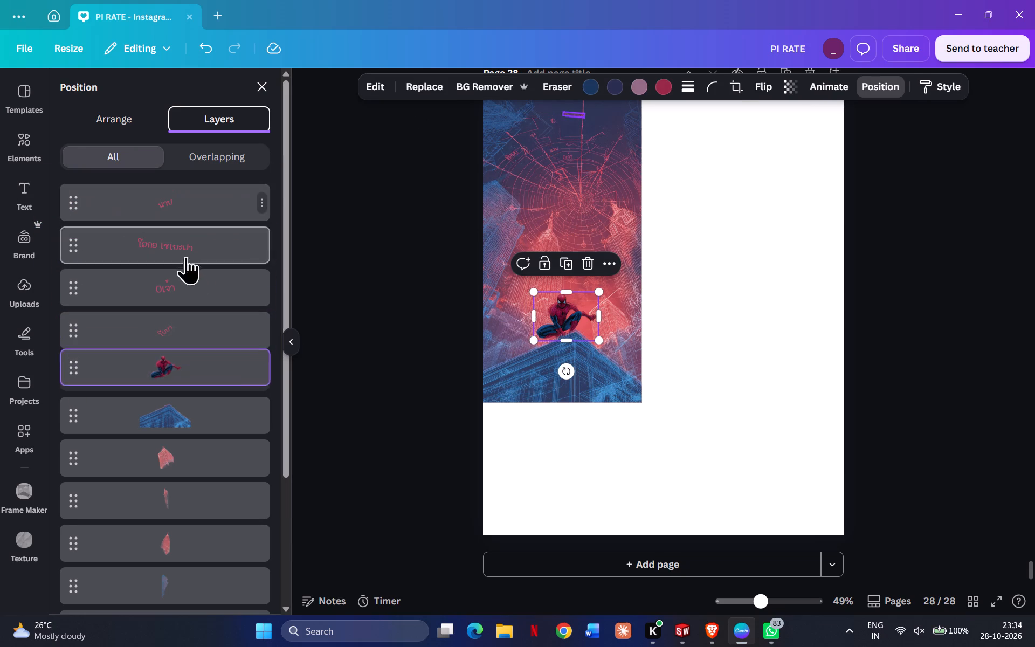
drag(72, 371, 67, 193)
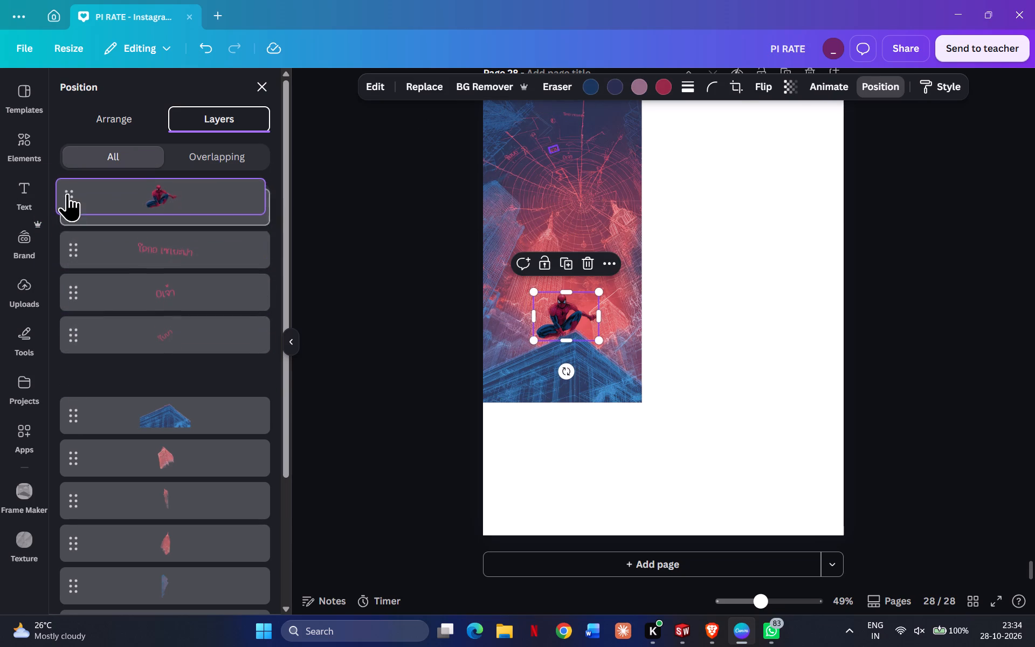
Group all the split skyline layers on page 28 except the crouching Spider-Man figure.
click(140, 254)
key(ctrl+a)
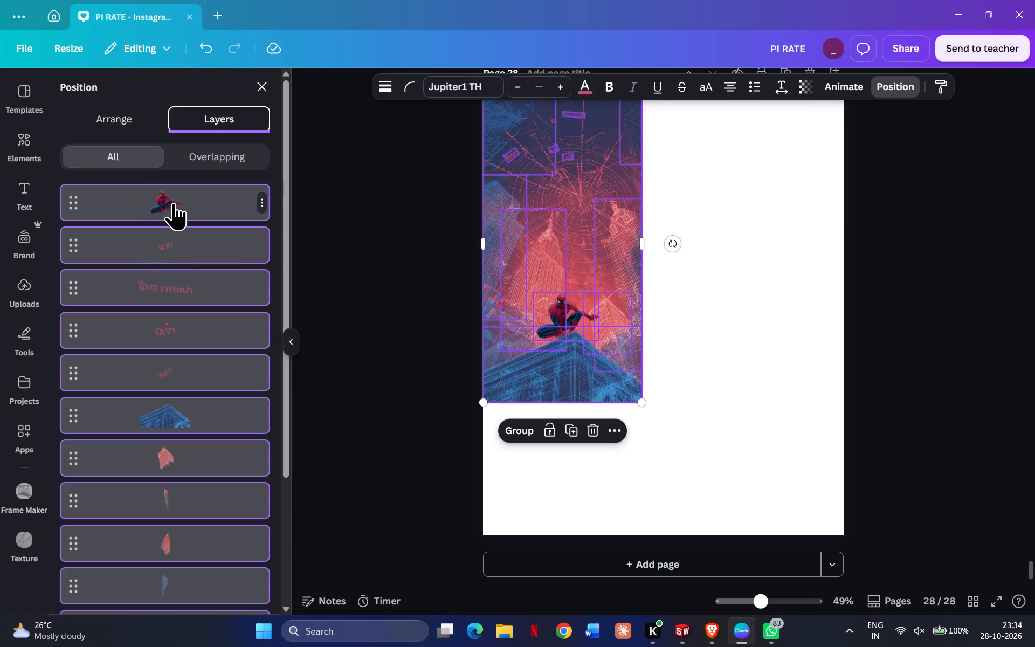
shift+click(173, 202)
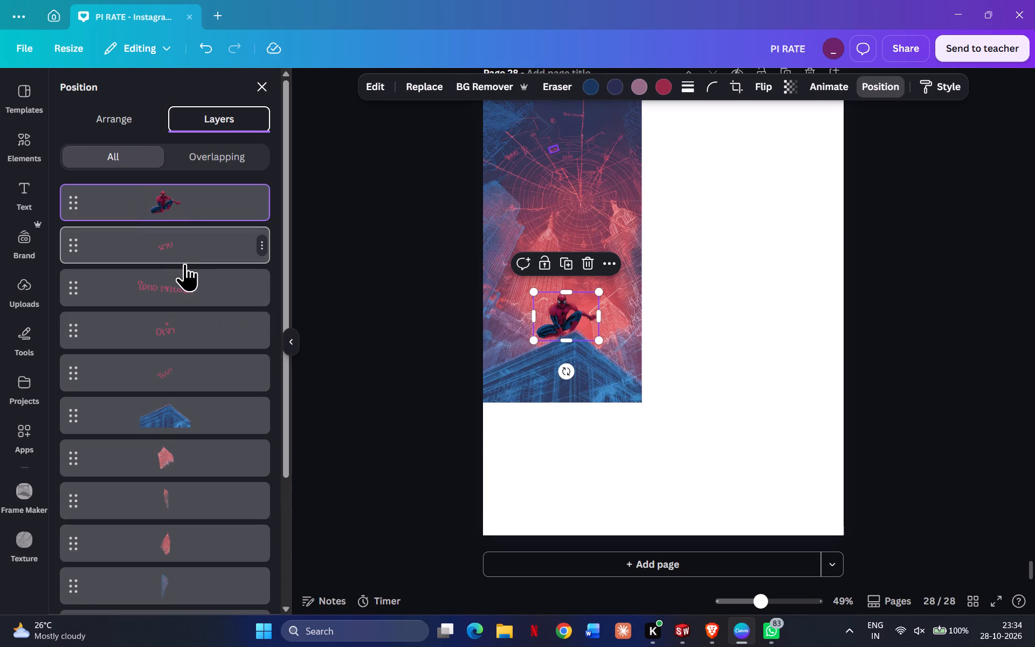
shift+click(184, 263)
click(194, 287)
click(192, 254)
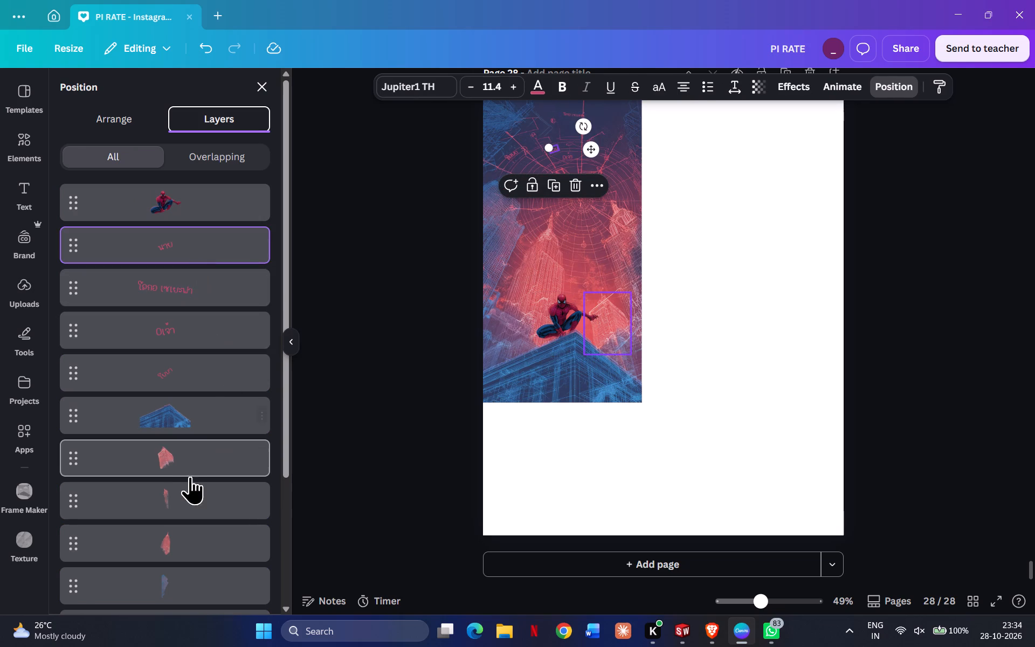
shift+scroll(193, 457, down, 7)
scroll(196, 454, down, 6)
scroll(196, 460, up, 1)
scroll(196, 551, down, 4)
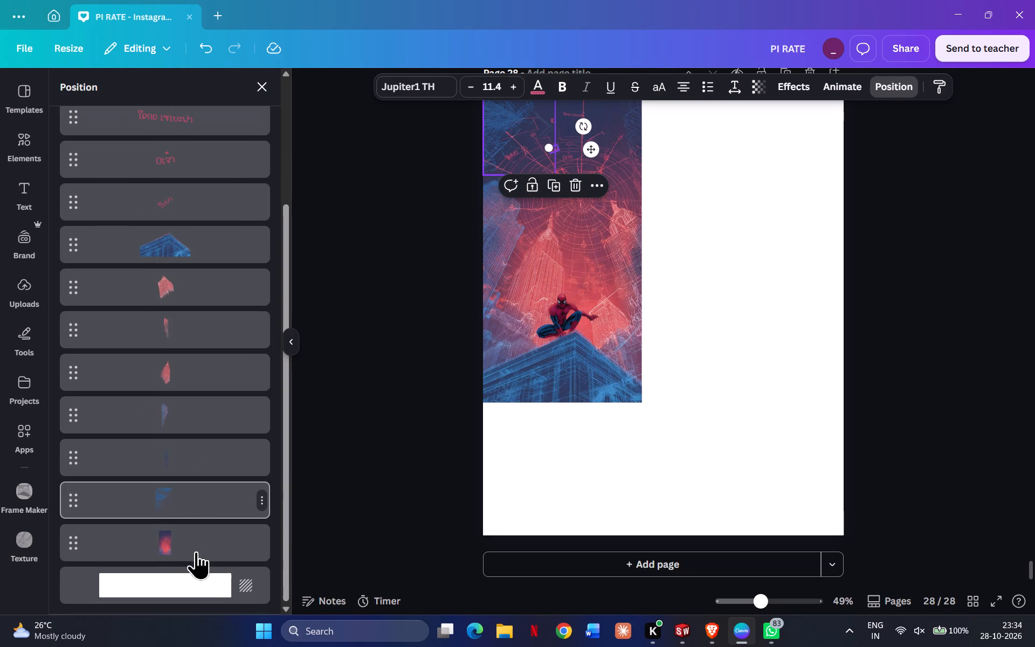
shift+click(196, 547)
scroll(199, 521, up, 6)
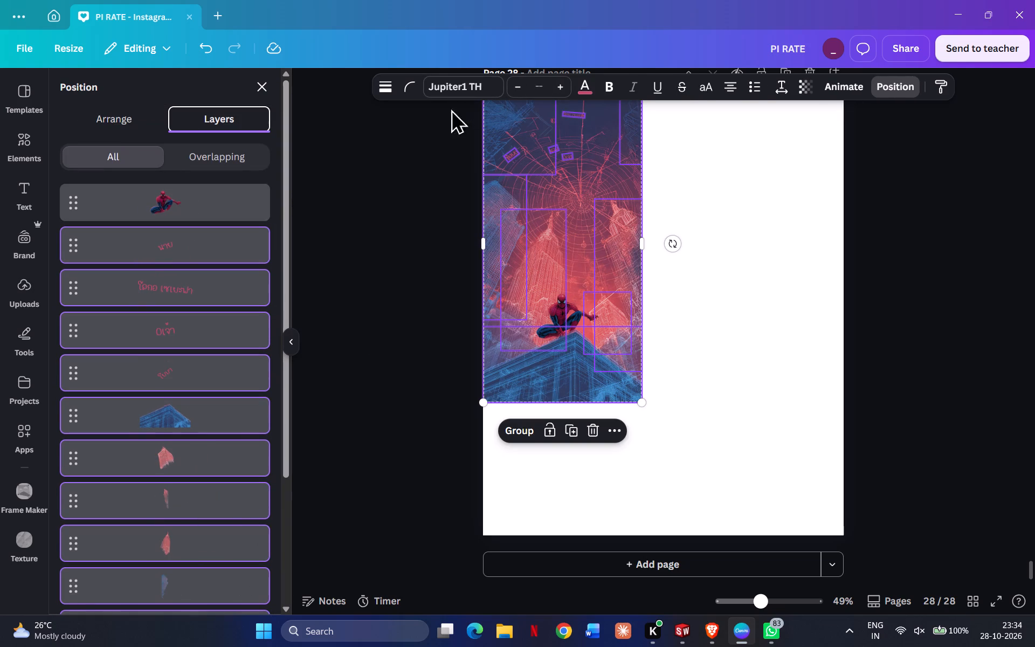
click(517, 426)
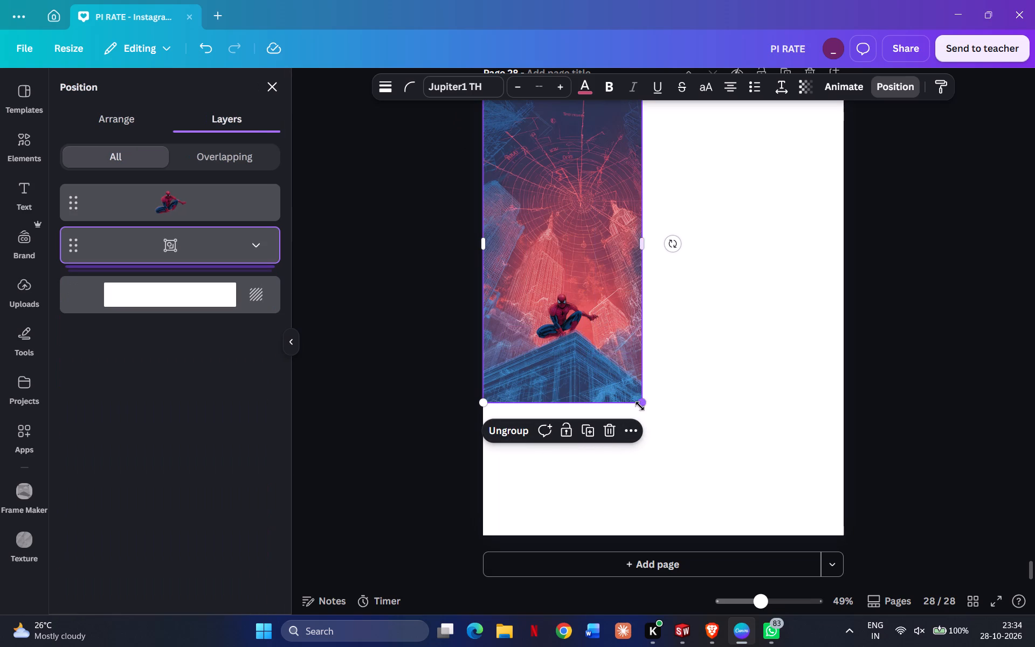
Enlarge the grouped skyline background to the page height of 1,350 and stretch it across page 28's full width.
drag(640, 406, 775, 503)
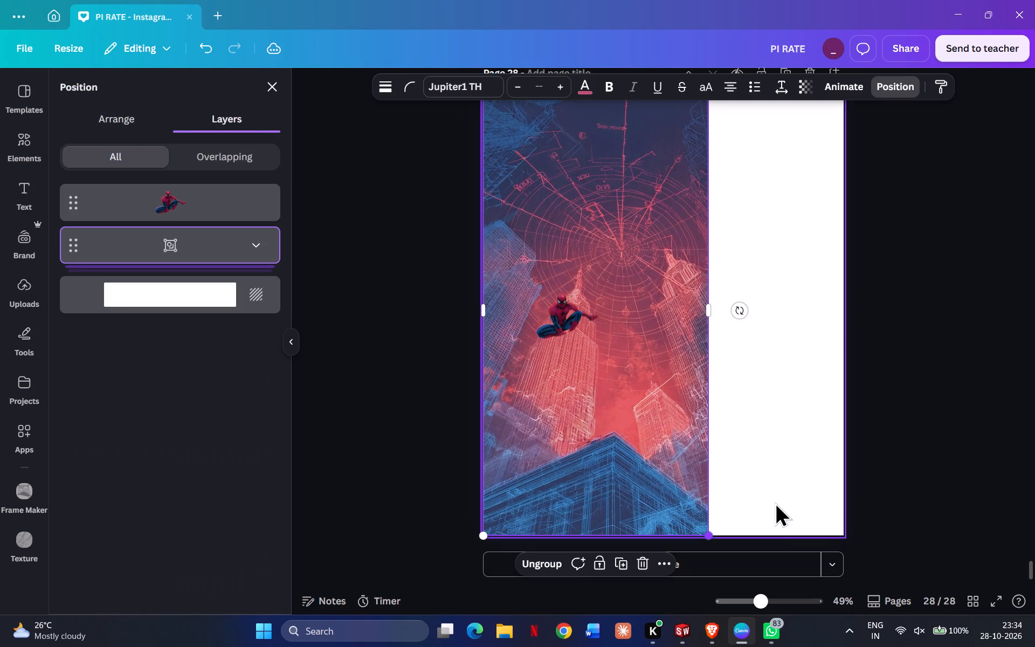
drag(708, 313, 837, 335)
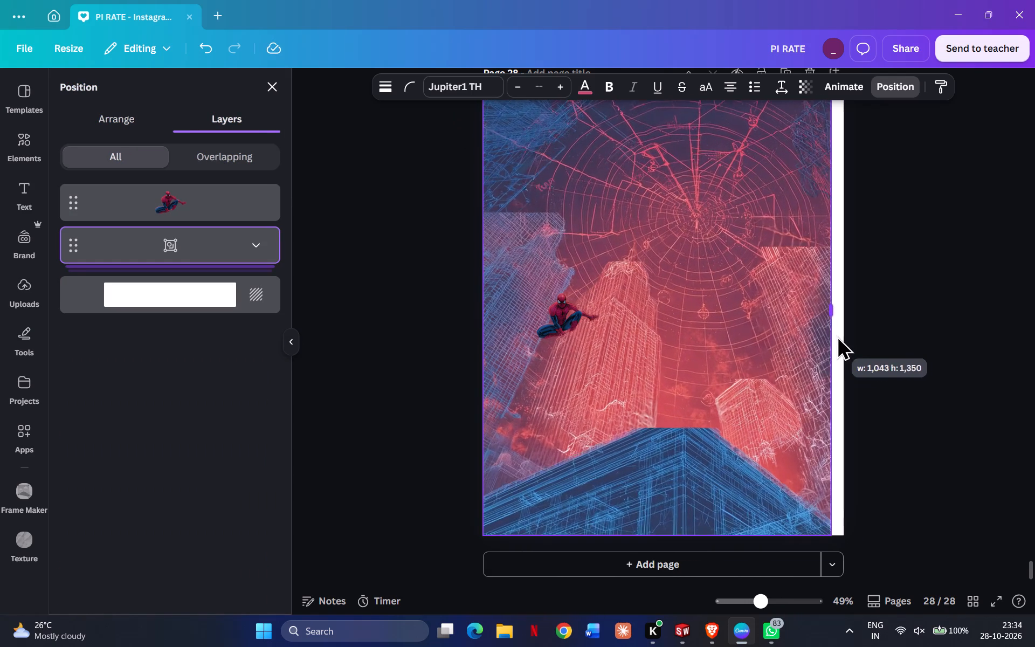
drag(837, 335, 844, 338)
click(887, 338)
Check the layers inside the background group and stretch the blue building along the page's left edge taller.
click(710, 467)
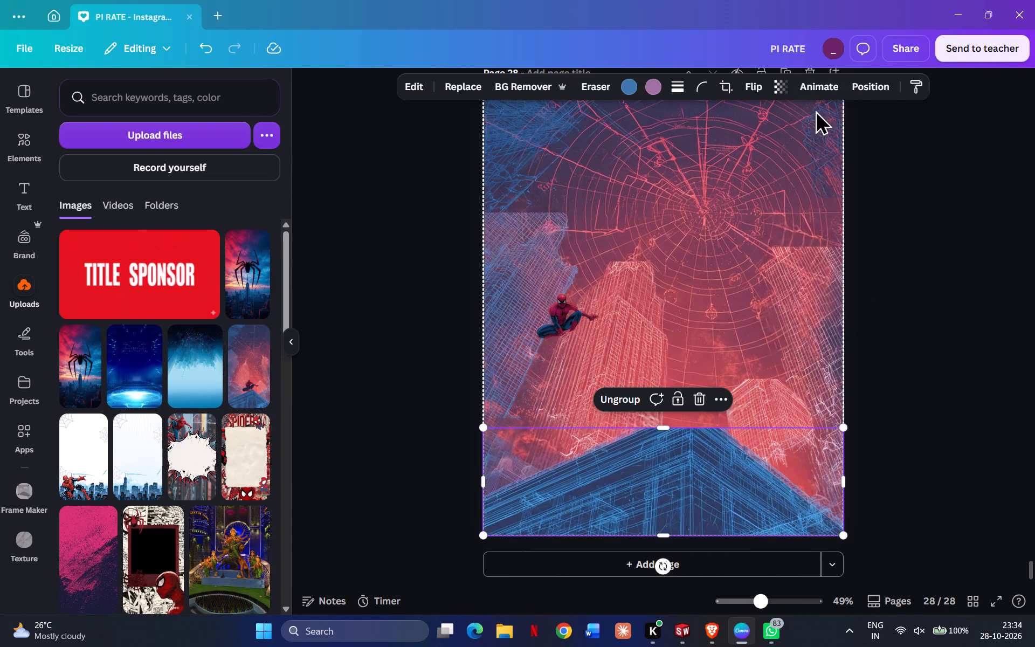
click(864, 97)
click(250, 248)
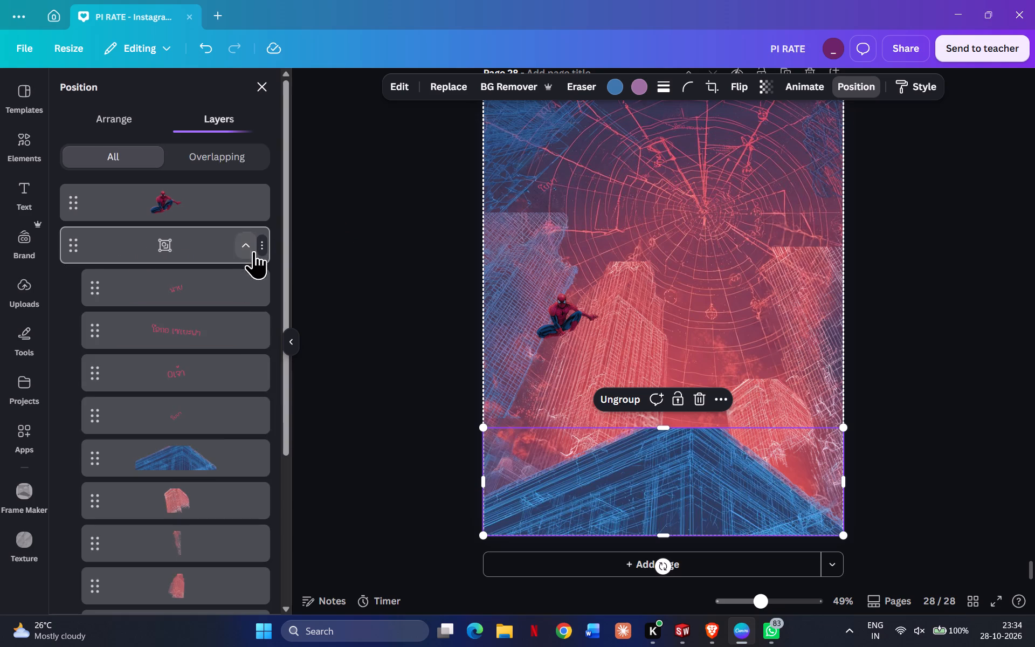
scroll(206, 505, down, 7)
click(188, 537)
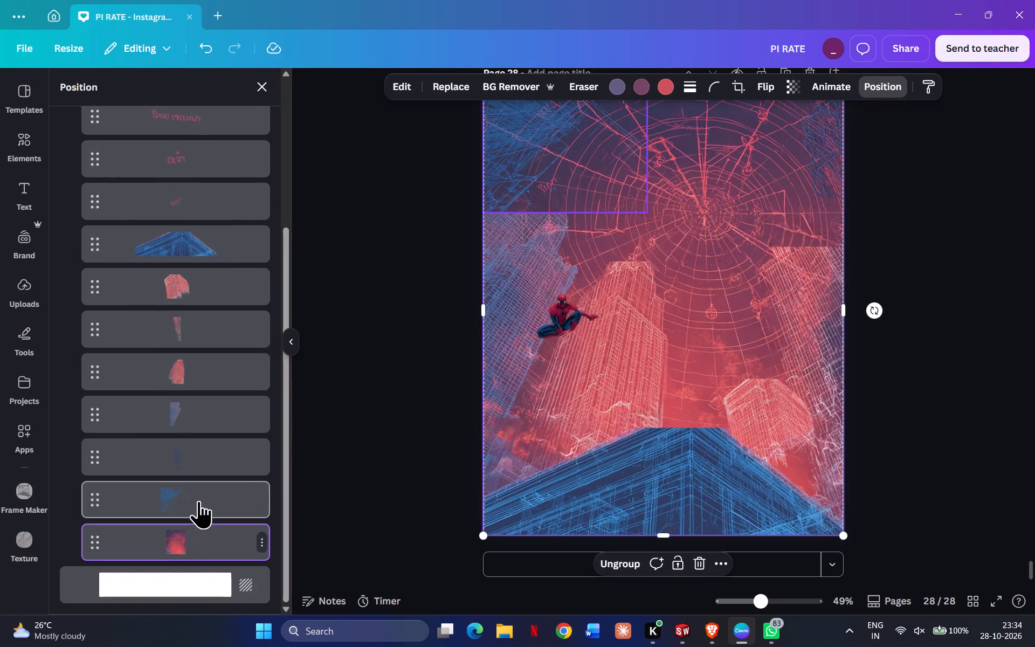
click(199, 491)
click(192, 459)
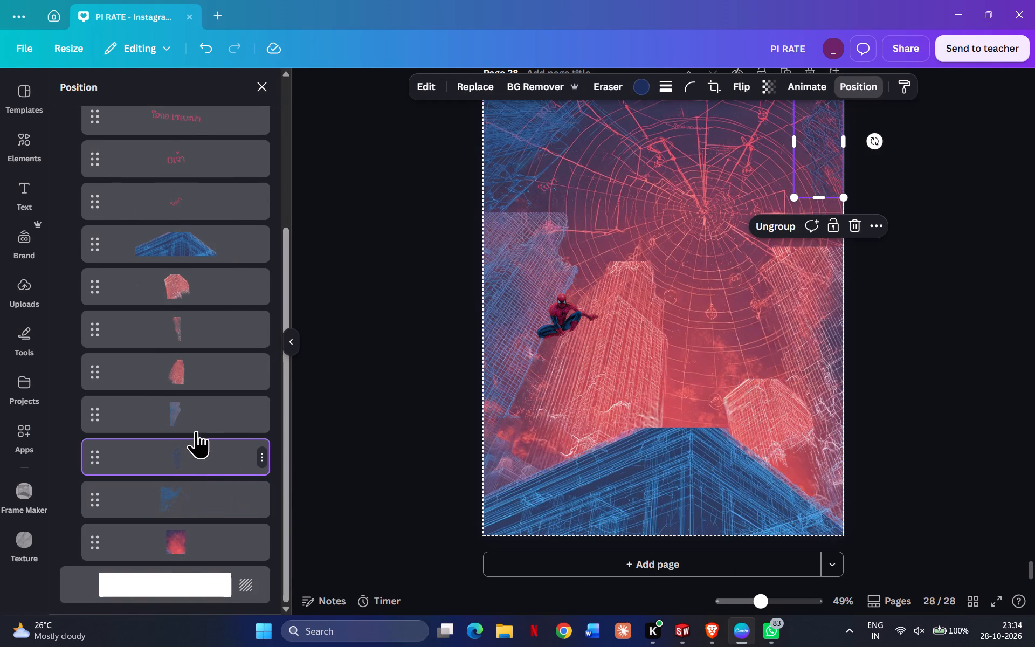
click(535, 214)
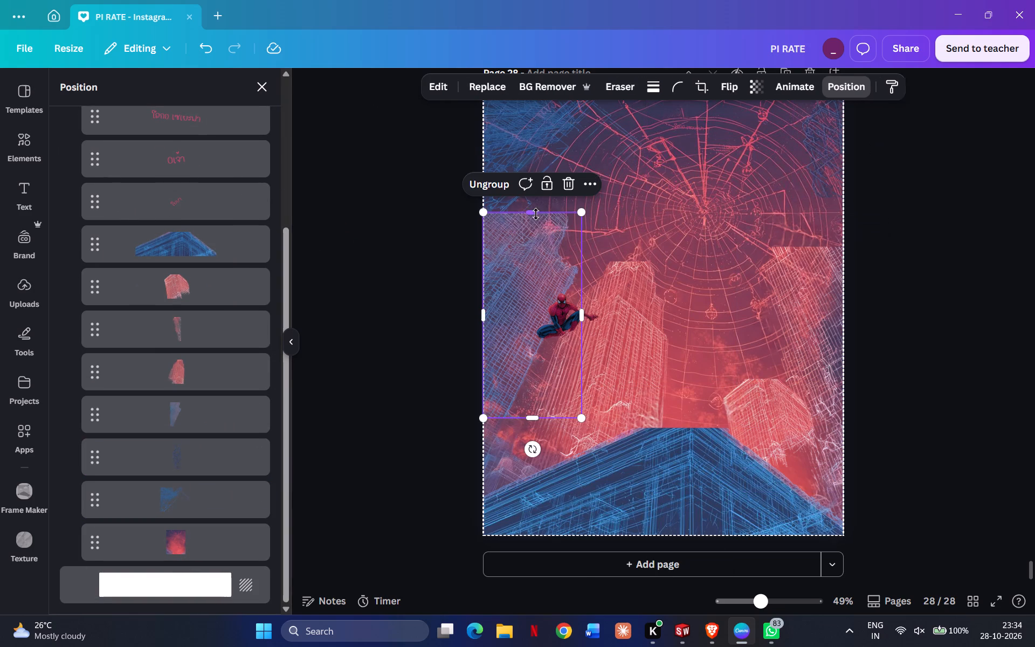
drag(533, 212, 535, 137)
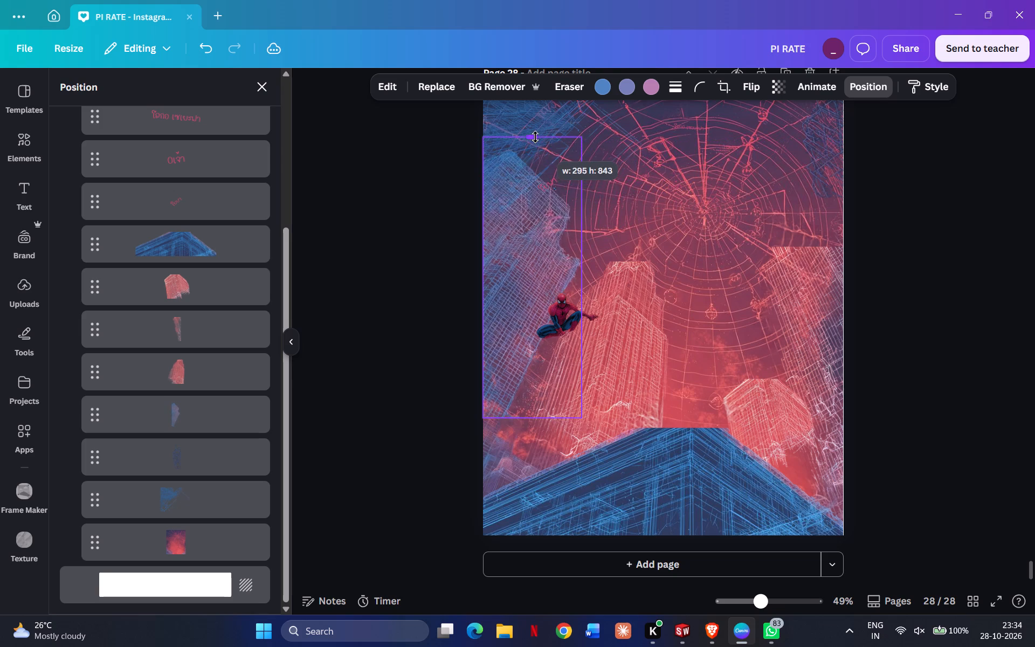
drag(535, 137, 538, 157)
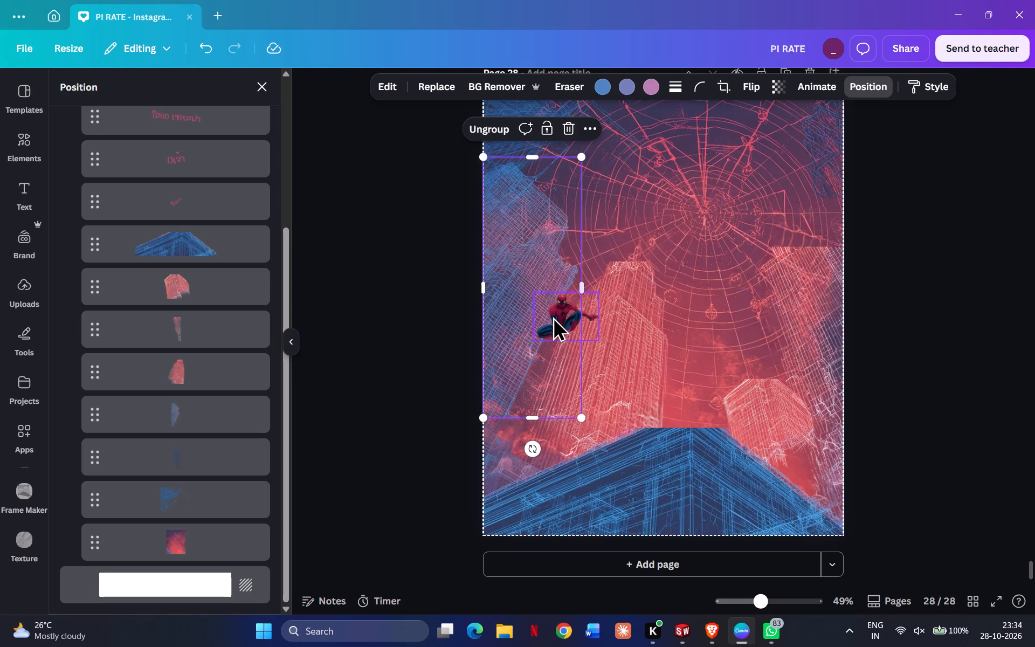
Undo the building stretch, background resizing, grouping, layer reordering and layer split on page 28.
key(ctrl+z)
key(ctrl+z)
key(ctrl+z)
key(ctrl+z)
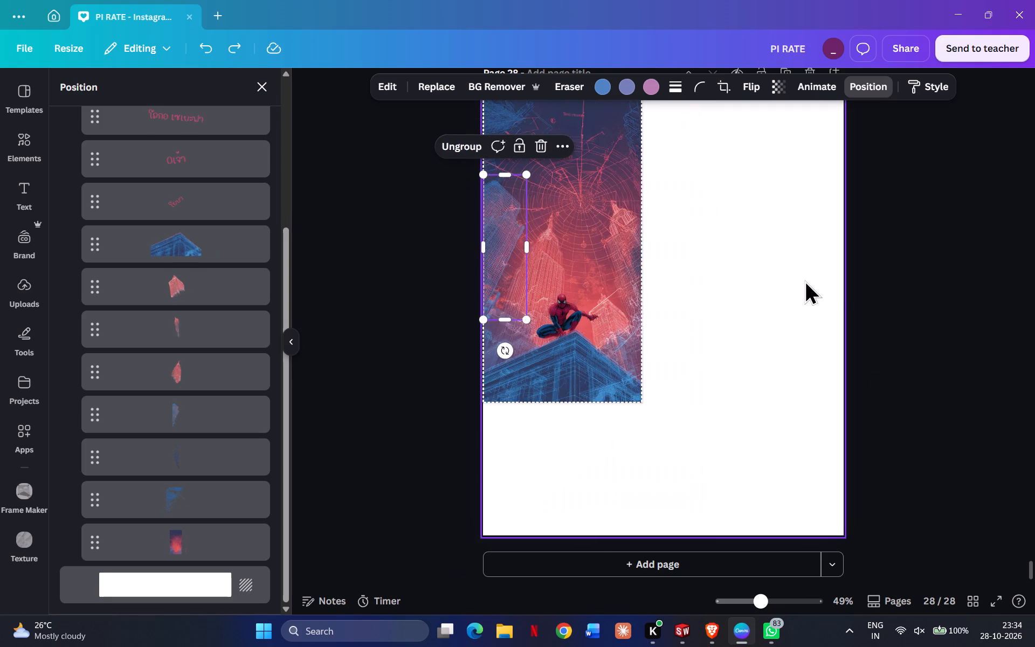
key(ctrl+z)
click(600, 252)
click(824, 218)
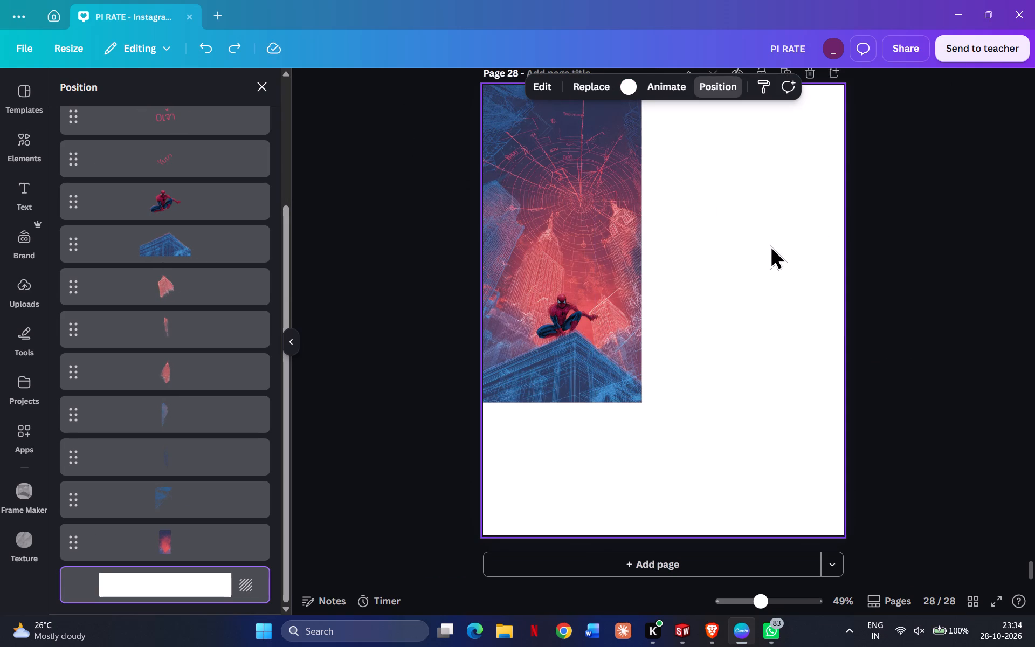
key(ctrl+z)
Remove the Spider-Man skyline image from page 28.
click(572, 215)
scroll(727, 388, up, 1)
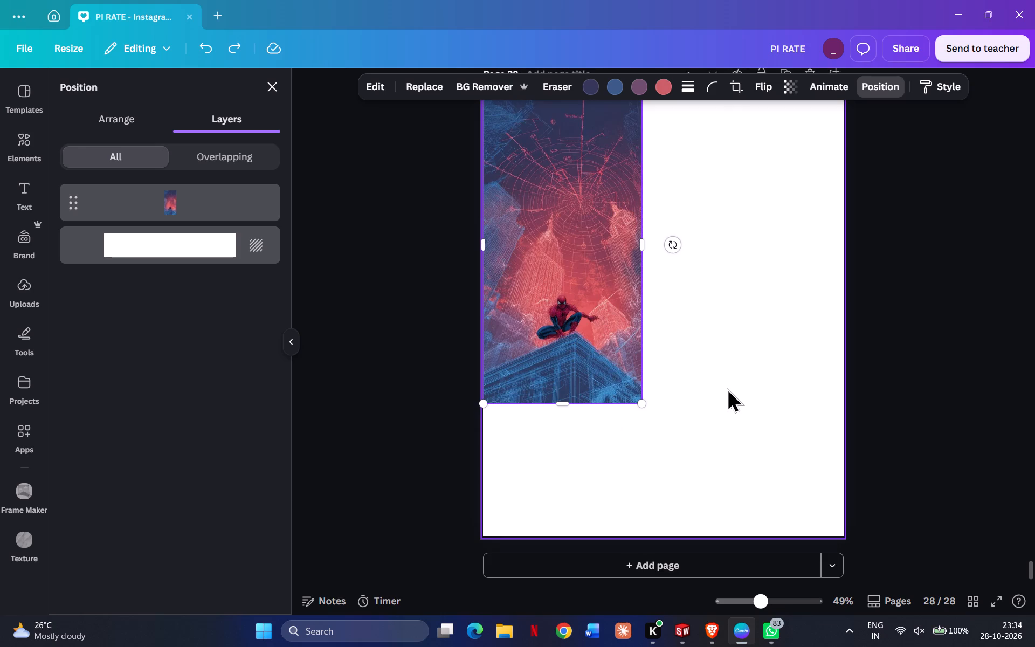
scroll(727, 388, up, 1)
click(580, 197)
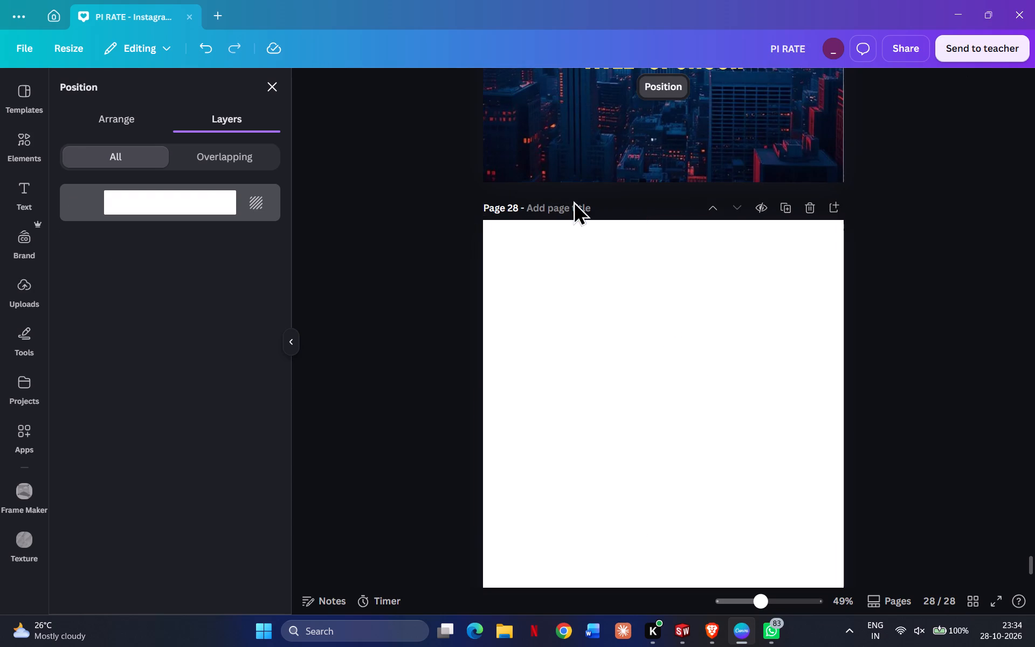
Place the uploaded blue upside-down city image in the top-left corner of page 28.
click(263, 93)
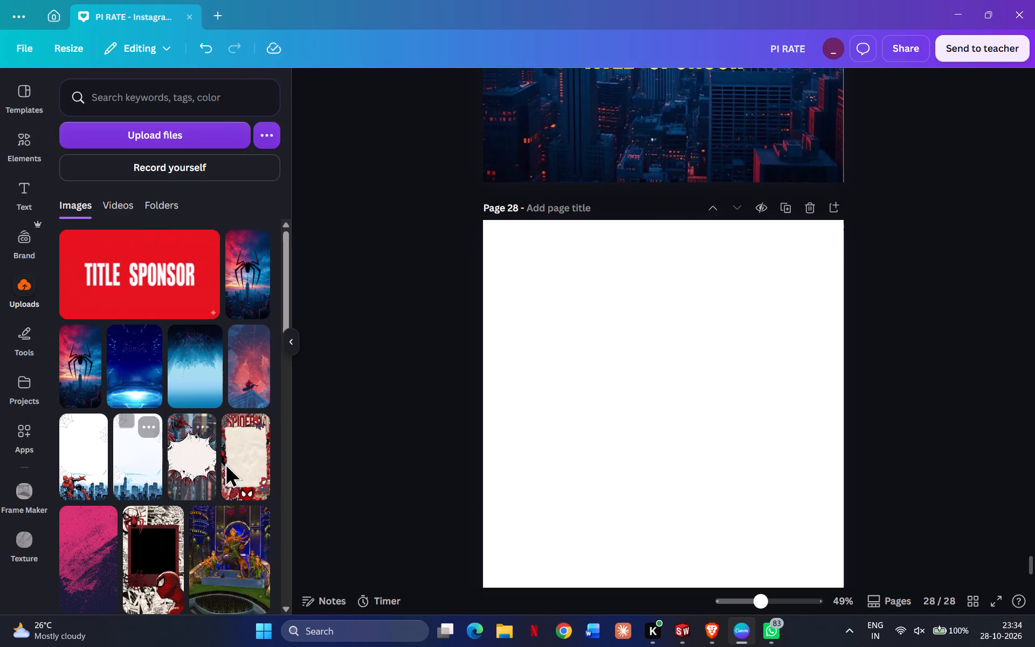
click(180, 375)
drag(643, 461, 541, 408)
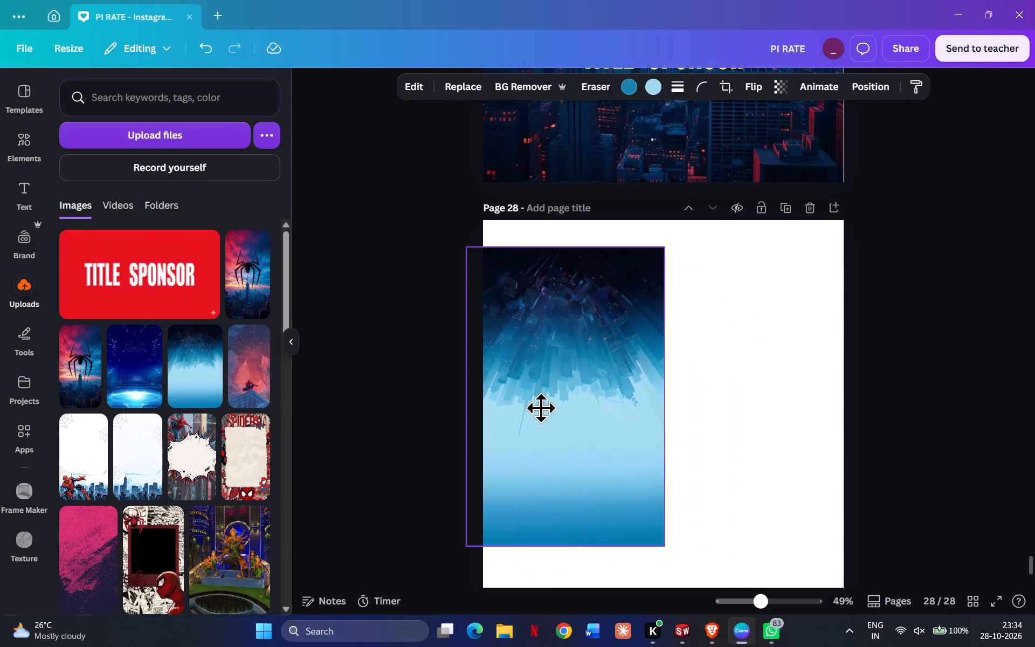
drag(541, 408, 560, 386)
Enlarge the blue upside-down city image proportionally to the full height of page 28.
scroll(705, 436, down, 3)
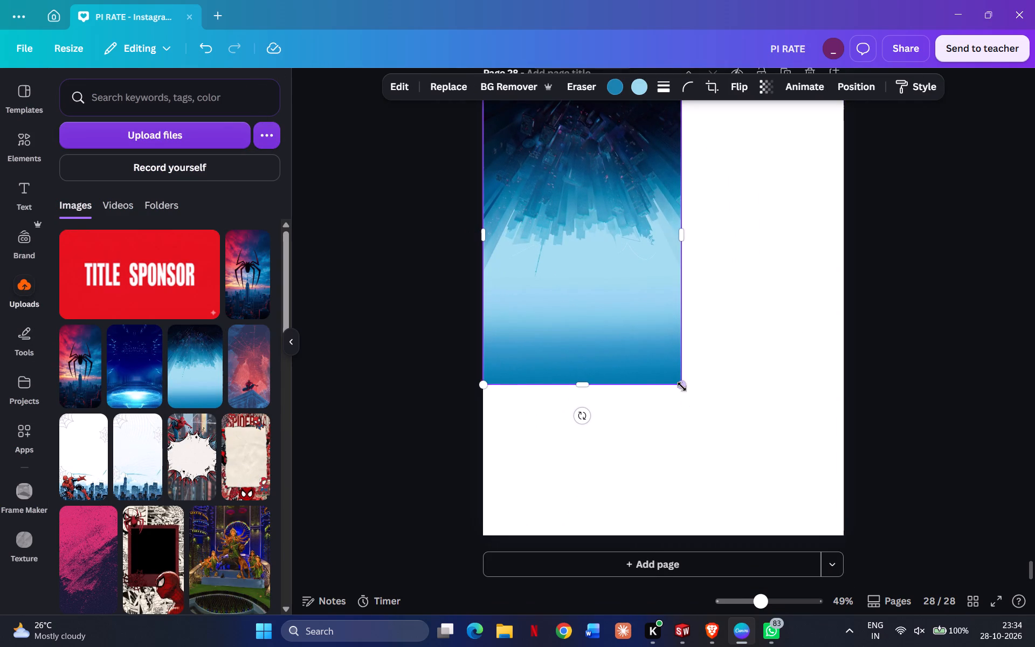
drag(682, 387, 820, 511)
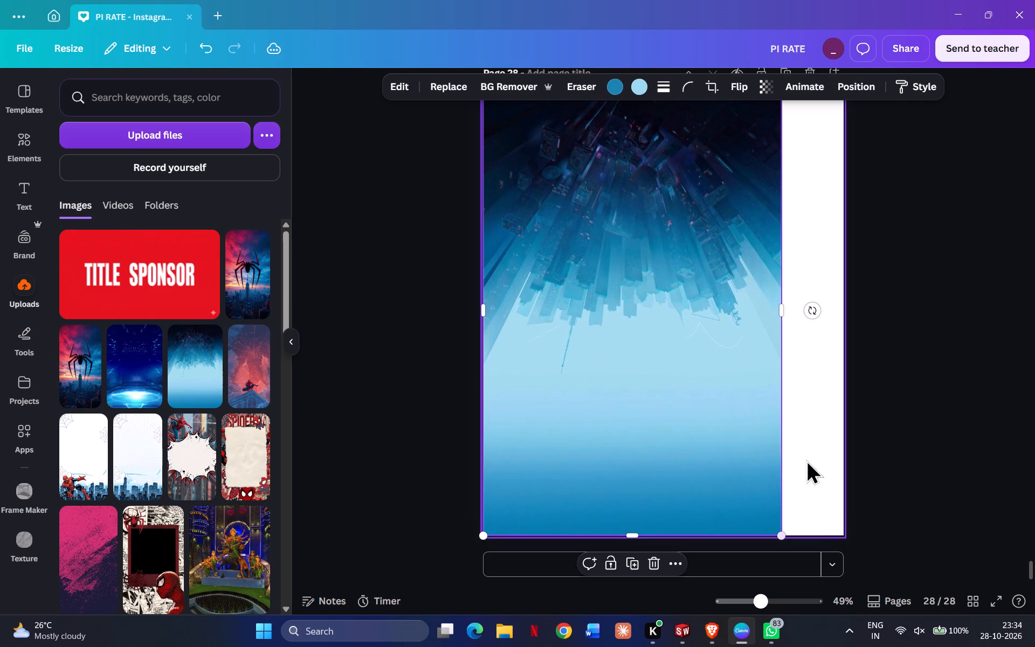
scroll(843, 439, up, 1)
scroll(711, 607, down, 1)
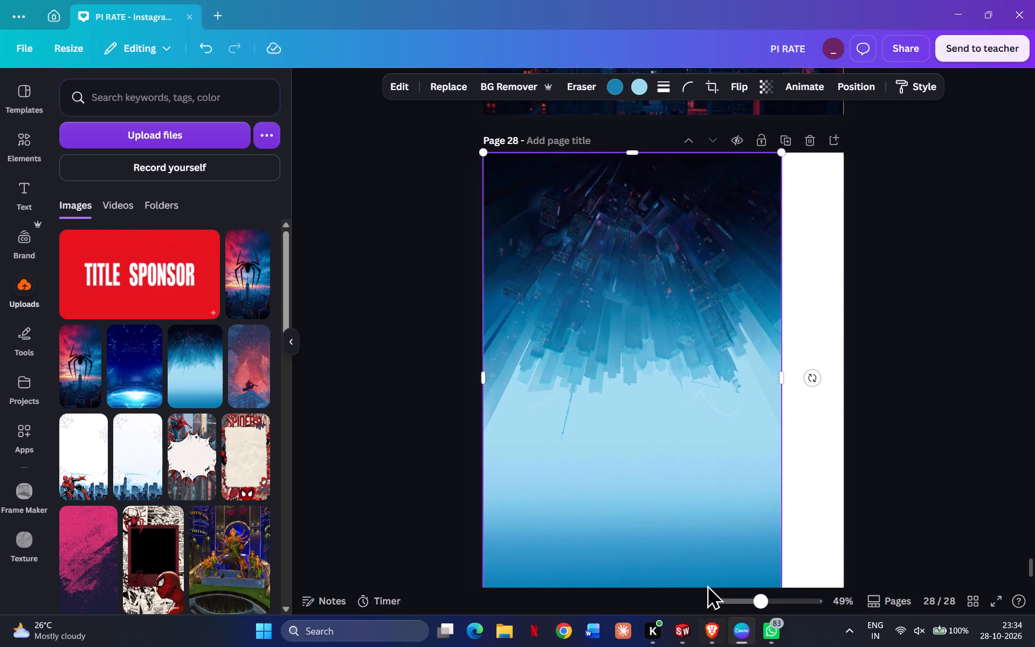
scroll(694, 547, down, 1)
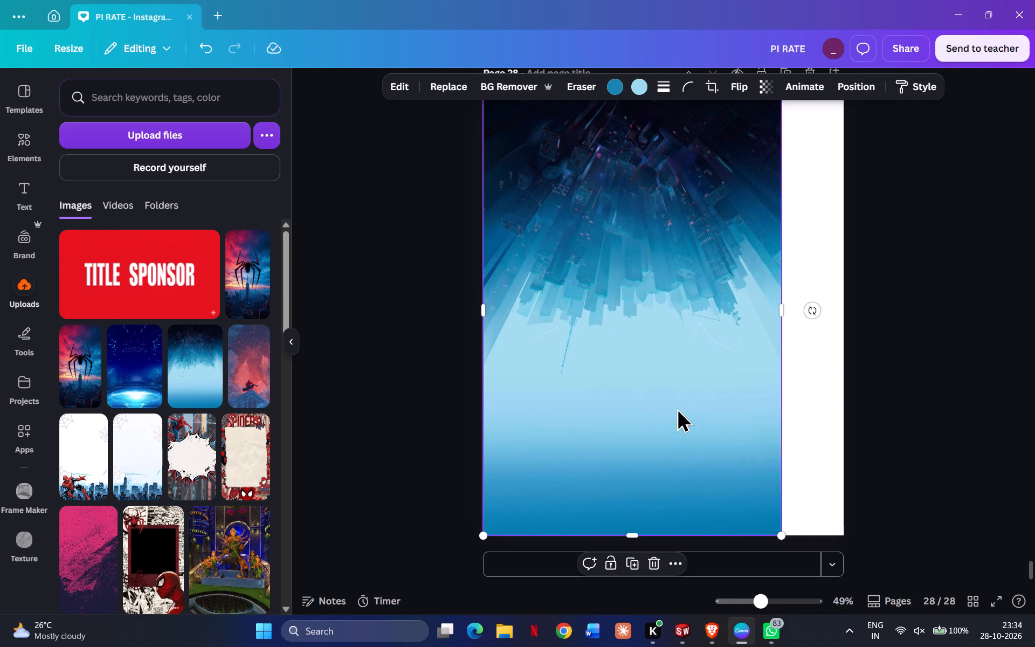
Shift the blue upside-down city image down, enlarge it to about 997 × 1,506, and extend its side edge to cover page 28's full width.
drag(674, 369, 675, 422)
scroll(790, 245, up, 2)
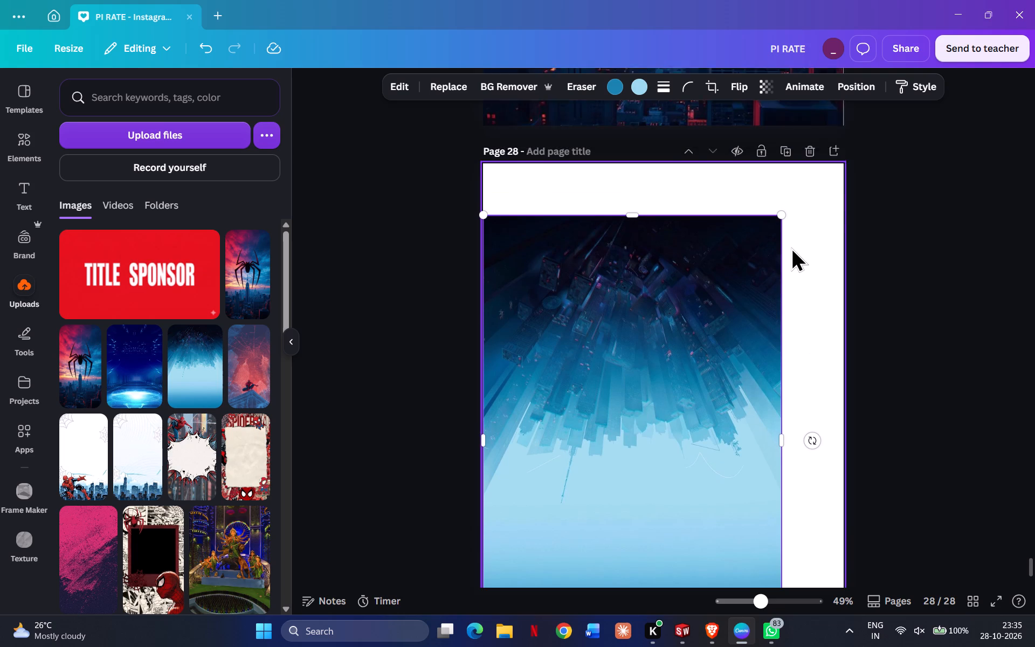
drag(781, 274, 848, 247)
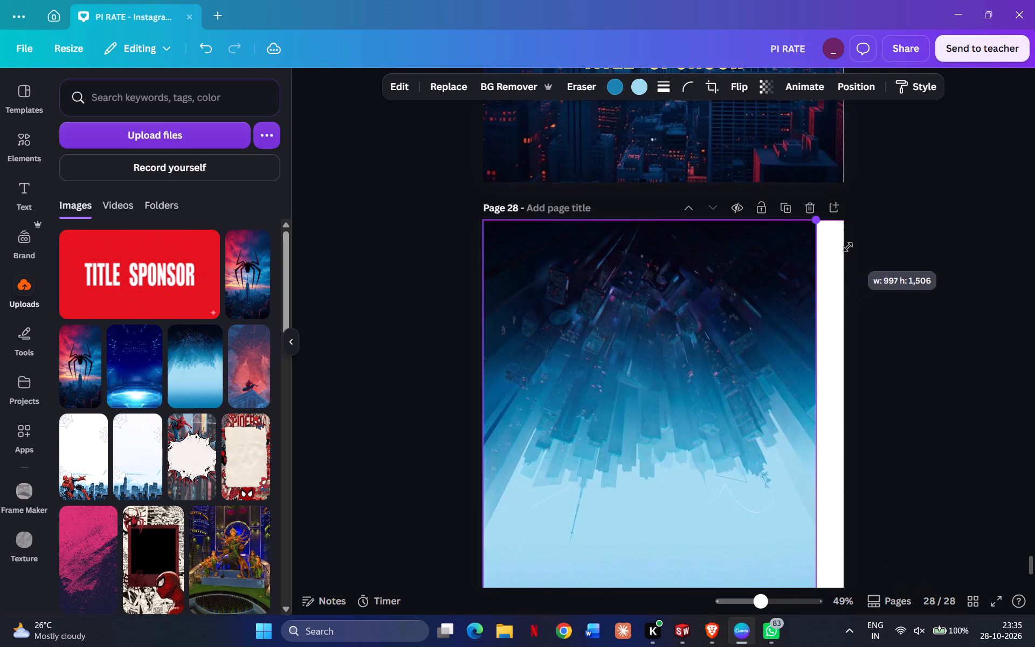
drag(848, 247, 849, 246)
scroll(834, 344, down, 3)
scroll(836, 342, up, 1)
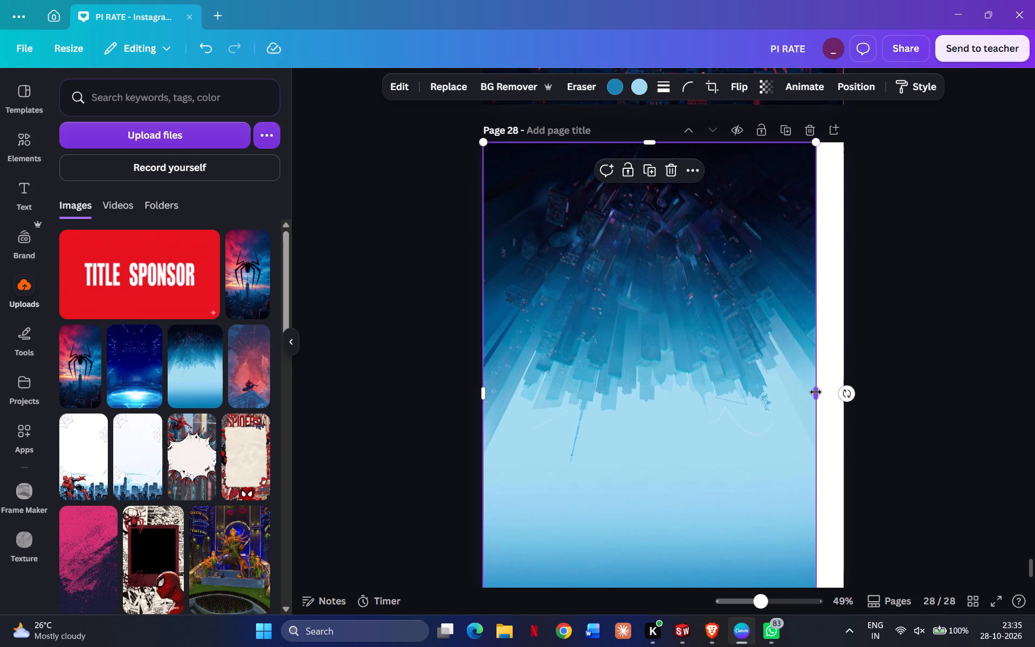
drag(816, 392, 843, 389)
click(929, 364)
scroll(907, 426, down, 4)
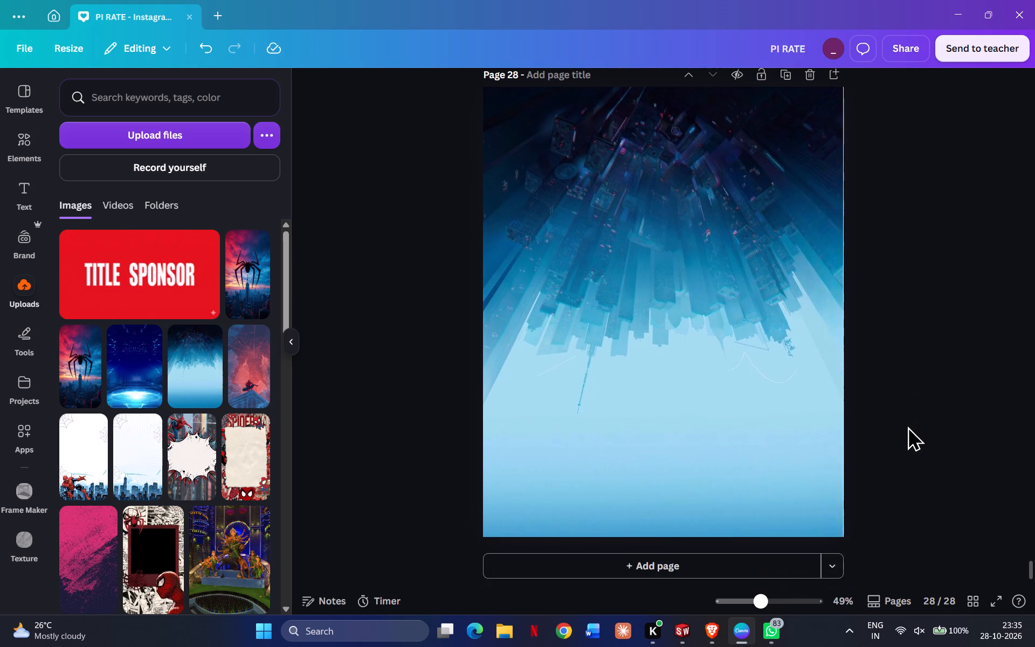
Copy the three header logos, PRESENTS, the Sai Vikash logo, "as our" and TITLE SPONSOR from page 27 onto page 28.
scroll(907, 426, up, 8)
click(547, 174)
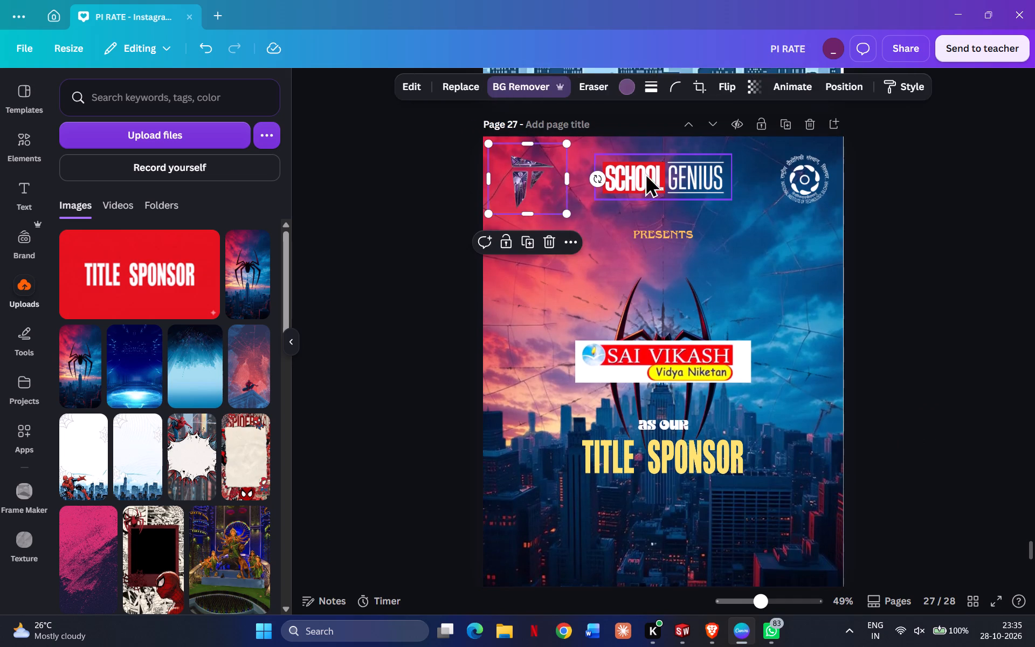
shift+click(670, 173)
shift+click(803, 169)
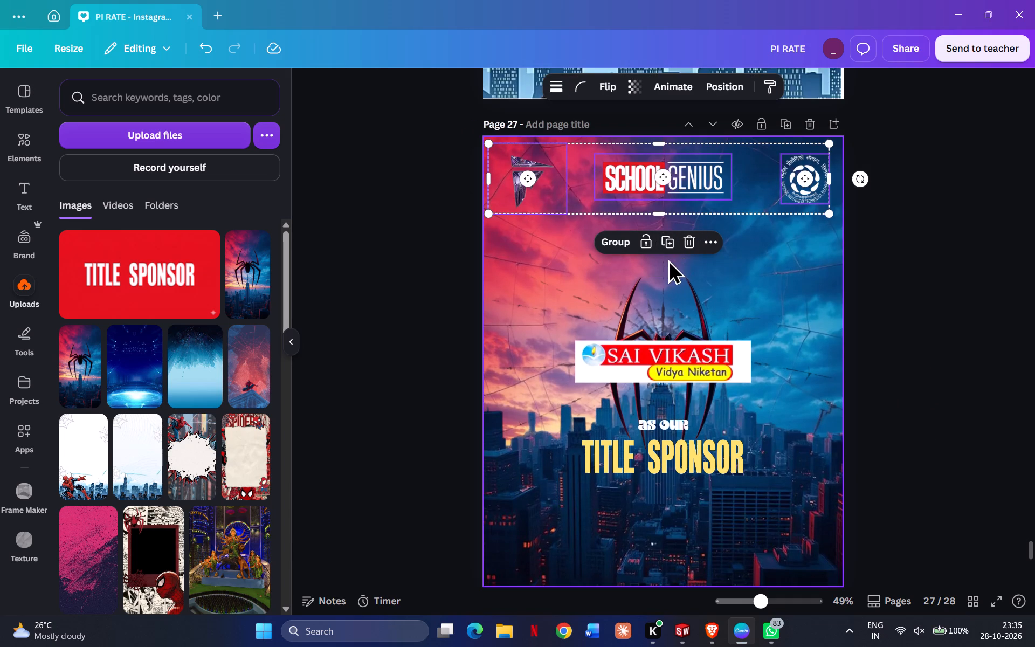
shift+click(676, 374)
shift+click(651, 239)
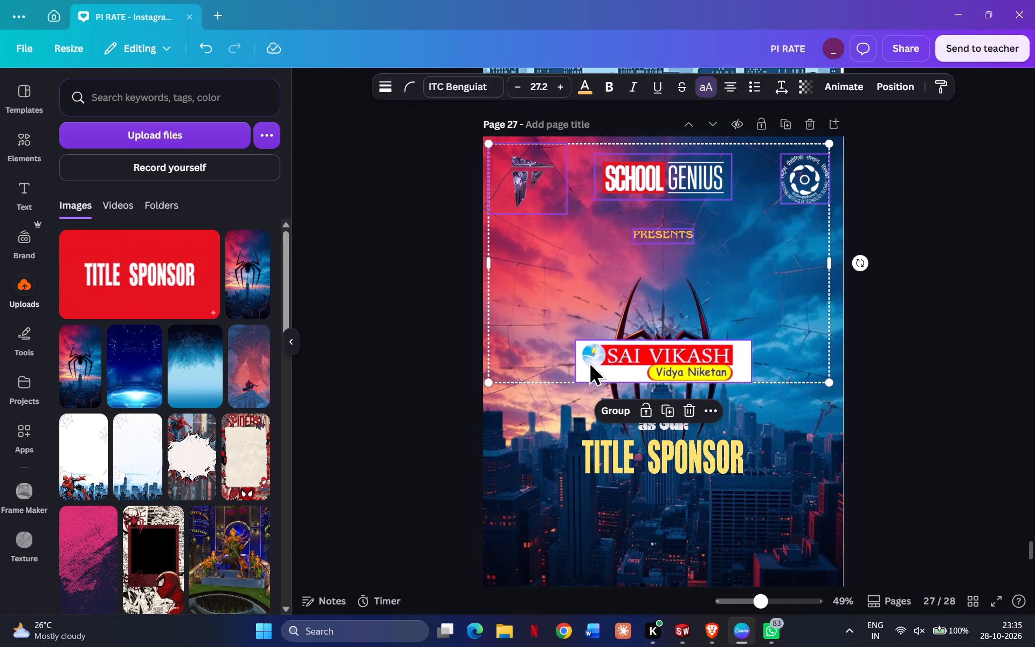
shift+click(673, 426)
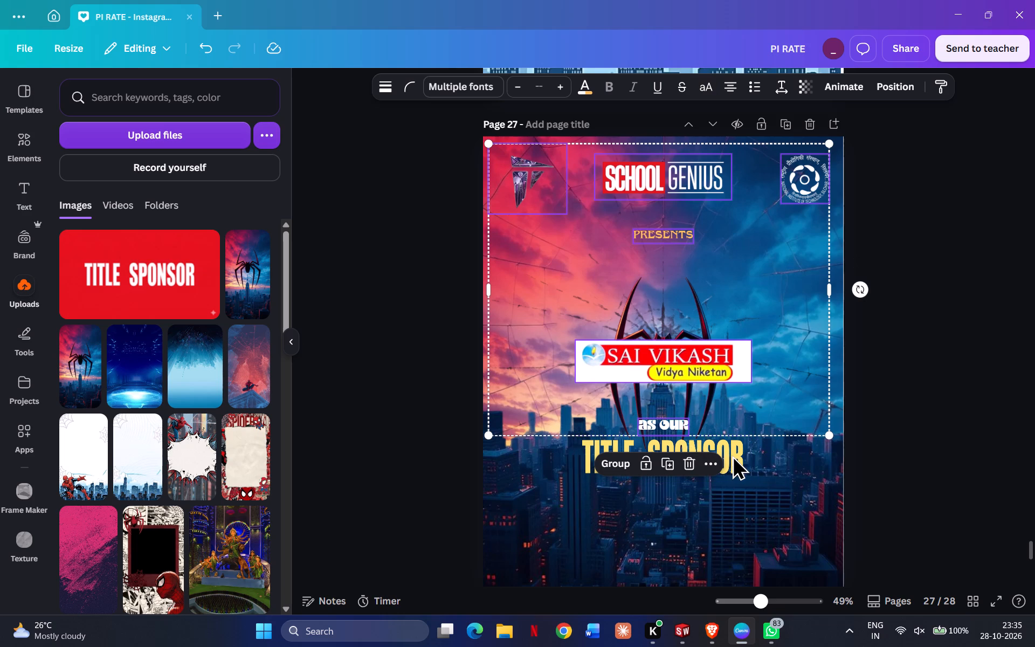
shift+click(732, 455)
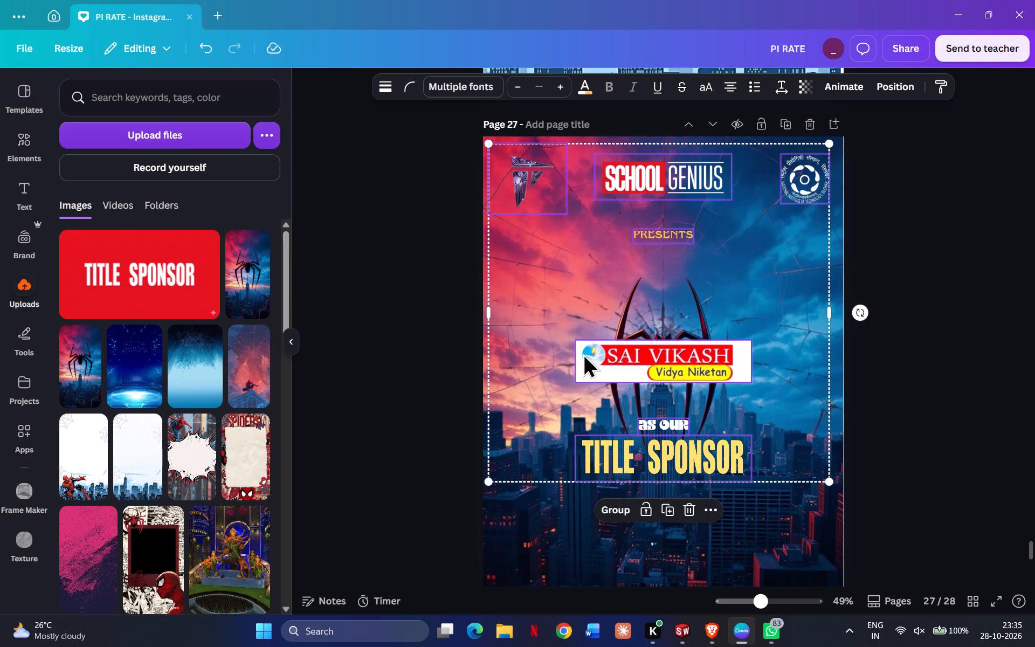
key(ctrl+c)
ctrl+click(860, 431)
scroll(860, 431, down, 9)
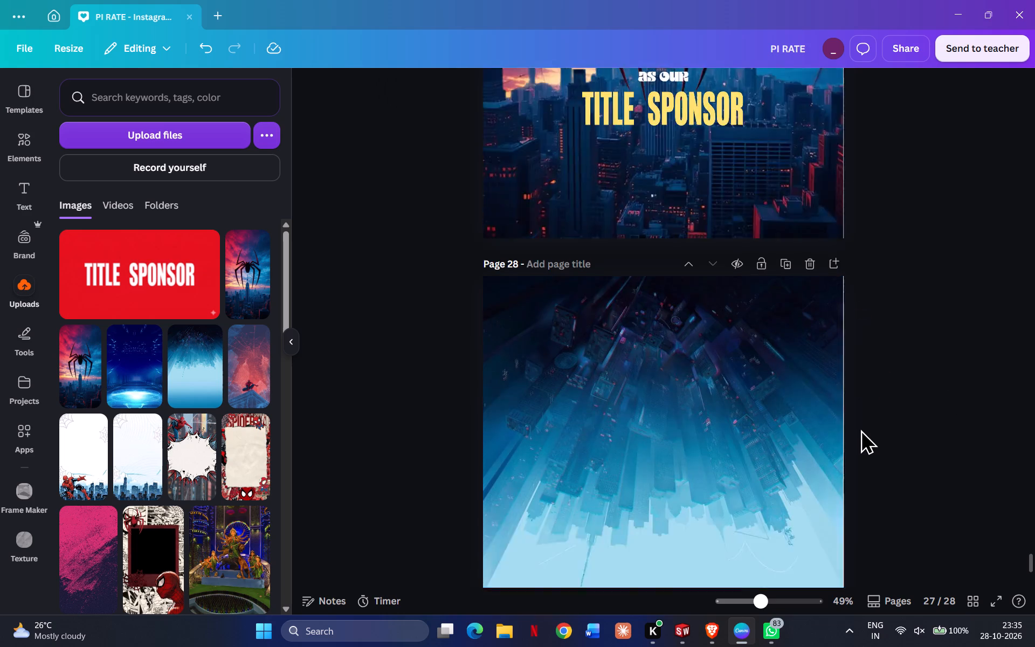
click(703, 415)
key(ctrl+v)
click(898, 437)
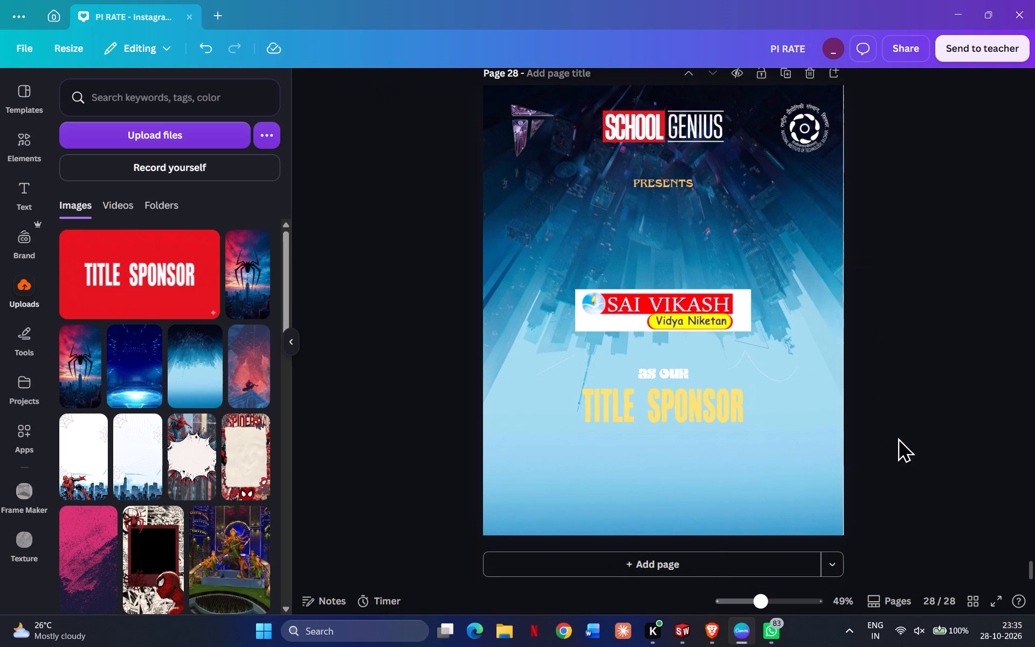
Move the PRESENTS text on page 28 slightly lower, keeping it horizontally centred between the School Genius and Sai Vikash logos.
scroll(908, 481, up, 1)
scroll(908, 481, down, 1)
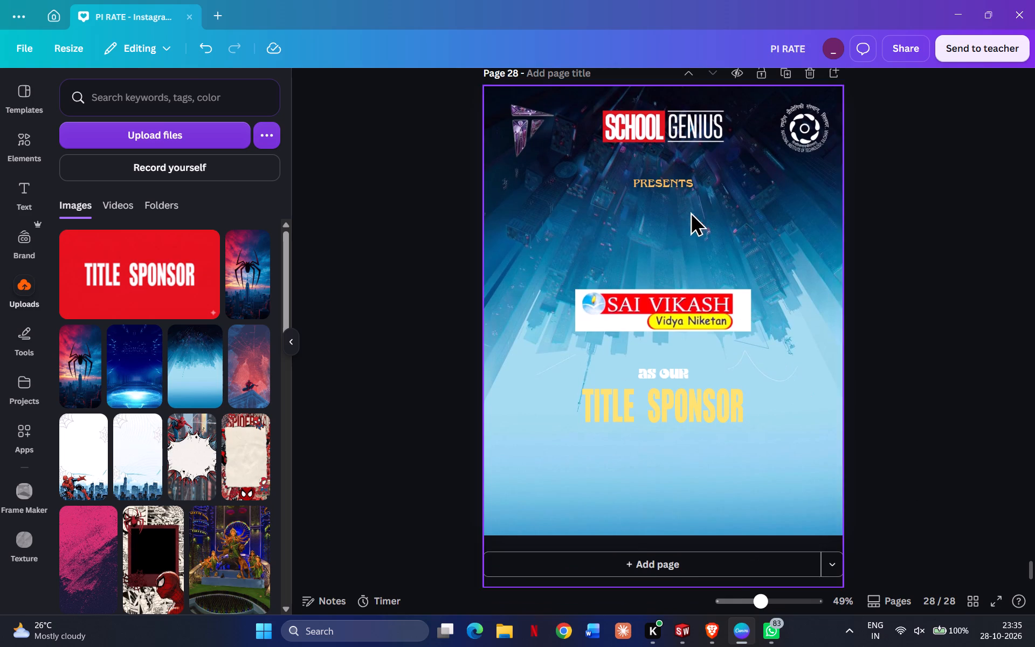
click(670, 183)
drag(678, 222, 678, 242)
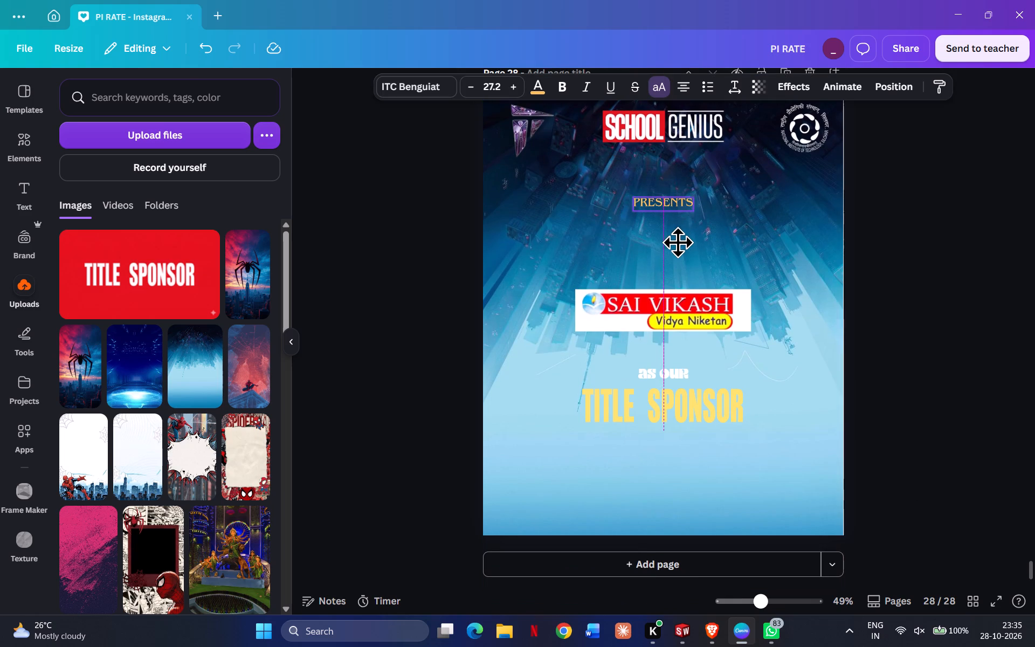
drag(678, 242, 675, 247)
Select the Sai Vikash Vidya Niketan logo on page 28.
click(682, 300)
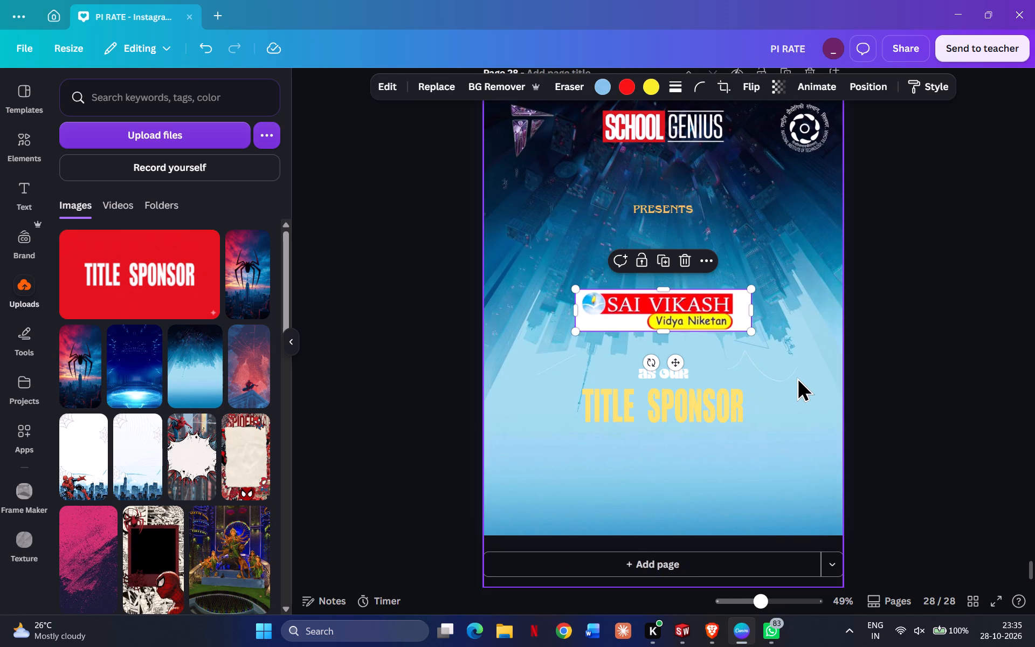
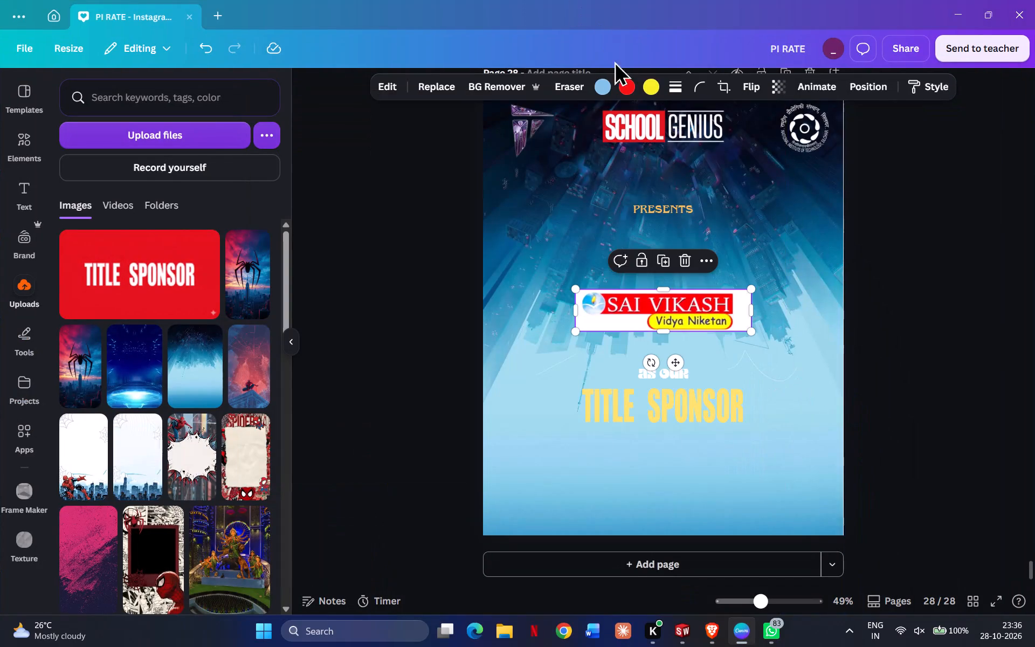
Move the Sai Vikash Vidya Niketan logo up towards PRESENTS, keeping it horizontally centred on page 28.
click(925, 407)
click(691, 316)
drag(698, 310, 696, 278)
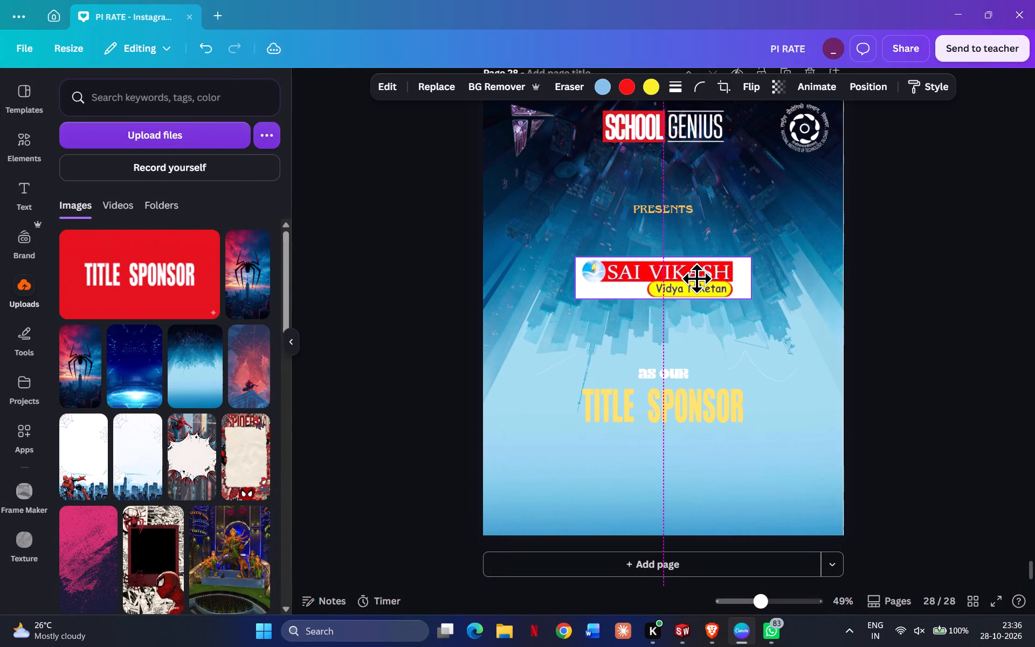
drag(696, 278, 695, 278)
click(924, 307)
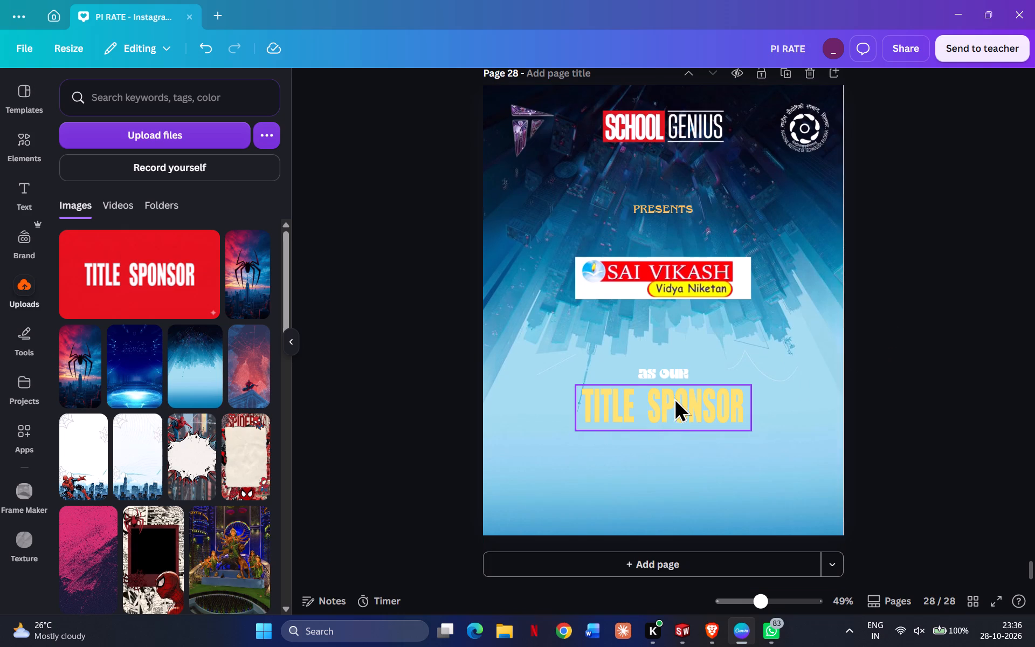
Move the TITLE SPONSOR graphic slightly down, keeping it horizontally centred.
click(675, 371)
click(907, 358)
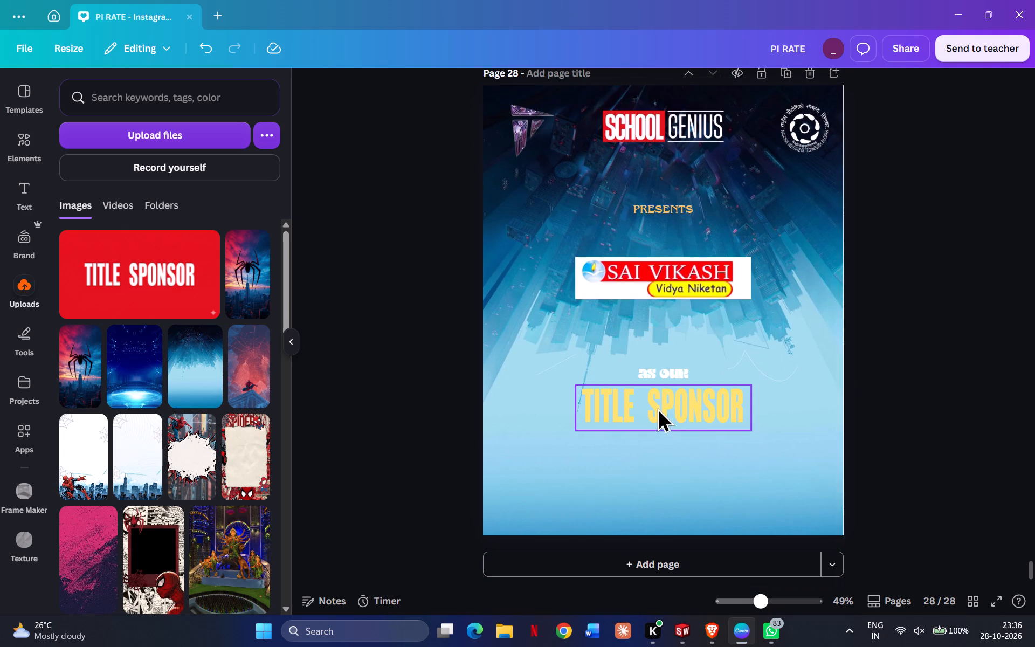
click(657, 409)
drag(680, 402, 680, 411)
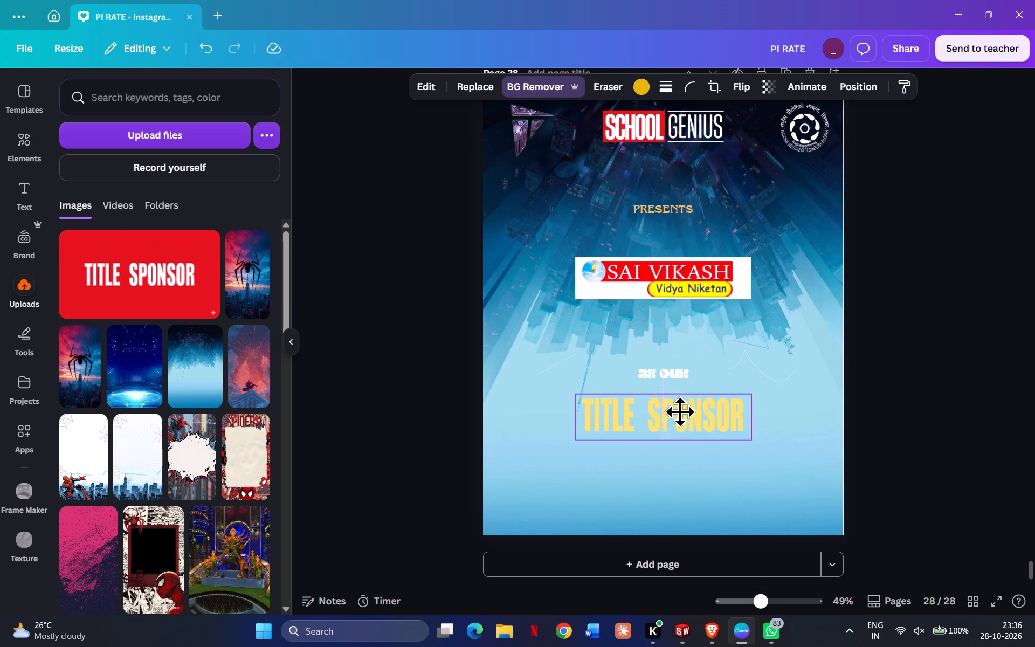
drag(680, 411, 681, 411)
click(901, 397)
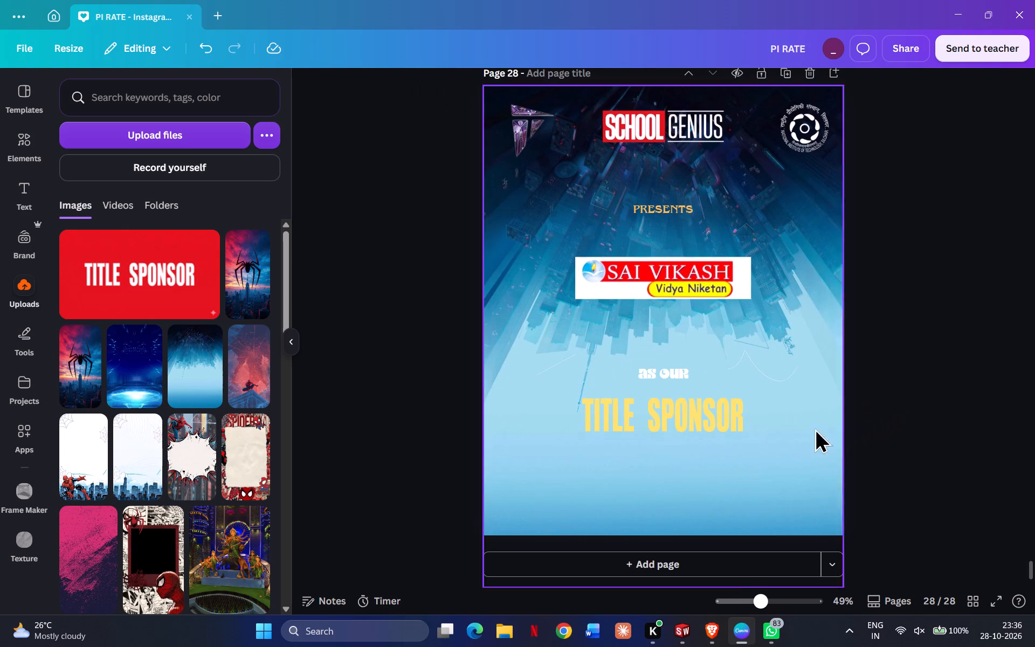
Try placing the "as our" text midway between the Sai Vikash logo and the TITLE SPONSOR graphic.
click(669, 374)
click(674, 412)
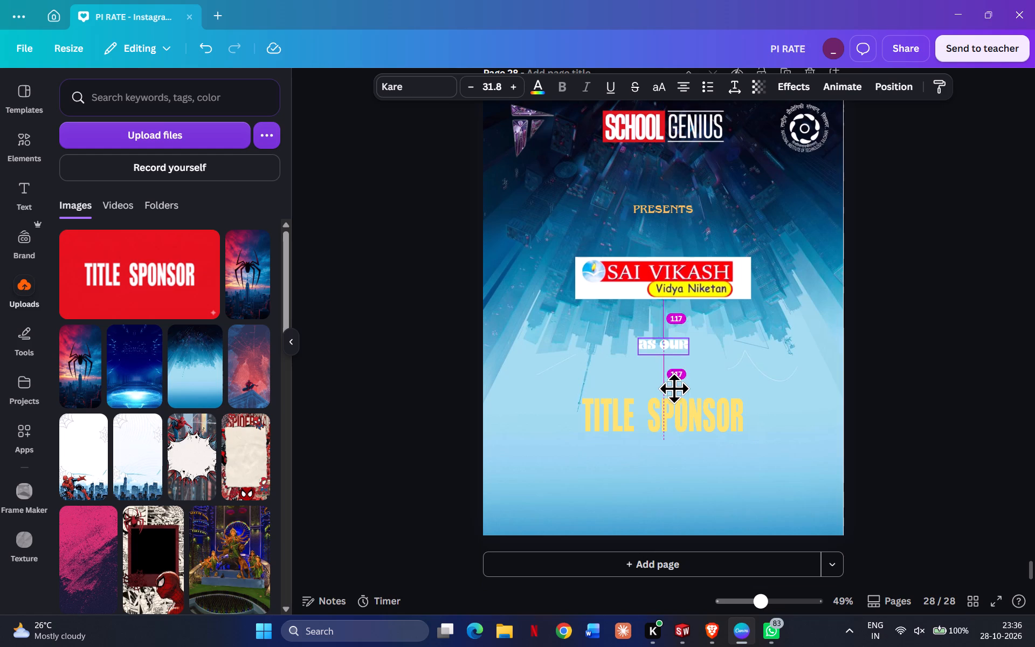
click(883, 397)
Enlarge the "as our" text to size 39.9 and centre it just above TITLE SPONSOR.
click(654, 364)
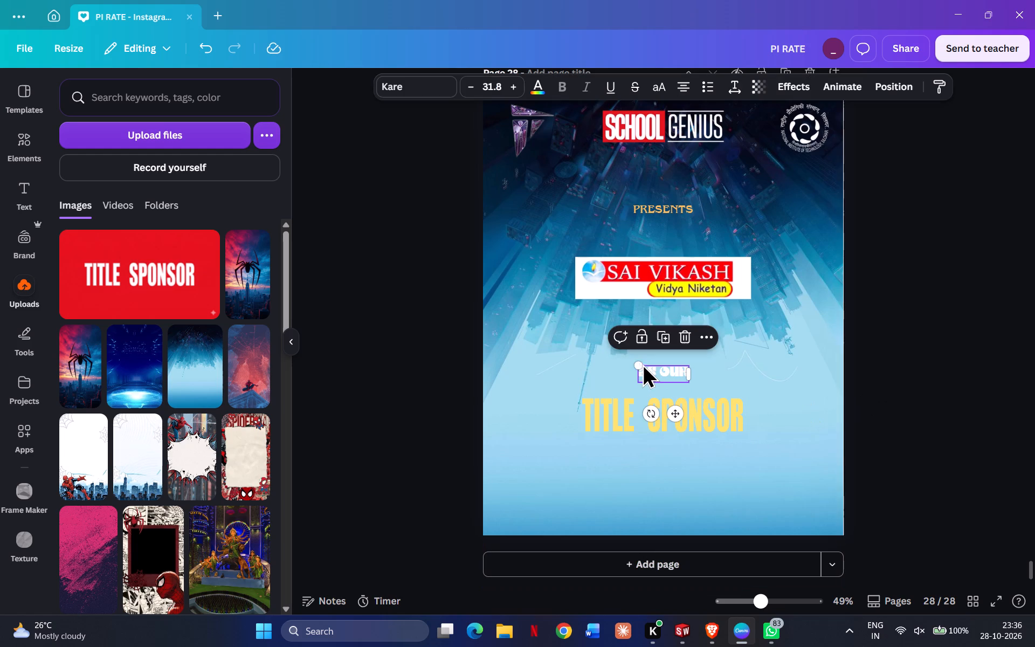
drag(641, 363, 629, 362)
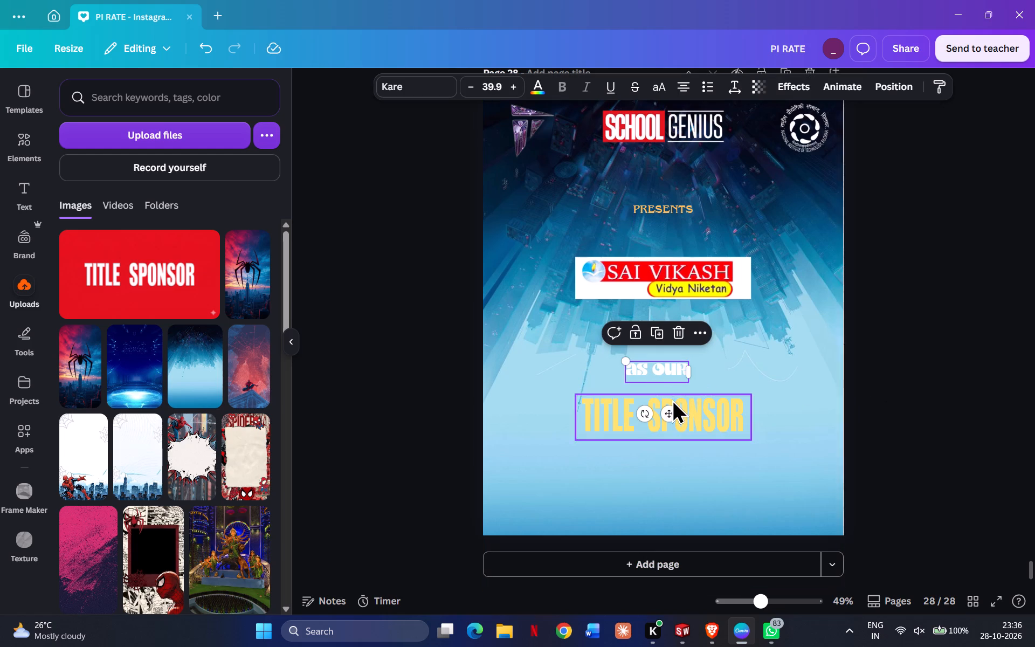
drag(667, 408, 685, 409)
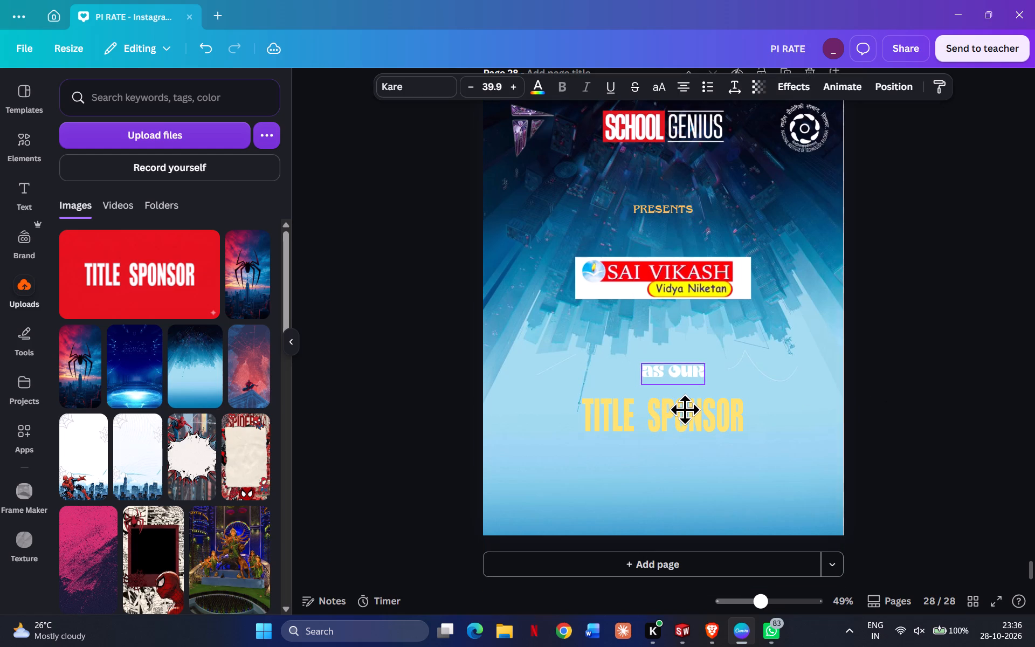
drag(685, 409, 671, 412)
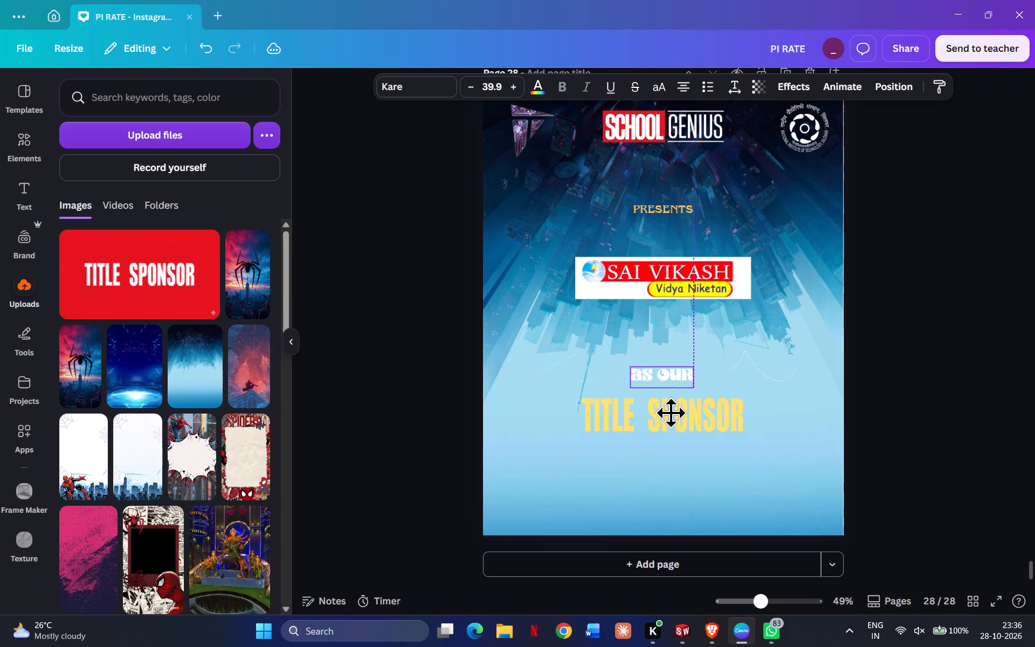
drag(671, 412, 674, 411)
click(944, 398)
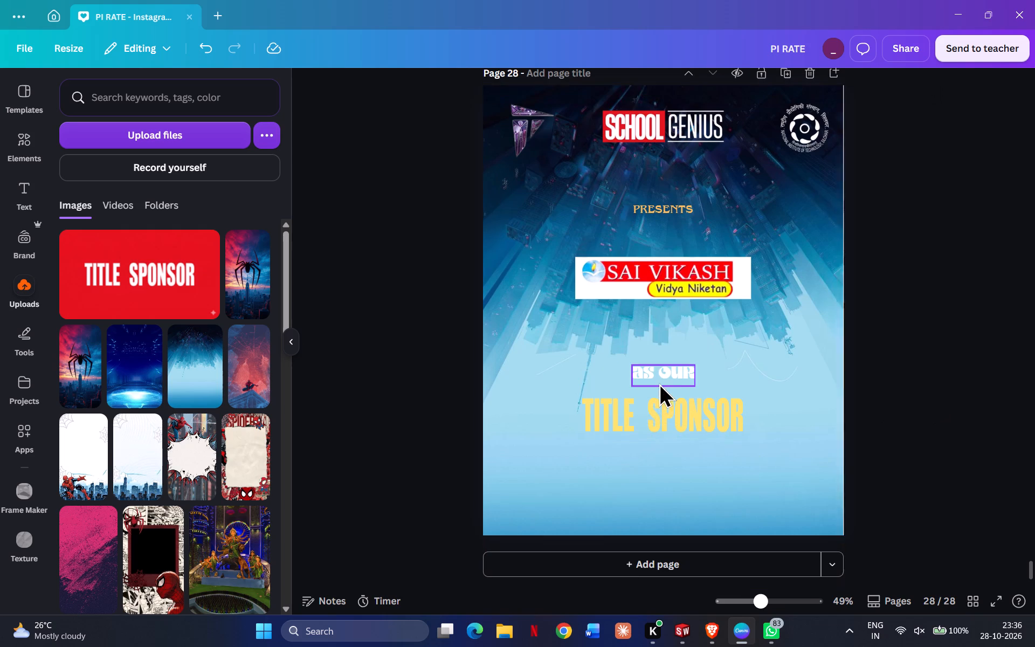
click(668, 377)
click(675, 411)
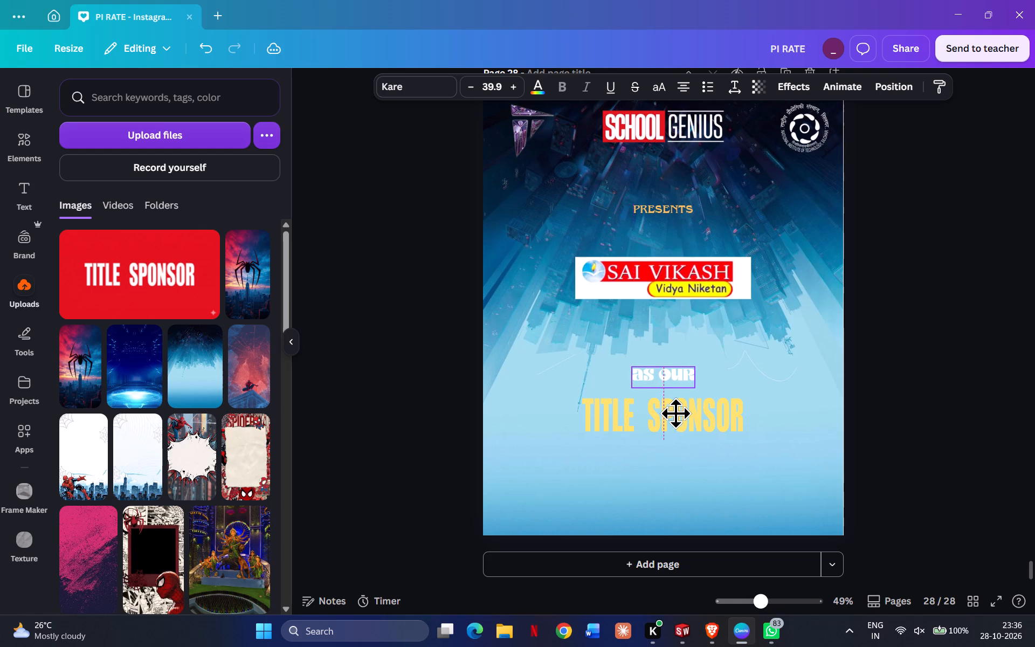
click(889, 399)
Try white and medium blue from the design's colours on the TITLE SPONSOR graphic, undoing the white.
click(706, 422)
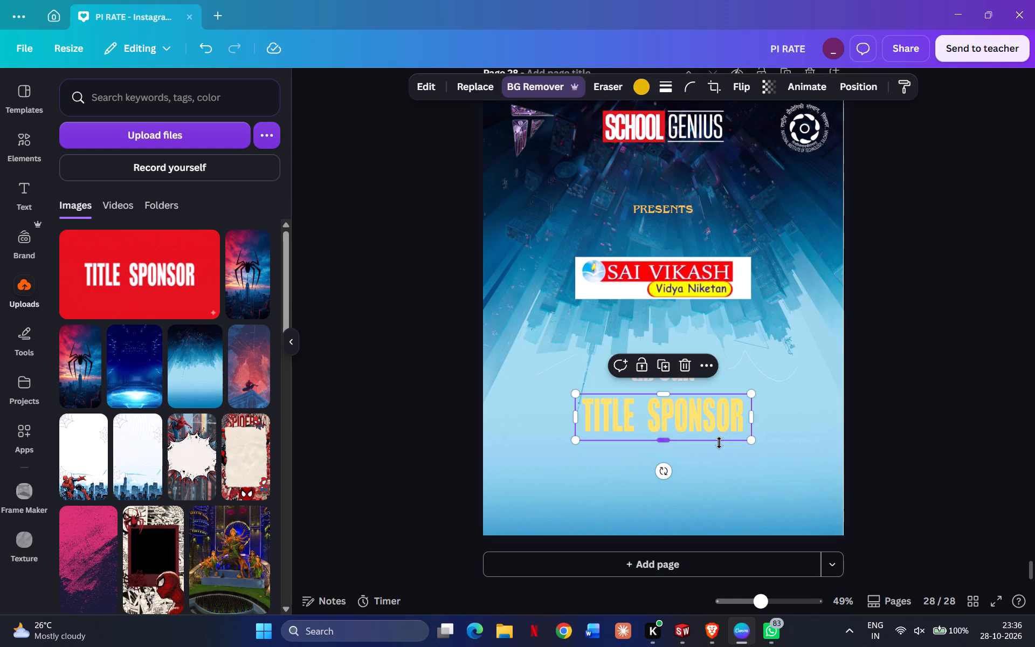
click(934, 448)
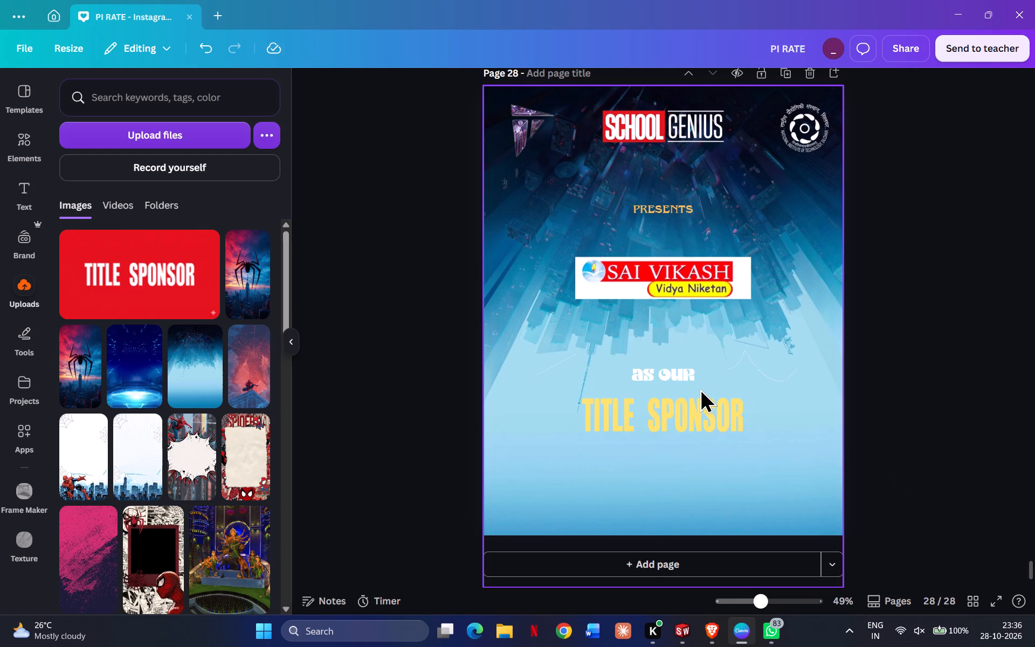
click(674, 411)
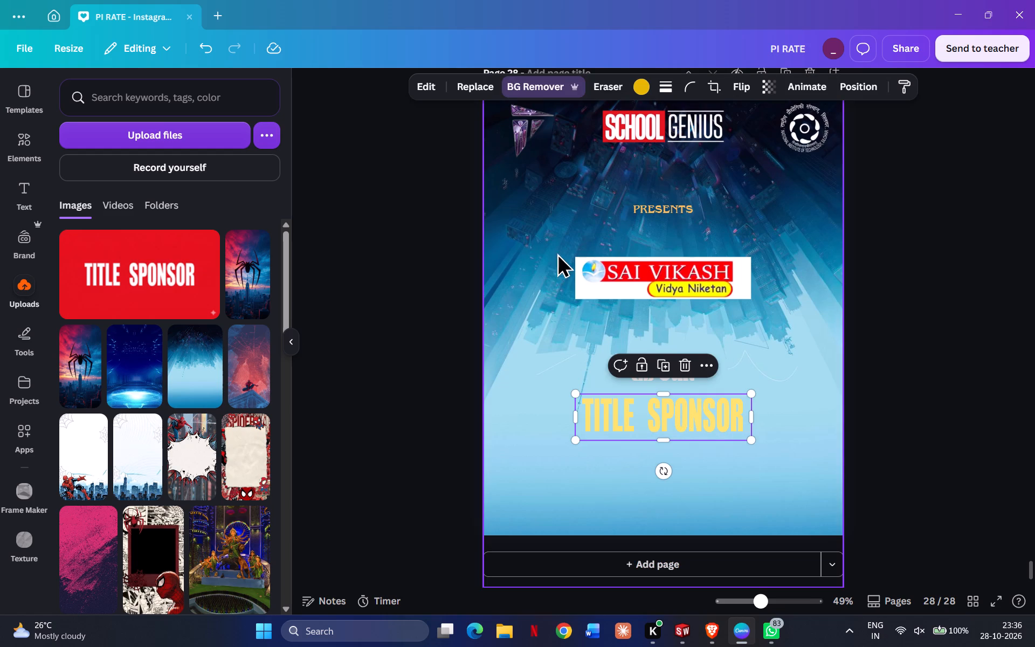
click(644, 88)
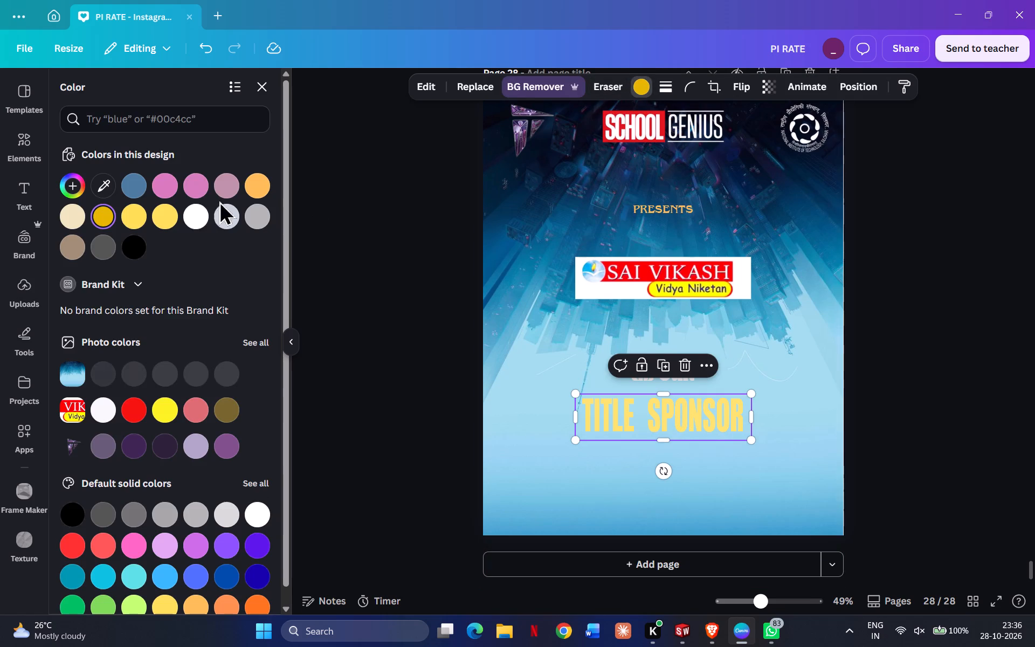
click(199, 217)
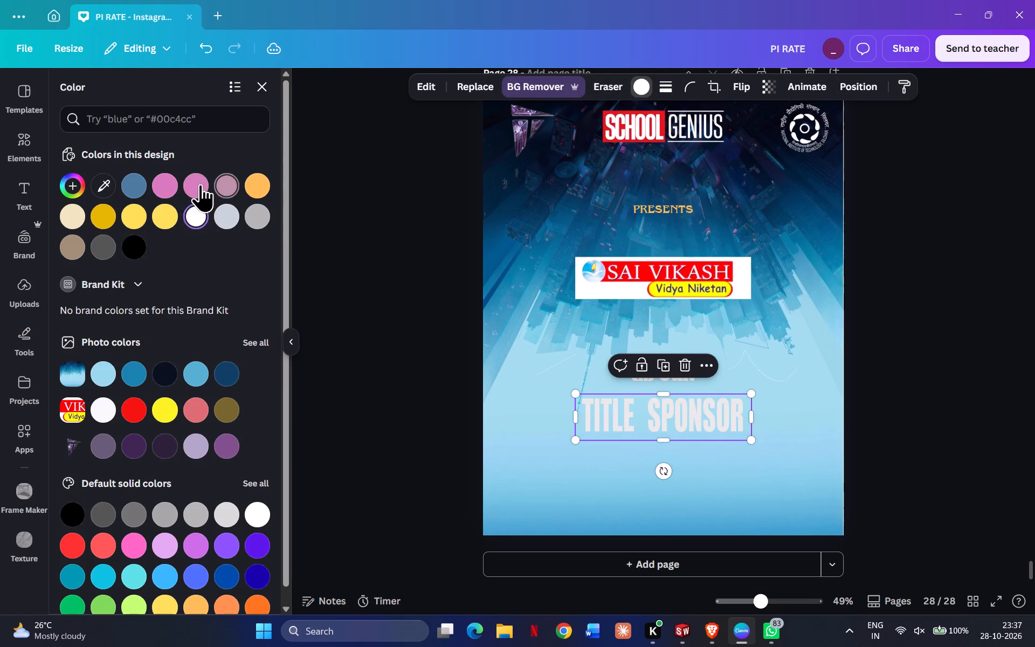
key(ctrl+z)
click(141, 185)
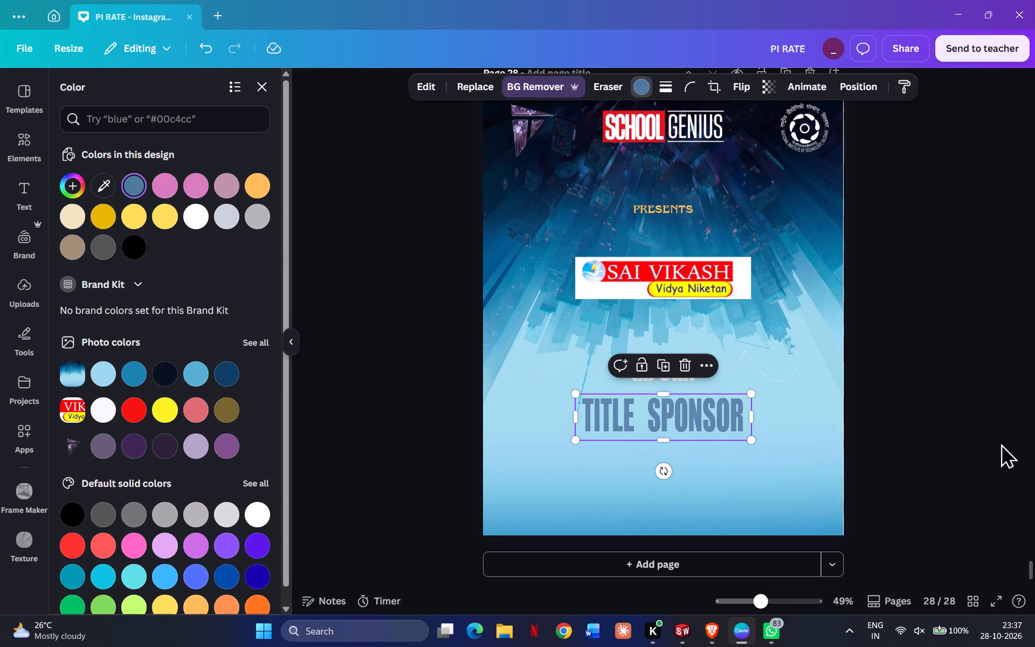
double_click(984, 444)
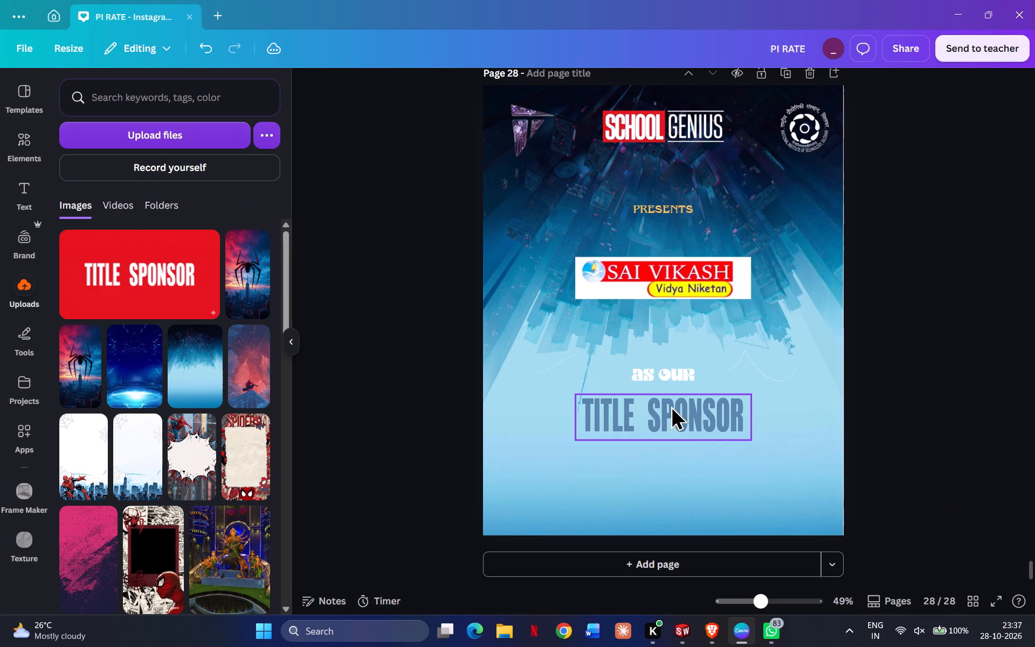
Recolour the TITLE SPONSOR graphic with the dark blue from the background's photo colours.
click(671, 405)
click(636, 91)
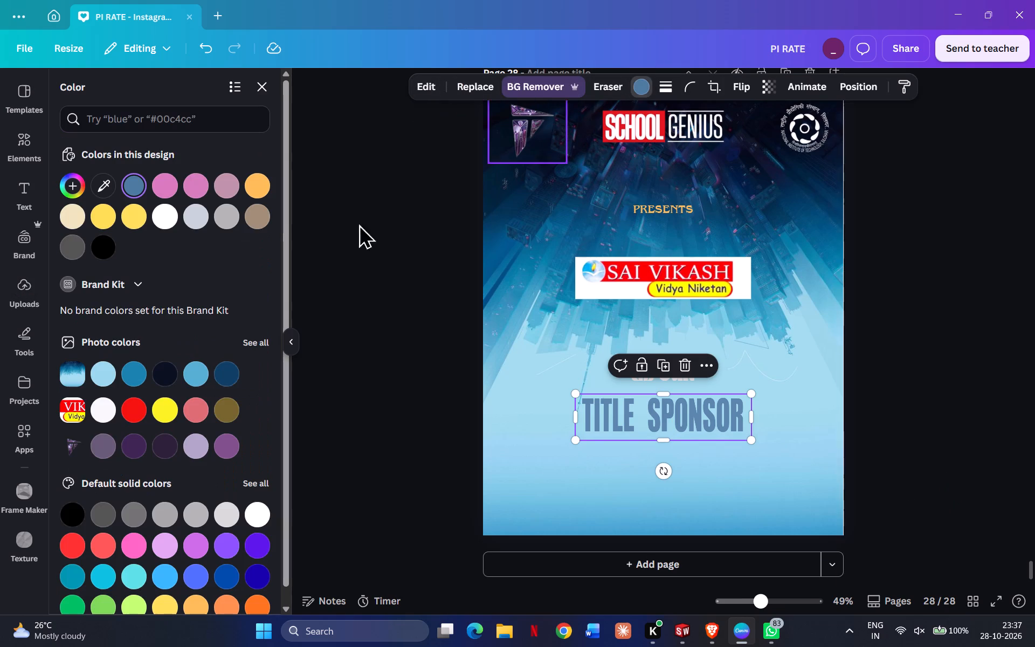
click(230, 377)
double_click(948, 422)
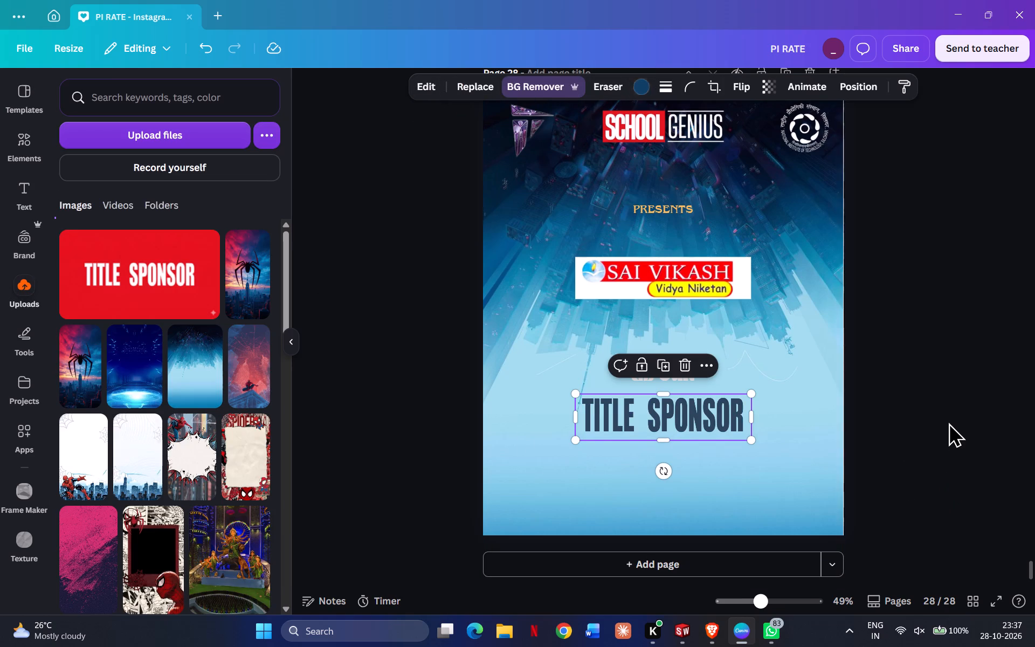
Change the "as our" text colour to the taupe brown already used in the design.
click(656, 373)
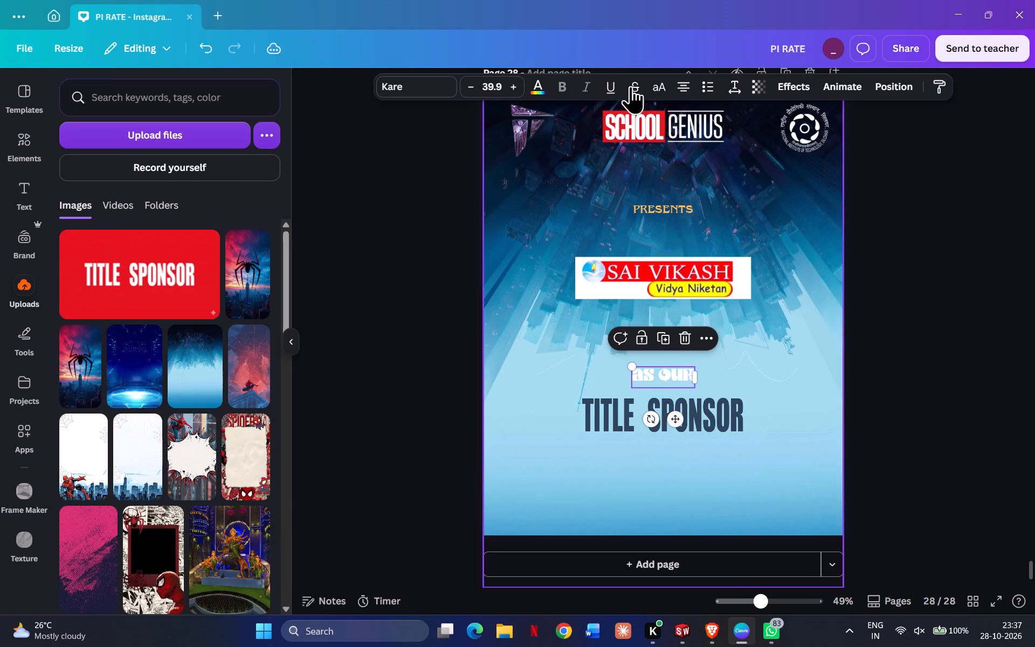
click(537, 81)
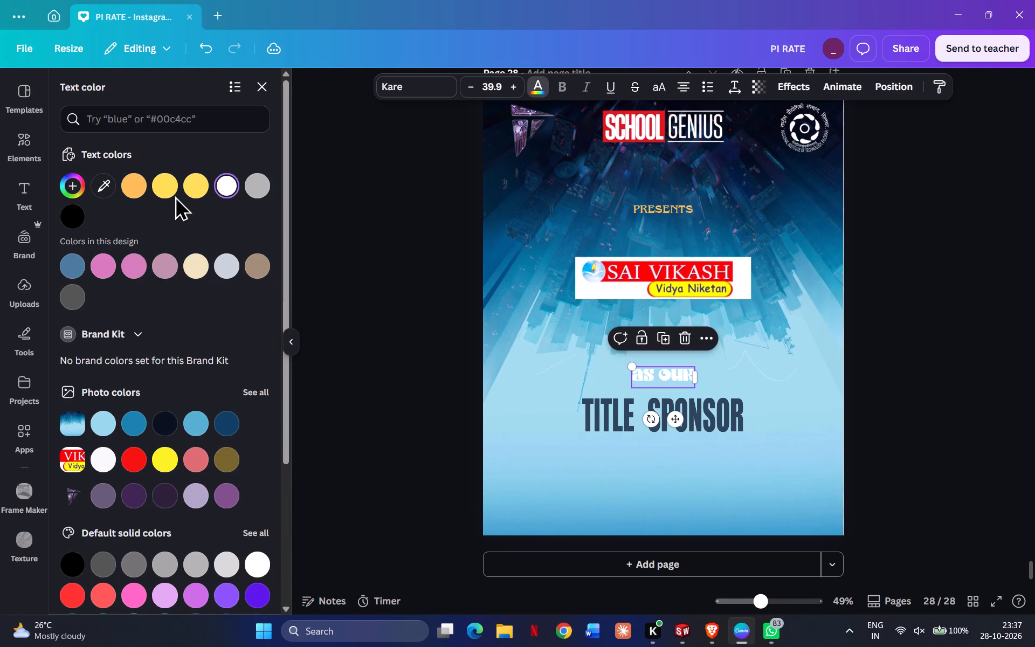
click(263, 266)
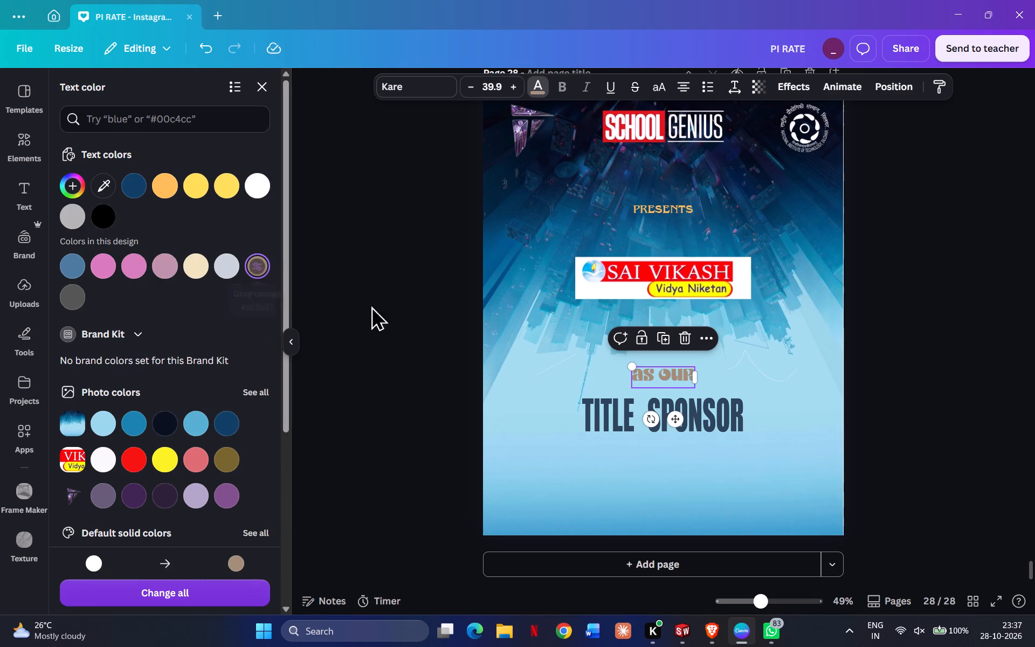
double_click(902, 394)
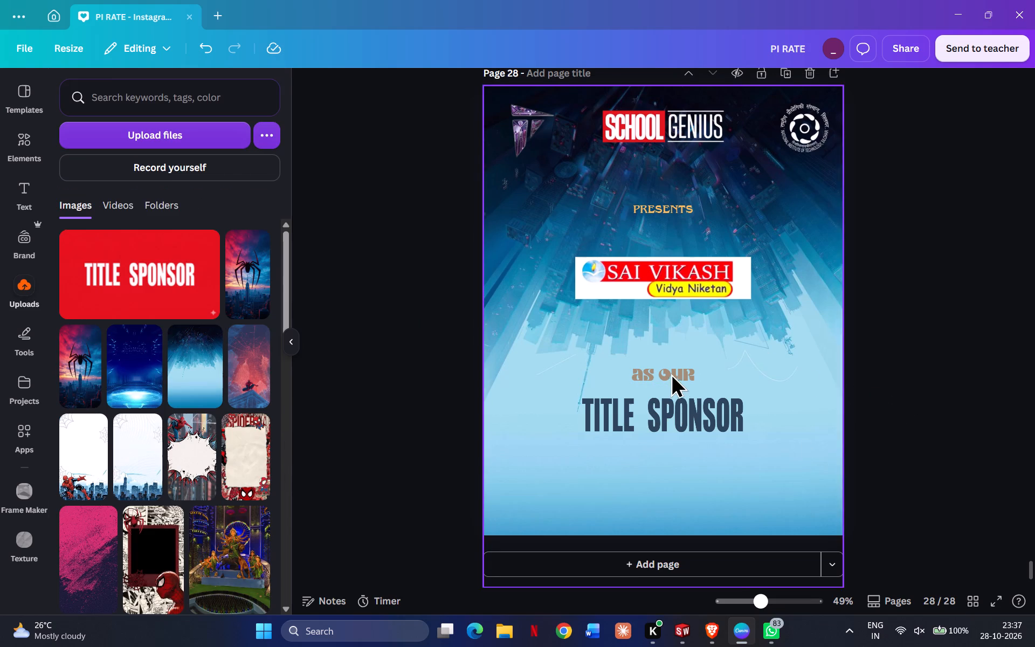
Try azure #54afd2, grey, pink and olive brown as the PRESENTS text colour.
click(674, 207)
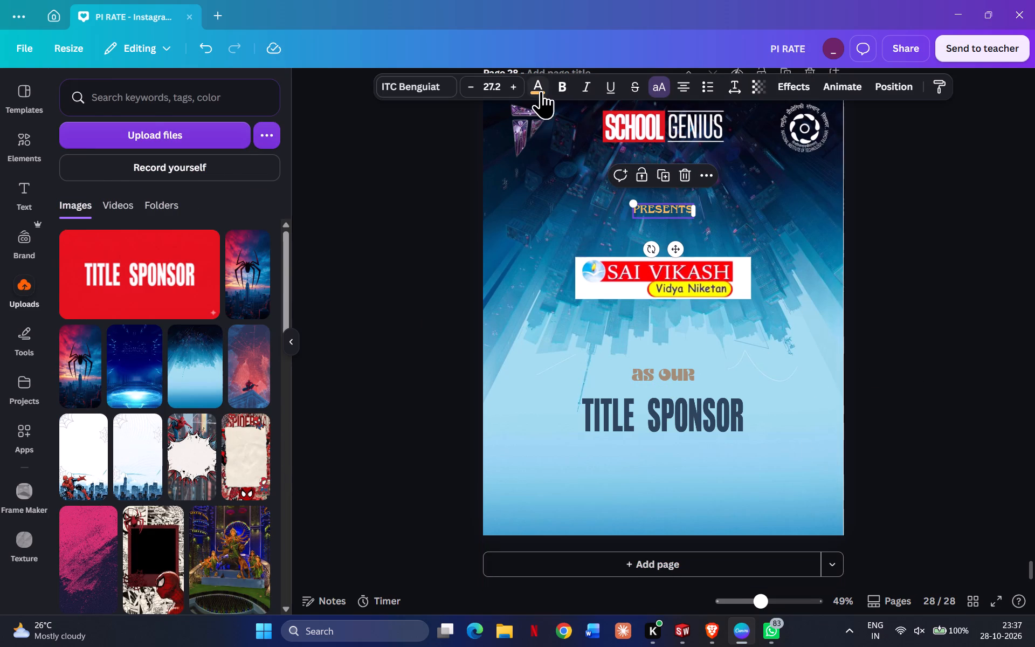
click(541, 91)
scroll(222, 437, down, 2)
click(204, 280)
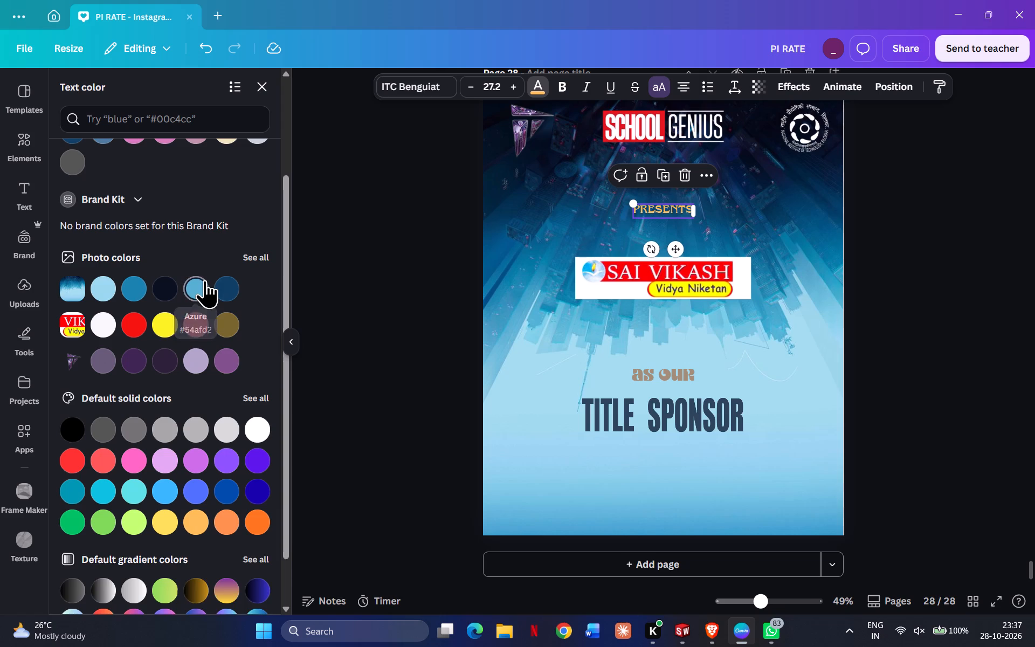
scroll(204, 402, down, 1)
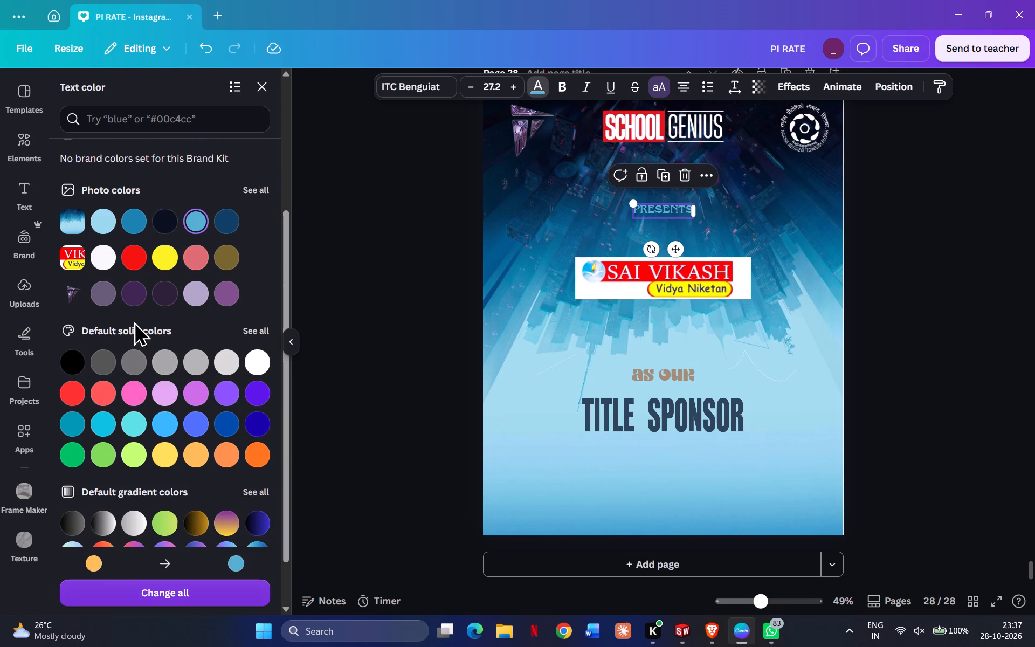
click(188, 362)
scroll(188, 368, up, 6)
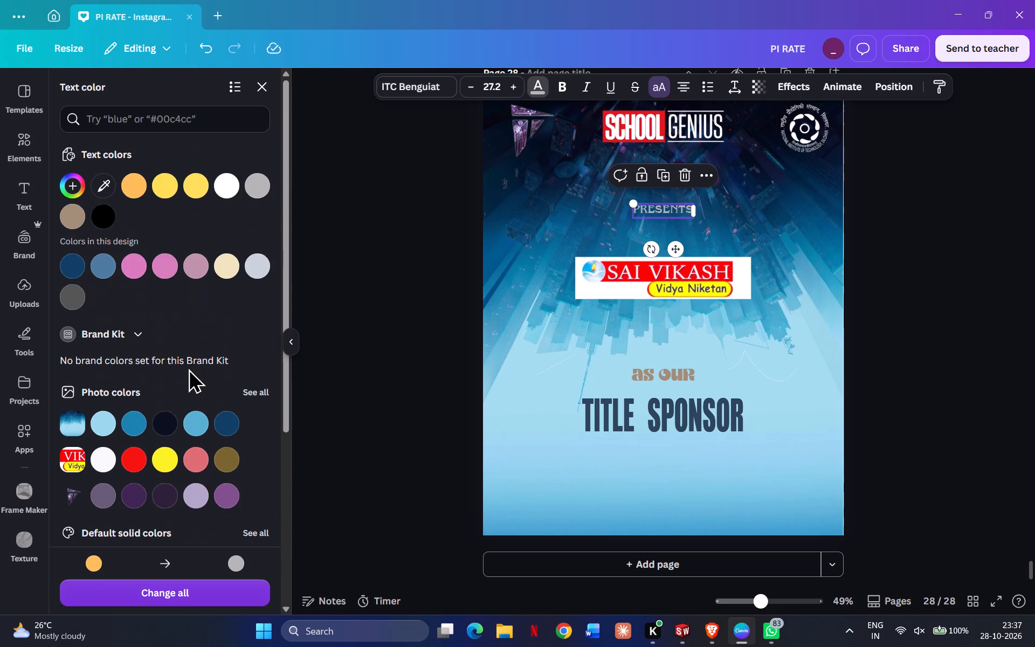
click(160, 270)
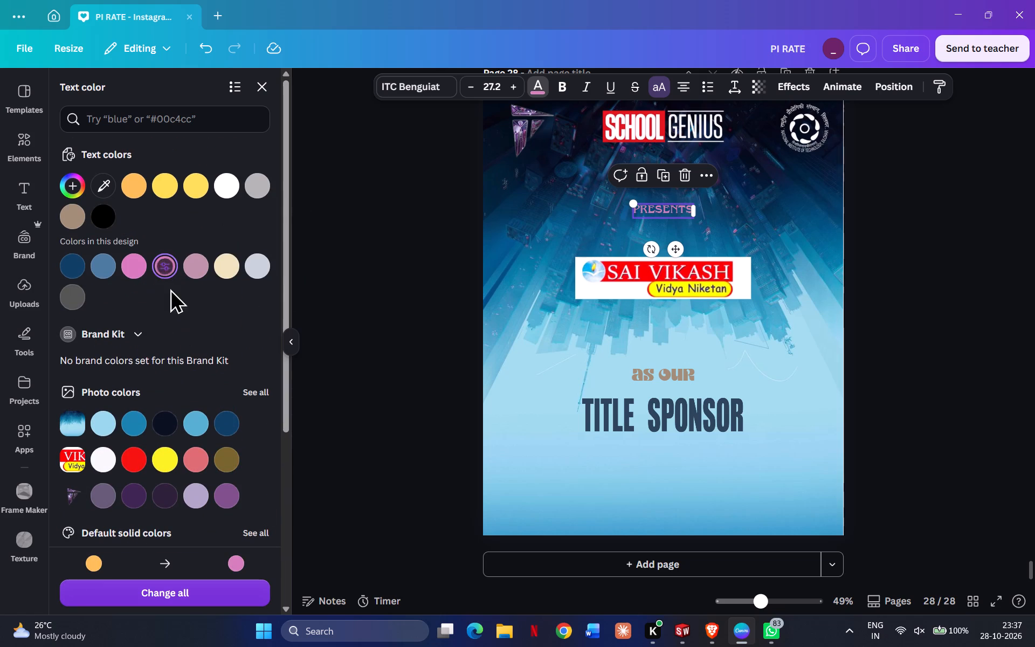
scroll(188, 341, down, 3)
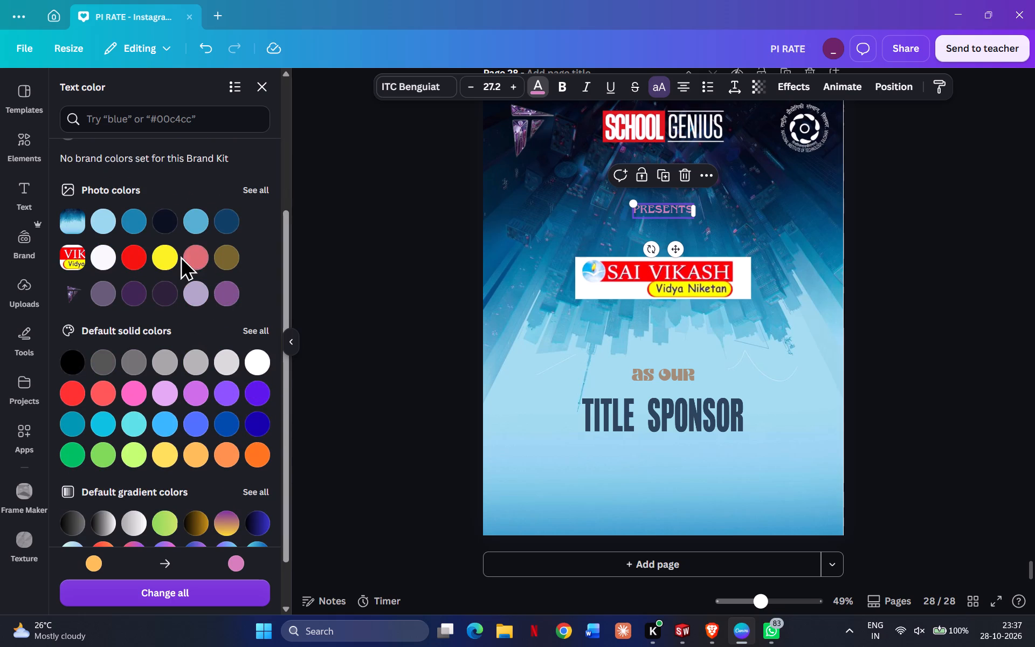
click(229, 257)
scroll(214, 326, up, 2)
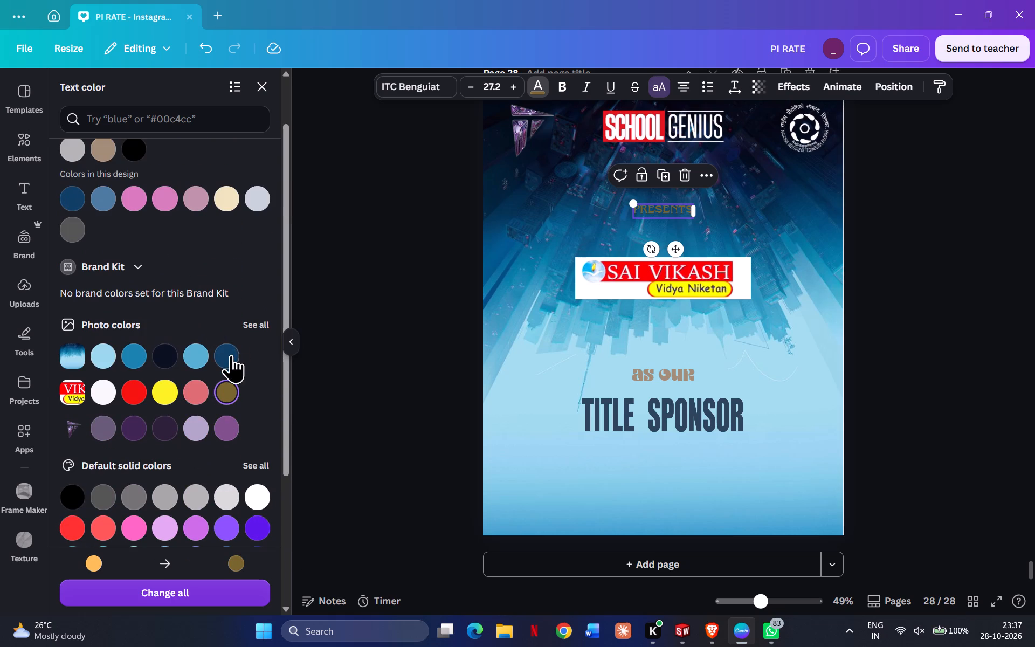
Compare the background's blue photo colours on the PRESENTS text and apply the light blue.
click(228, 355)
click(205, 357)
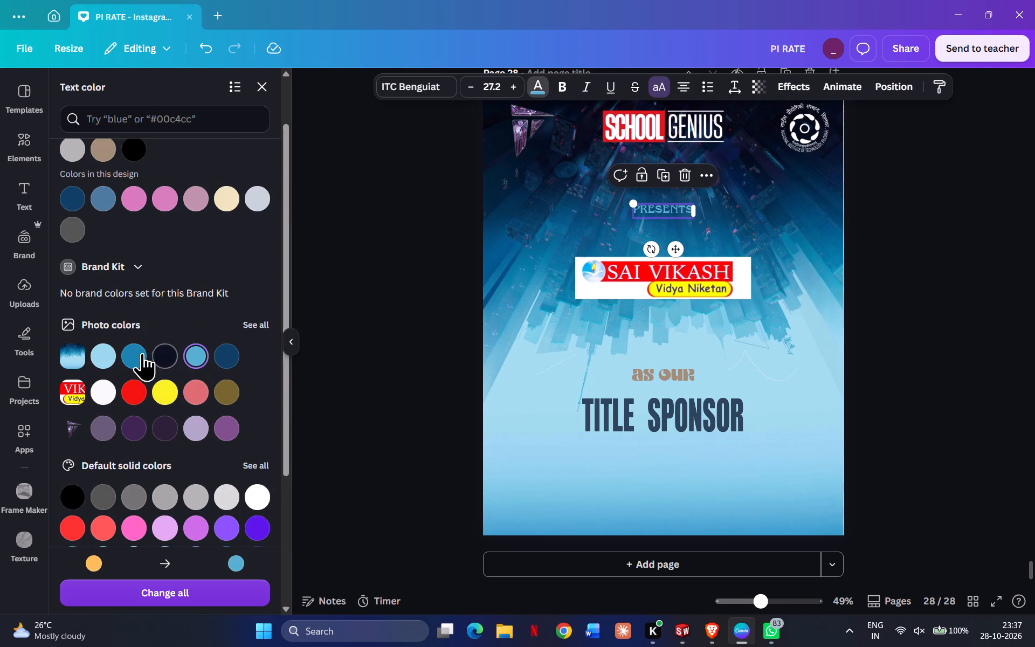
click(96, 354)
click(129, 358)
click(106, 361)
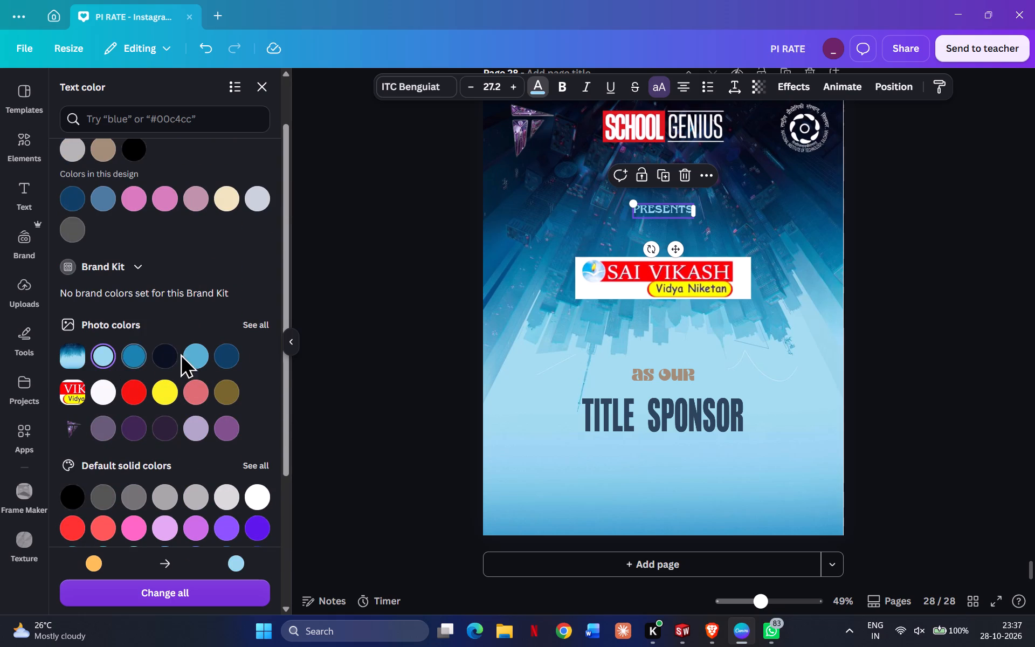
Change the PRESENTS text colour on page 28 to white.
scroll(189, 370, up, 5)
double_click(924, 340)
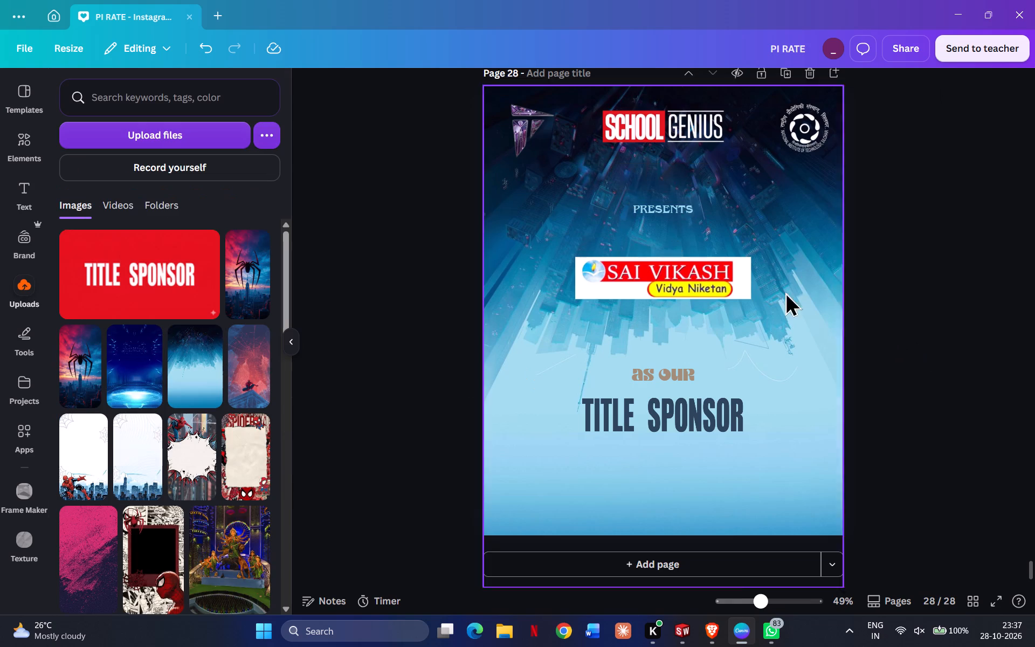
click(670, 212)
click(540, 93)
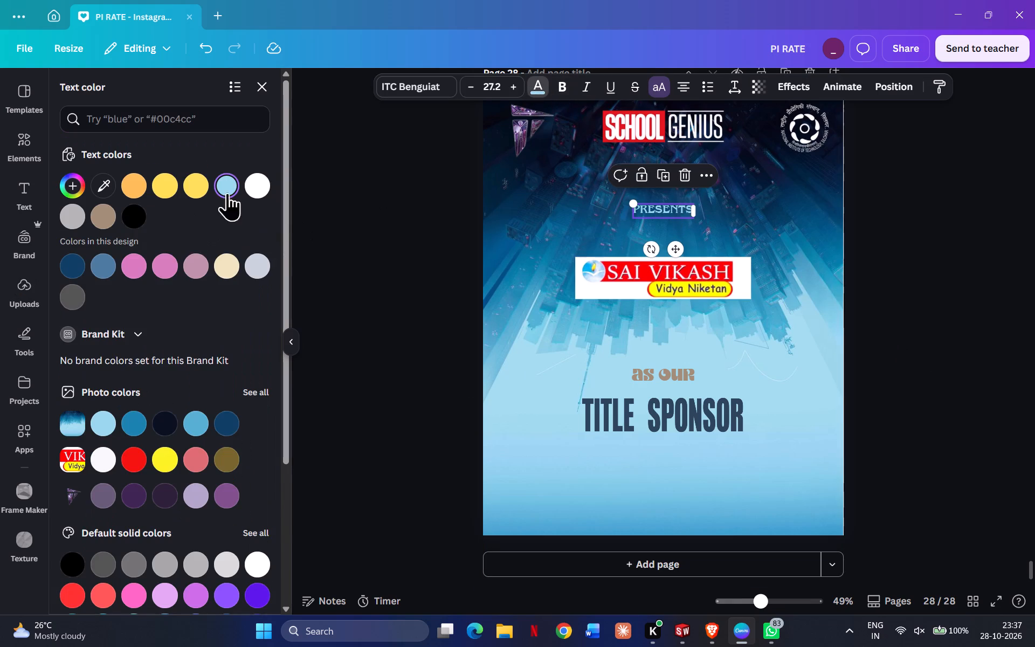
click(254, 190)
double_click(920, 299)
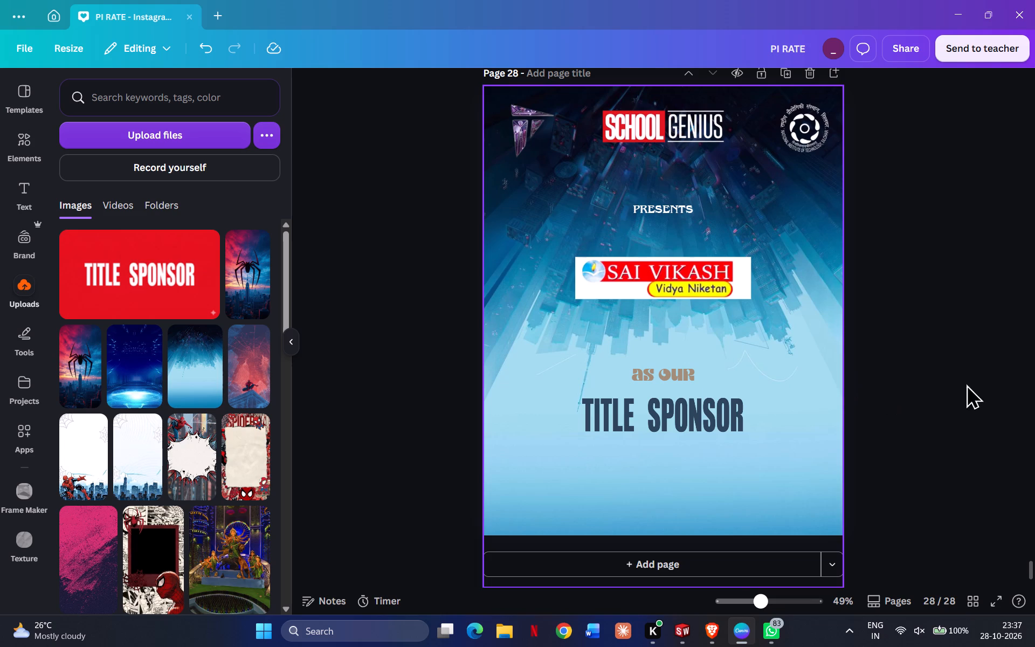
Copy the black tecnoesis social media and website strip from the Maths Pi-Rate poster on page 22.
scroll(923, 445, up, 18)
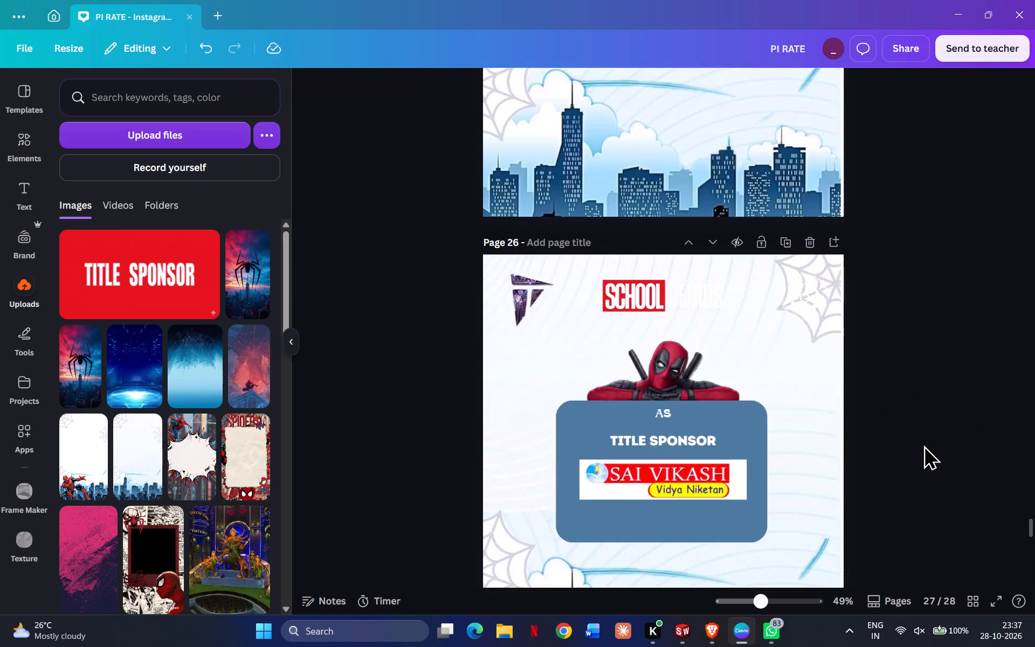
scroll(923, 445, up, 20)
scroll(923, 445, up, 7)
scroll(872, 480, down, 3)
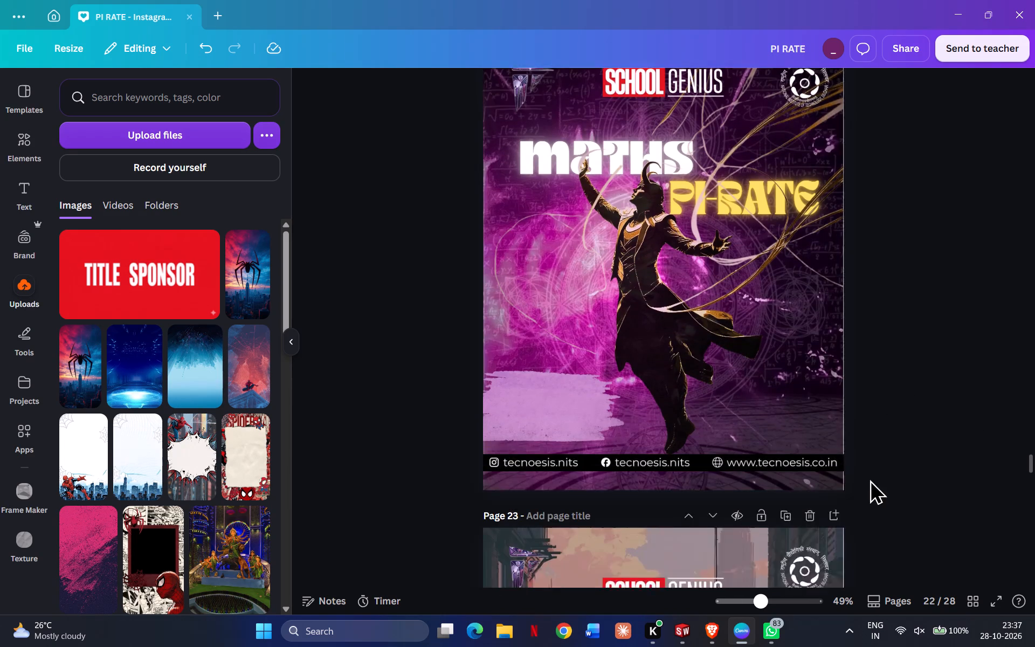
click(692, 414)
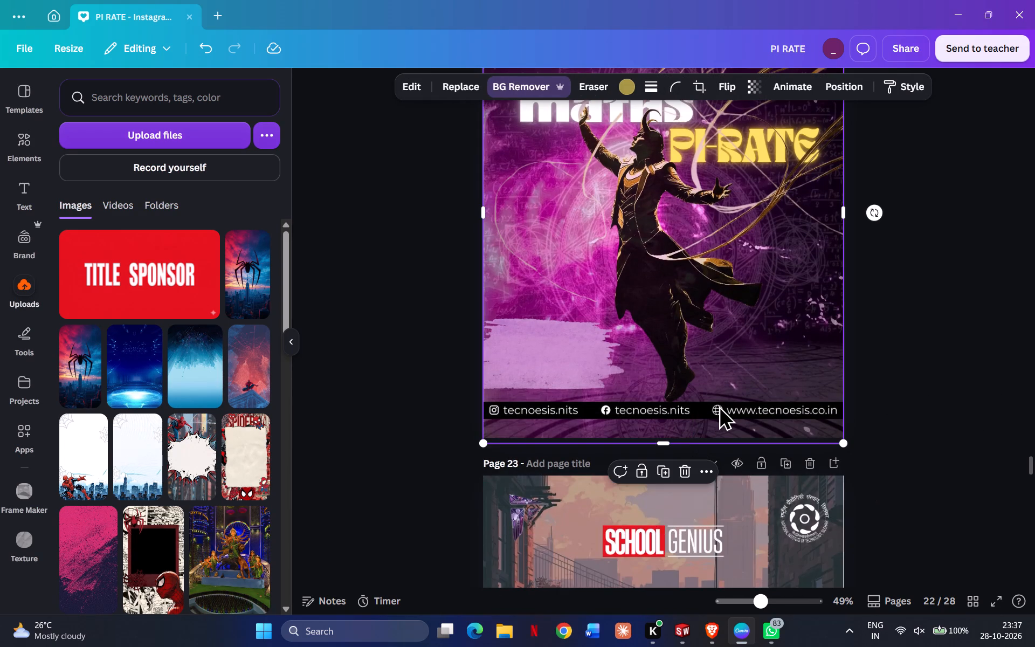
click(719, 405)
click(819, 129)
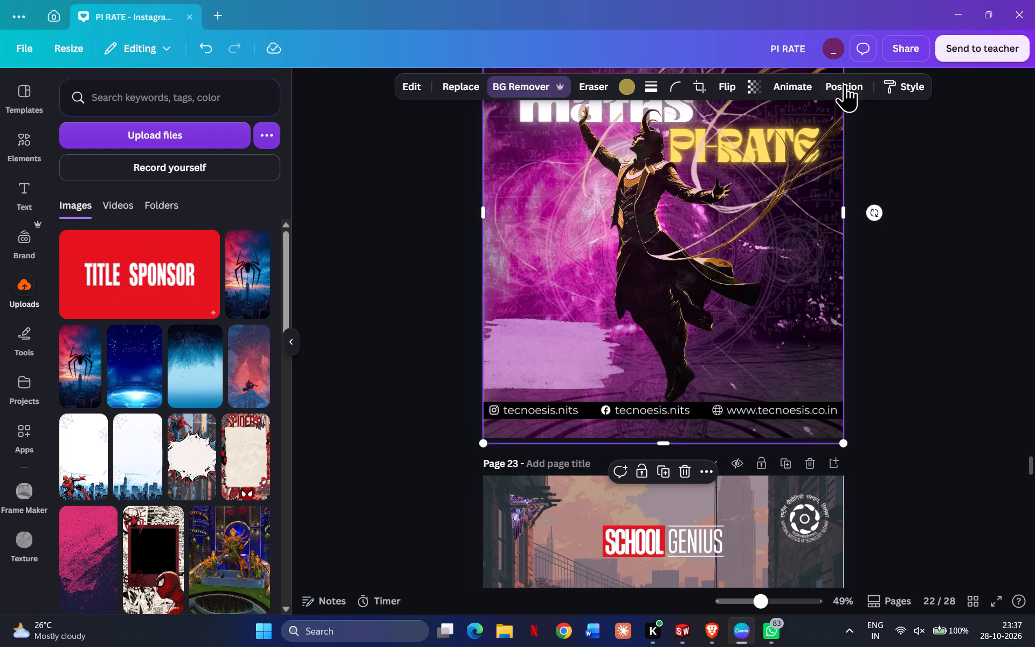
click(844, 84)
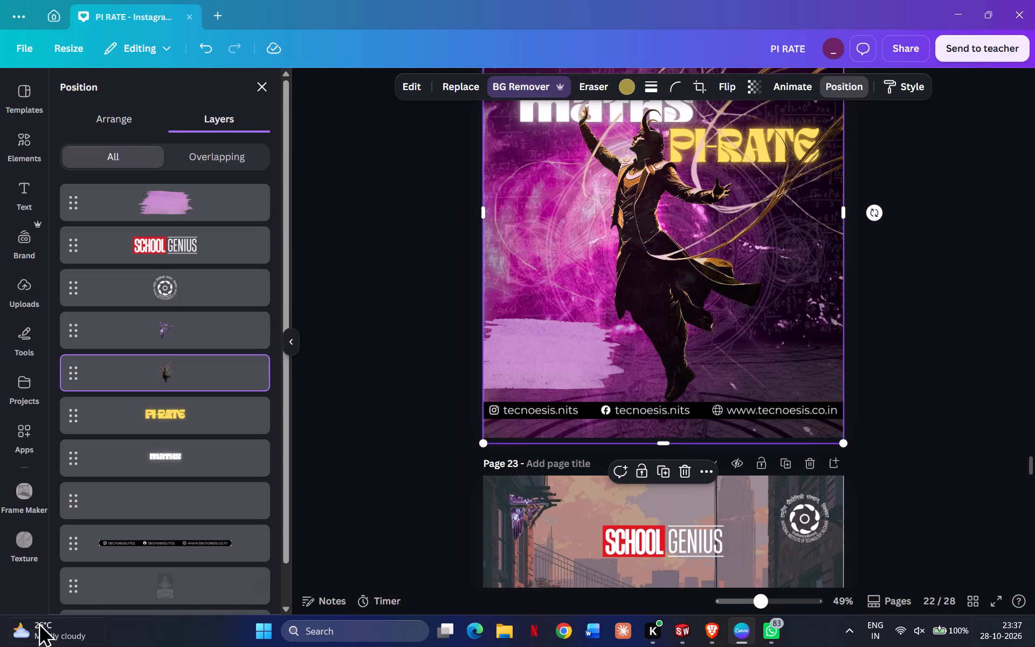
click(132, 556)
key(ctrl+c)
click(915, 545)
Paste the tecnoesis contact strip near the bottom of the blue title sponsor poster on page 28.
scroll(723, 480, down, 3)
scroll(724, 478, up, 1)
scroll(724, 478, down, 19)
scroll(724, 478, up, 1)
scroll(724, 478, down, 9)
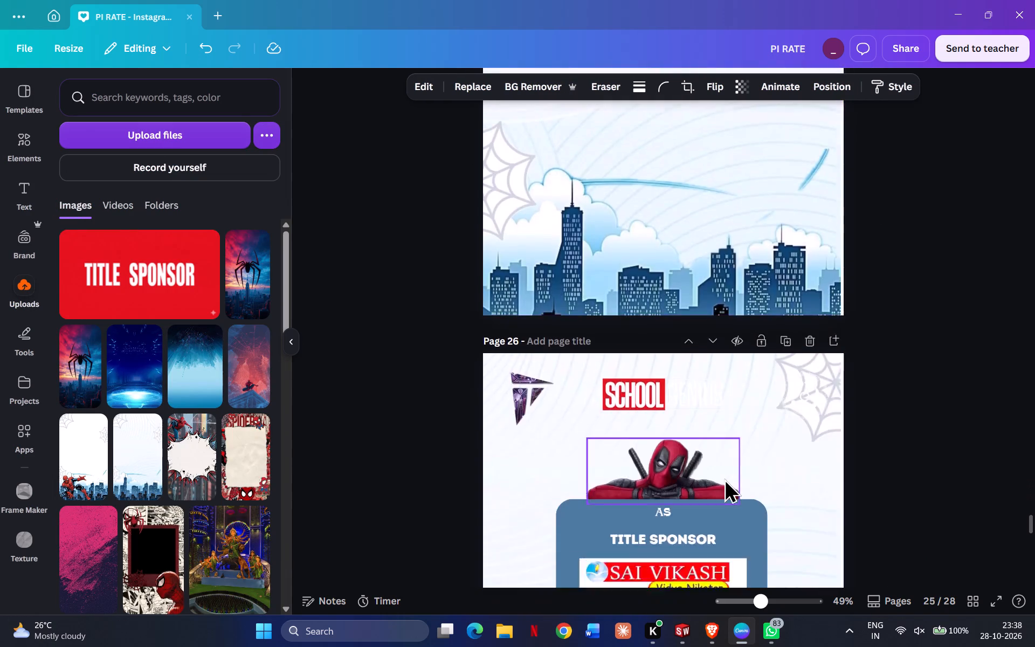
scroll(724, 478, down, 13)
scroll(801, 465, down, 5)
click(901, 435)
click(673, 487)
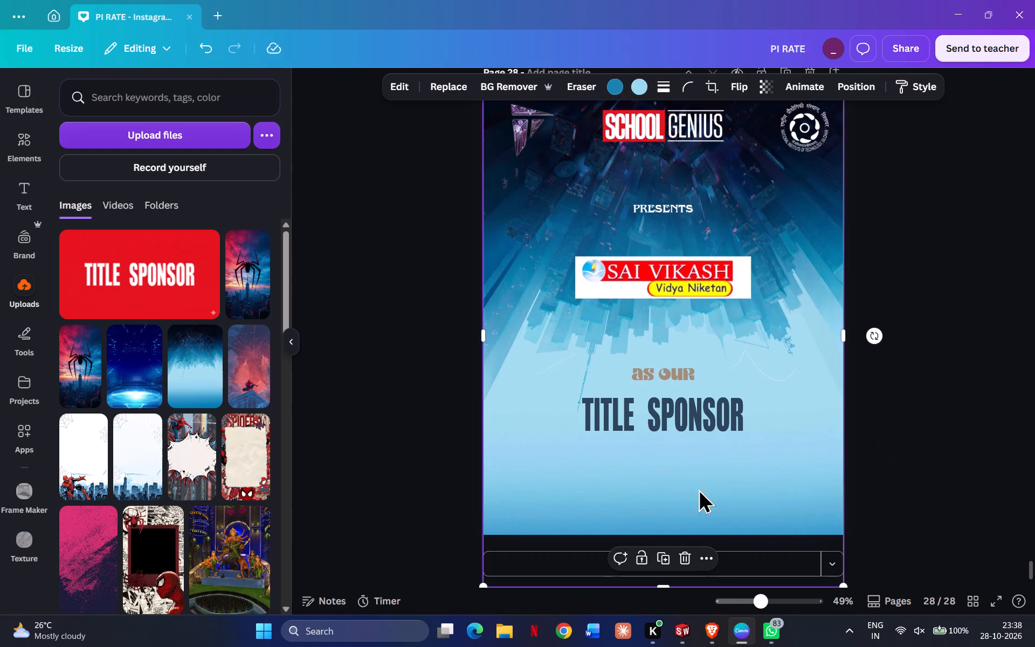
key(ctrl+v)
click(973, 488)
Copy the contact strip from page 28 onto the bottom of the red-and-blue spider poster on page 27.
scroll(933, 499, up, 13)
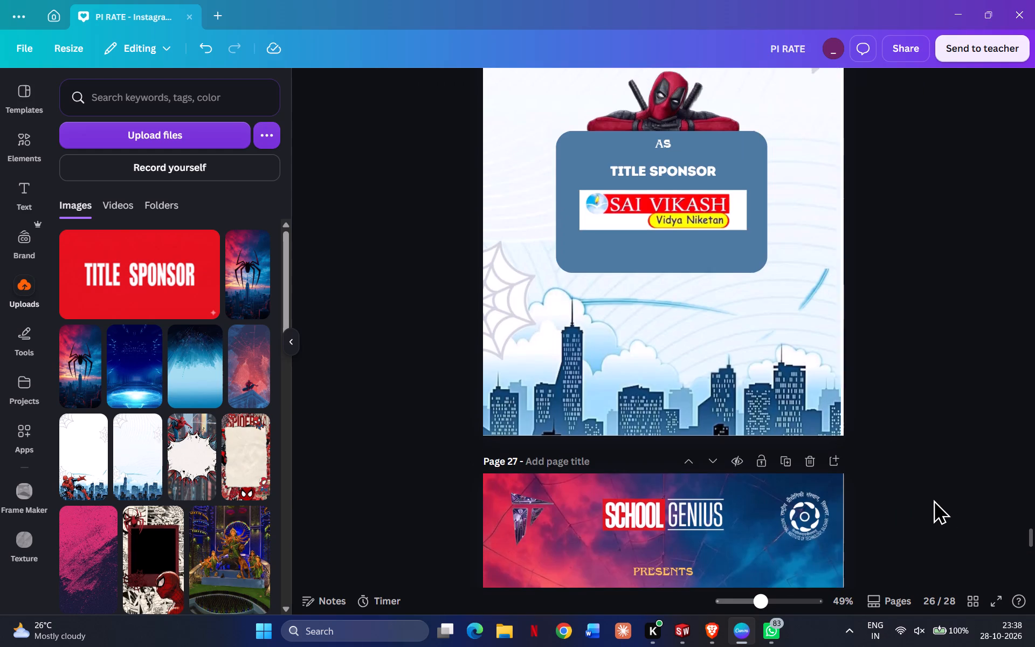
scroll(933, 499, down, 20)
scroll(933, 499, down, 1)
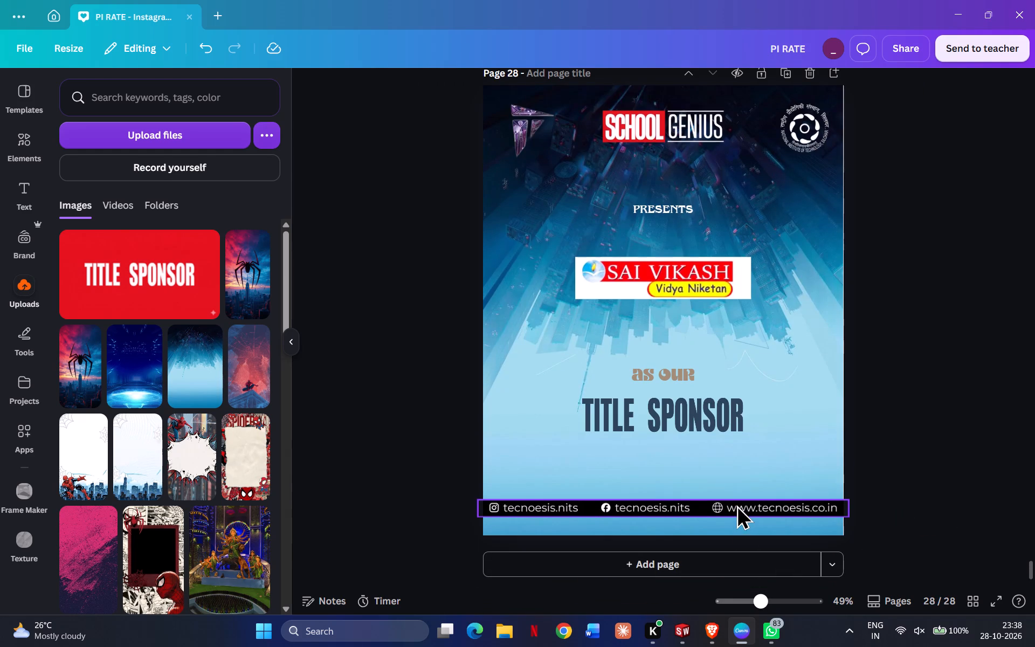
click(736, 505)
key(ctrl+c)
click(956, 452)
scroll(955, 452, up, 5)
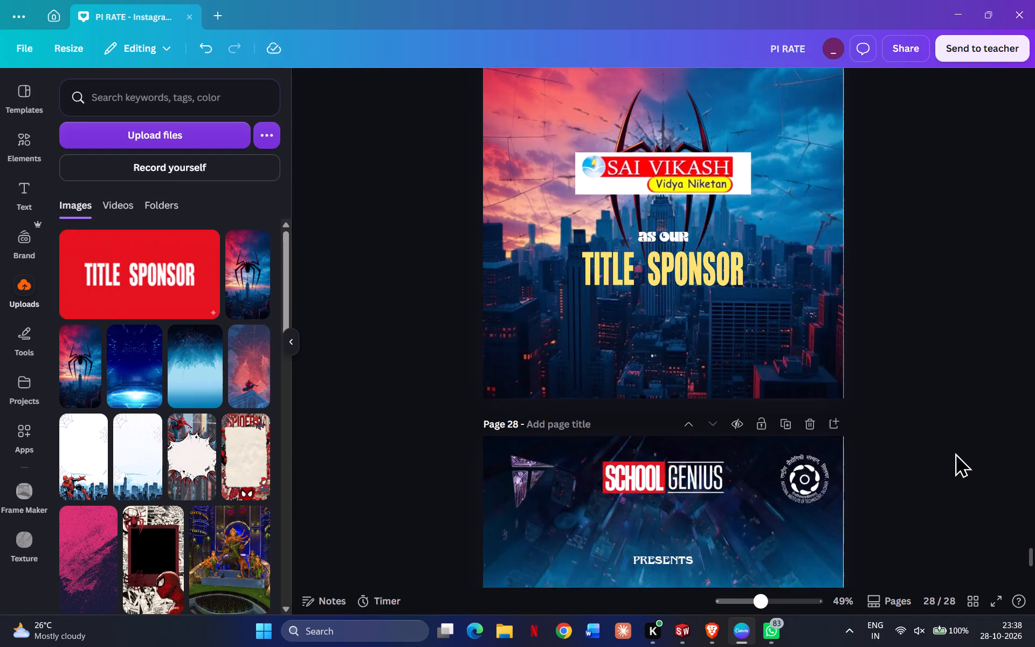
scroll(955, 452, up, 4)
scroll(856, 481, down, 2)
click(768, 479)
key(ctrl+v)
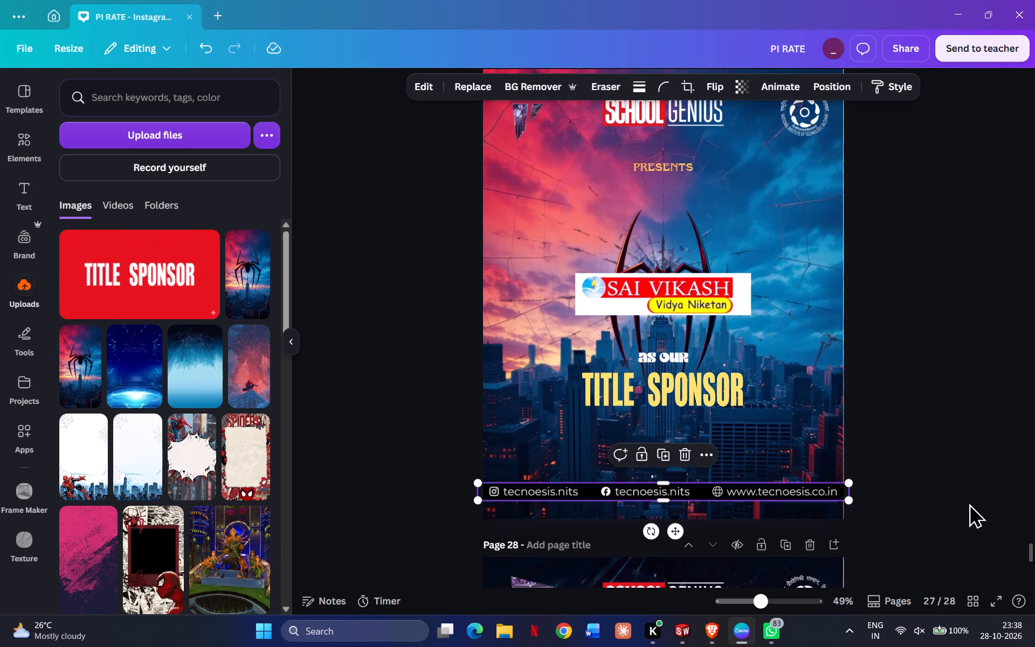
click(969, 503)
Move the spider graphic and Sai Vikash logo together slightly higher on page 27, keeping them horizontally centred.
scroll(972, 498, up, 1)
scroll(972, 498, down, 1)
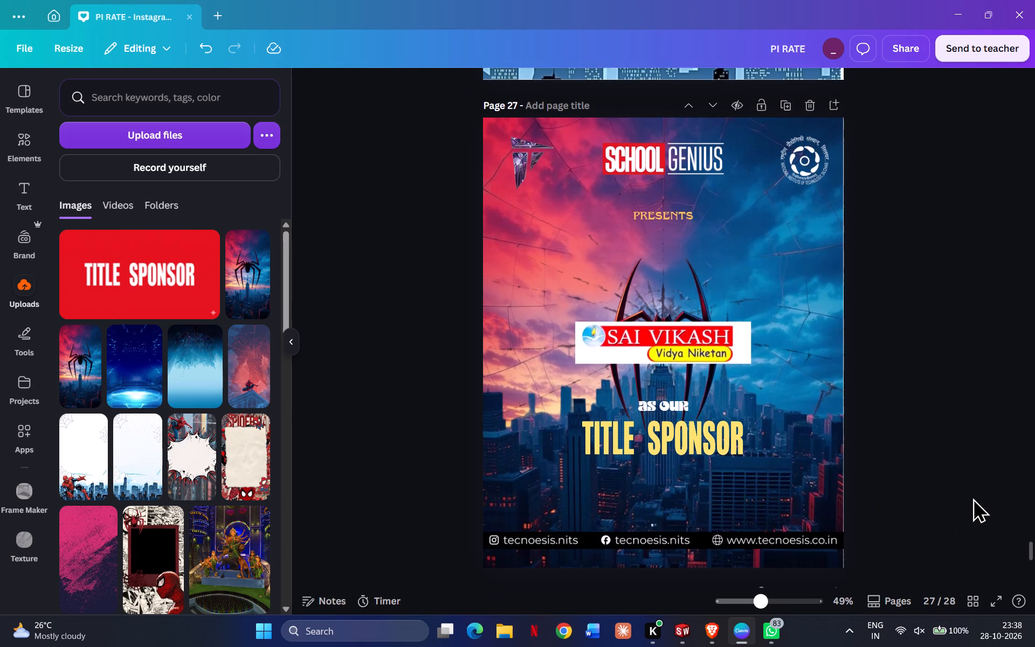
click(684, 271)
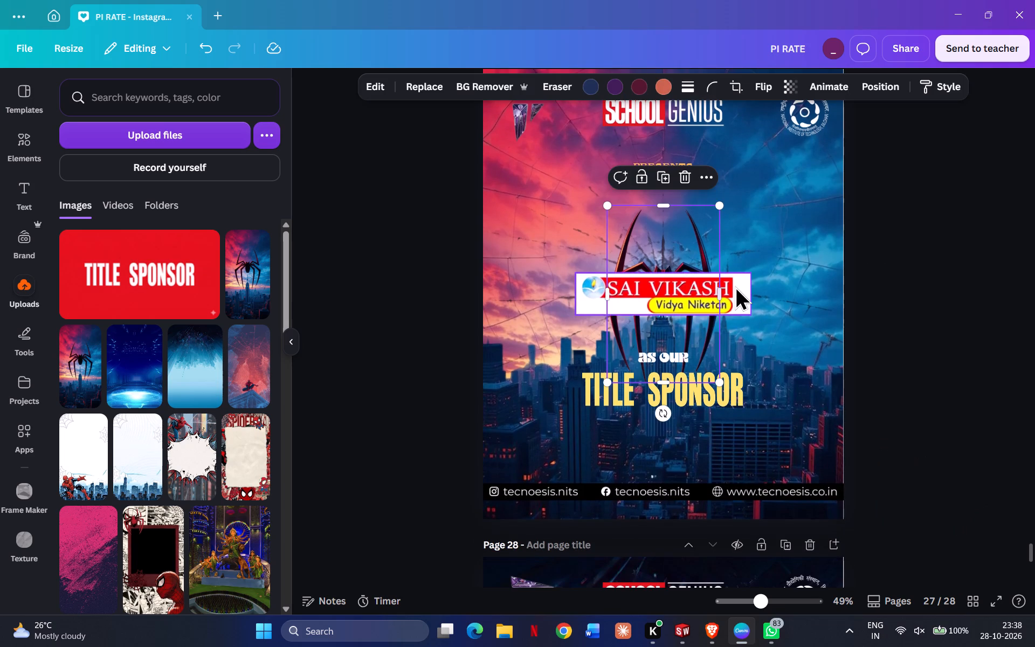
shift+click(735, 286)
drag(692, 300, 692, 290)
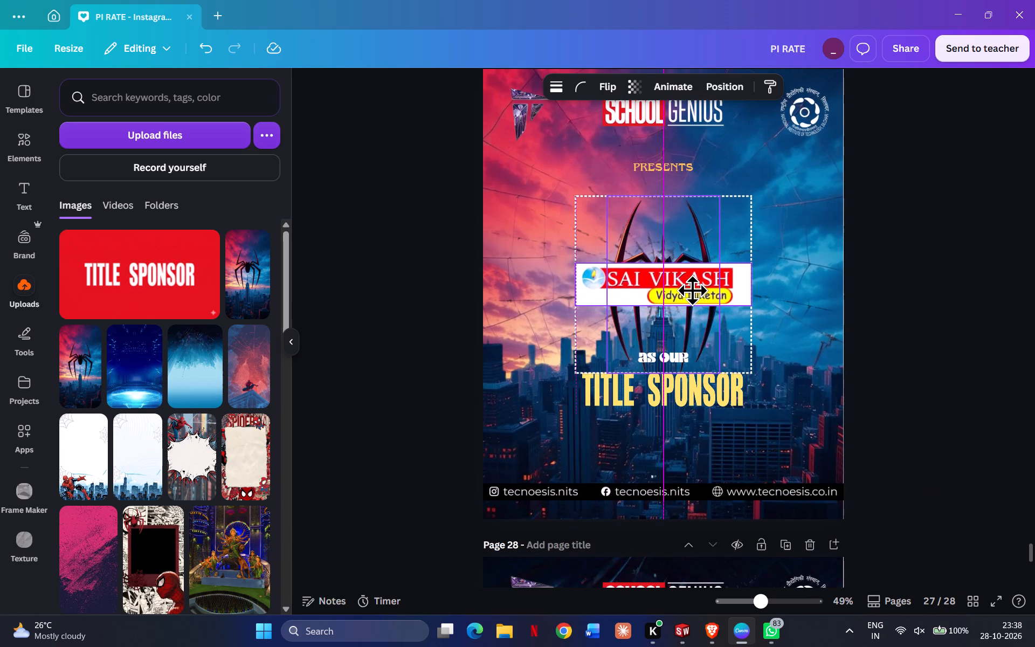
drag(692, 290, 693, 274)
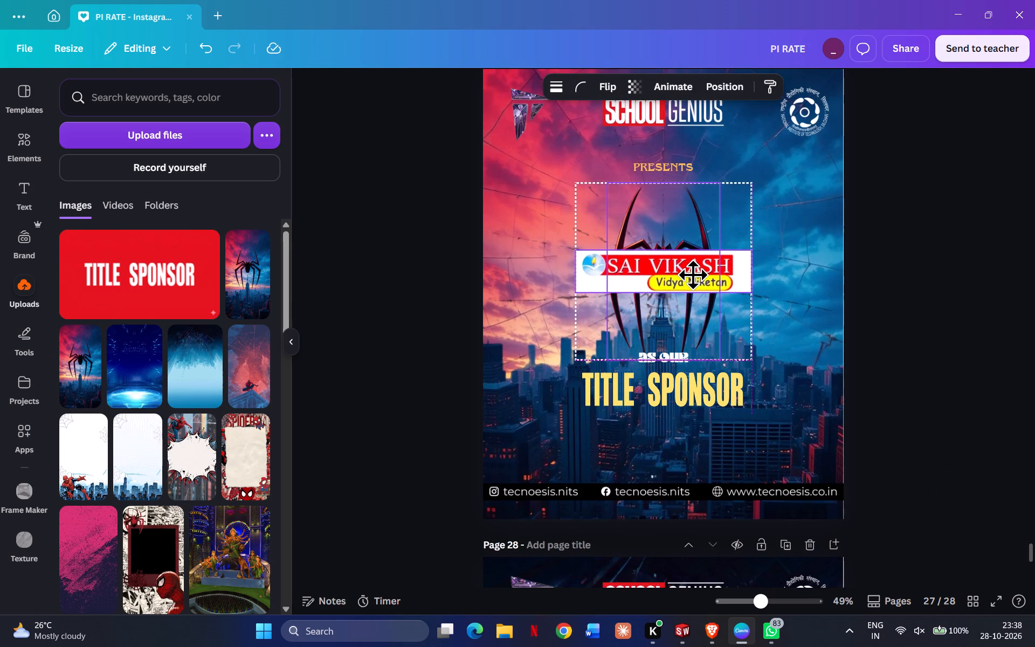
drag(693, 274, 694, 269)
drag(694, 269, 694, 274)
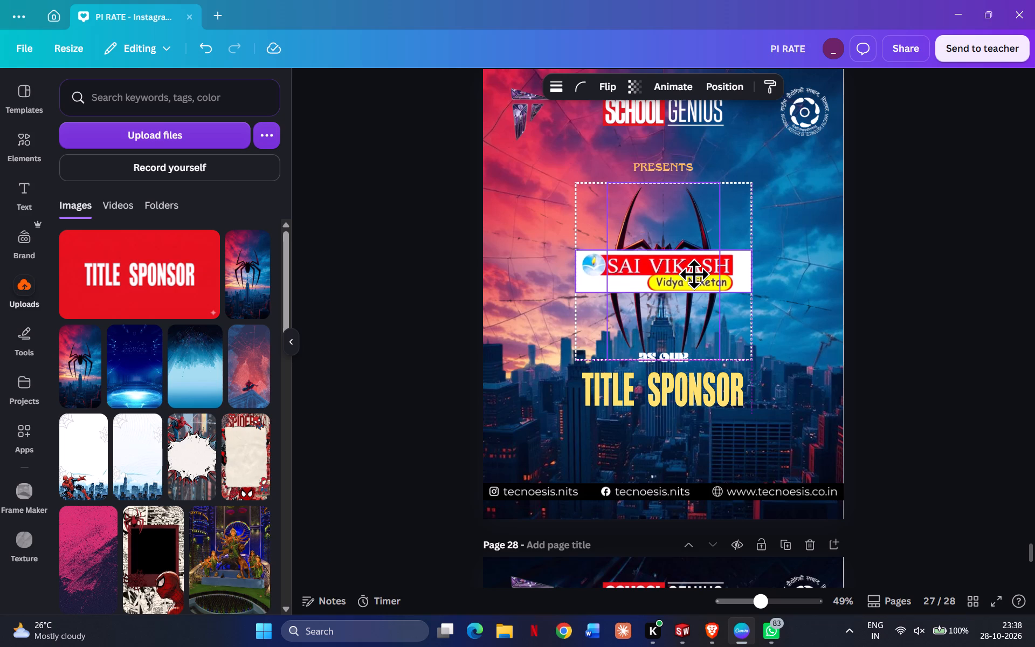
drag(694, 274, 693, 279)
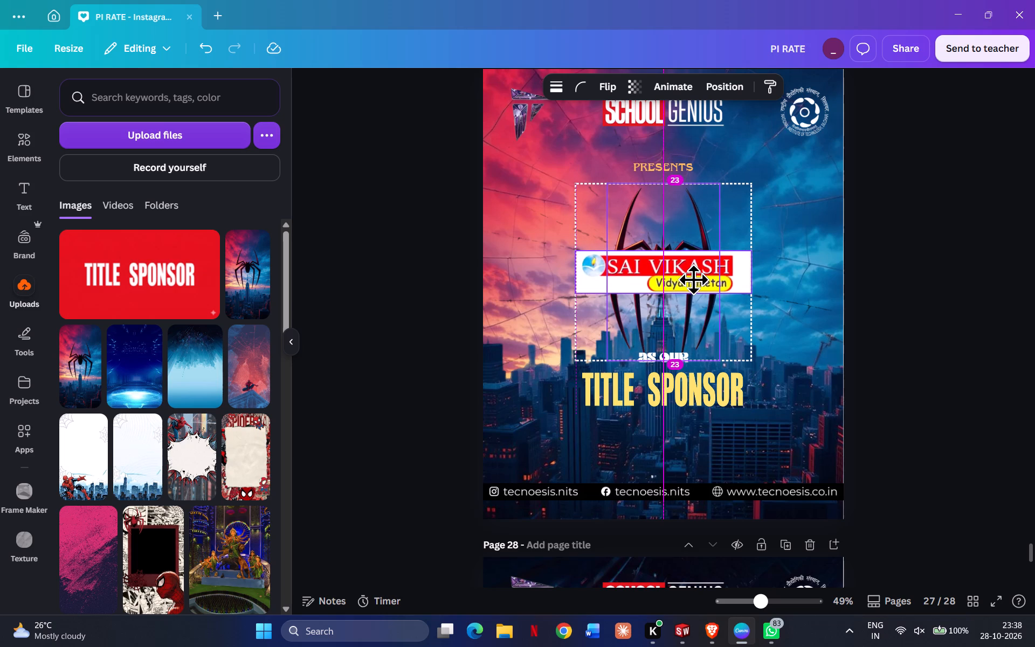
drag(693, 279, 693, 284)
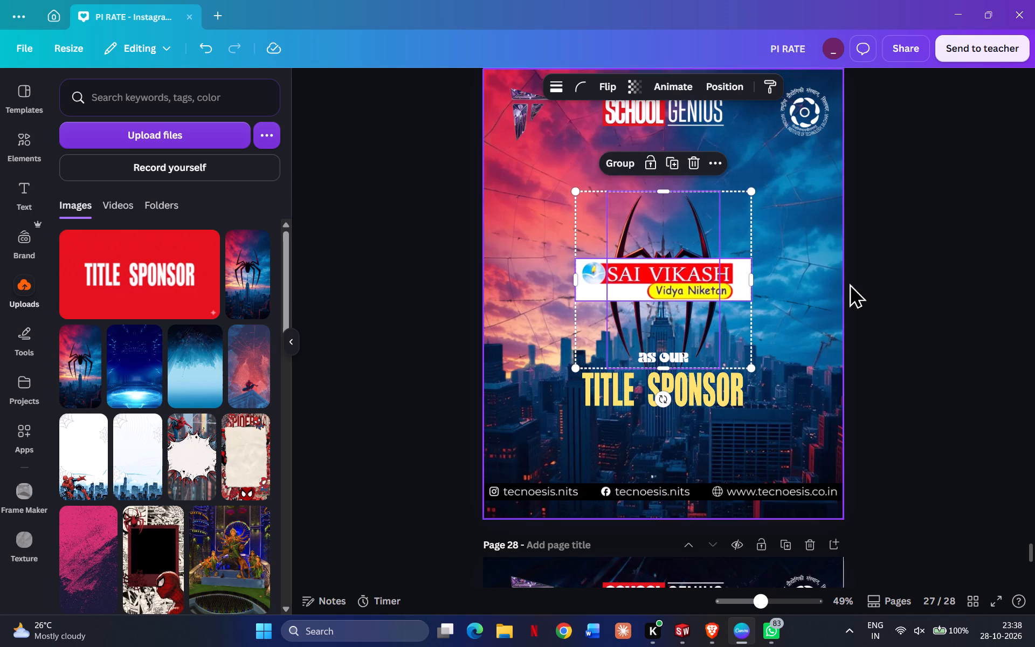
double_click(975, 283)
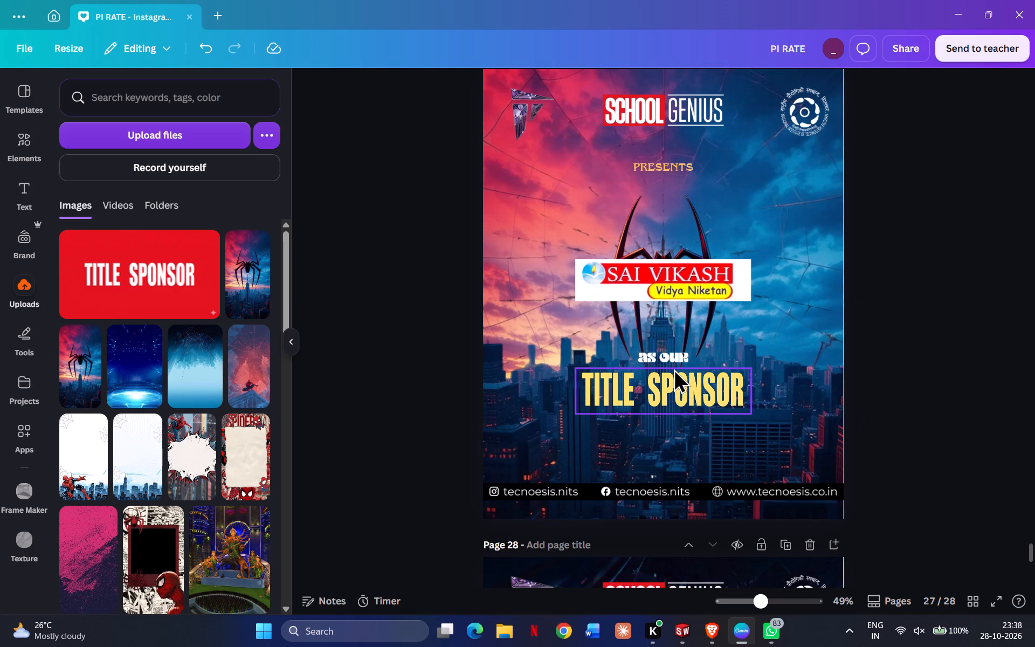
Nudge the spider graphic and Sai Vikash logo together a little further up, closer to the PRESENTS text.
scroll(927, 426, up, 1)
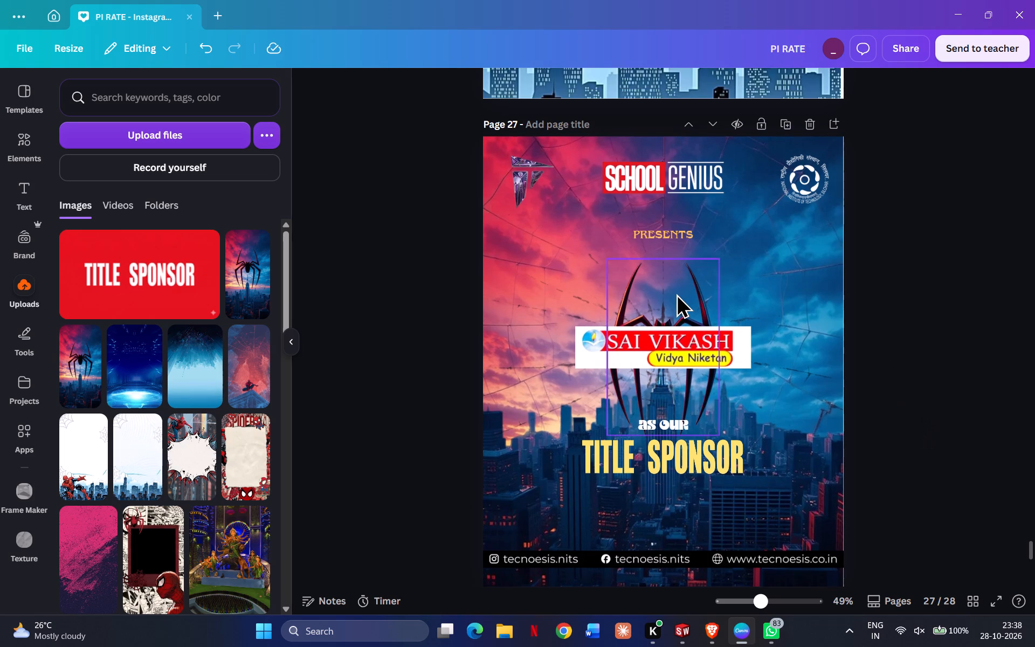
click(676, 292)
shift+click(732, 338)
drag(702, 347, 704, 342)
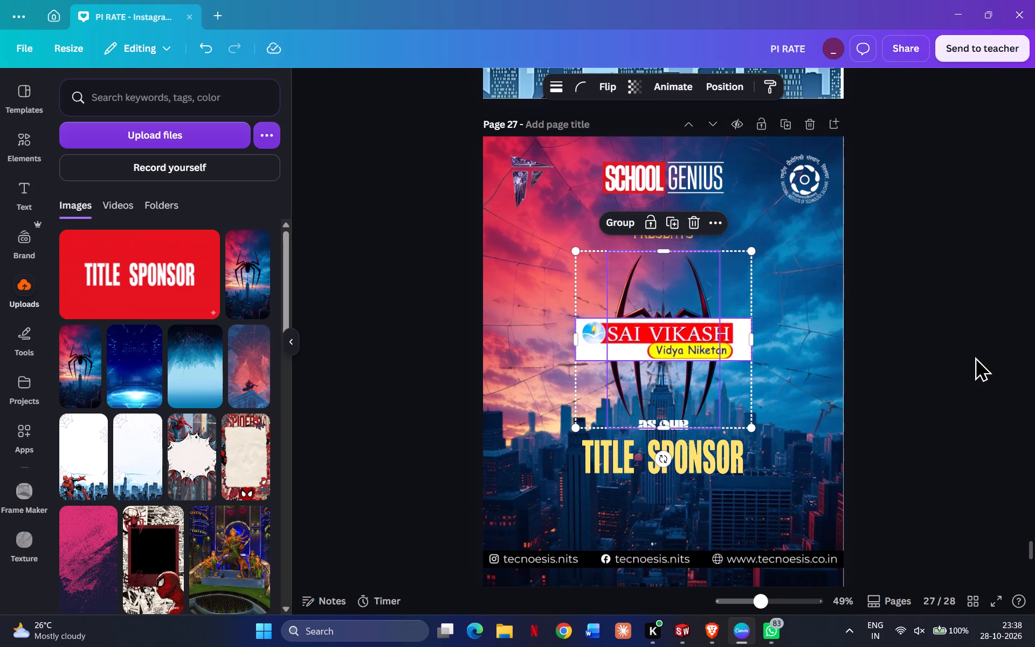
click(965, 362)
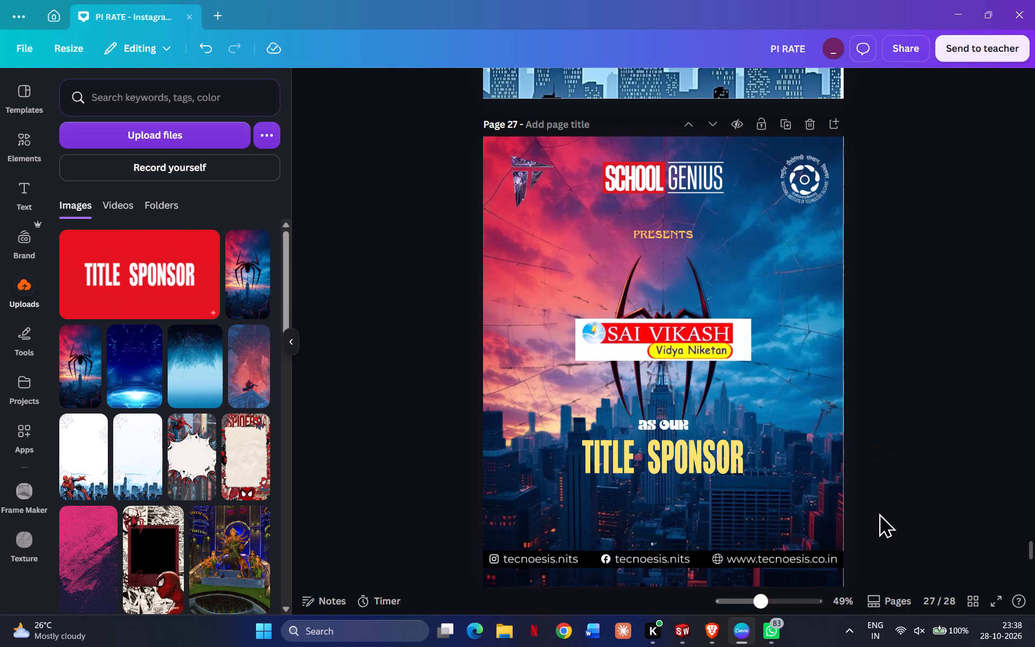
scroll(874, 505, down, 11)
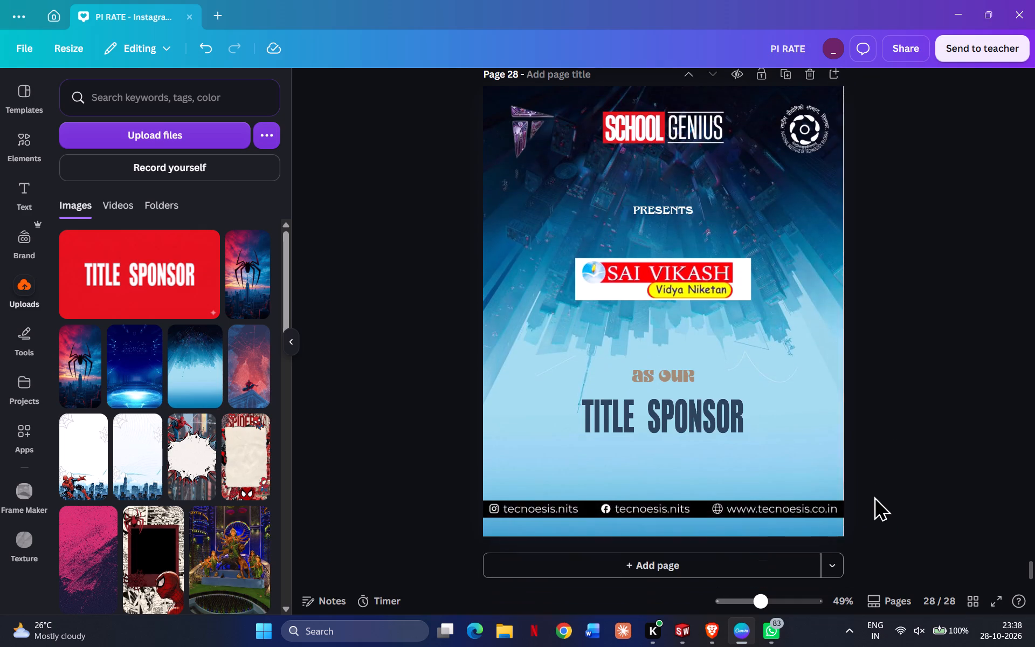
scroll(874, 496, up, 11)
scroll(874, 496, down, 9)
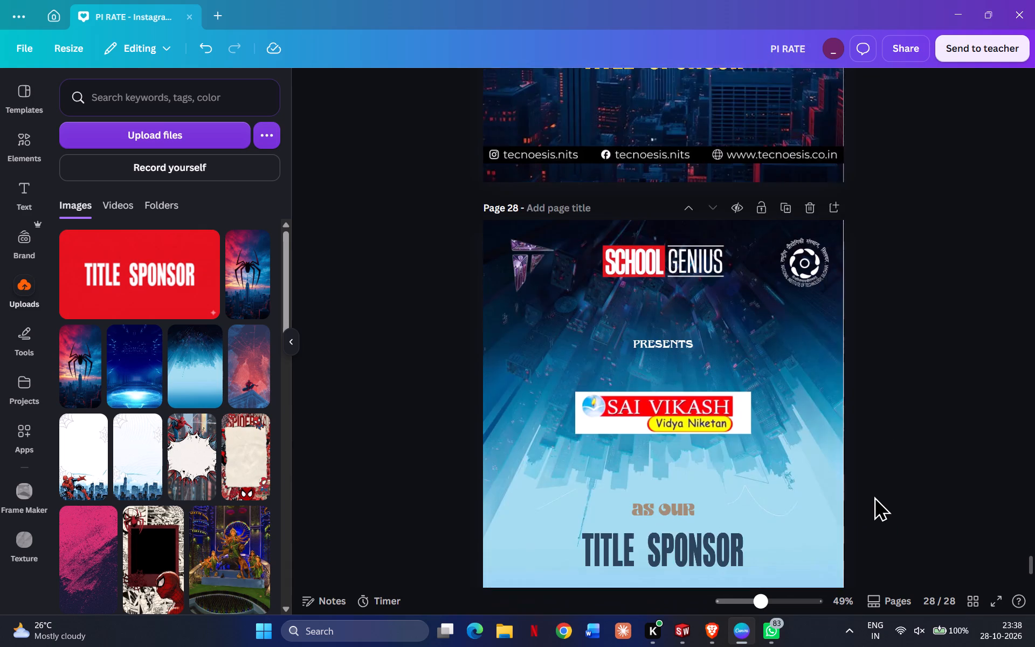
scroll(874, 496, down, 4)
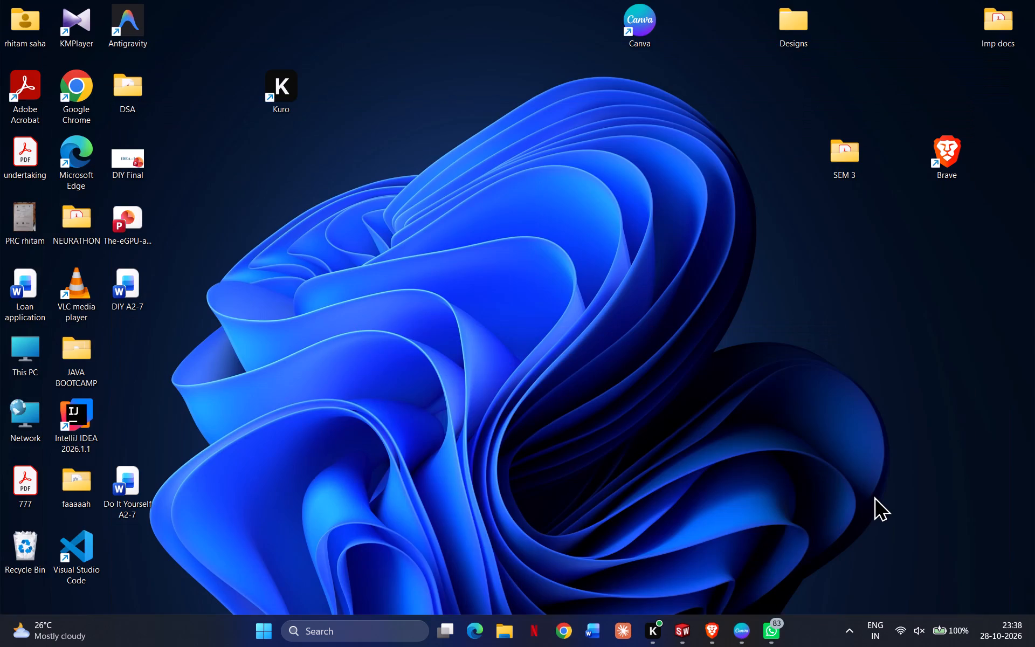
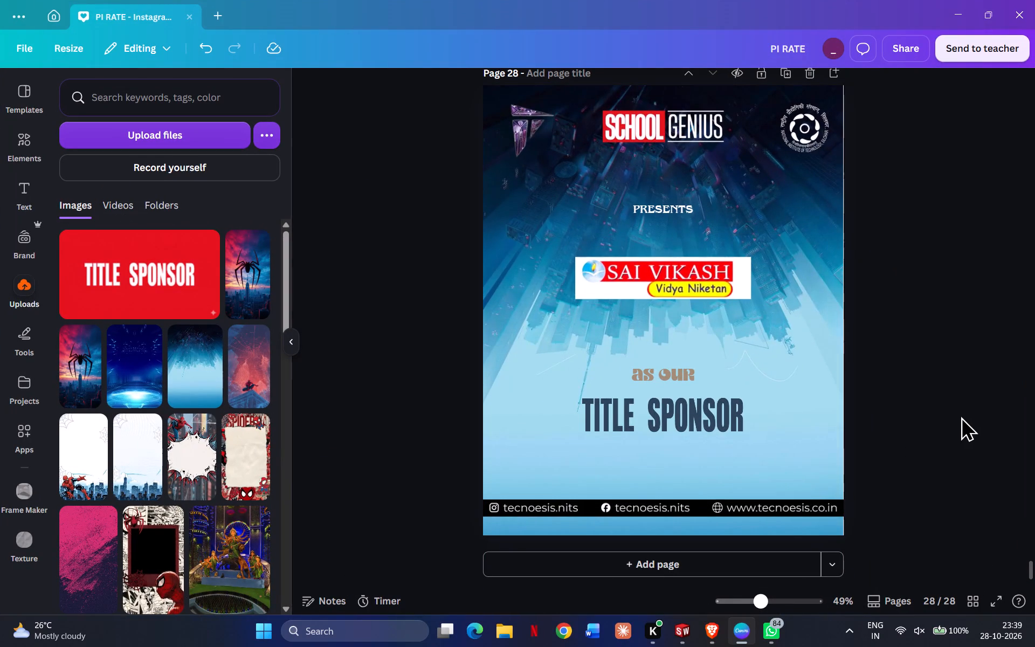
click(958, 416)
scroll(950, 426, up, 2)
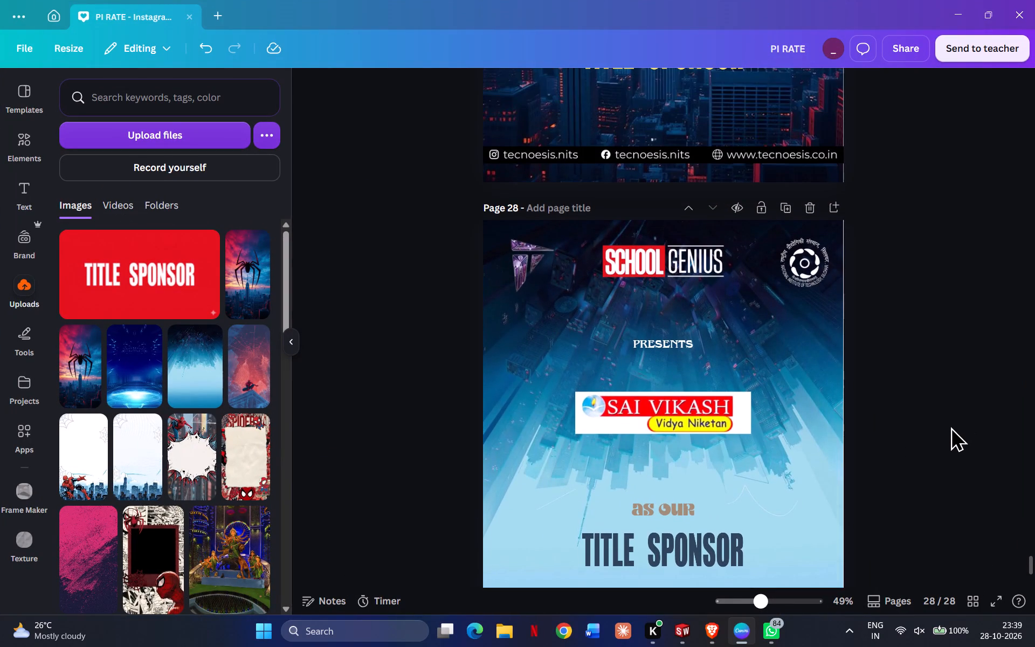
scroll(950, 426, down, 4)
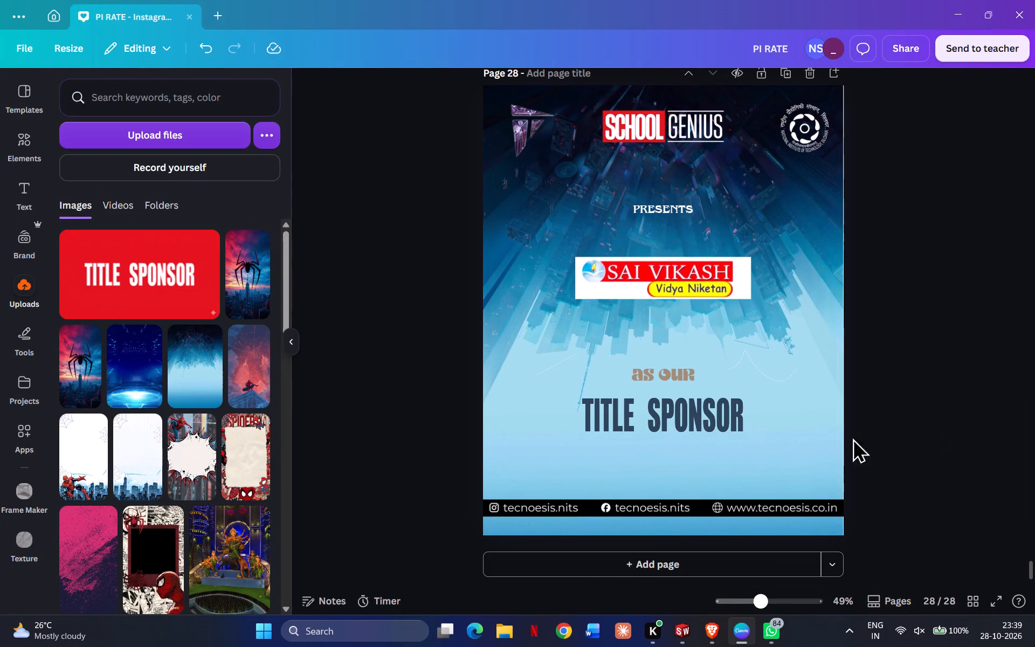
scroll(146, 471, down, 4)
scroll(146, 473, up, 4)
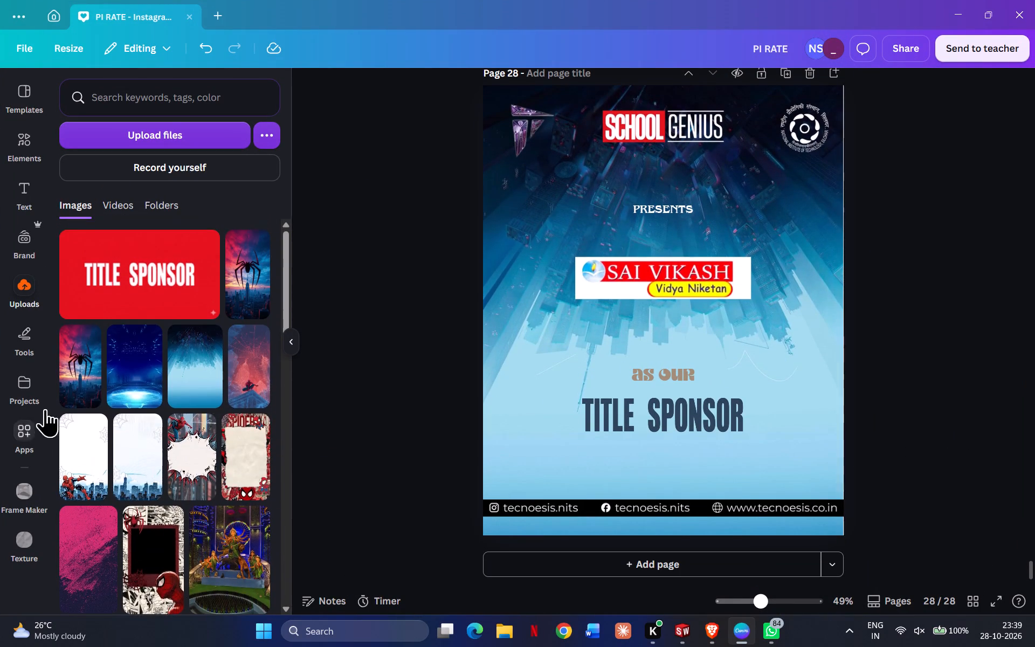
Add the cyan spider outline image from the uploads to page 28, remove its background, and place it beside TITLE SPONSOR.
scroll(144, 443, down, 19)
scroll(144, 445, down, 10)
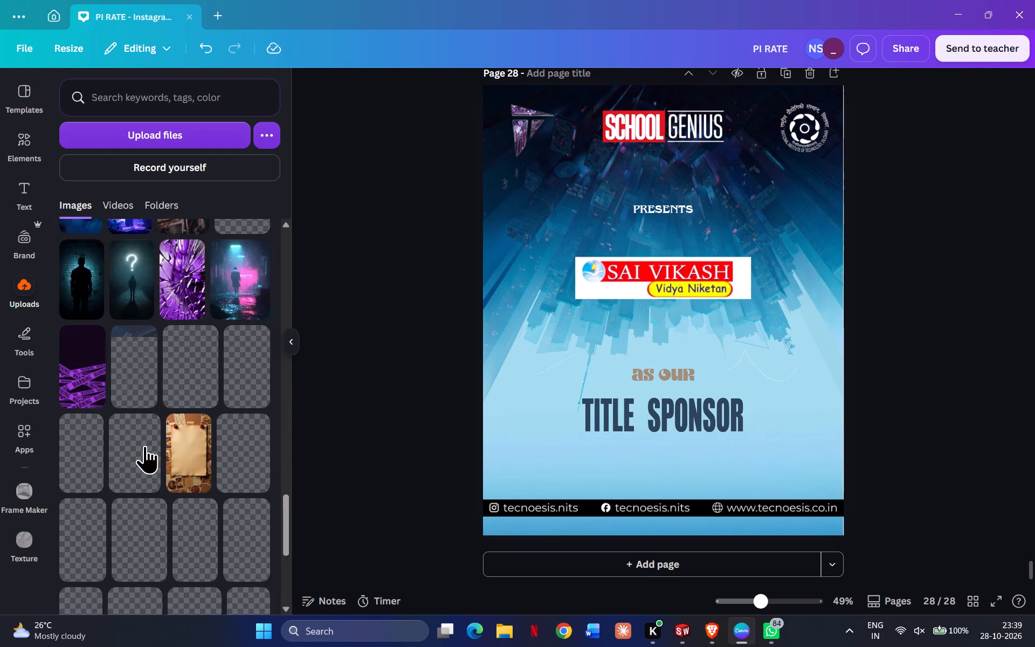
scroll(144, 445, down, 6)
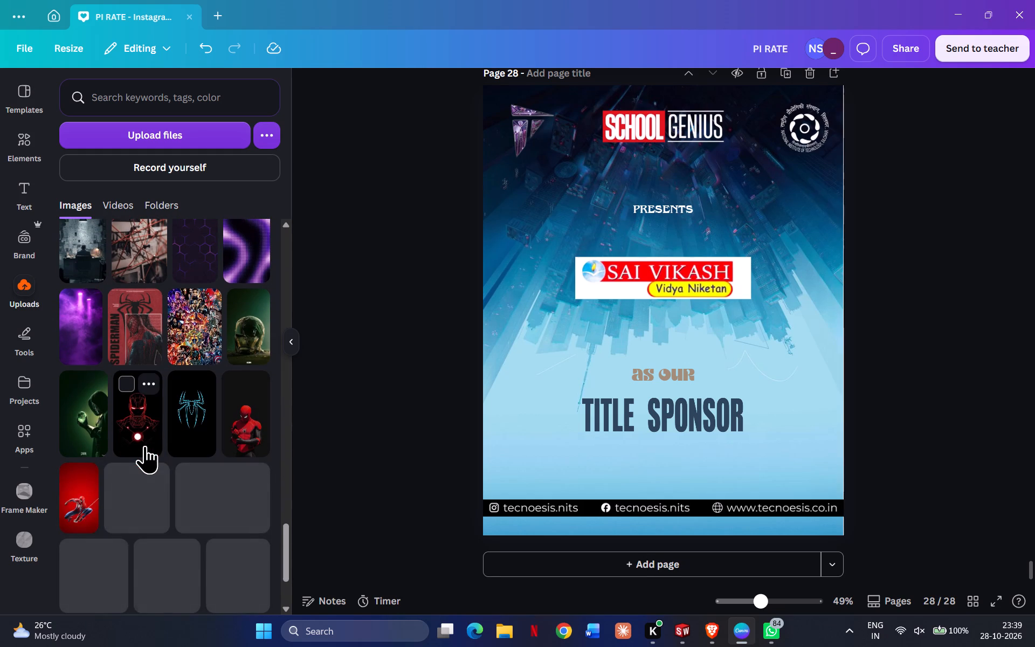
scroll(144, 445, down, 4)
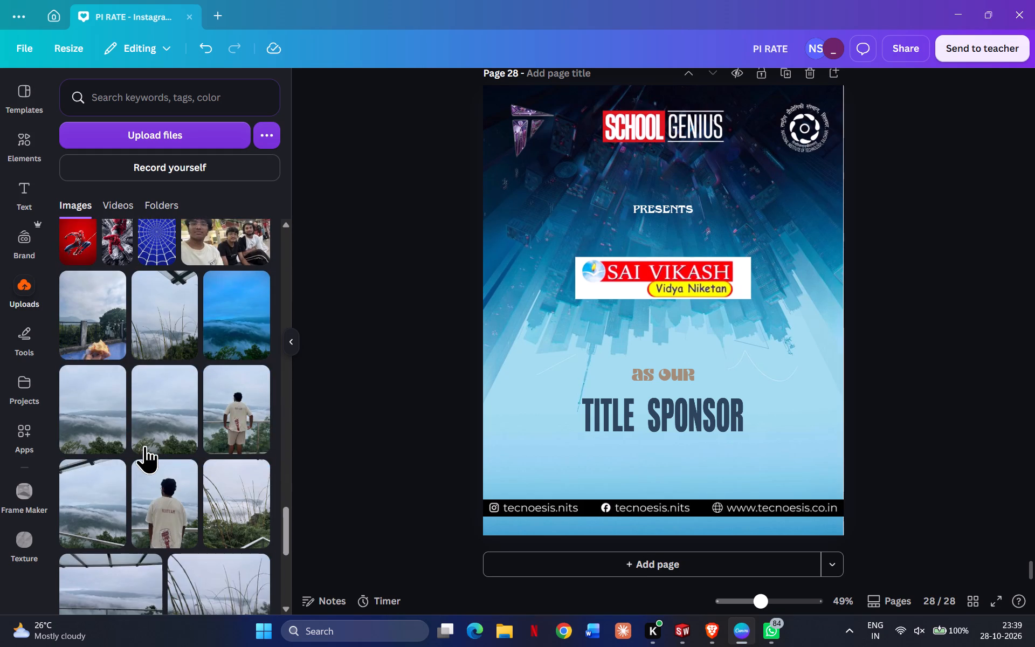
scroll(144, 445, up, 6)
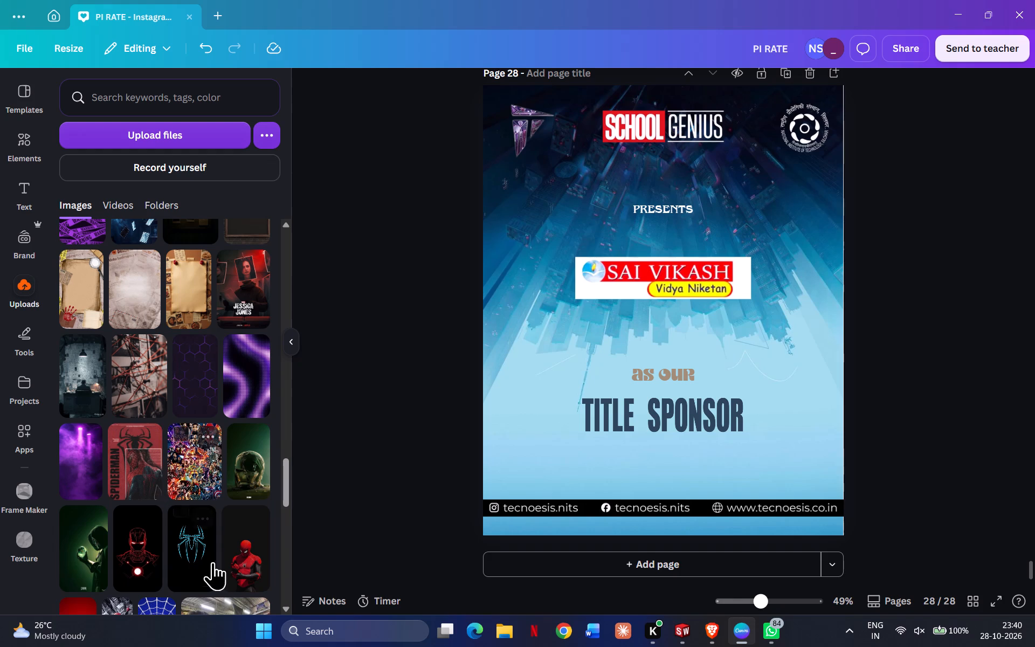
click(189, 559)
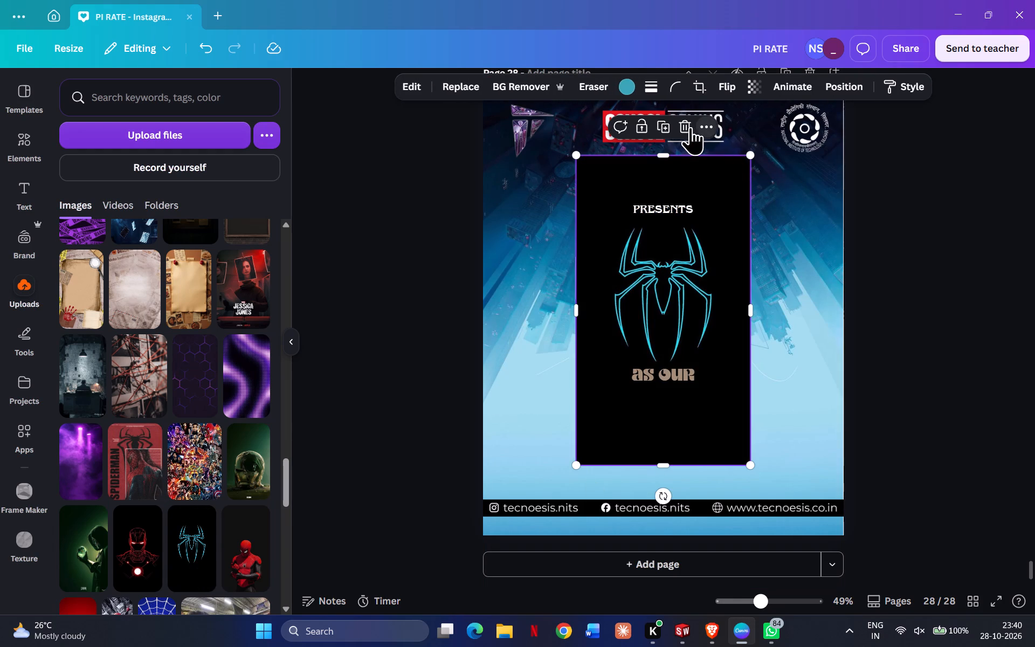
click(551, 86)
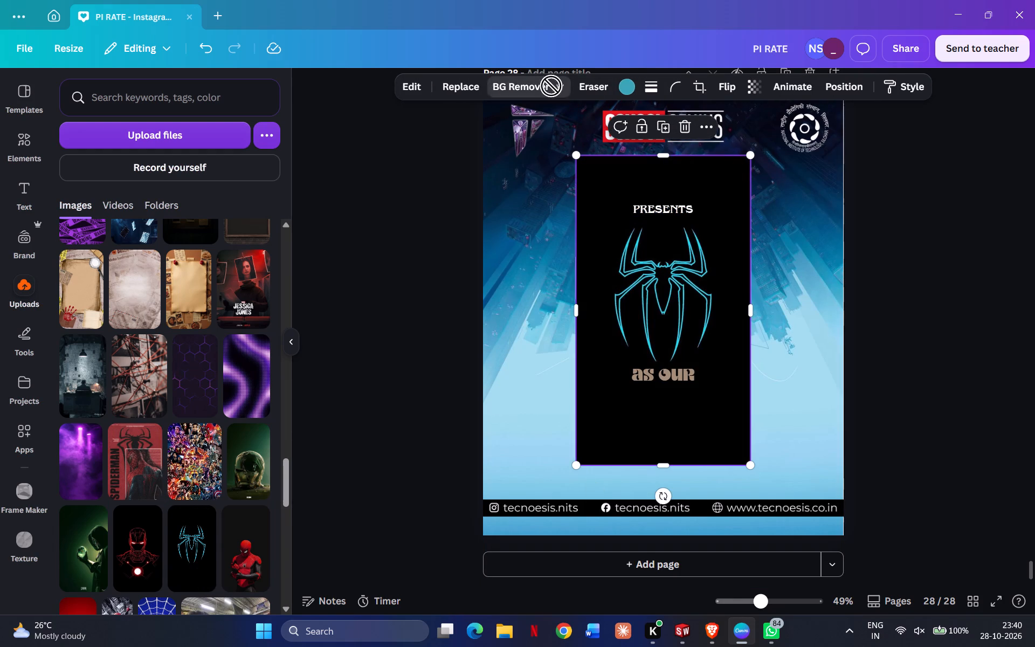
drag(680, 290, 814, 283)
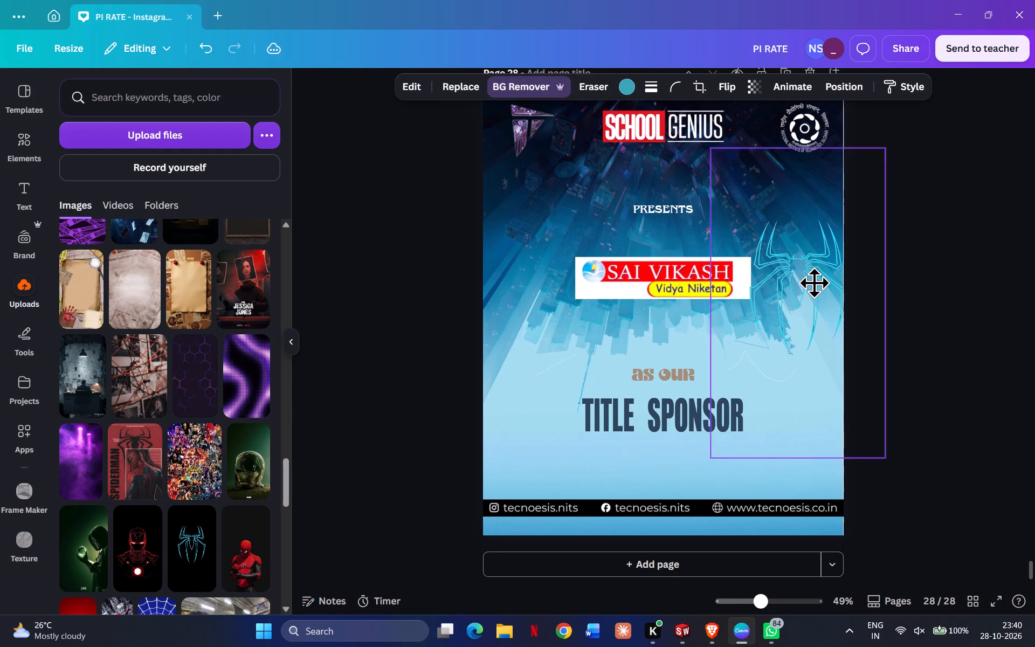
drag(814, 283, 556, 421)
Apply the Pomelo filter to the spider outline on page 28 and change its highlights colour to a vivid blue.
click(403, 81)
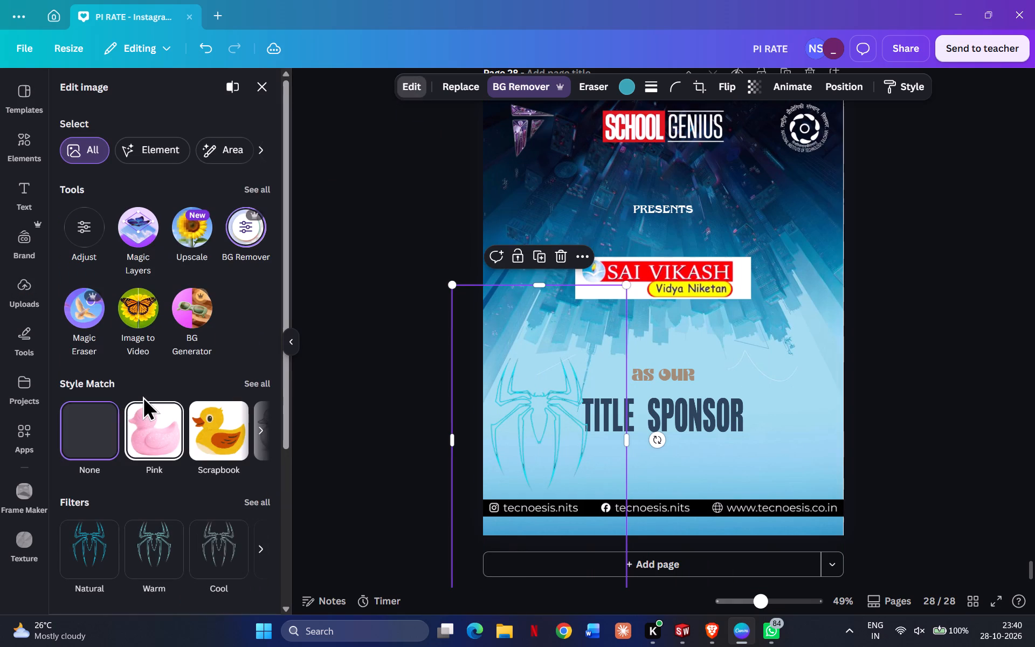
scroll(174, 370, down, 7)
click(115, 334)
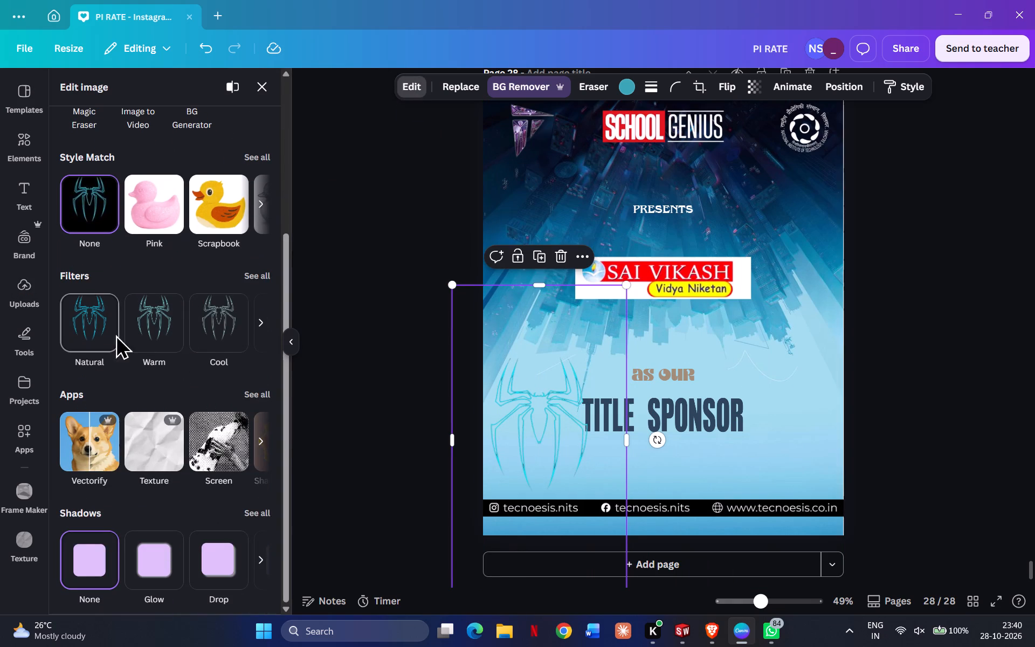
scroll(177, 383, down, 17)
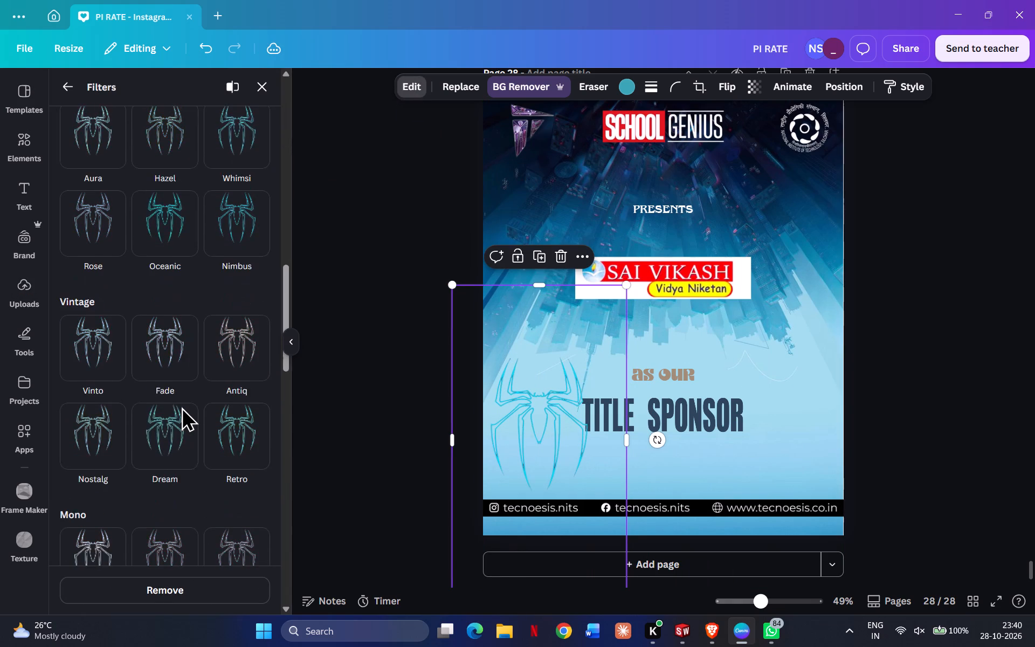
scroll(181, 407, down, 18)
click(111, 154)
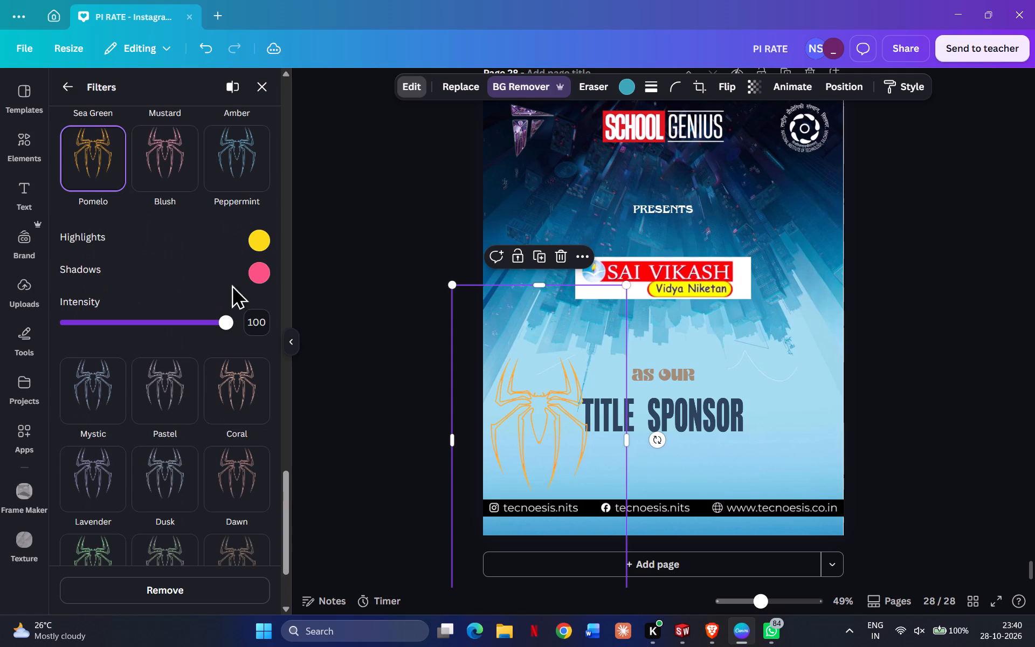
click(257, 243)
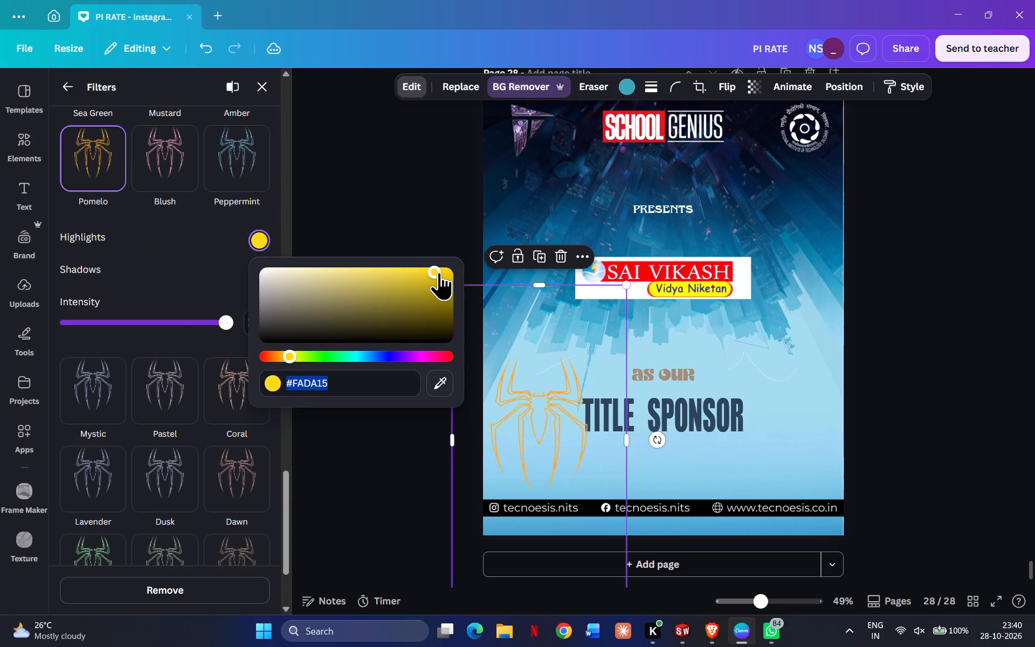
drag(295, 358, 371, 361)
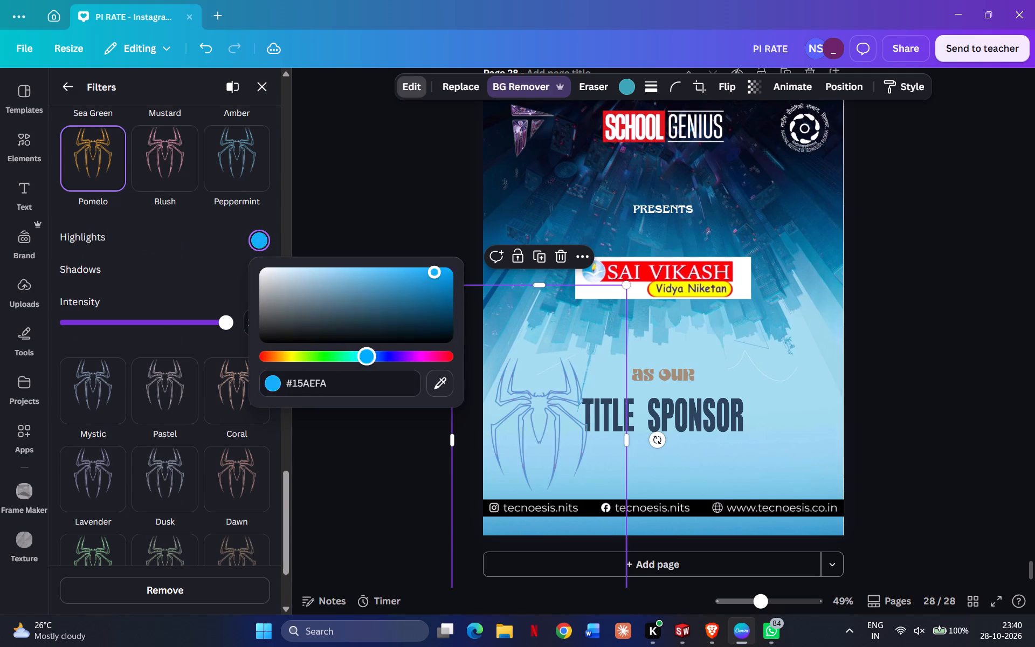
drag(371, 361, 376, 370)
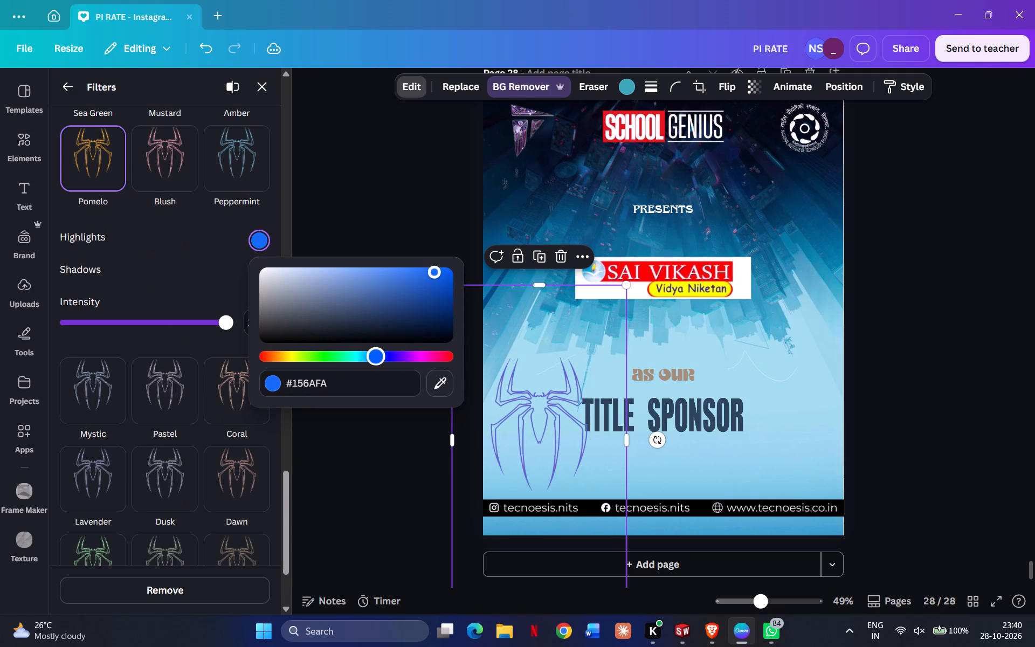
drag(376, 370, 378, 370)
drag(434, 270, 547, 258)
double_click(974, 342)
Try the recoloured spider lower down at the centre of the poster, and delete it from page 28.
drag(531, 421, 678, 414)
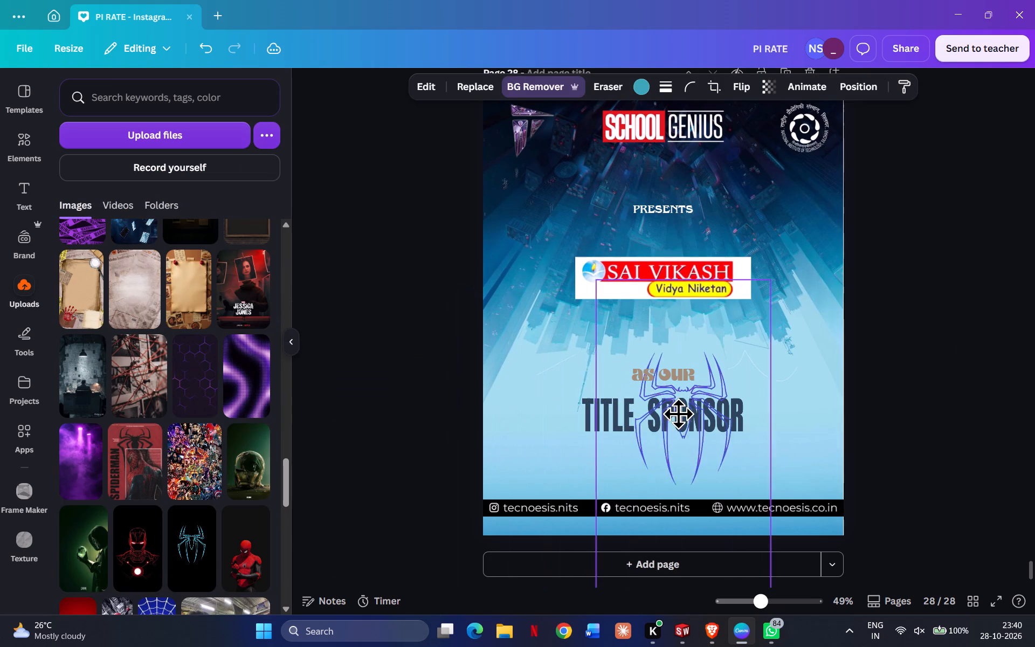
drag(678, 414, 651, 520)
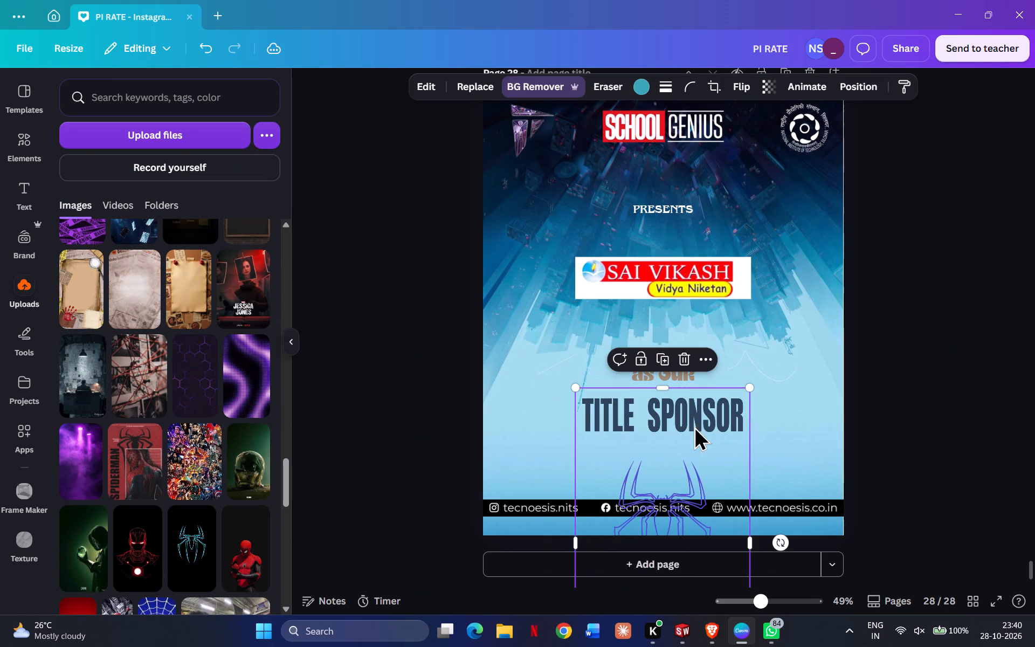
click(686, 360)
Move the PRESENTS text on page 28 slightly down towards the Sai Vikash logo, keeping it horizontally centred.
scroll(348, 474, up, 2)
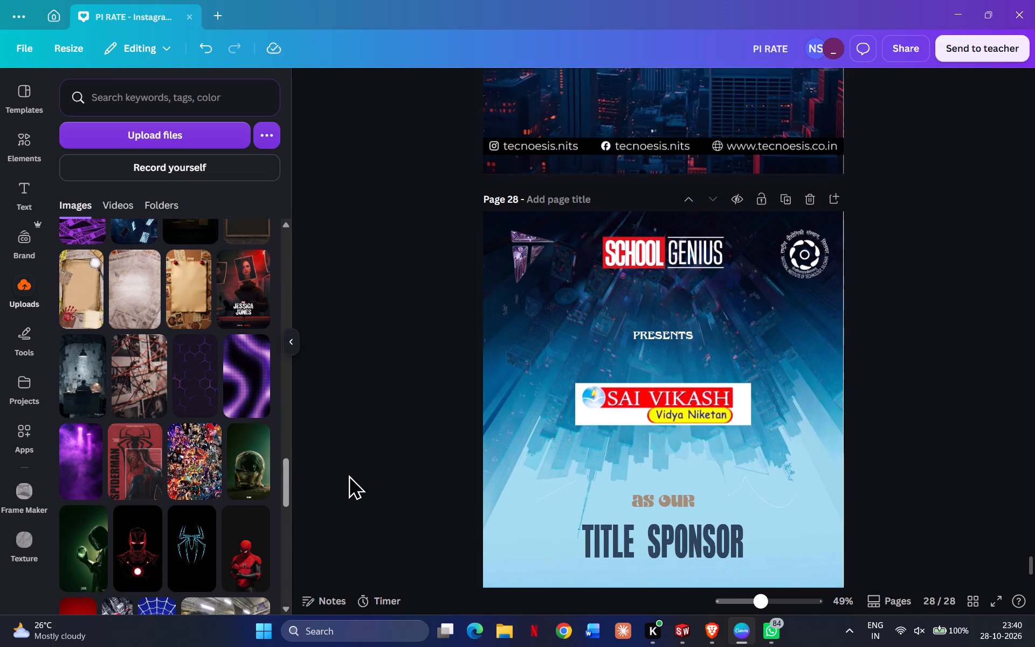
scroll(348, 474, down, 2)
click(955, 362)
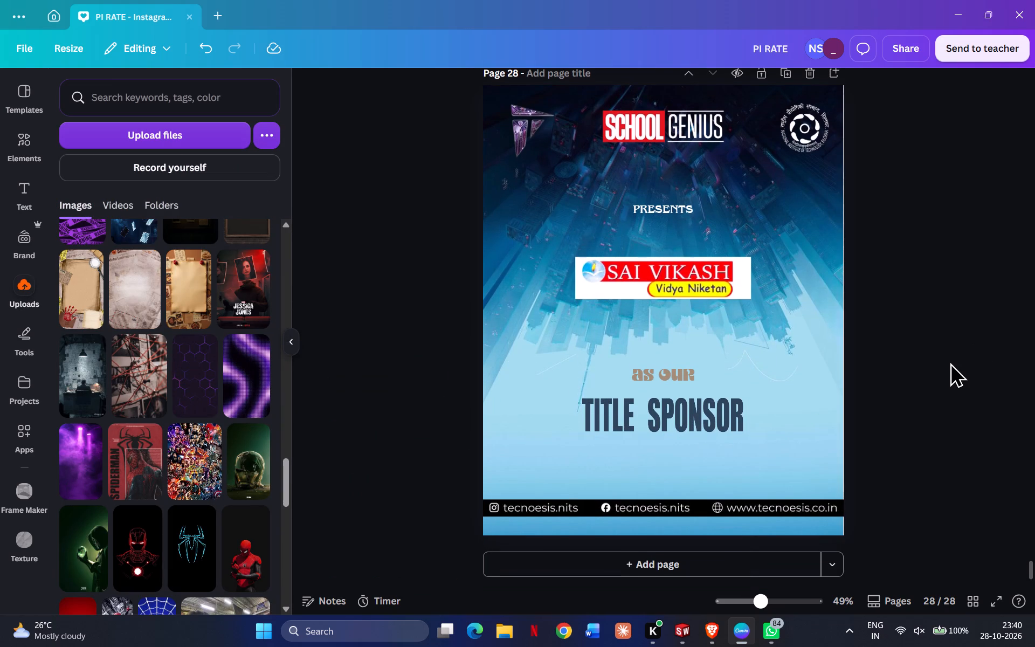
scroll(949, 362, up, 1)
click(653, 235)
drag(674, 276, 674, 283)
click(878, 285)
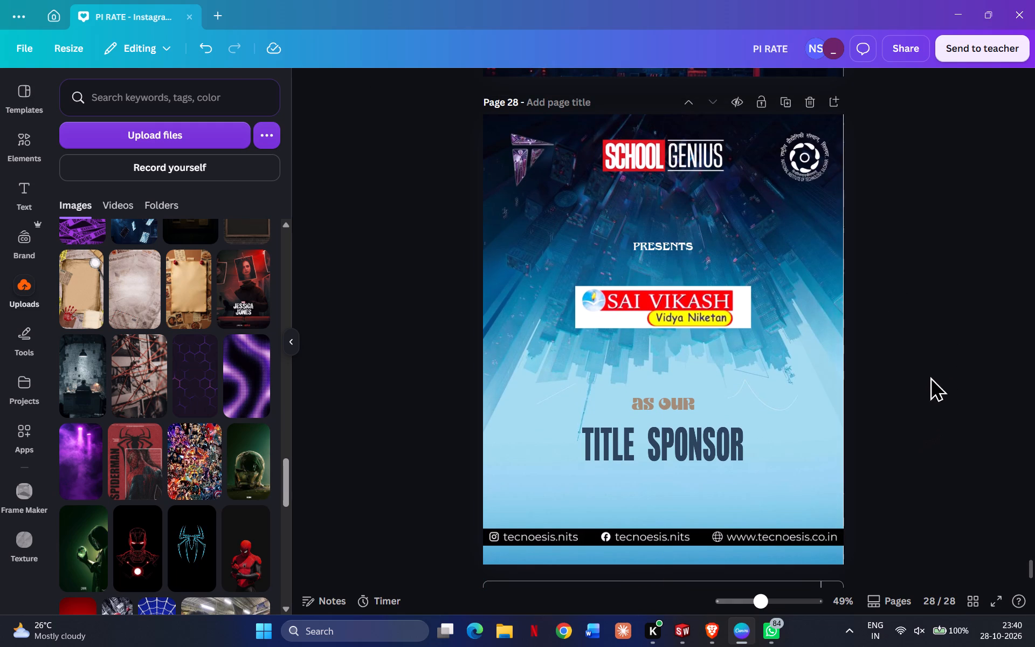
Compare the finished layouts of the title sponsor posters on pages 27 and 28.
scroll(498, 352, down, 7)
click(905, 340)
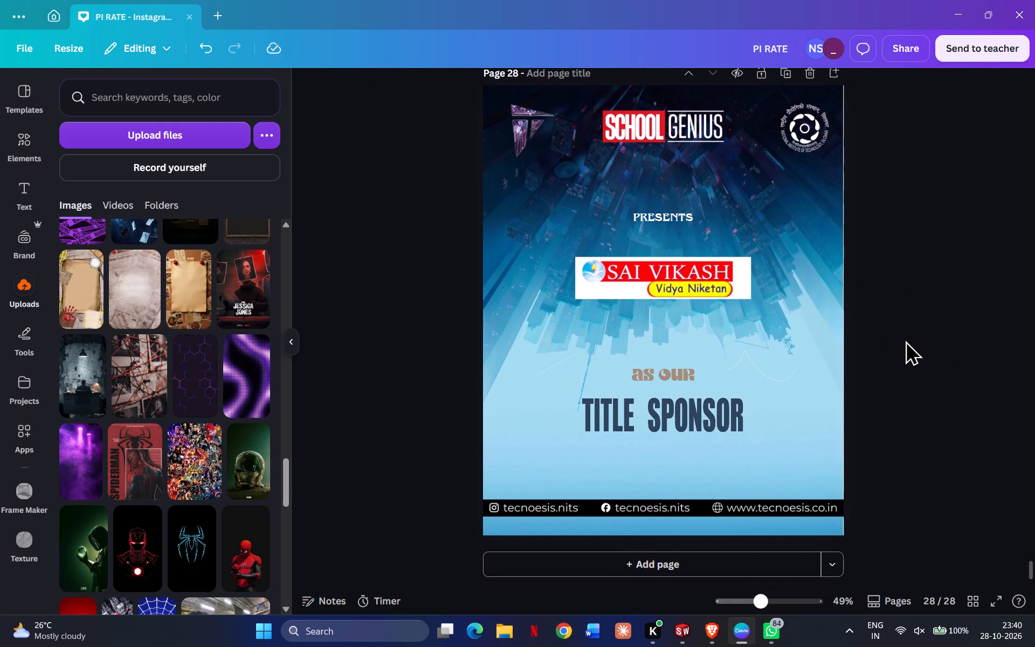
scroll(905, 340, up, 8)
scroll(905, 340, down, 10)
scroll(905, 340, up, 9)
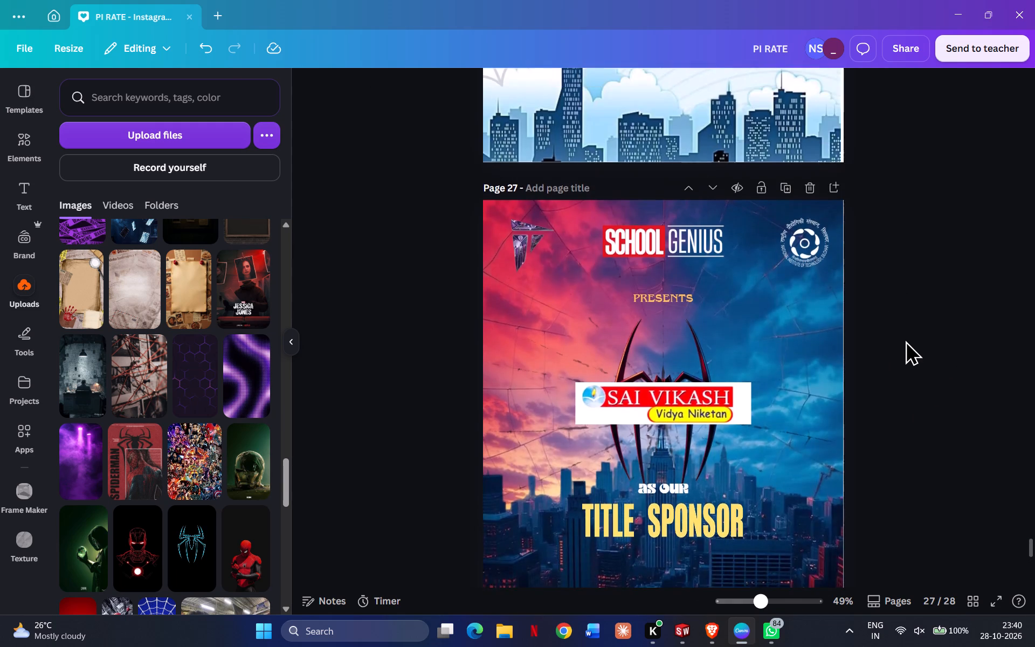
scroll(905, 340, down, 9)
scroll(905, 340, up, 2)
scroll(905, 340, down, 3)
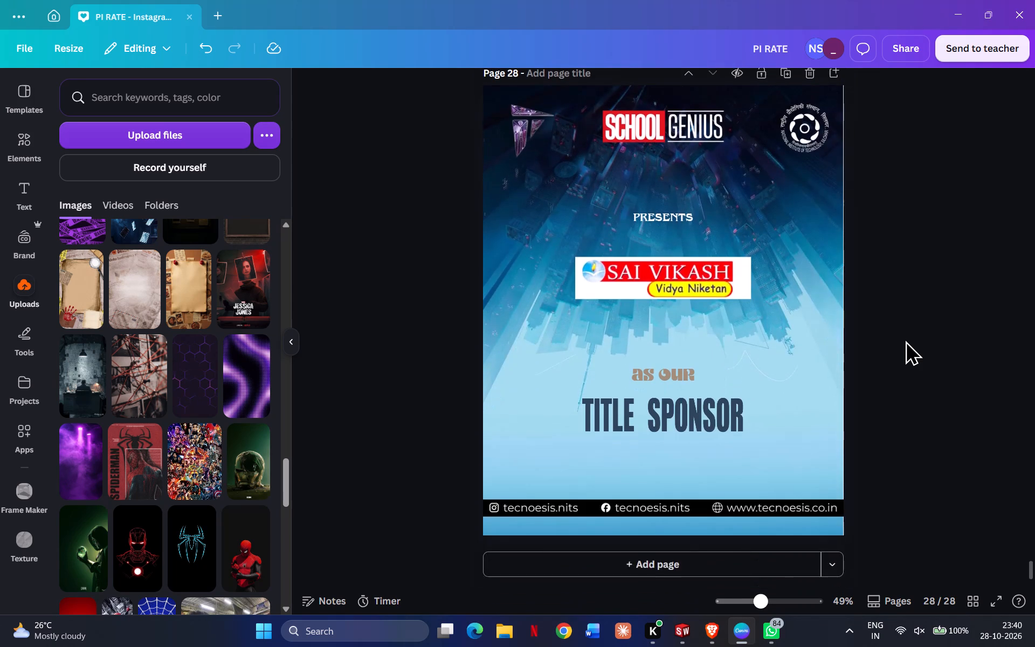
scroll(905, 340, up, 1)
scroll(905, 340, down, 1)
scroll(905, 340, up, 1)
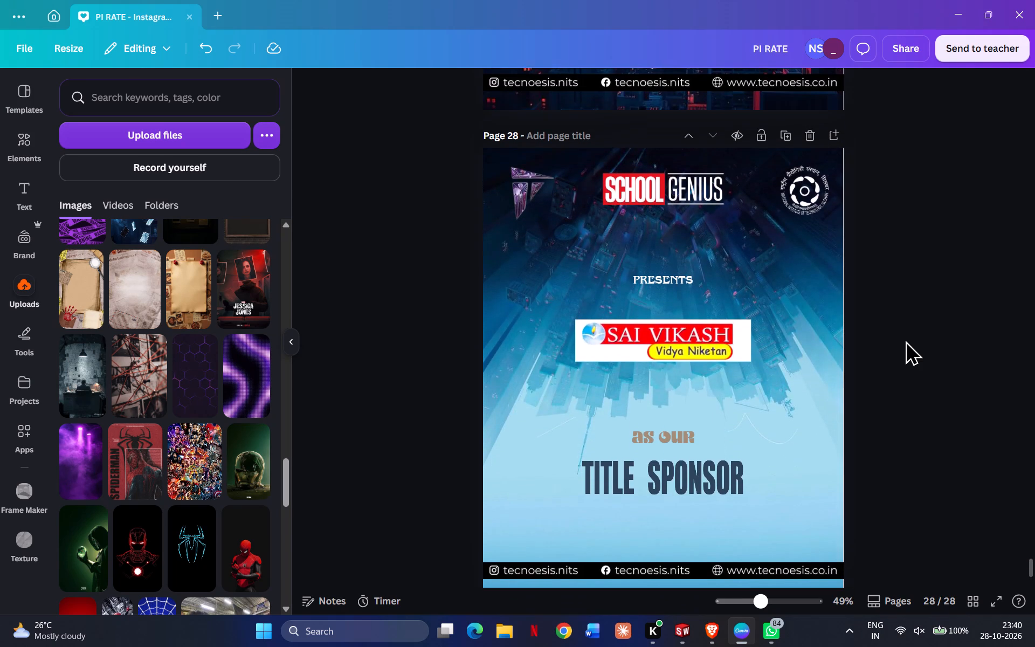
Move the blue title sponsor poster from page 28 up through the page order until it is page 1.
double_click(688, 143)
click(688, 143)
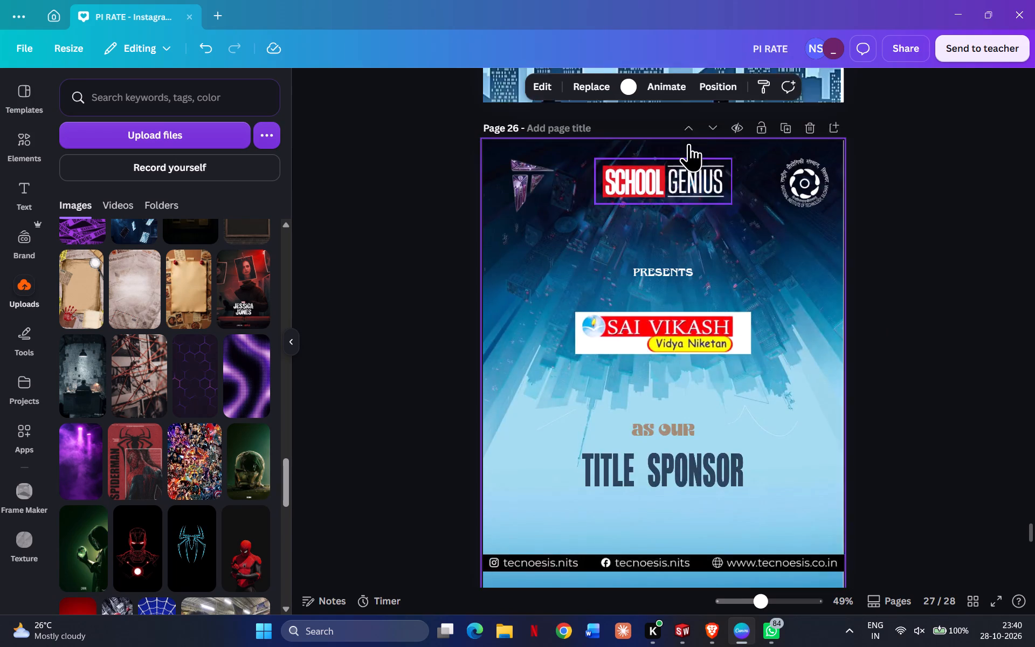
click(688, 143)
click(688, 143)
click(688, 143)
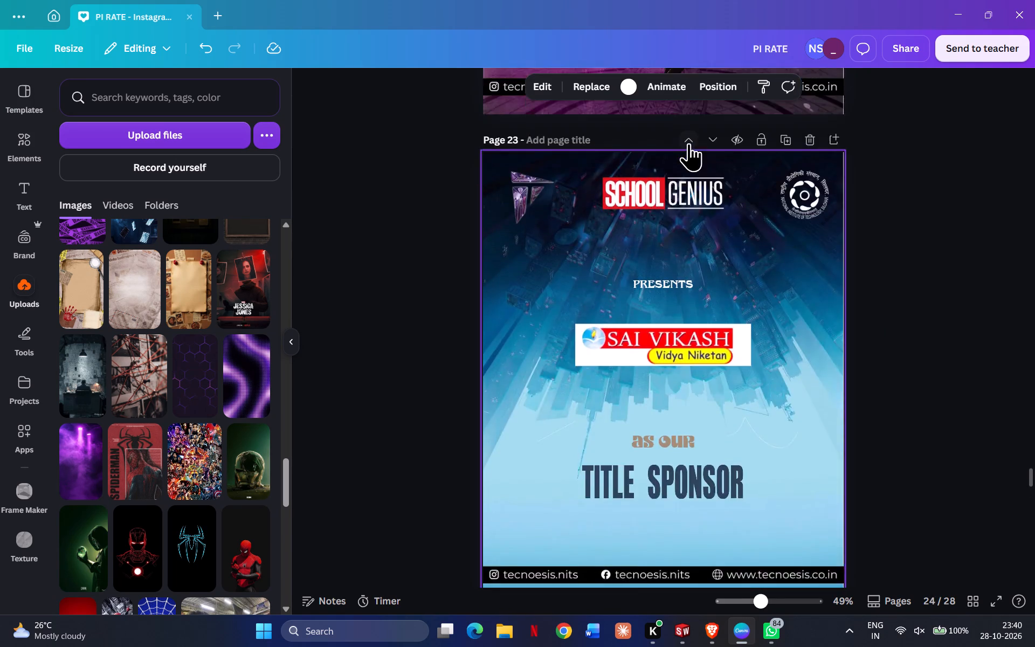
click(688, 143)
click(688, 143)
click(688, 143)
click(688, 143)
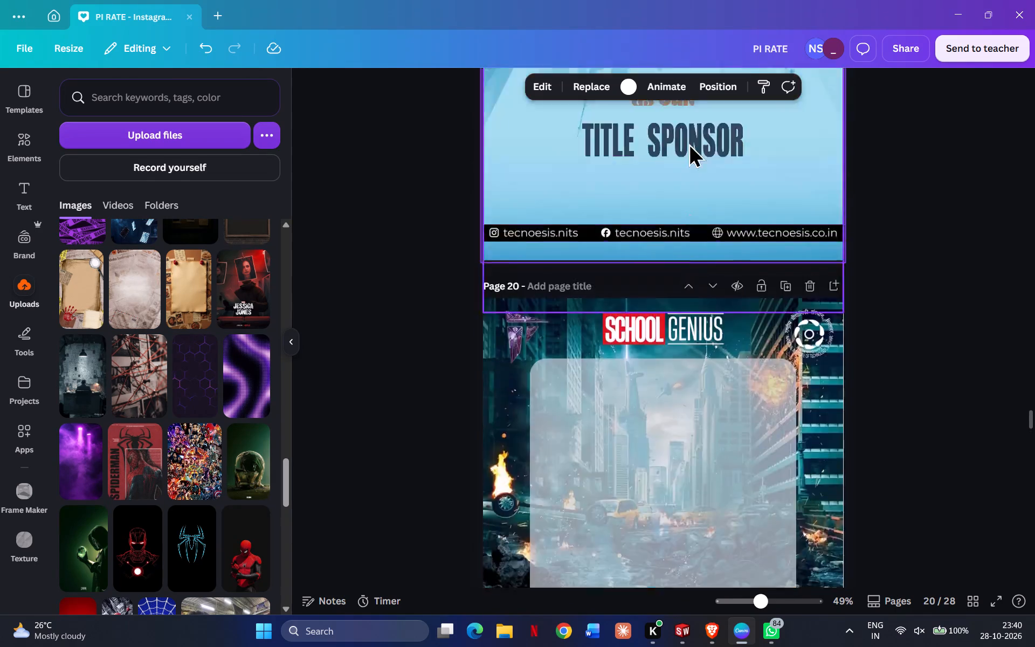
click(688, 143)
click(688, 143)
click(688, 143)
click(688, 143)
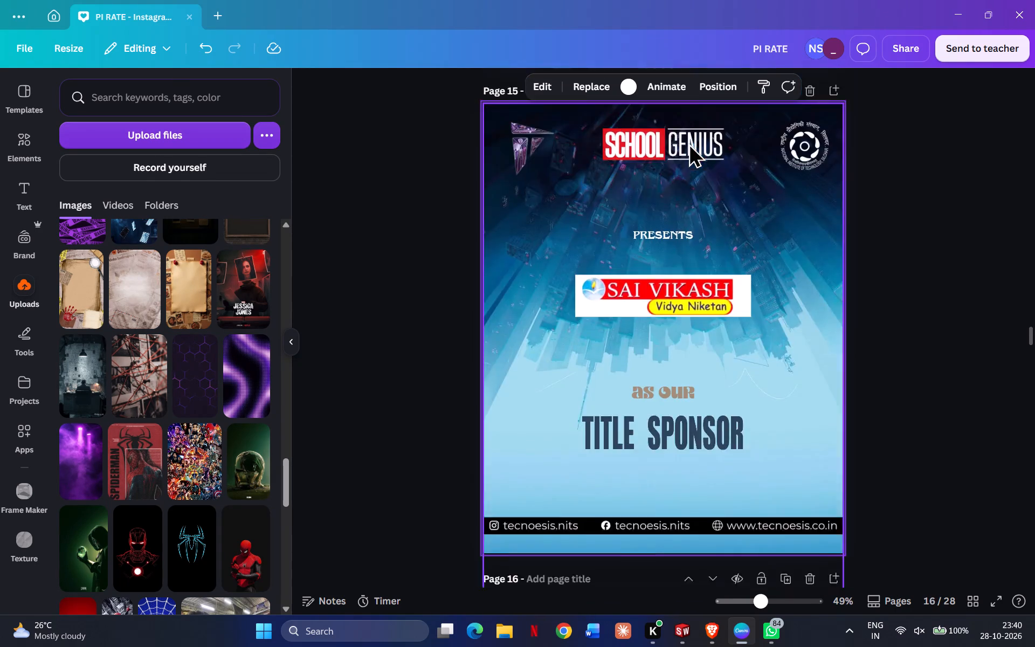
click(688, 143)
click(688, 143)
click(688, 143)
click(688, 143)
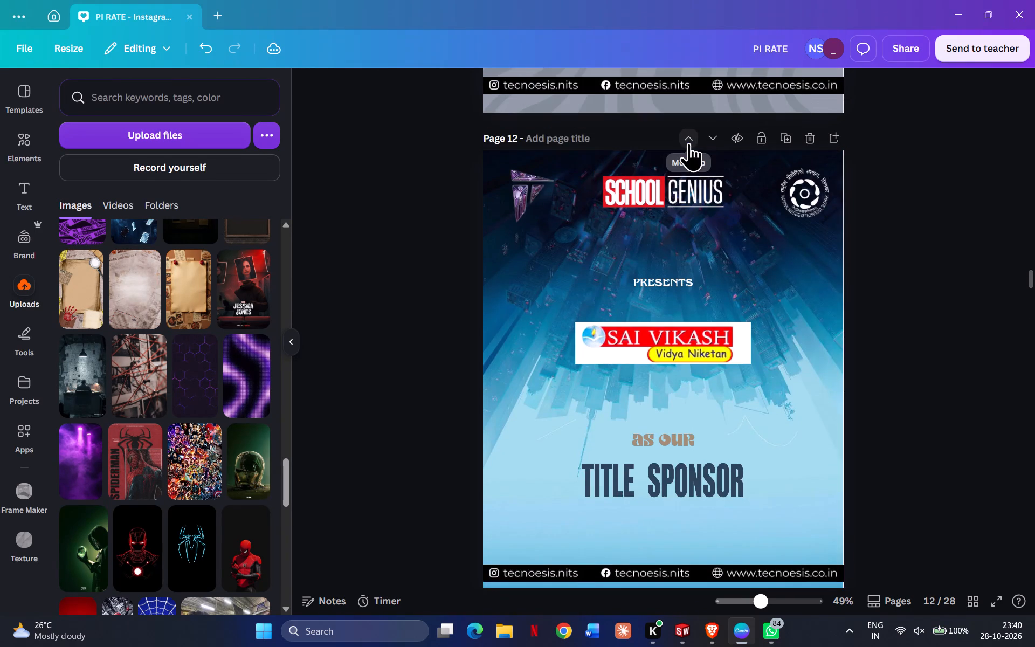
click(688, 143)
click(688, 143)
click(688, 143)
click(688, 143)
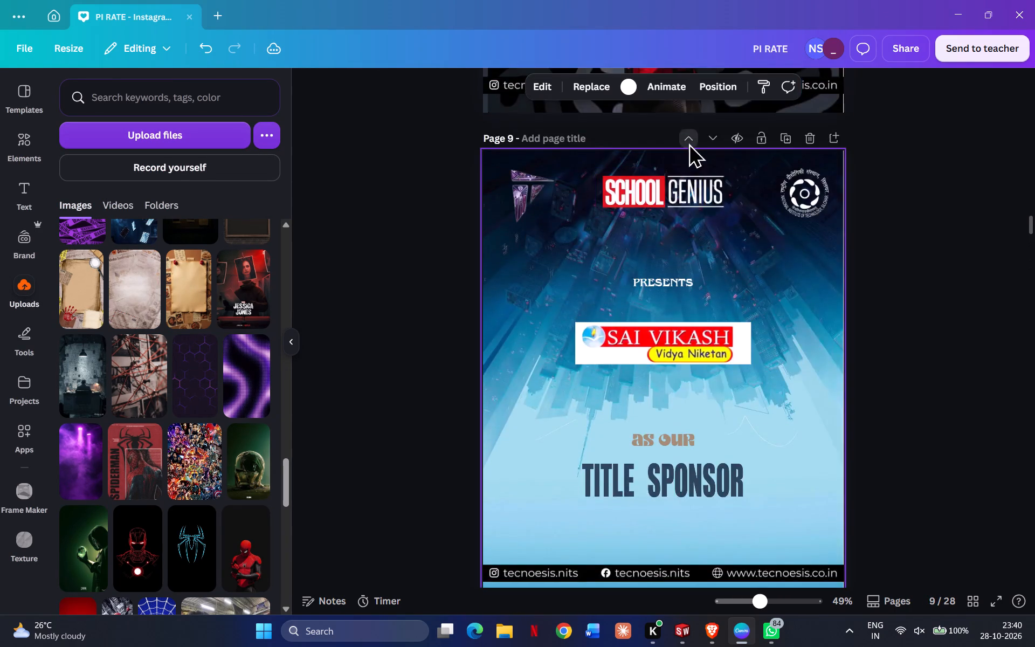
click(688, 143)
click(688, 143)
click(688, 143)
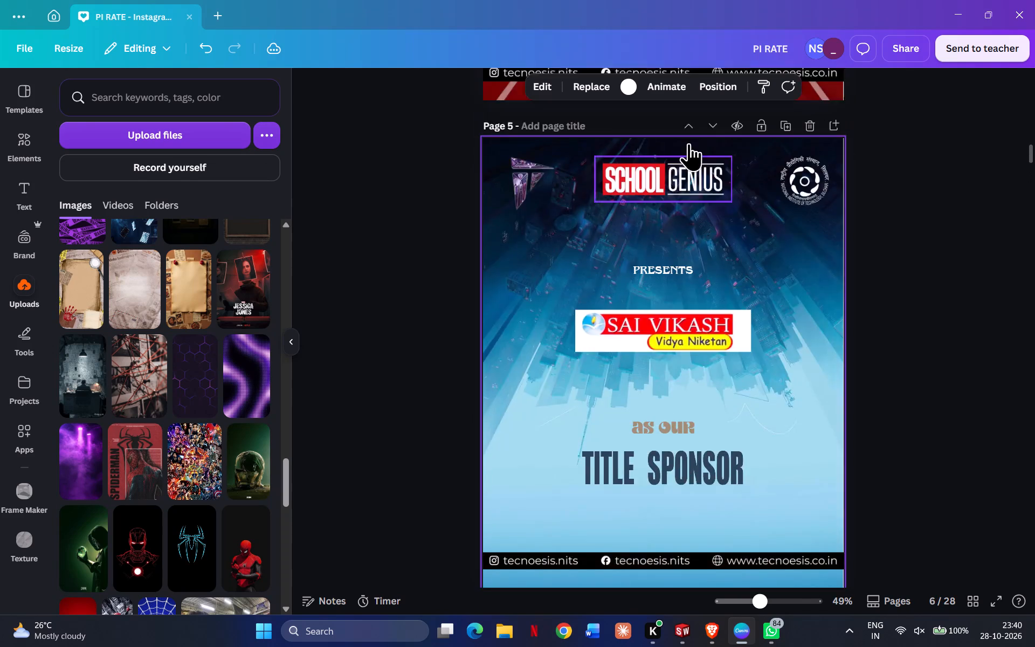
click(688, 143)
click(688, 143)
click(688, 143)
click(688, 143)
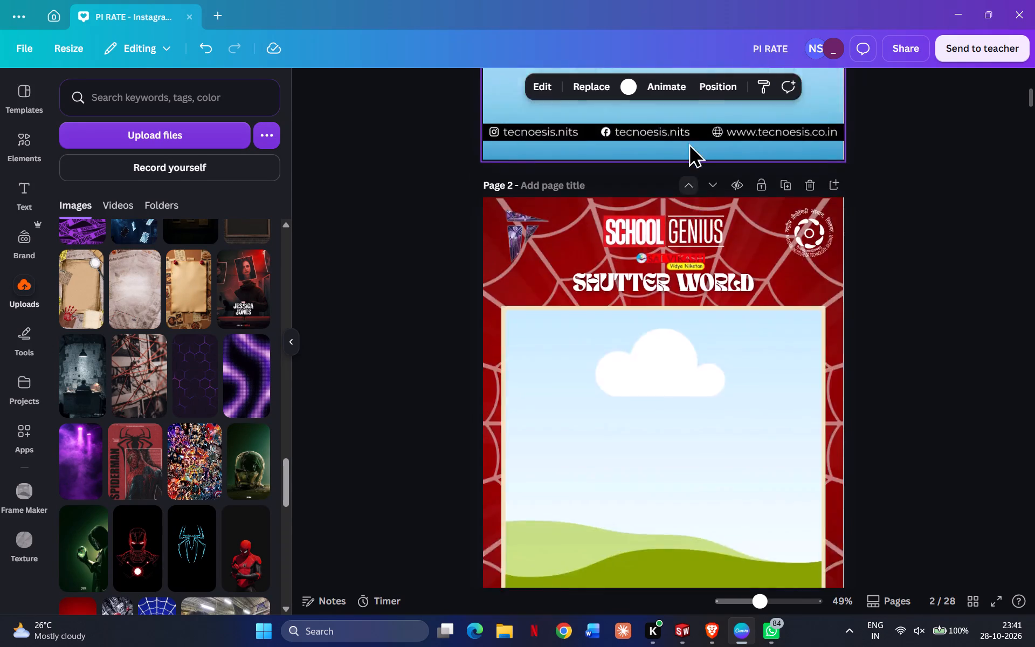
click(688, 143)
click(953, 236)
scroll(955, 264, down, 5)
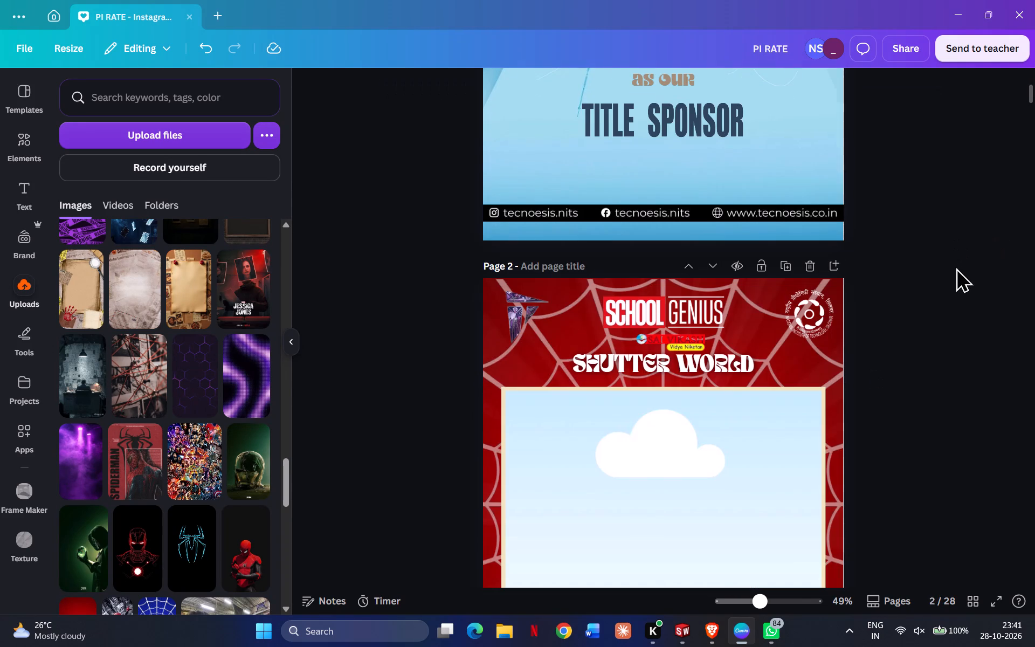
Move the red-and-blue skyline title sponsor poster from page 28 up through the page order until it is page 2.
drag(1030, 93, 1034, 273)
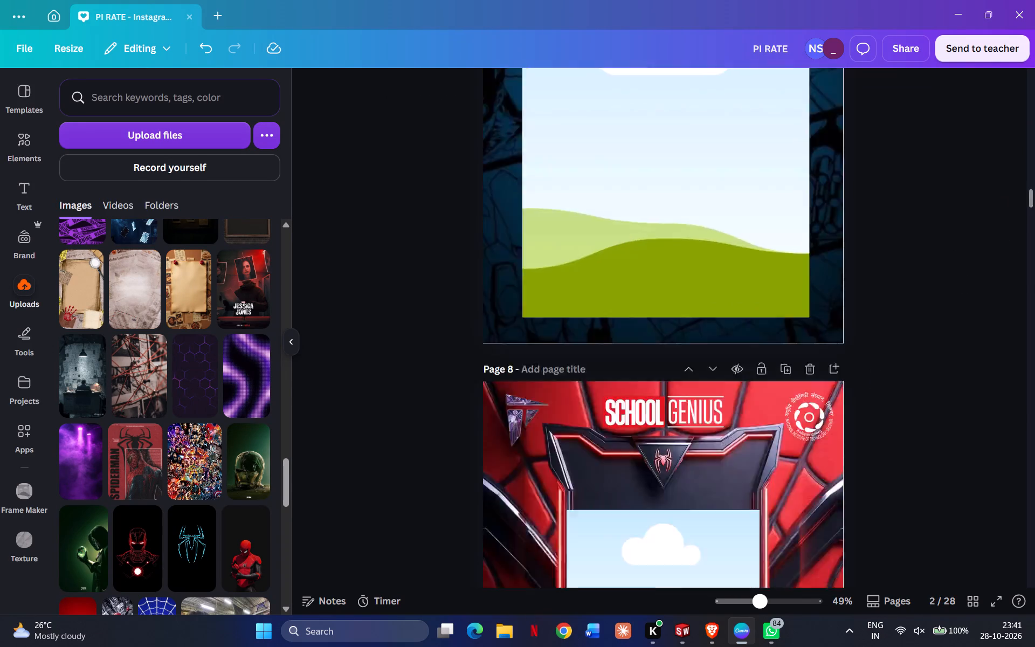
drag(1034, 273, 1034, 597)
scroll(802, 258, up, 5)
scroll(779, 336, down, 5)
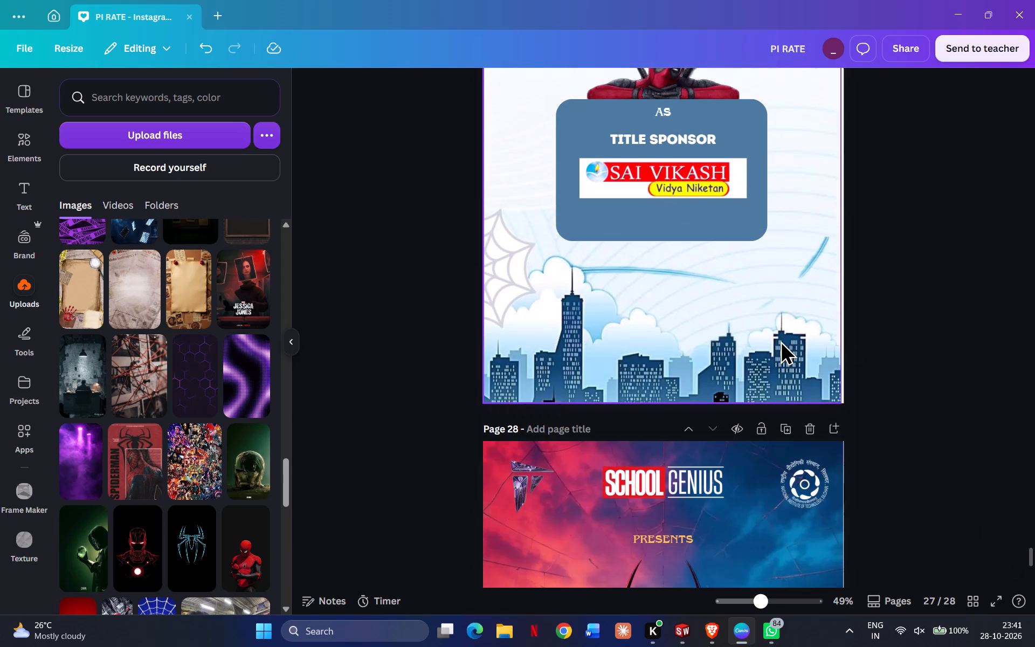
click(691, 419)
click(691, 419)
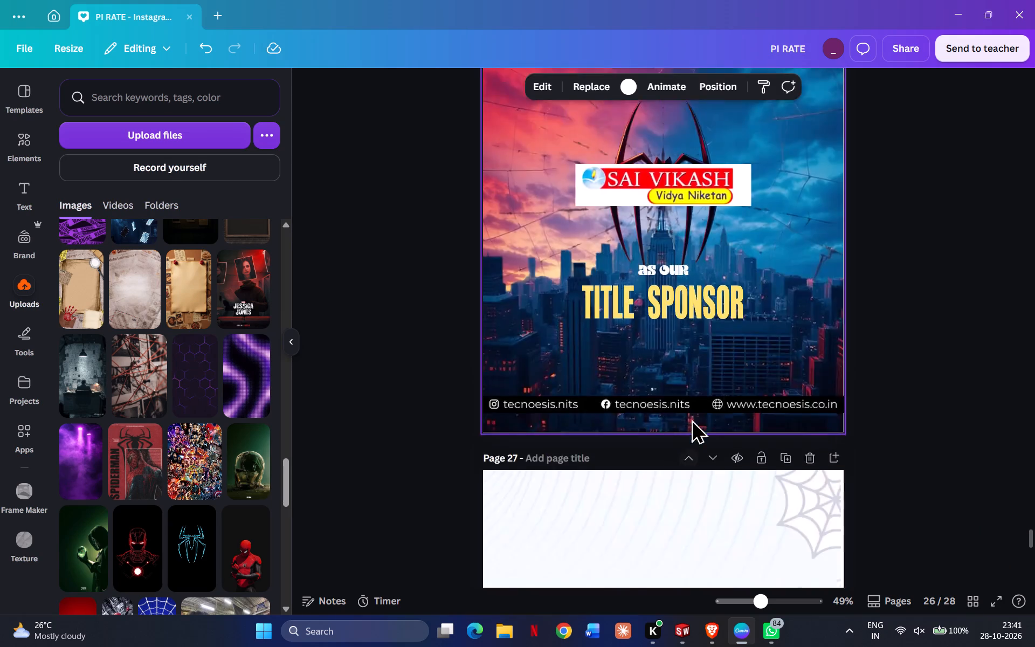
click(691, 419)
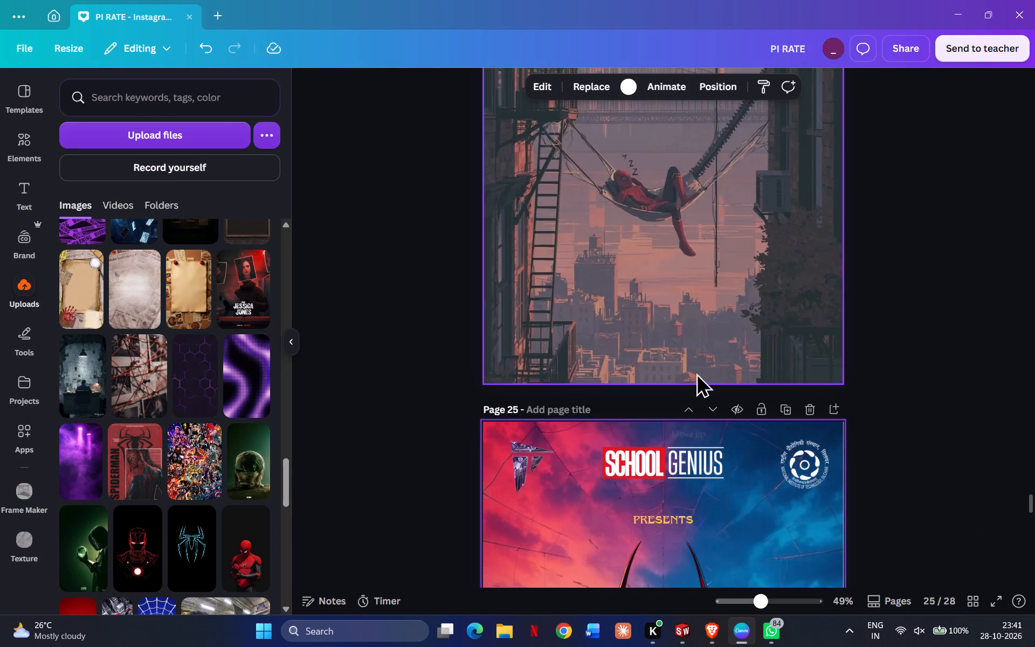
click(684, 410)
click(684, 410)
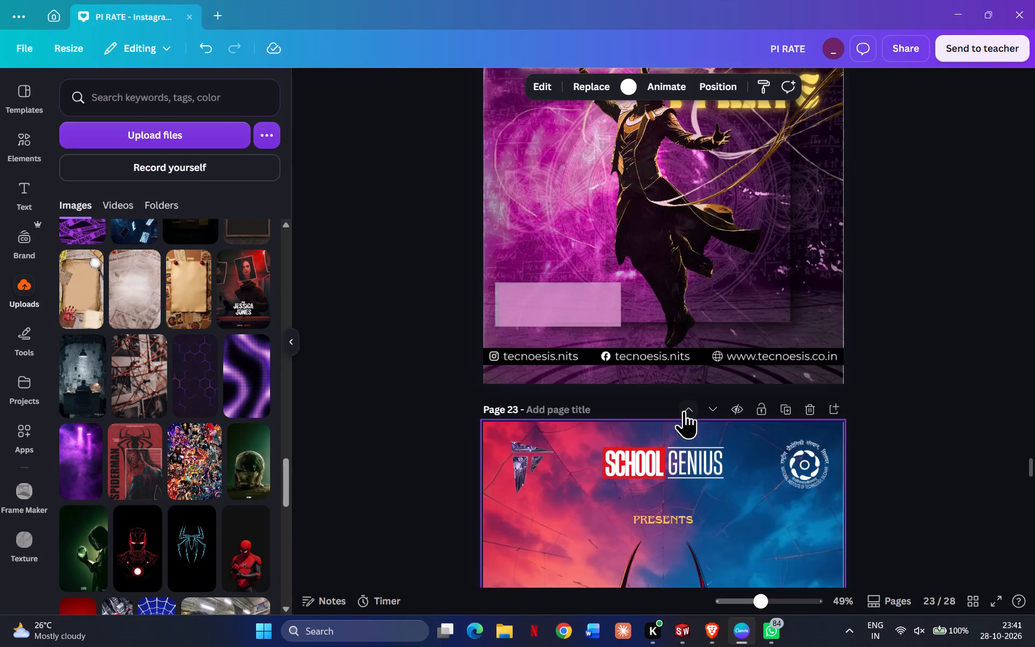
click(684, 410)
click(684, 410)
click(684, 410)
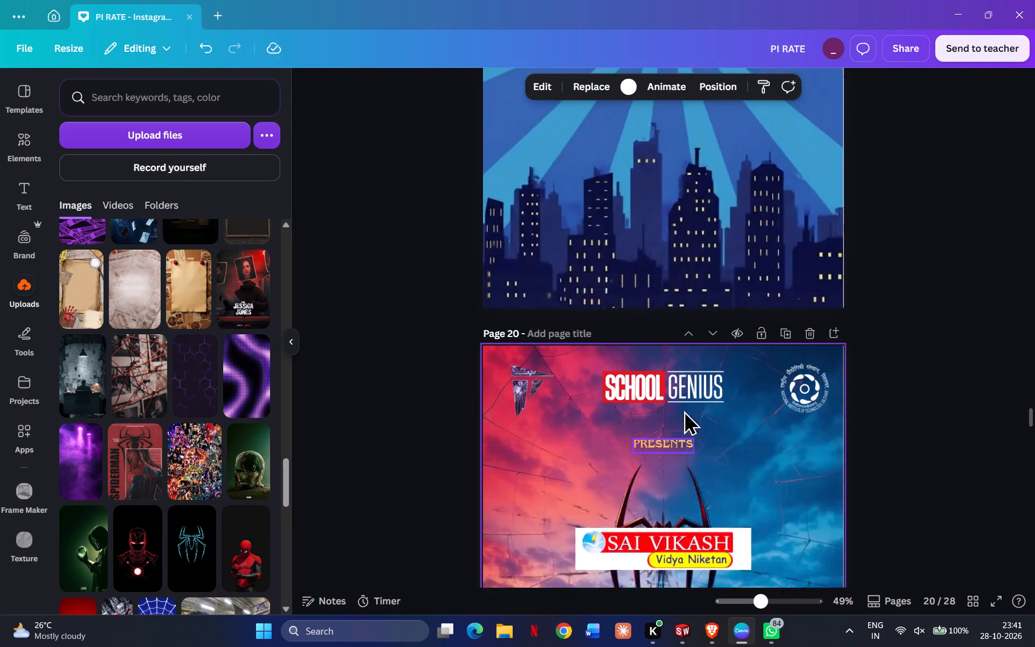
click(684, 410)
click(684, 410)
click(684, 410)
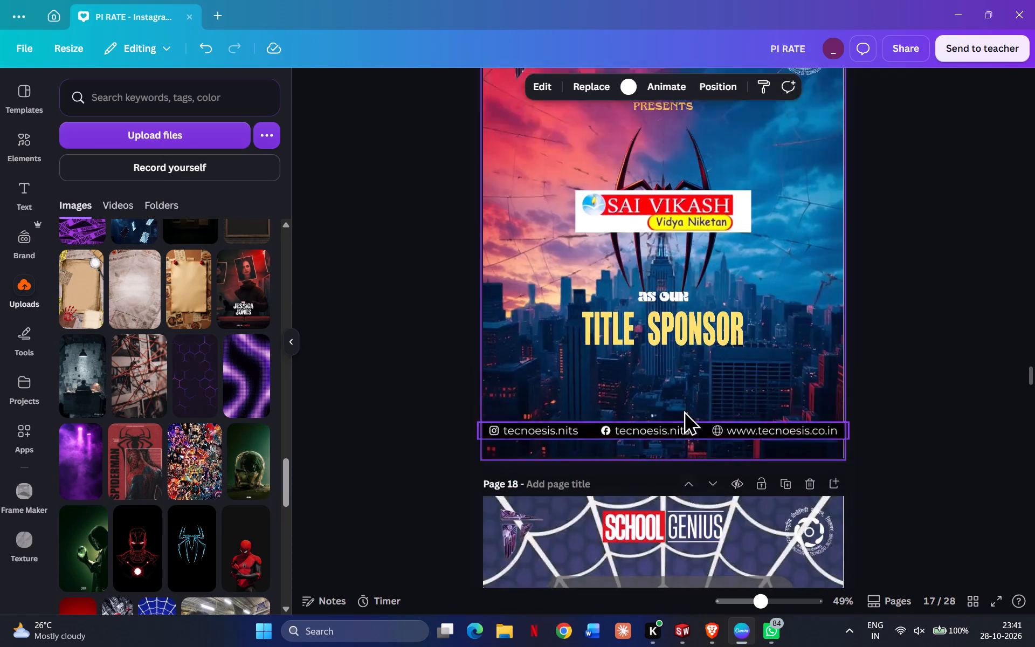
click(684, 410)
click(684, 410)
click(684, 410)
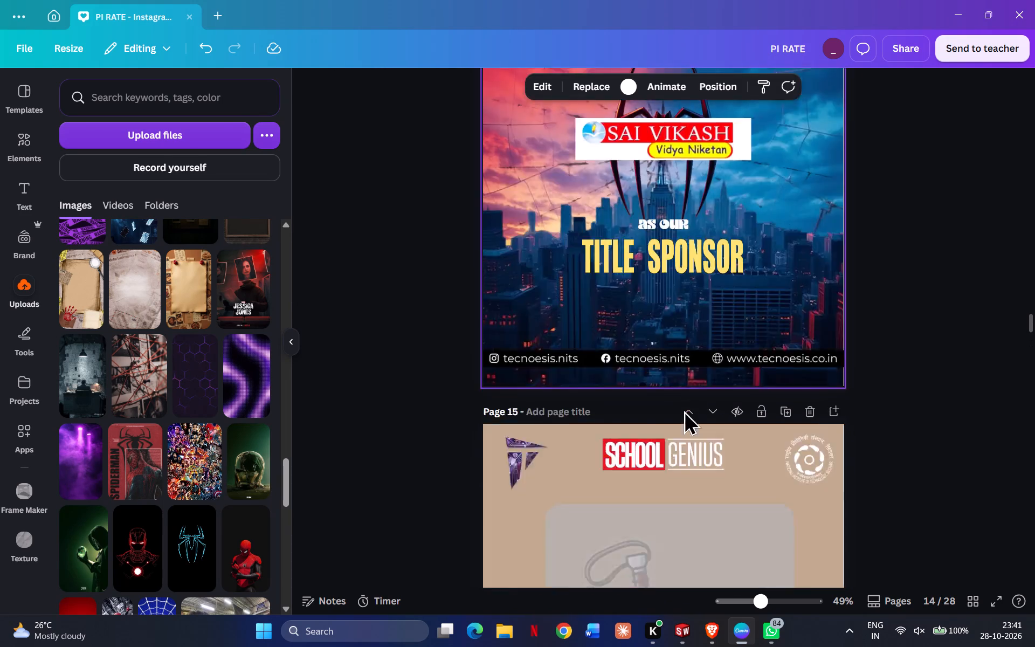
click(684, 410)
click(684, 410)
click(684, 410)
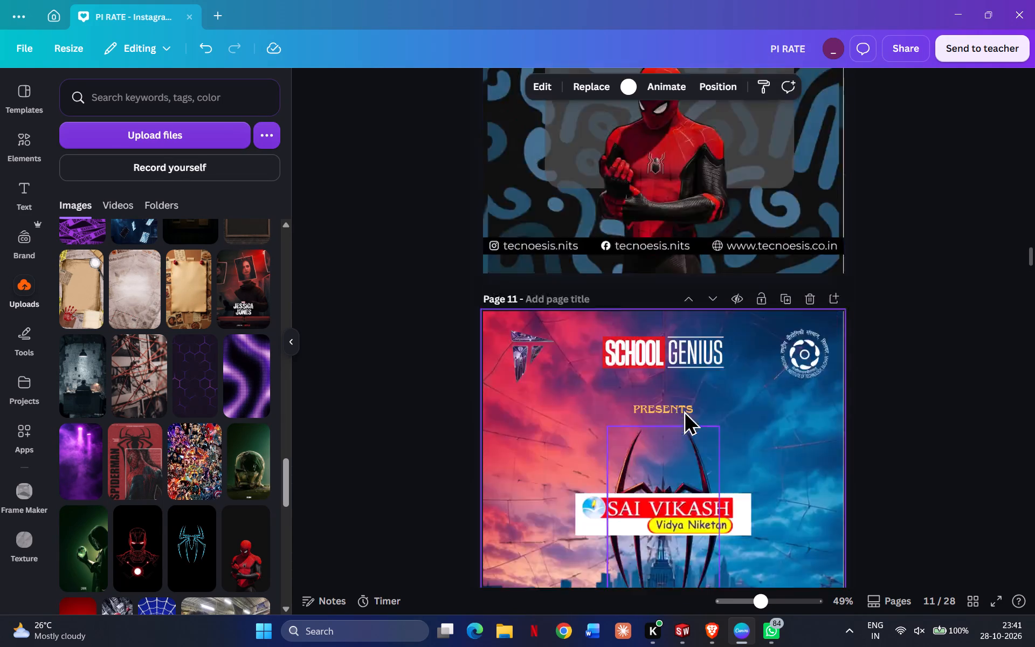
click(684, 410)
click(684, 410)
click(684, 410)
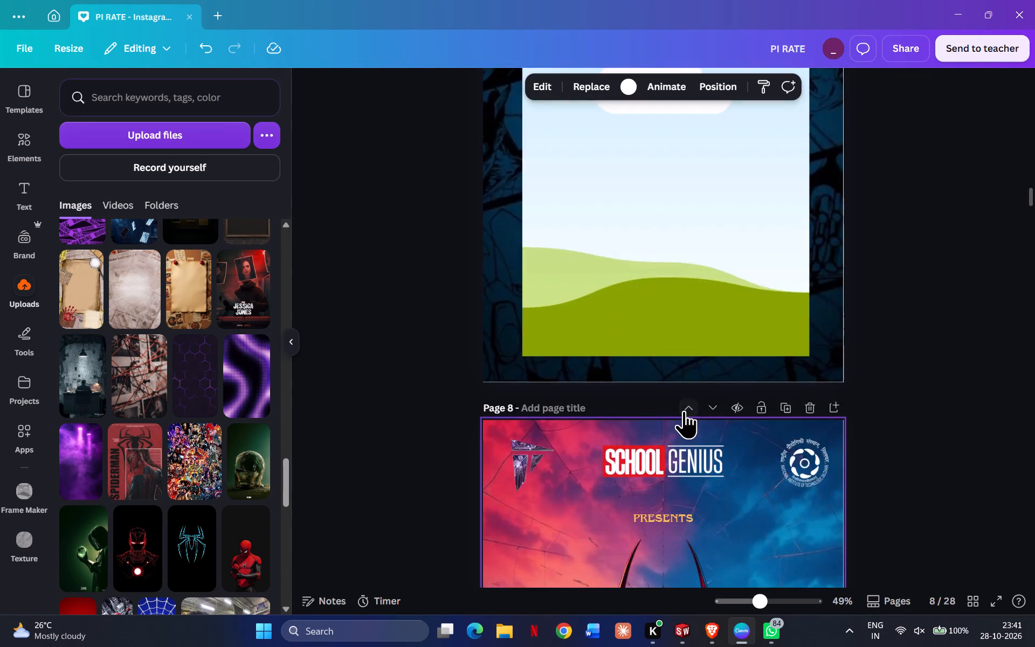
click(684, 410)
click(684, 410)
click(684, 410)
click(684, 410)
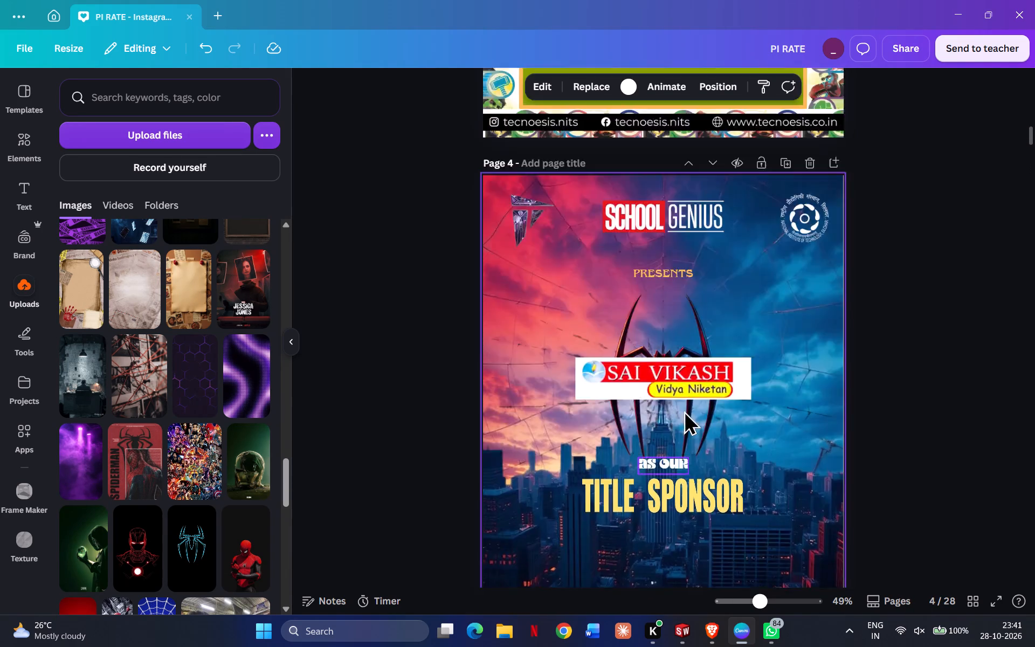
click(684, 410)
click(684, 410)
click(684, 410)
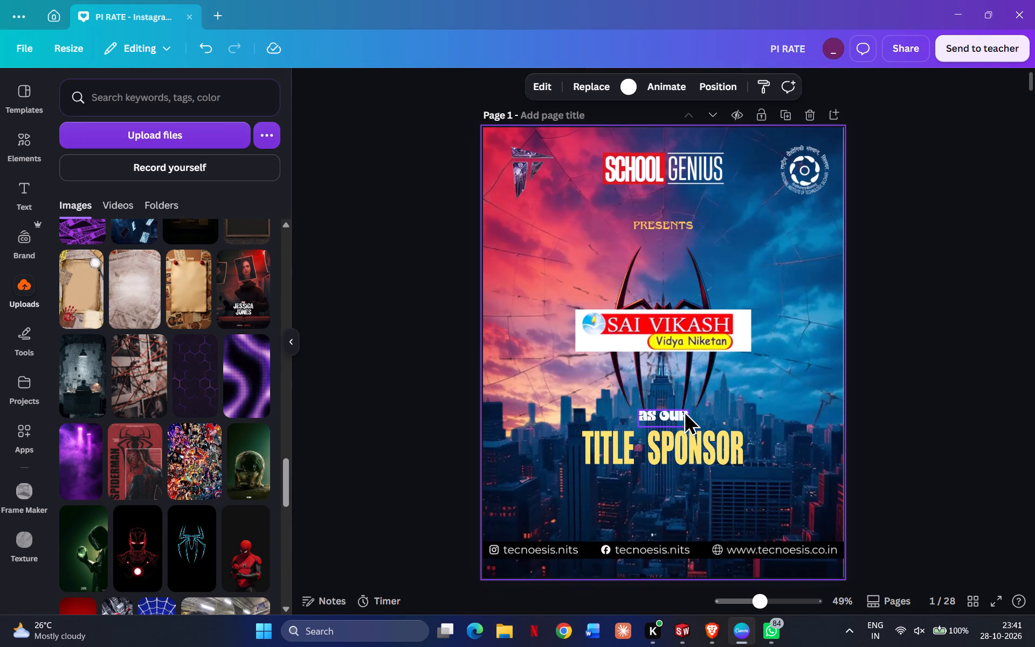
click(714, 115)
click(907, 309)
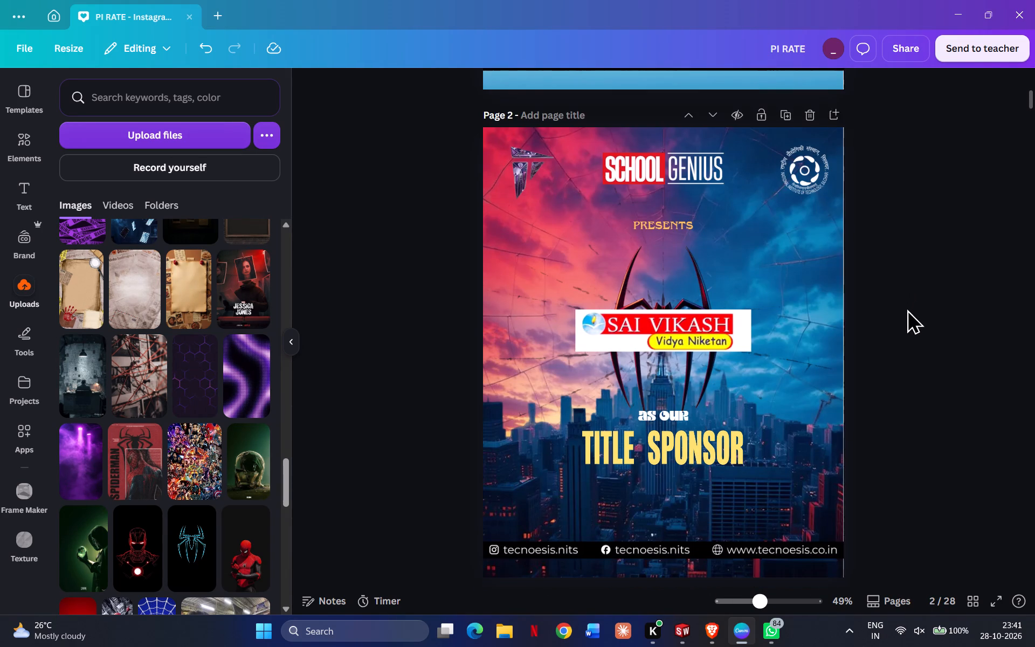
Compare the blue title sponsor poster on page 1 with the red-and-blue skyline poster on page 2.
scroll(897, 363, down, 1)
scroll(897, 363, up, 6)
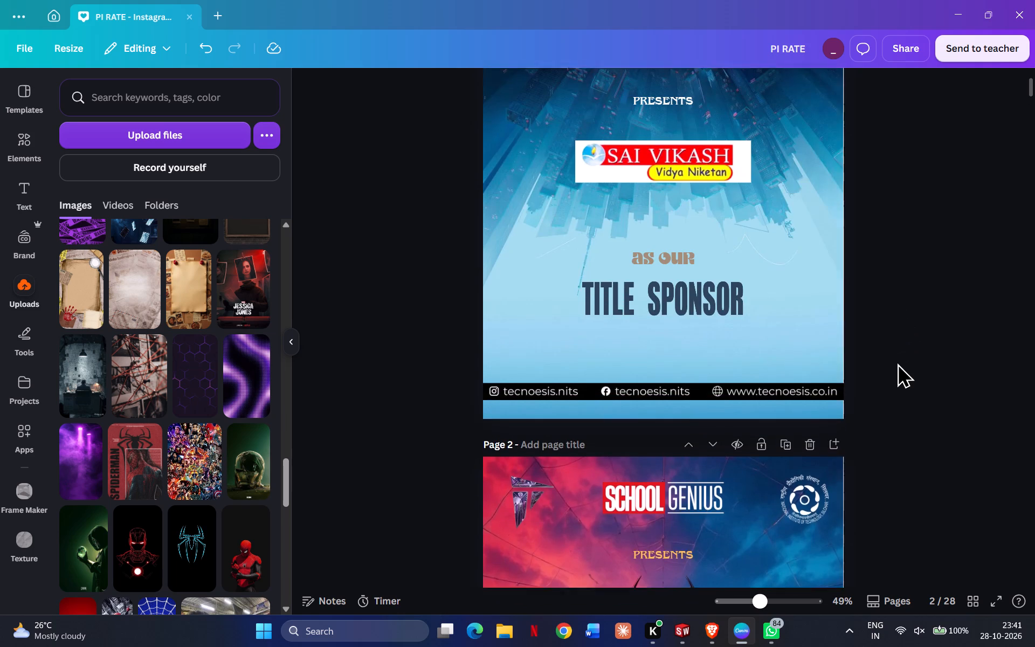
scroll(897, 363, up, 4)
scroll(897, 363, down, 2)
scroll(897, 363, up, 2)
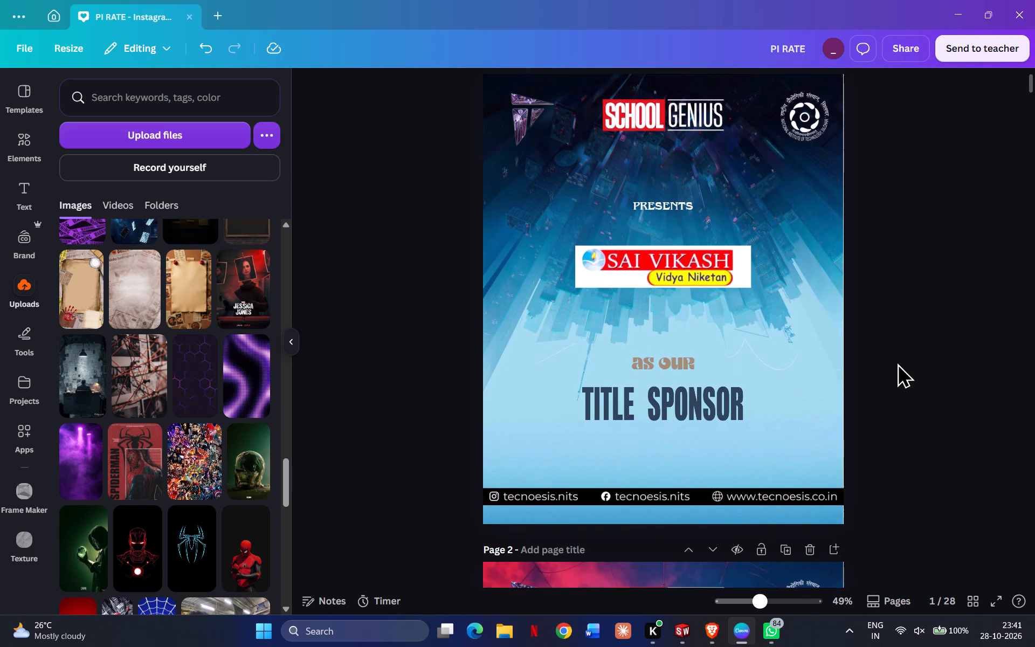
scroll(897, 363, up, 1)
scroll(897, 363, down, 1)
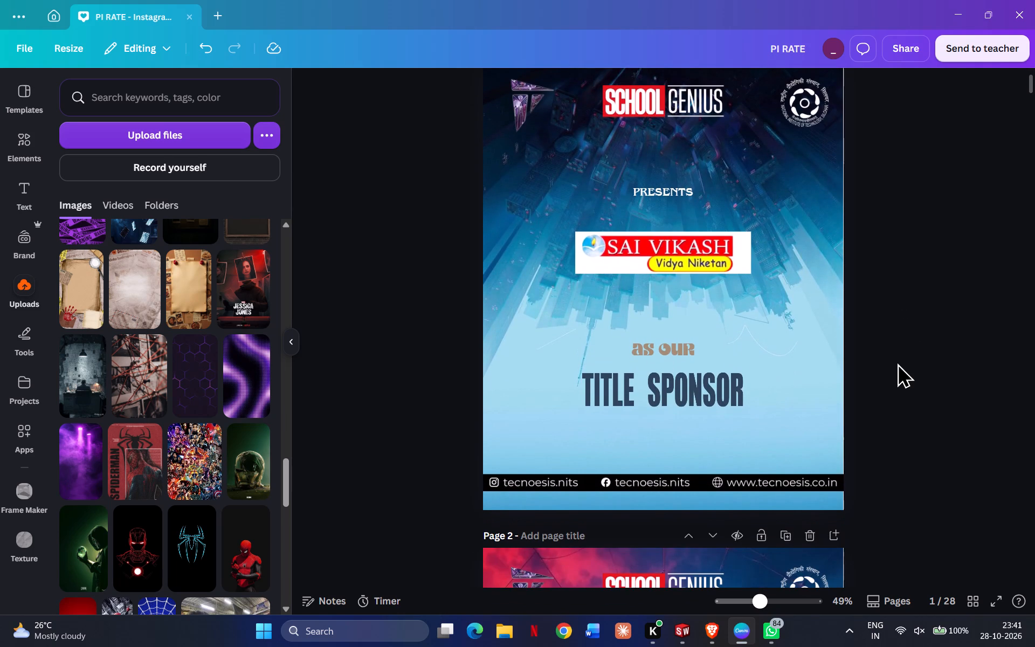
scroll(897, 363, up, 2)
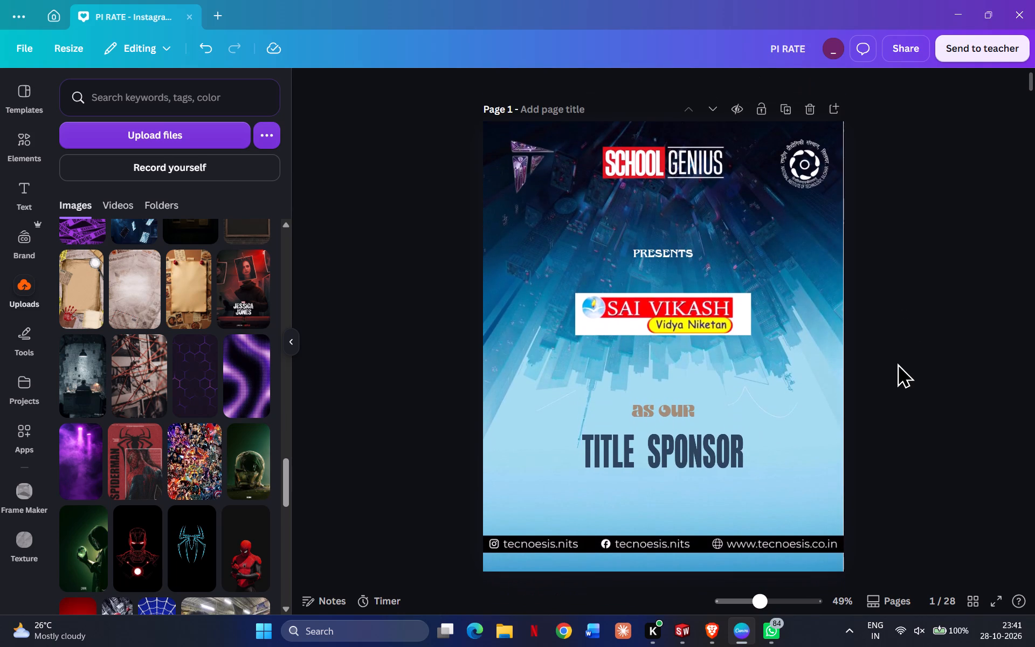
scroll(906, 354, down, 8)
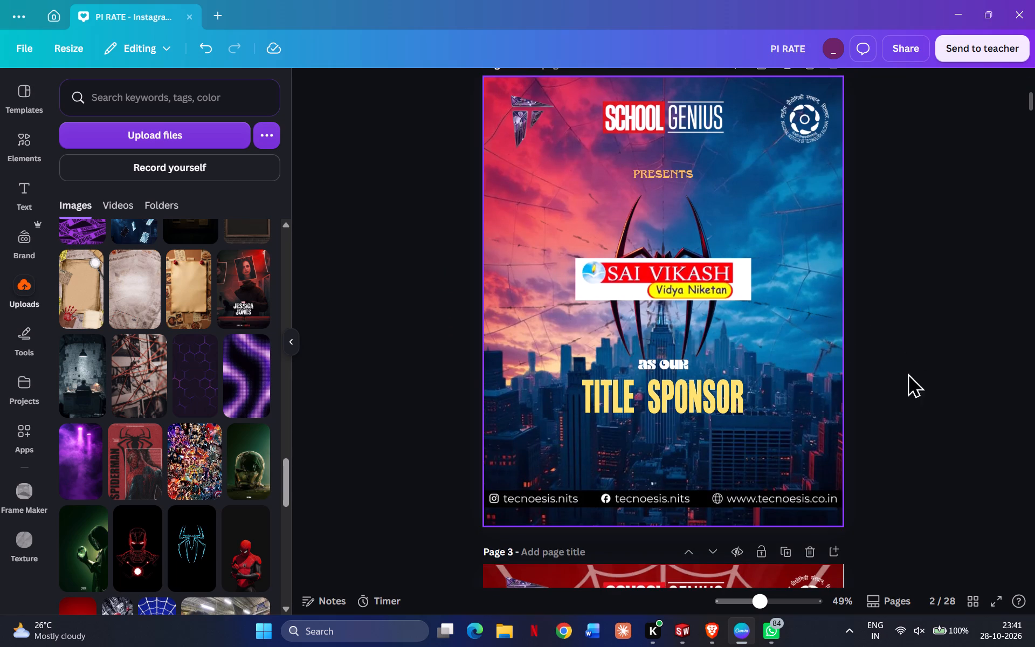
scroll(931, 384, up, 4)
scroll(931, 384, down, 5)
scroll(931, 384, up, 10)
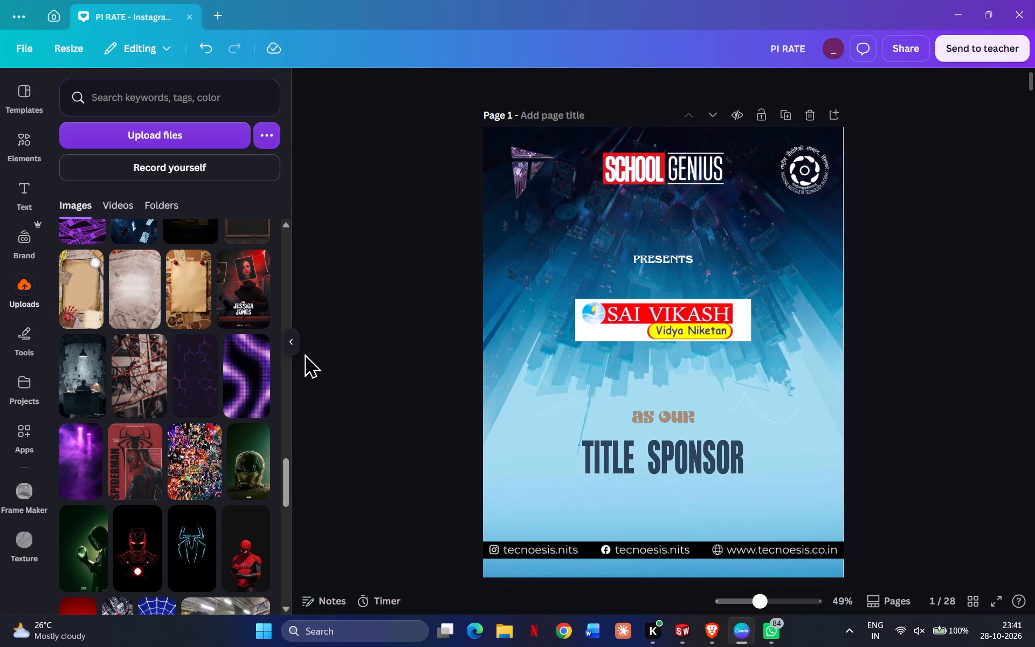
Copy the full-page white spider web from page 17 onto the blue title sponsor poster on page 1.
scroll(176, 384, down, 6)
scroll(176, 384, up, 2)
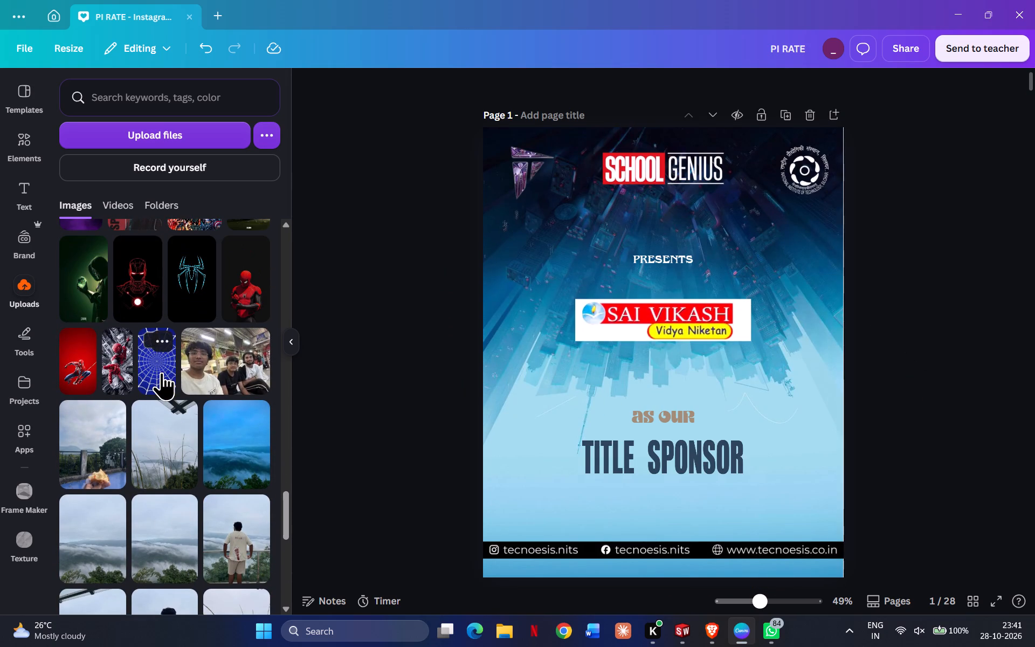
scroll(781, 367, down, 17)
scroll(815, 370, down, 6)
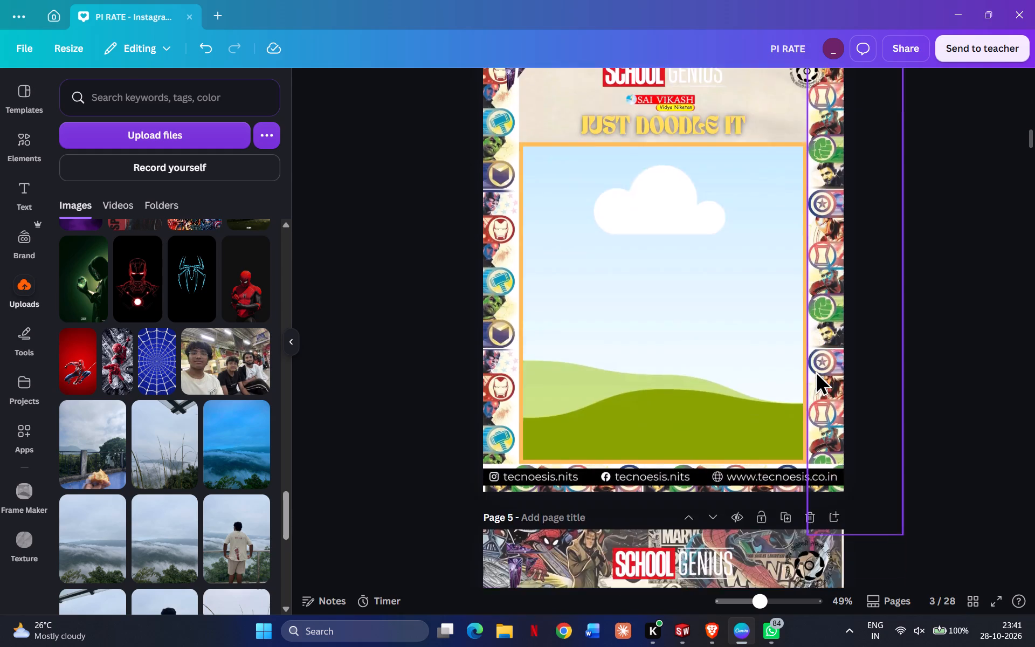
scroll(815, 370, down, 20)
scroll(815, 370, up, 4)
scroll(815, 370, down, 12)
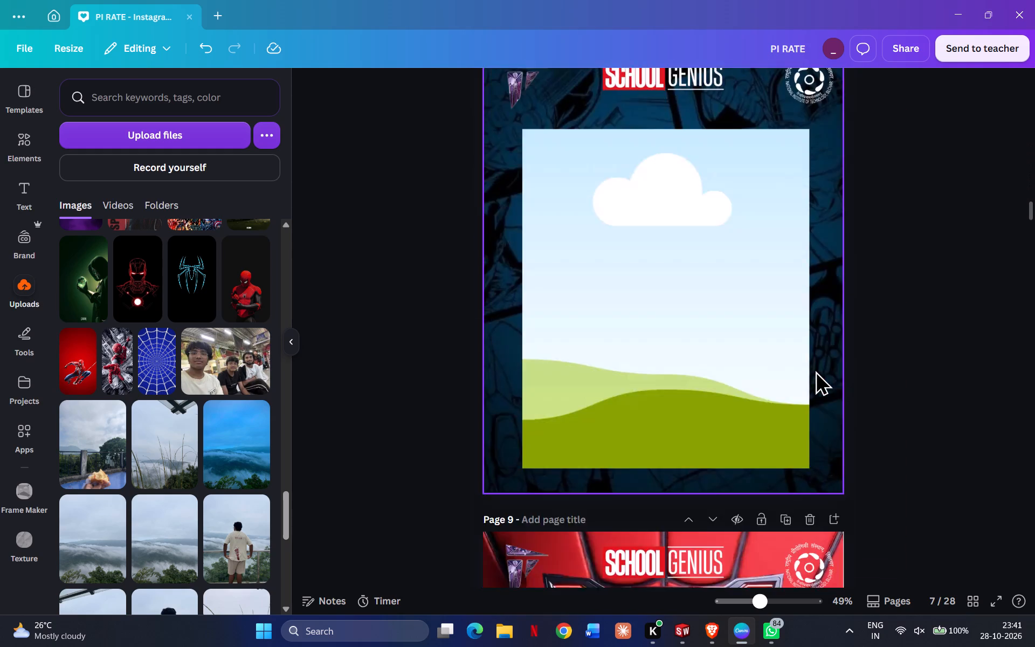
scroll(815, 370, down, 18)
scroll(815, 370, down, 17)
scroll(815, 370, down, 8)
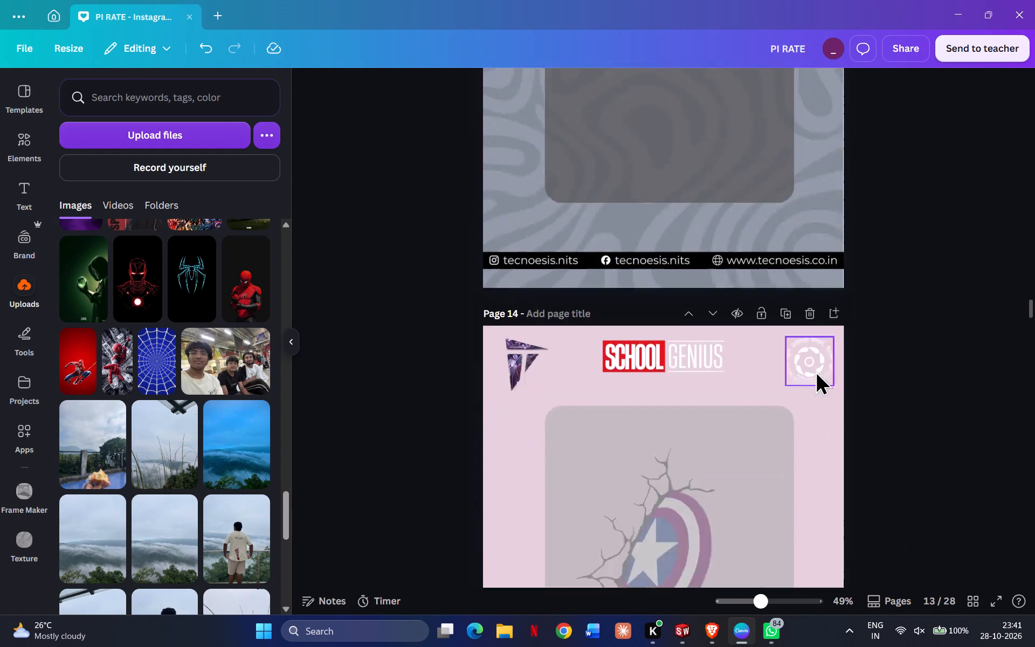
scroll(815, 370, down, 18)
scroll(815, 370, down, 9)
scroll(815, 370, up, 3)
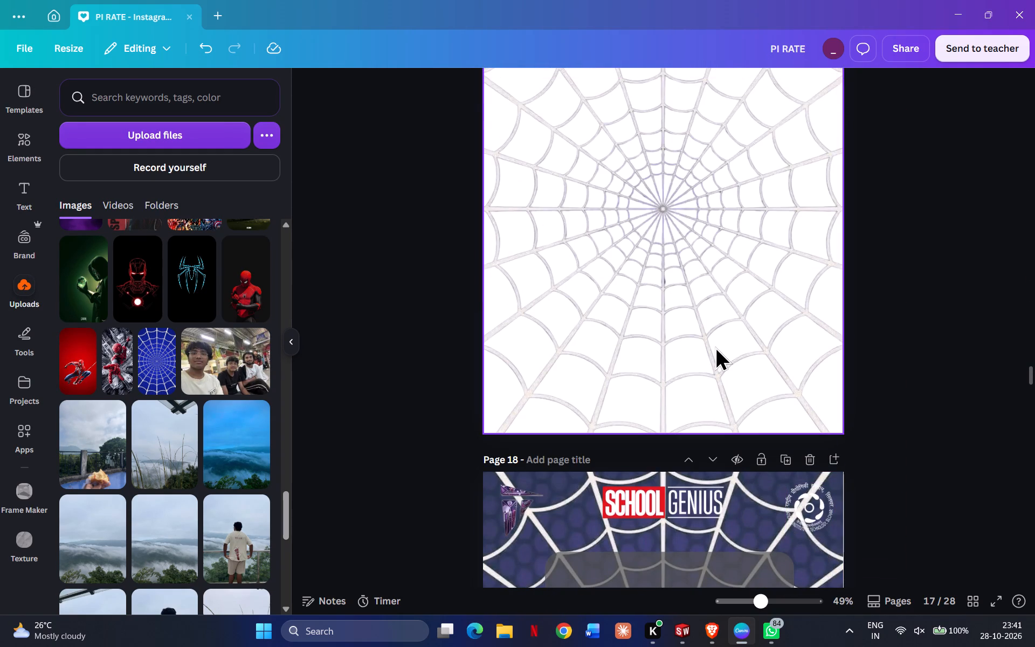
click(715, 346)
key(ctrl+c)
ctrl+click(881, 343)
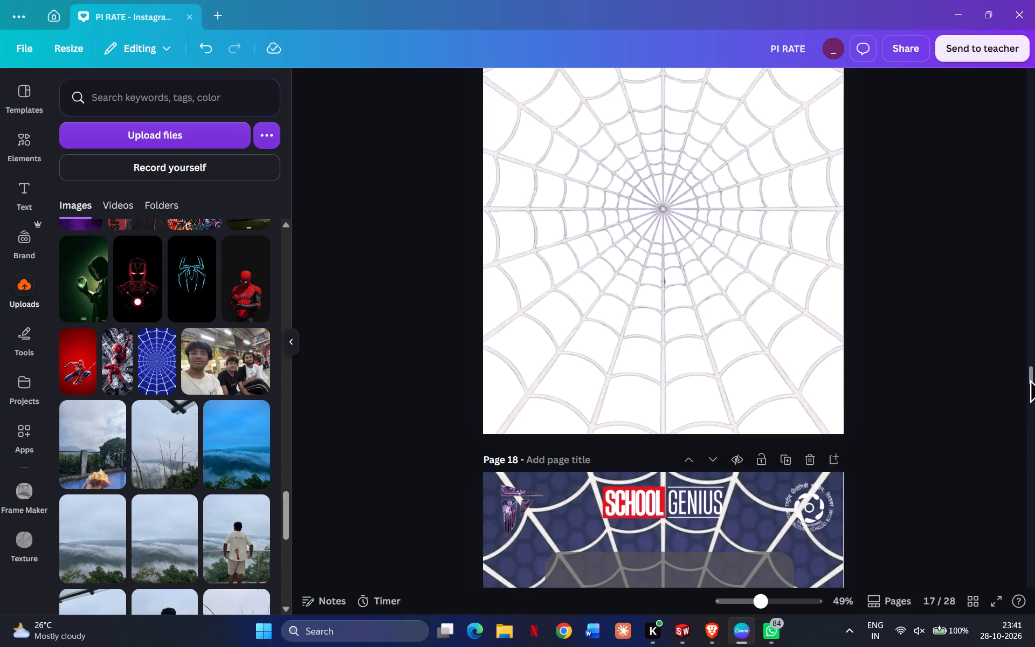
drag(1030, 379, 1034, 89)
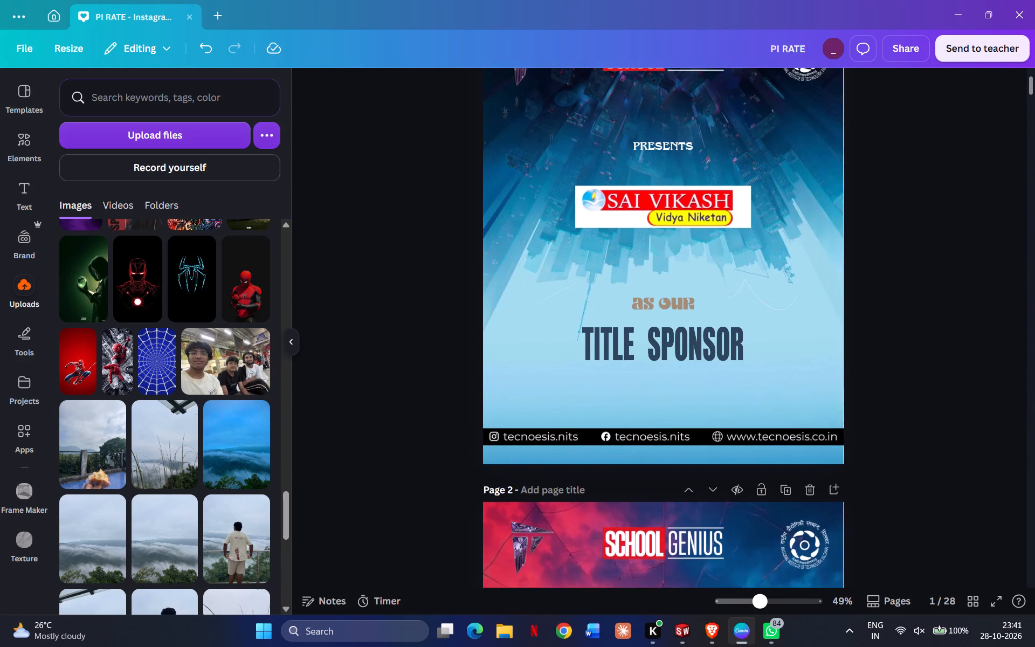
drag(1034, 89, 1034, 88)
click(768, 308)
scroll(770, 302, up, 3)
key(ctrl+v)
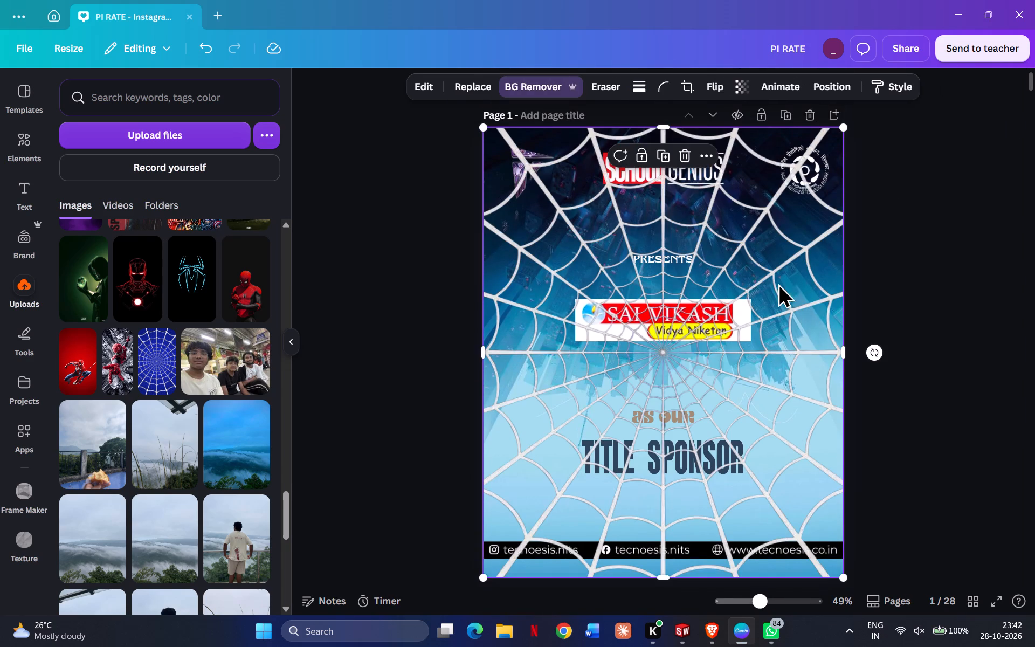
Reorder the spider web layer on page 1 so it sits behind the Sai Vikash logo, directly above the blue background image.
click(857, 80)
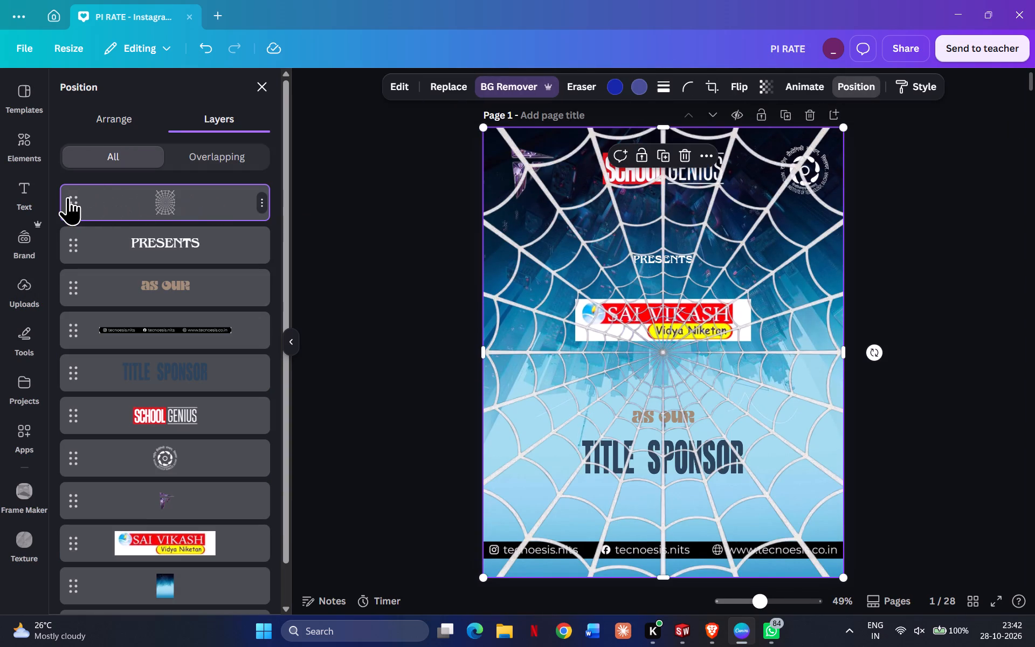
drag(67, 197, 88, 533)
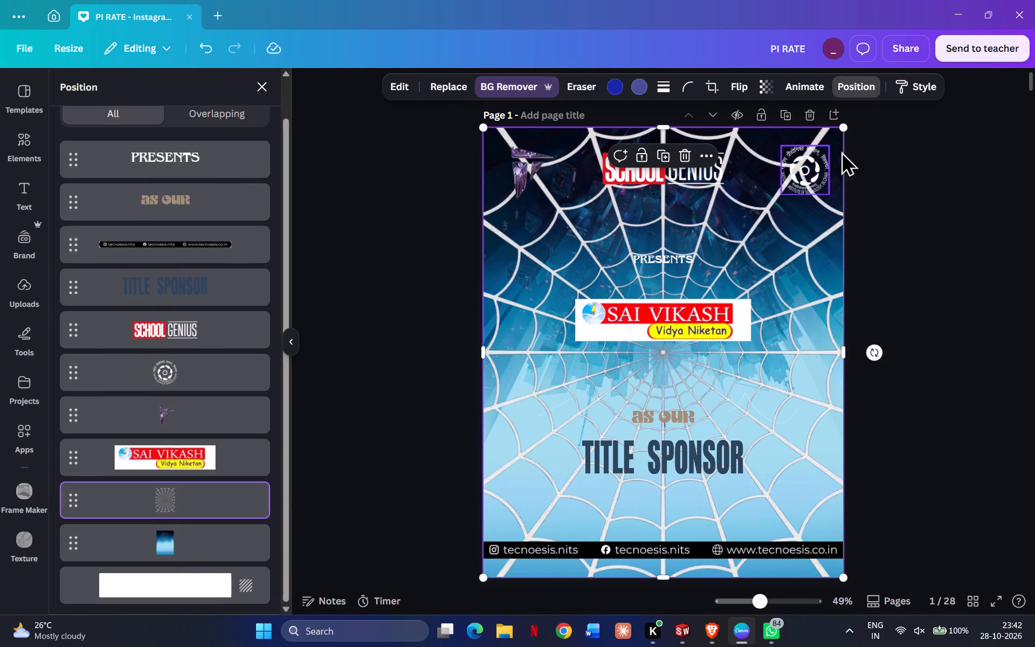
Set the transparency value of the spider web on page 1 to 6.
click(761, 86)
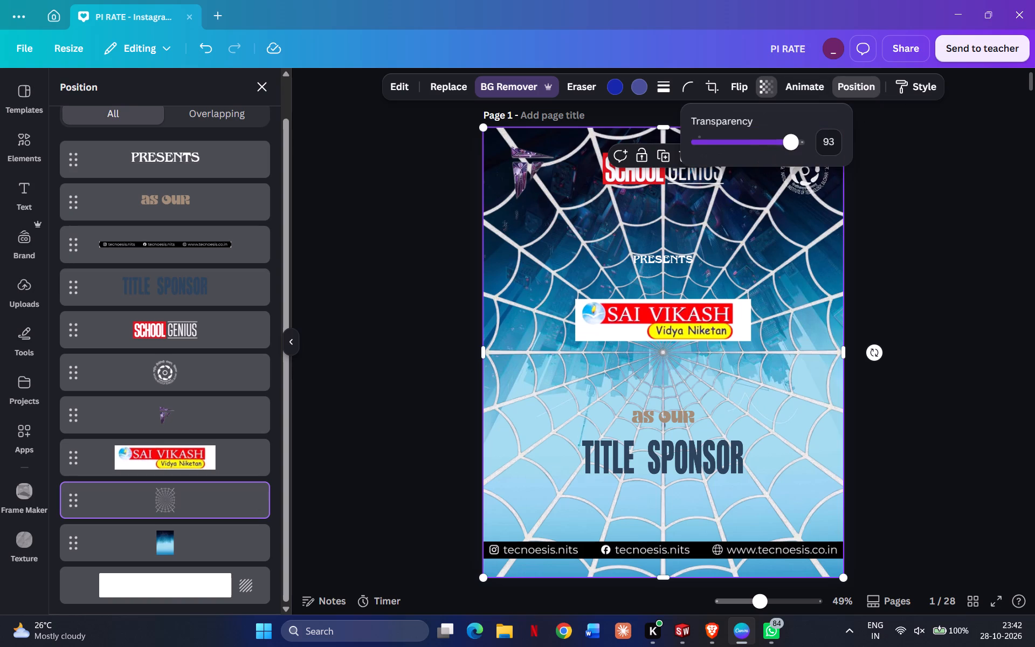
drag(786, 139, 711, 143)
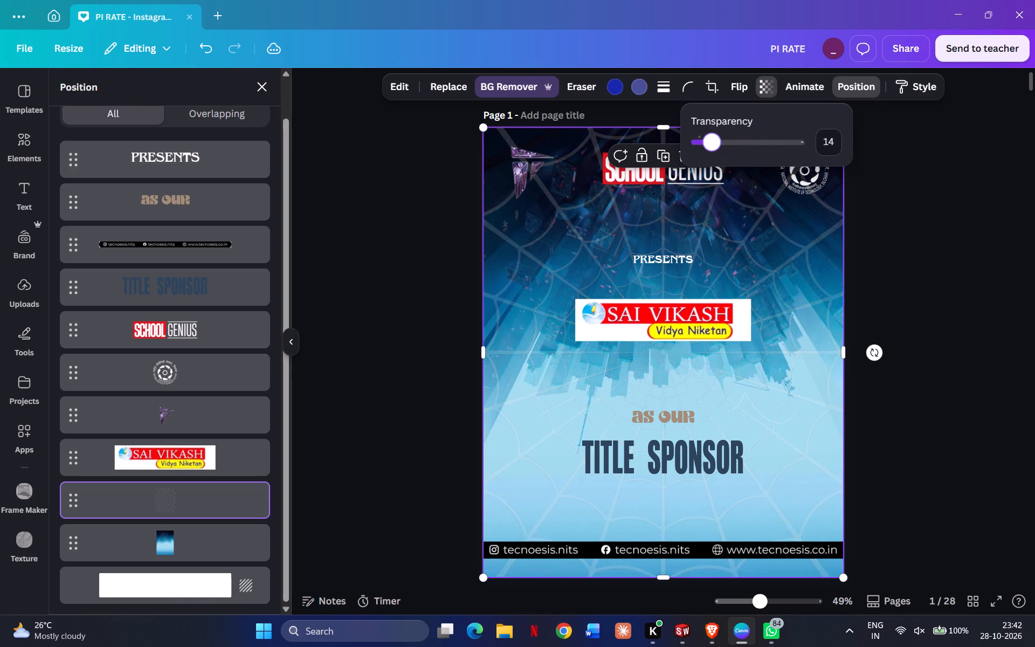
drag(711, 143, 709, 144)
drag(709, 144, 712, 145)
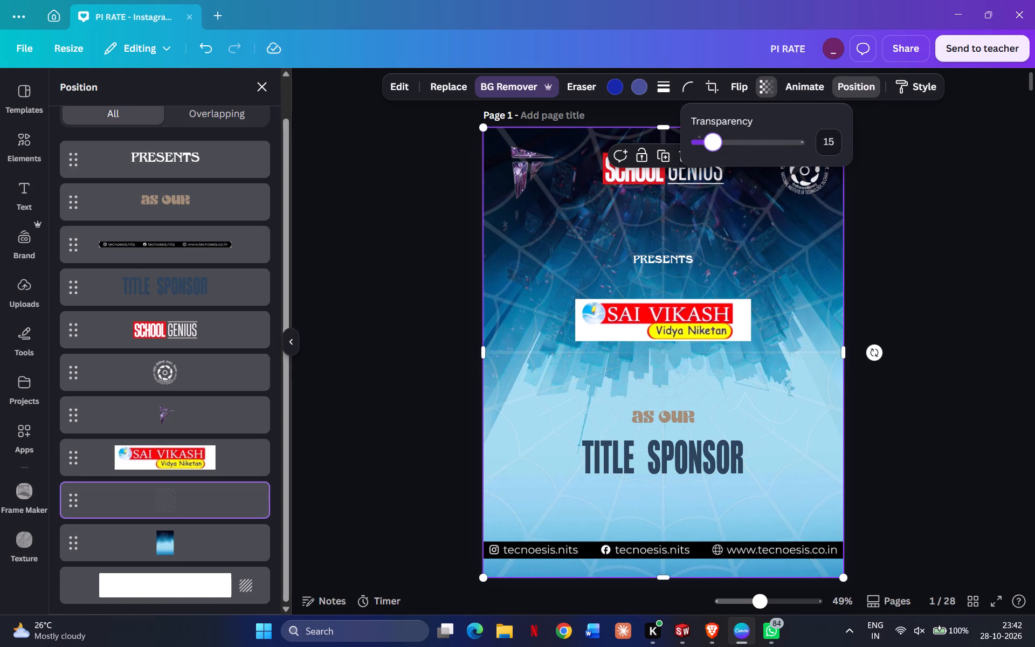
drag(712, 145, 702, 148)
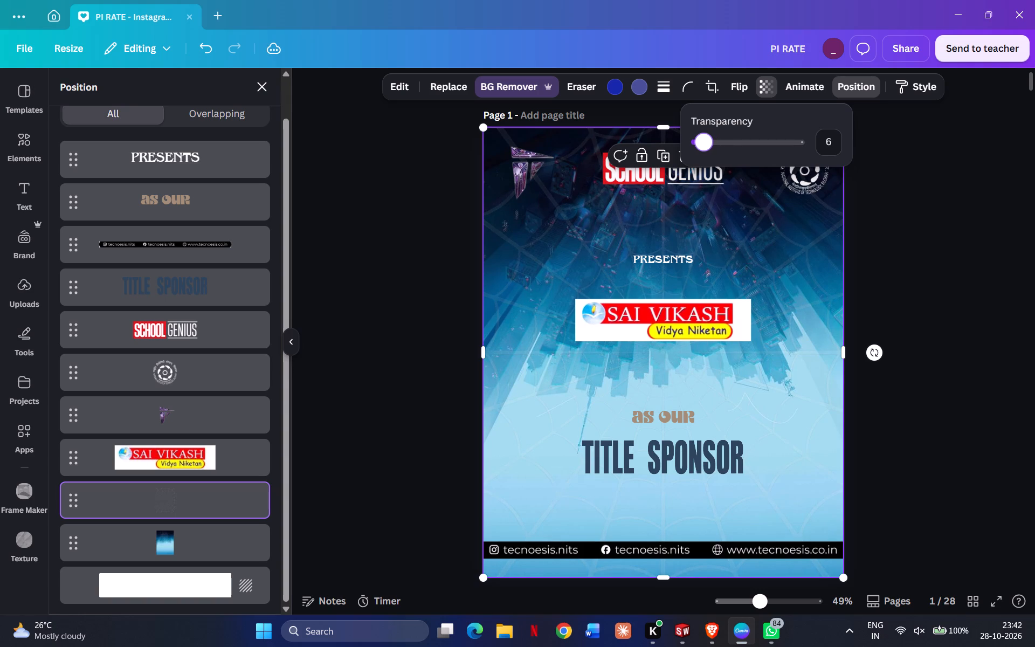
drag(702, 148, 702, 149)
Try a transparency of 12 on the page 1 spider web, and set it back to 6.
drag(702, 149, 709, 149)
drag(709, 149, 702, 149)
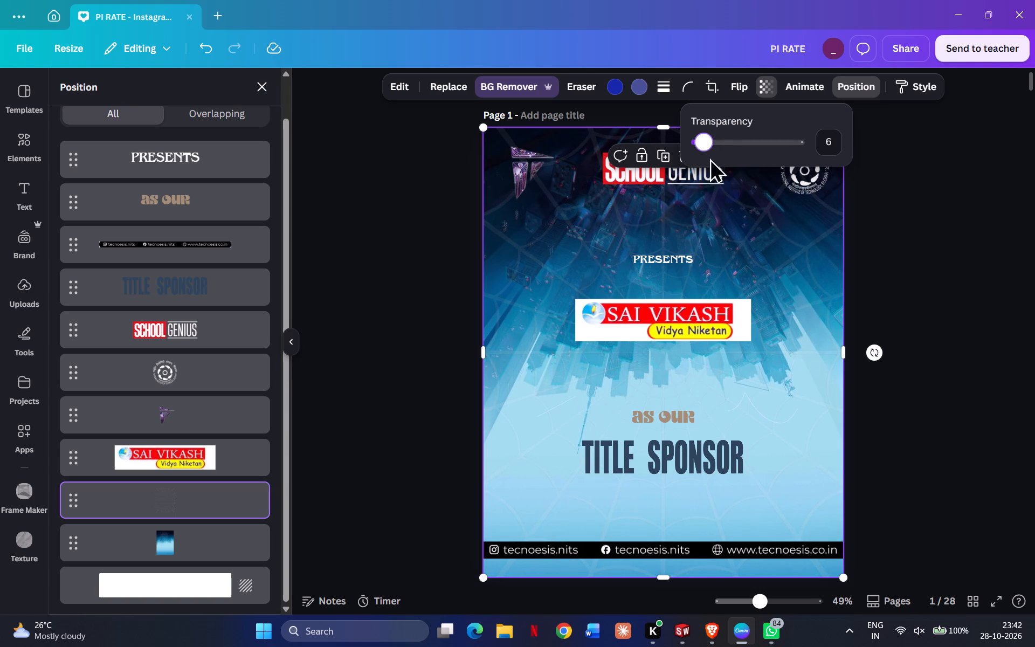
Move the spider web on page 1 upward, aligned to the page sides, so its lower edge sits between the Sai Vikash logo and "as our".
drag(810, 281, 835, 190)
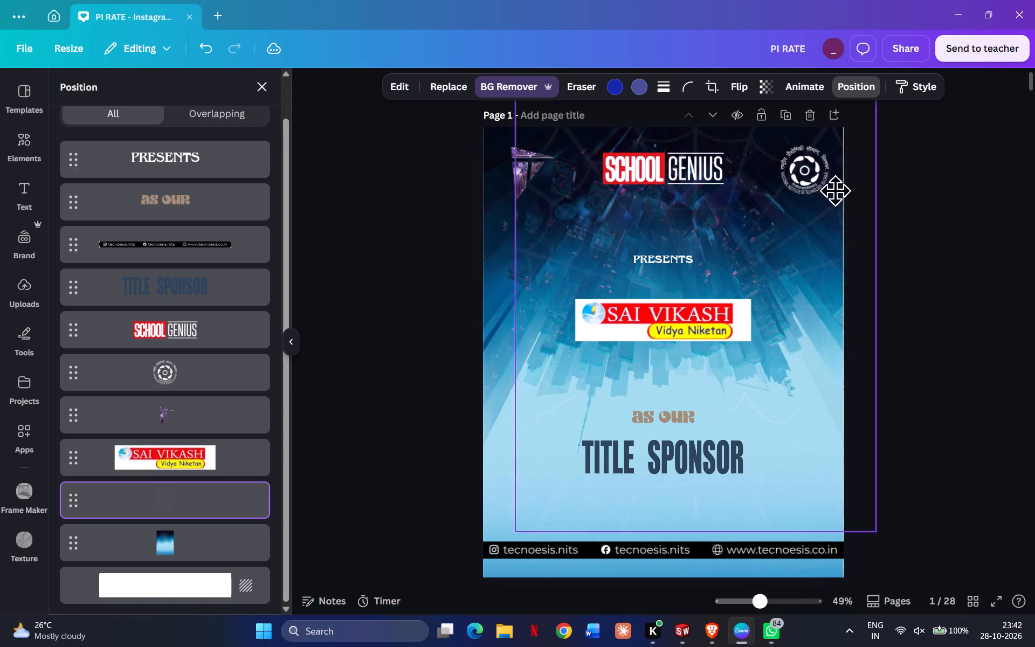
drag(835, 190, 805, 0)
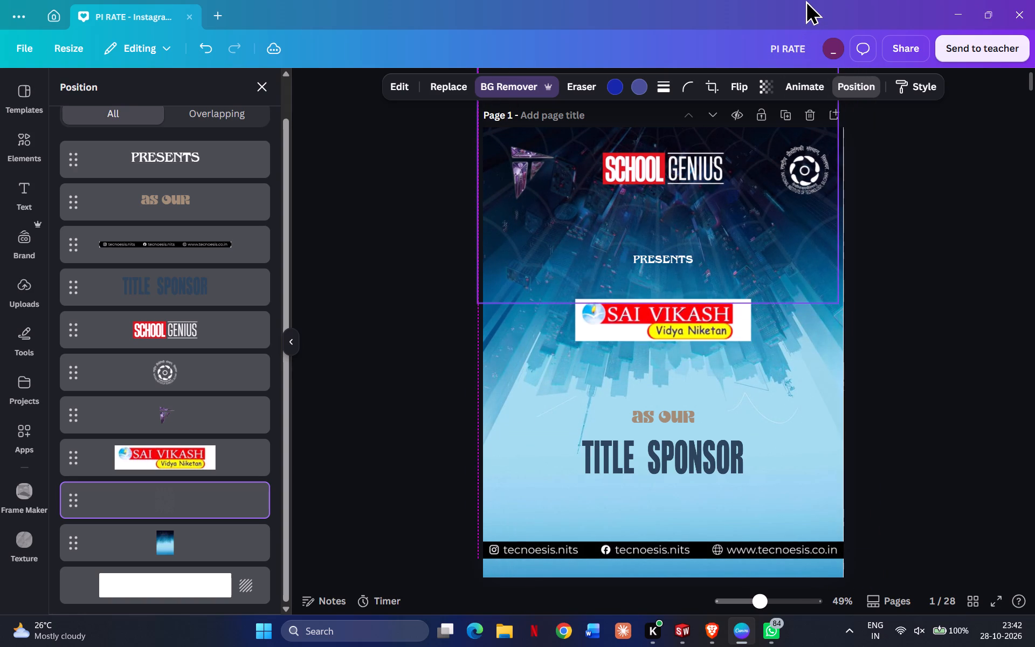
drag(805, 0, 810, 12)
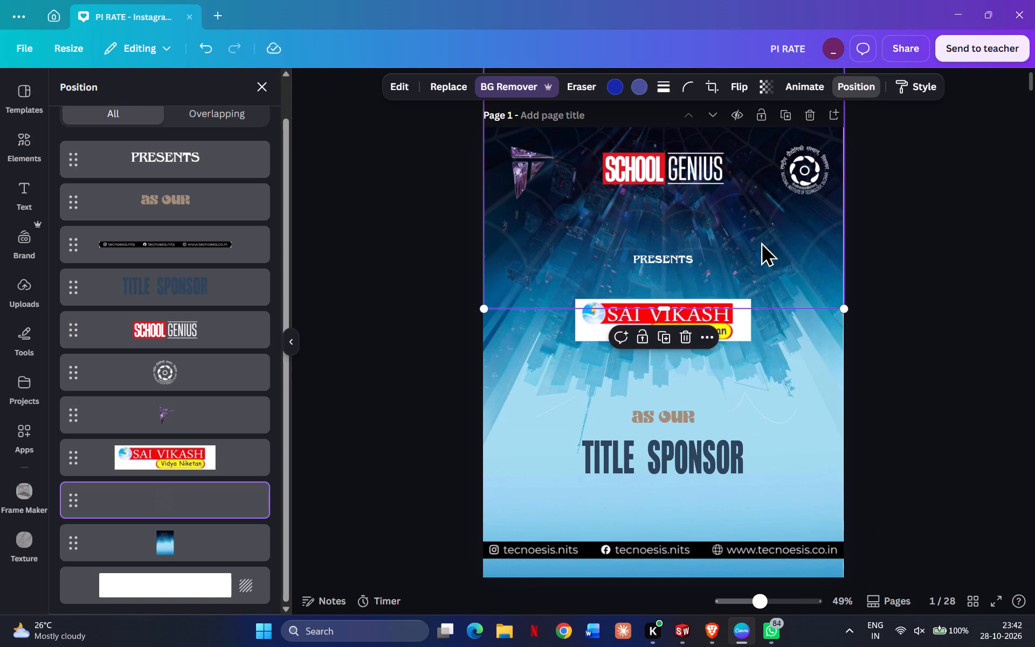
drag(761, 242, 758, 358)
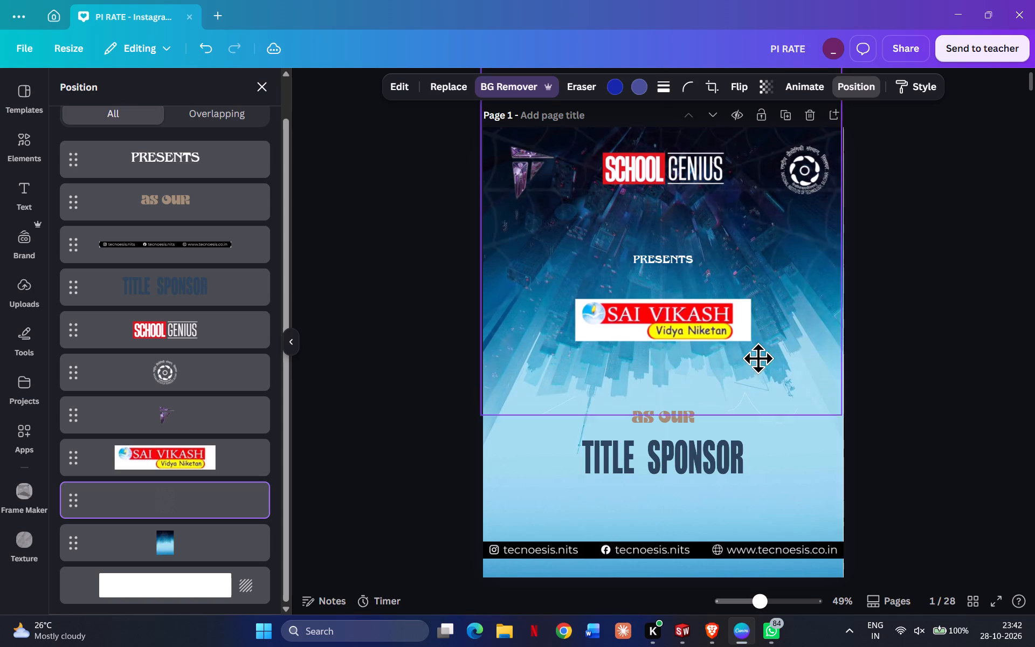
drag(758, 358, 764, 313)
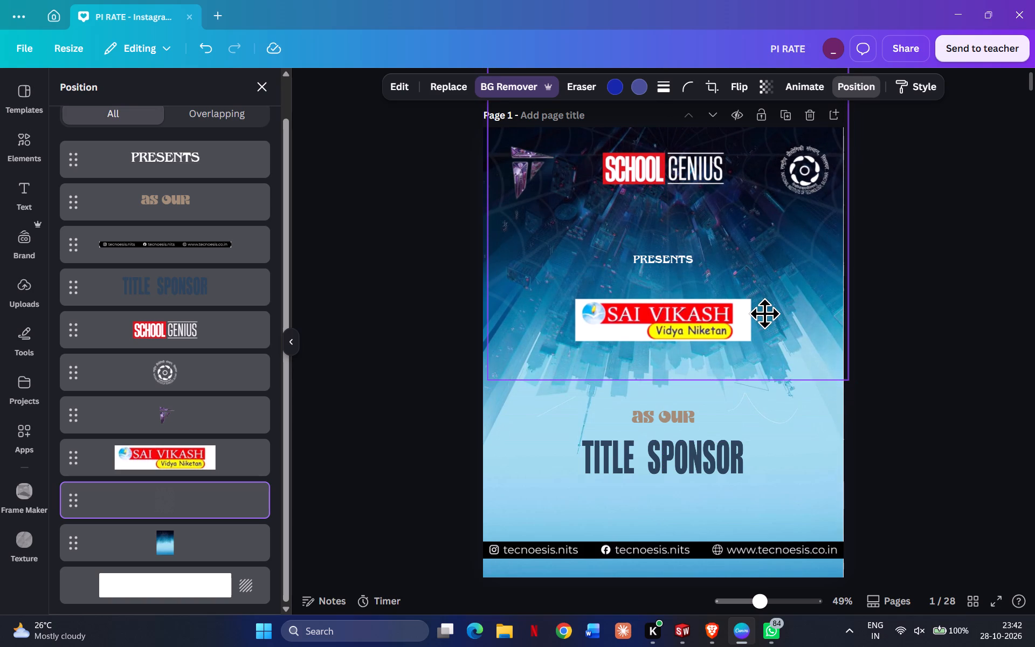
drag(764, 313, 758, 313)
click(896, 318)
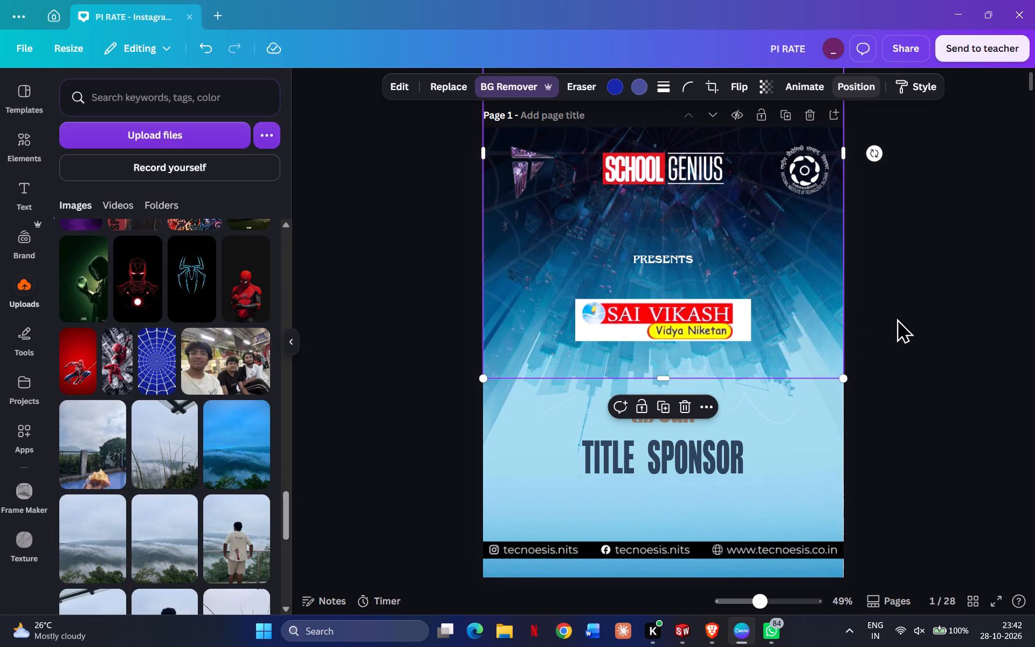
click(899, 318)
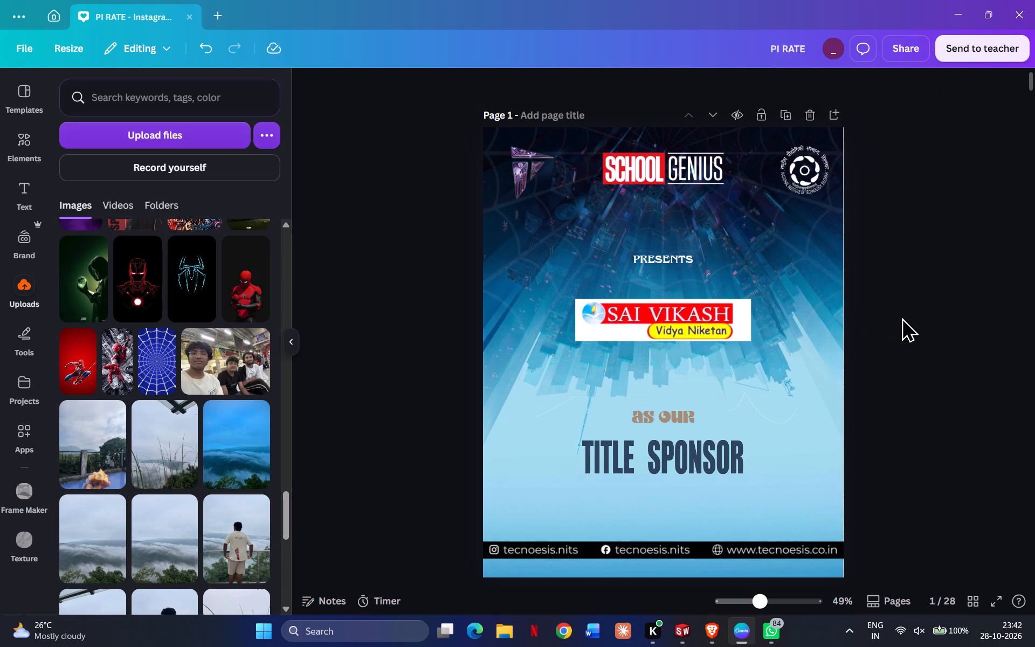
Delete the faint spider web from the blue title sponsor poster on page 1.
click(787, 271)
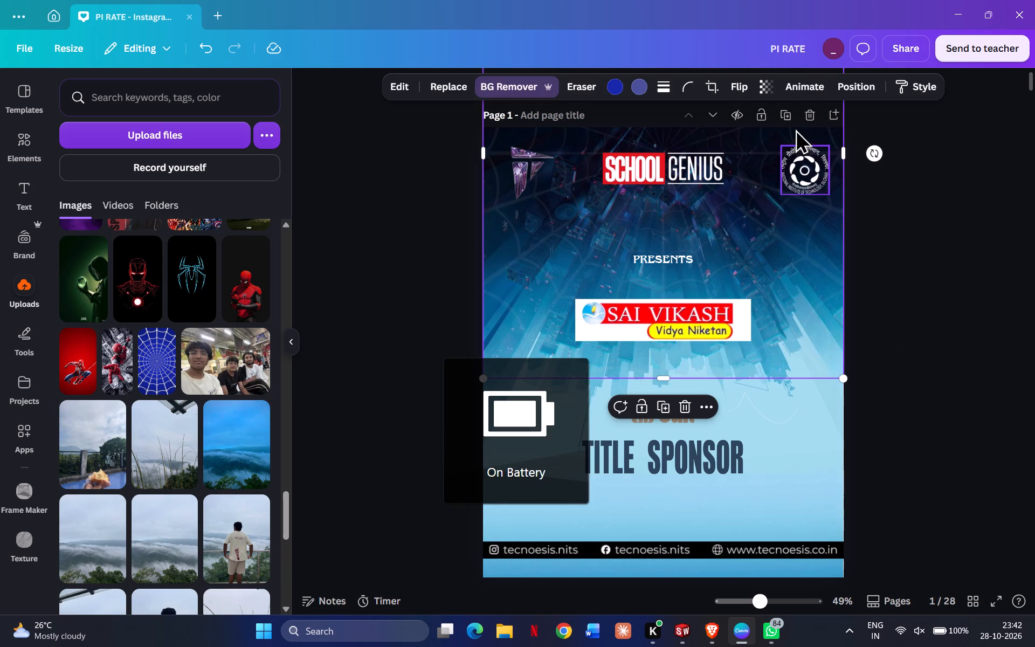
click(677, 409)
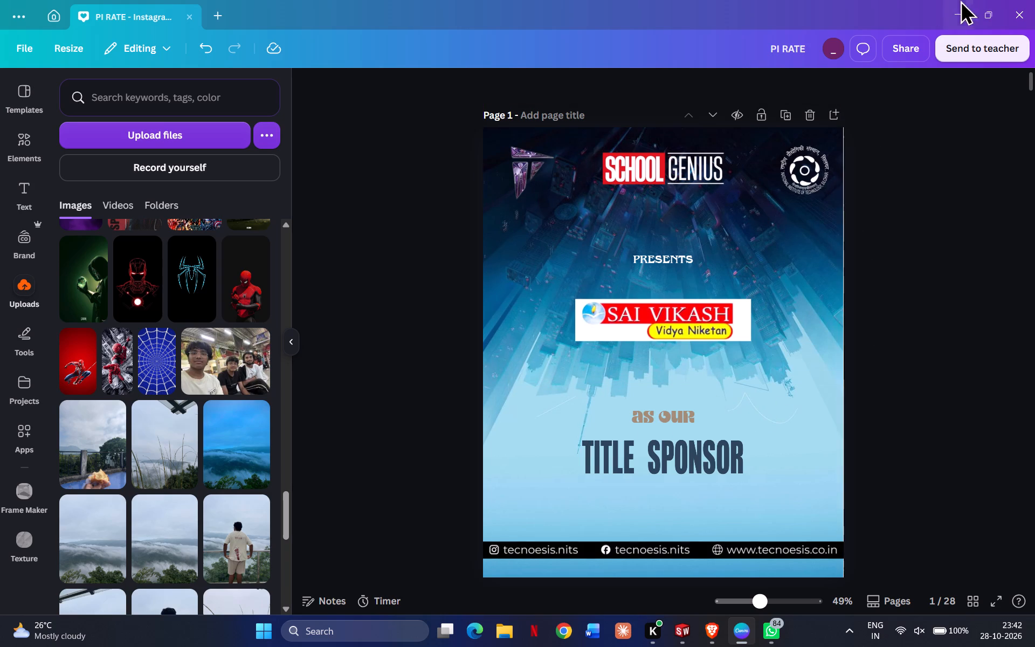
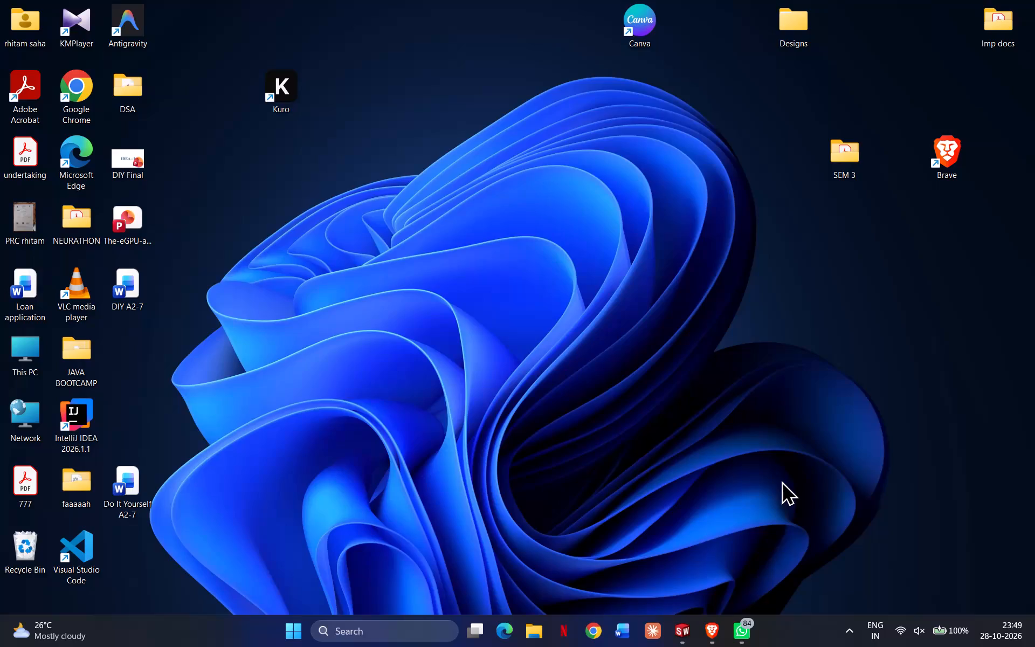
Connect the computer to the Vips35 Wi-Fi network, keeping automatic connection enabled.
click(957, 637)
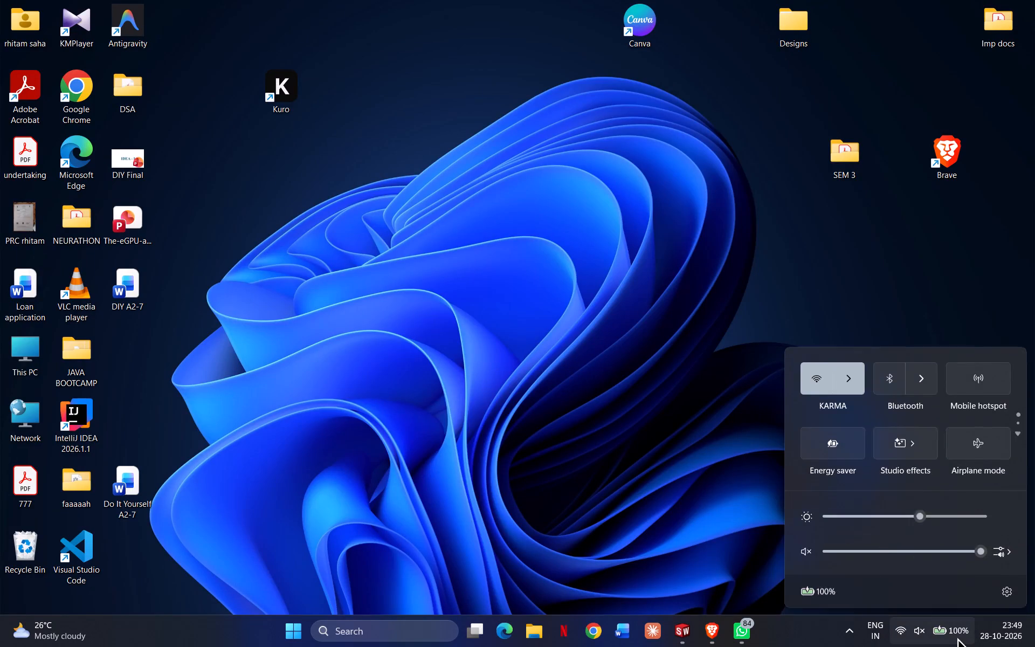
click(946, 646)
click(851, 367)
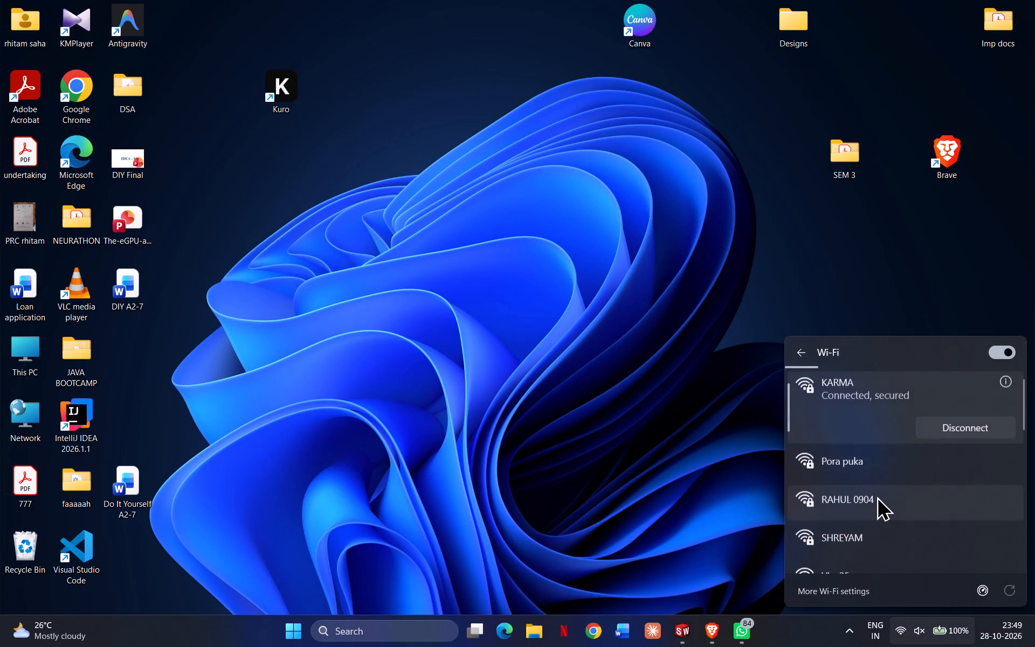
scroll(884, 505, down, 2)
click(891, 493)
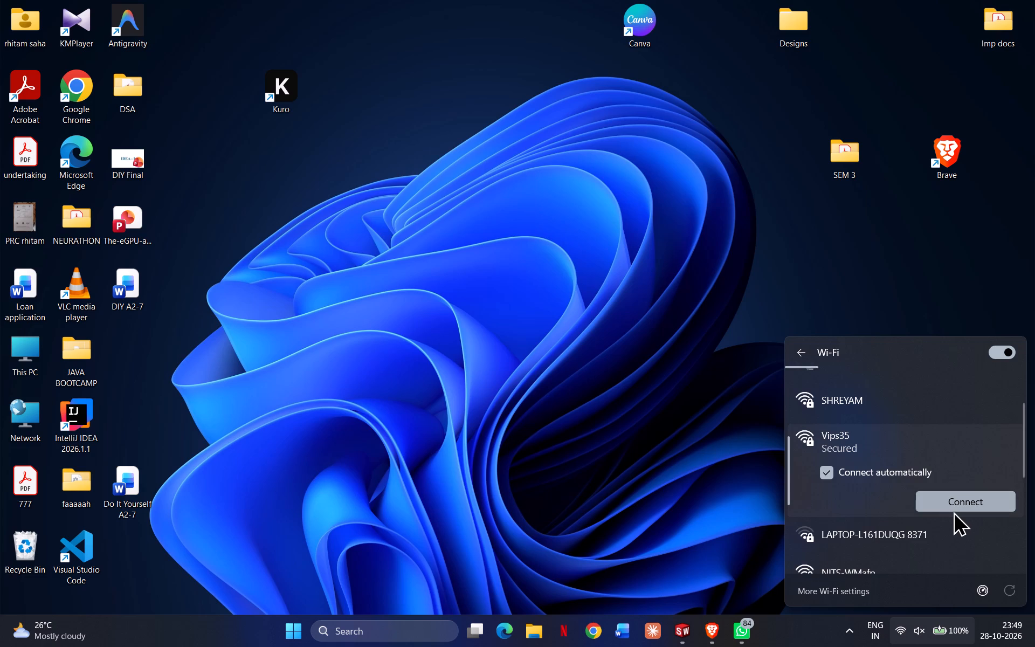
click(954, 511)
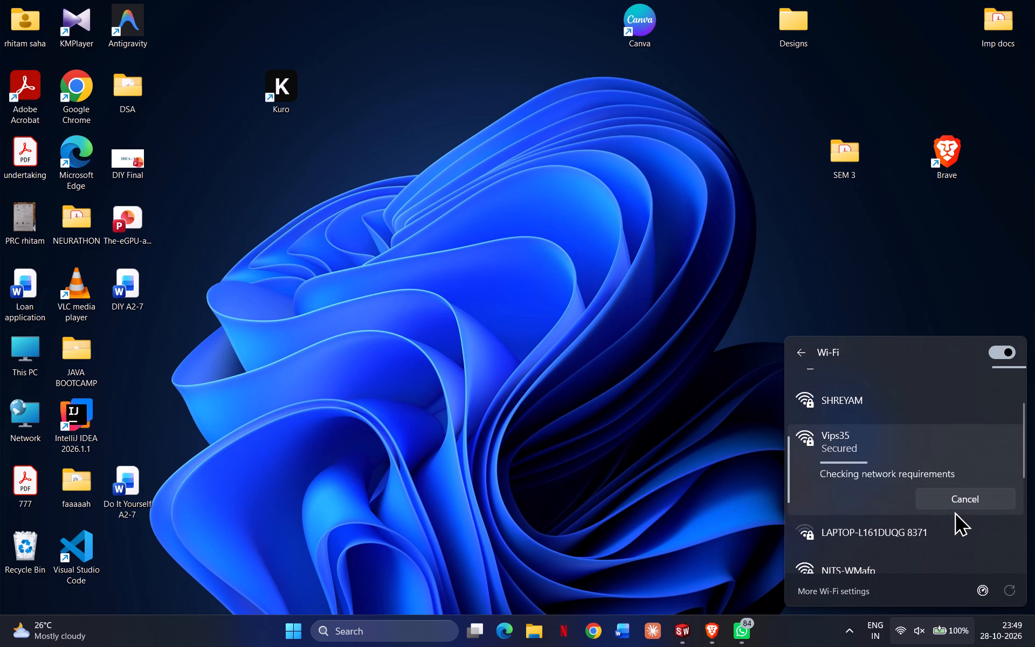
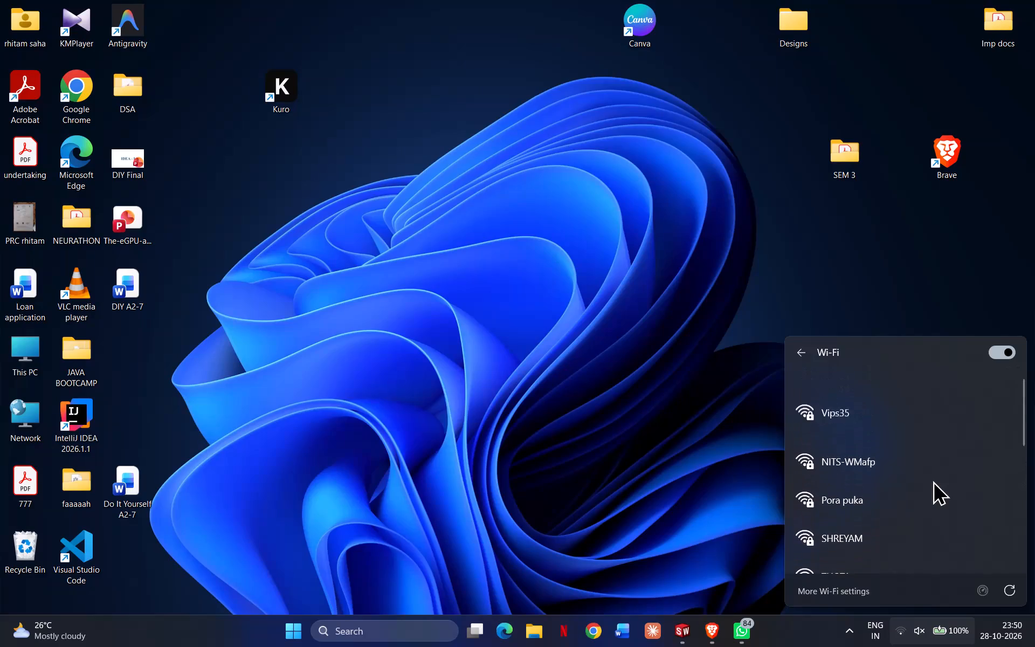
Check the Wi-Fi network list for the connected network and dismiss it.
scroll(933, 480, up, 3)
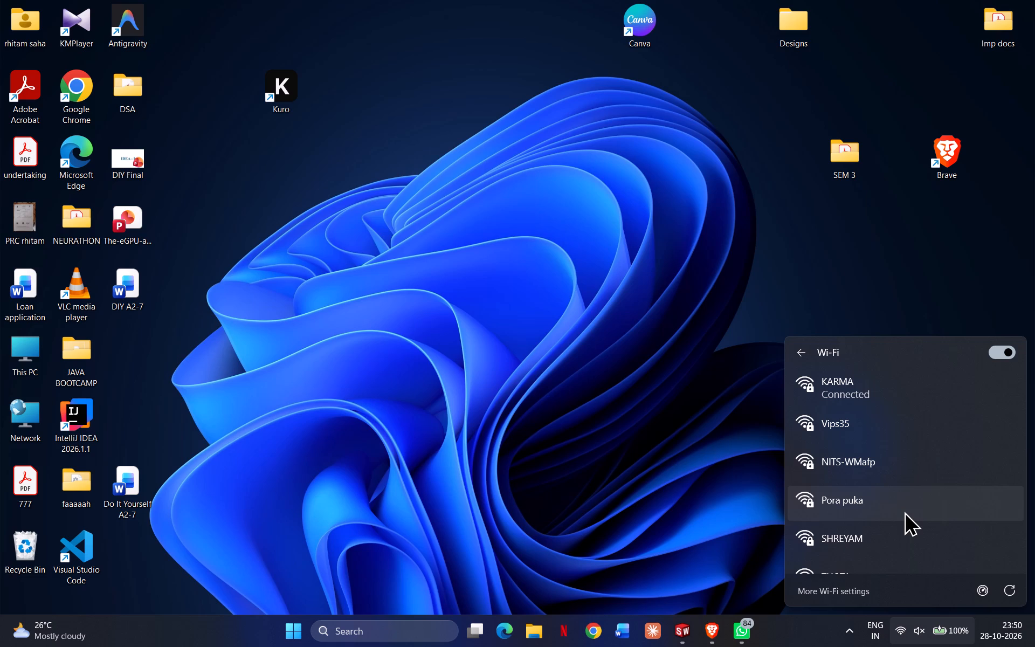
click(679, 509)
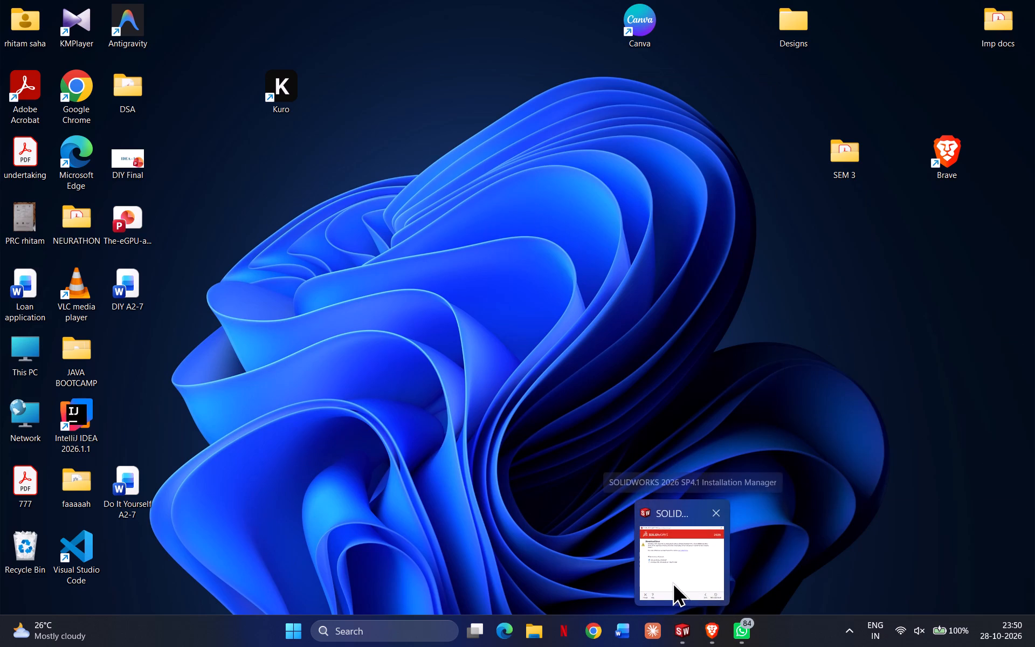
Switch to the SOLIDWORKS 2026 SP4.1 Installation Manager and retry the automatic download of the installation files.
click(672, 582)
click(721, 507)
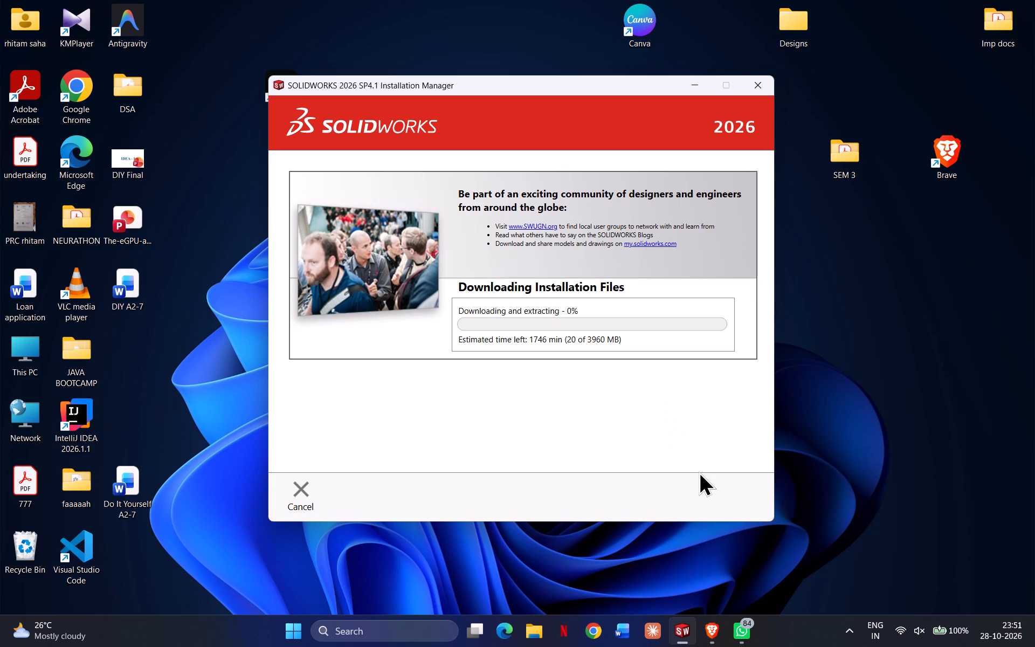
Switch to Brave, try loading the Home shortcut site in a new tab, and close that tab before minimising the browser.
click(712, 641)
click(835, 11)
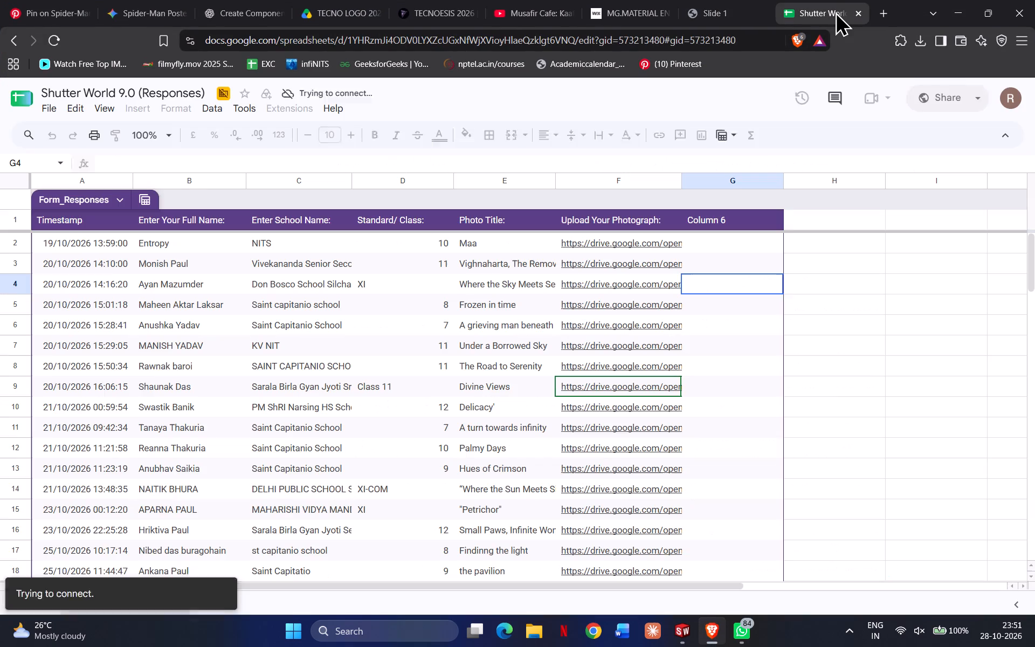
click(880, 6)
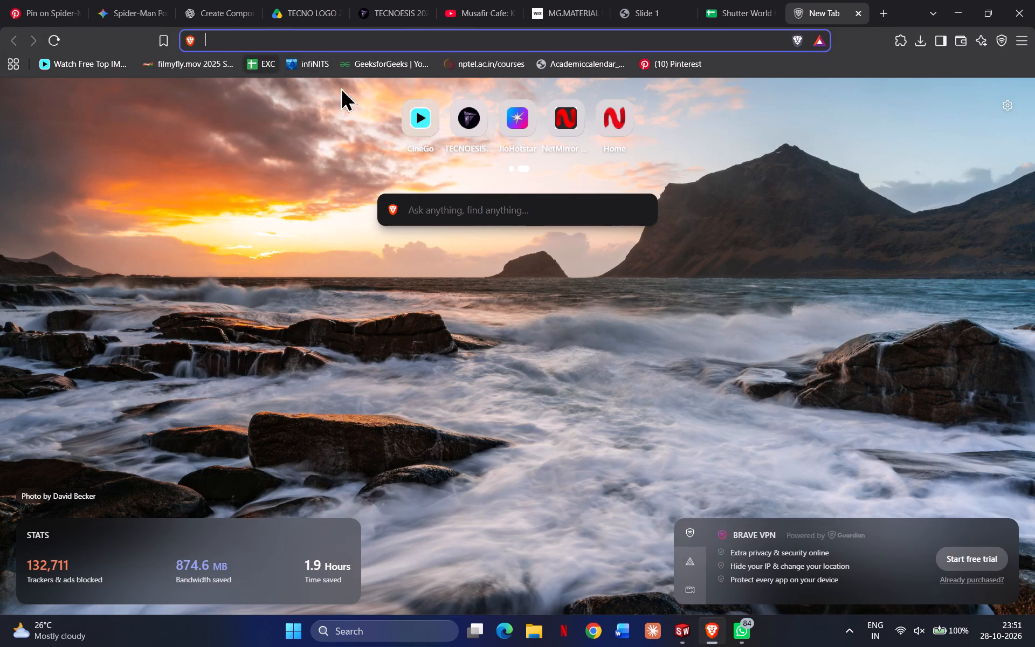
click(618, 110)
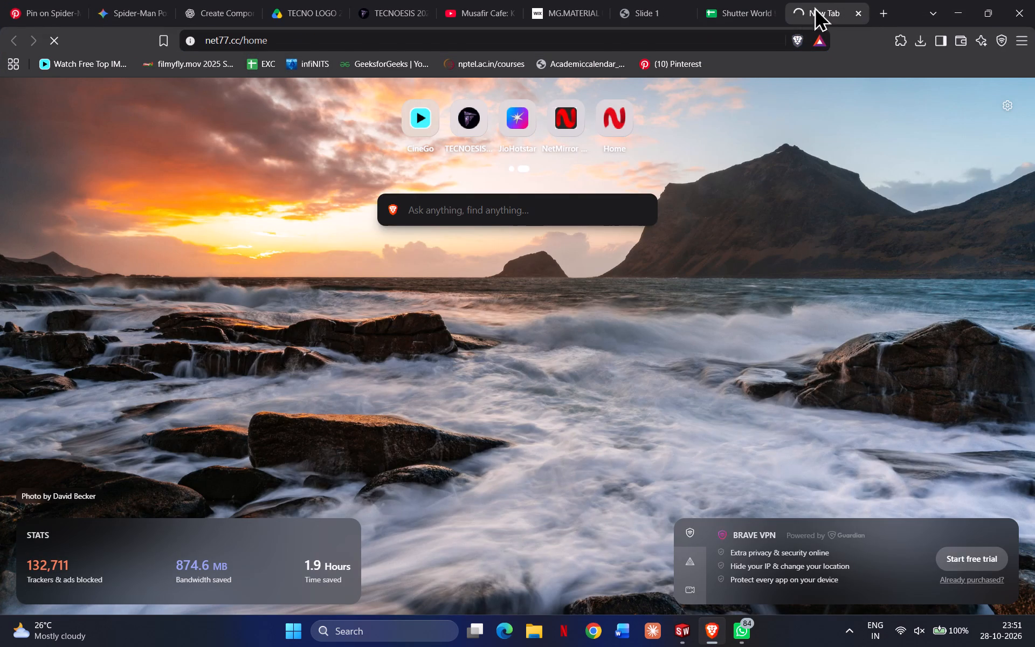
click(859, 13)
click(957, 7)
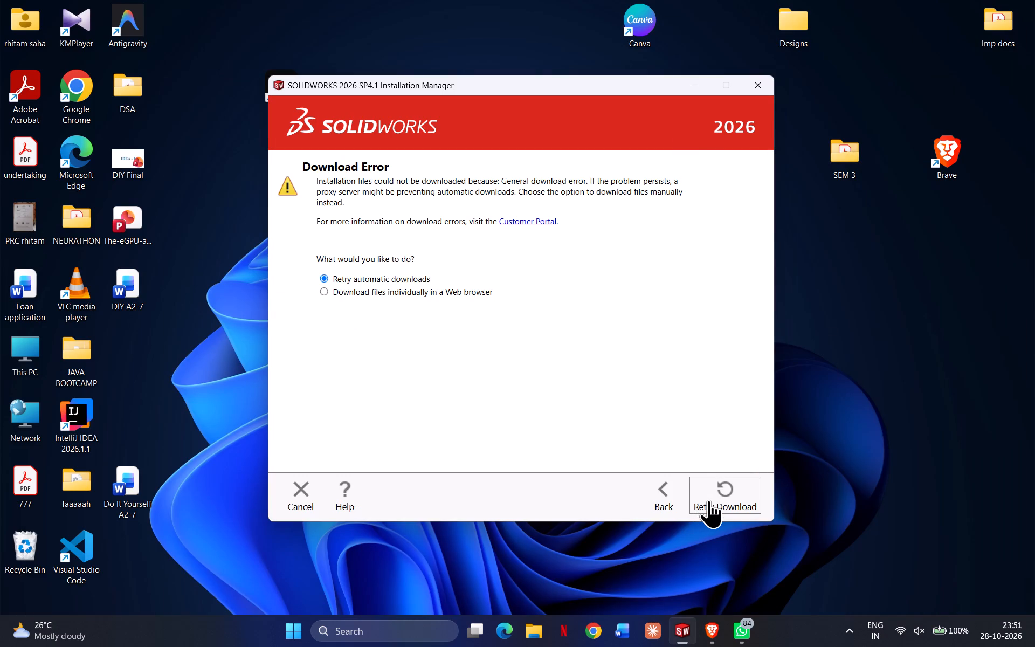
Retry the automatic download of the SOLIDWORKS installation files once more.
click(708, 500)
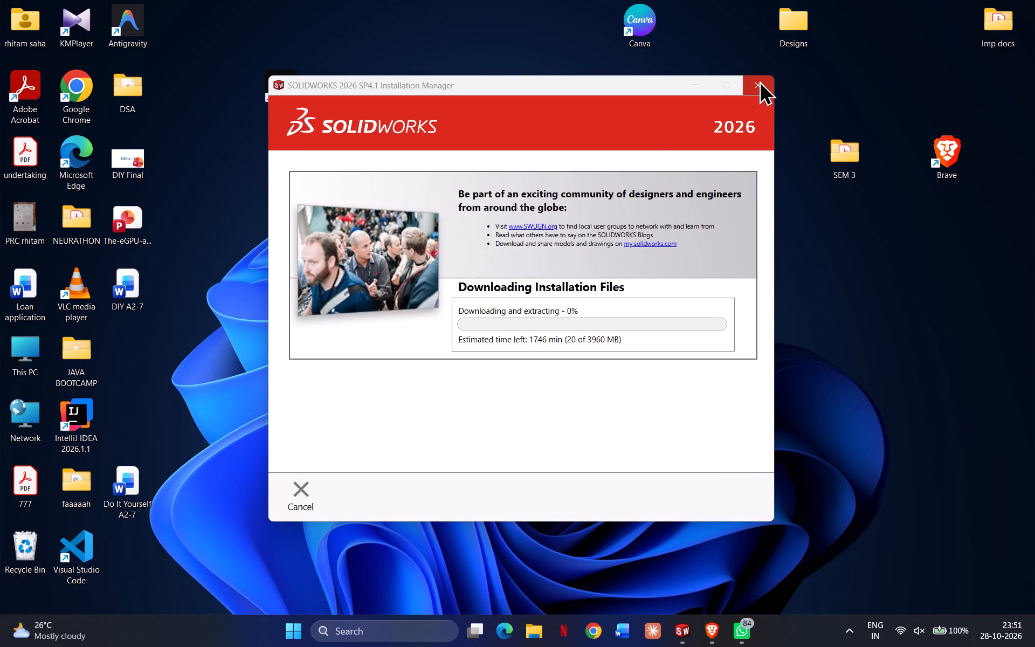
Confirm closing the SOLIDWORKS 2026 SP4.1 Installation Manager, abandoning the download.
click(609, 384)
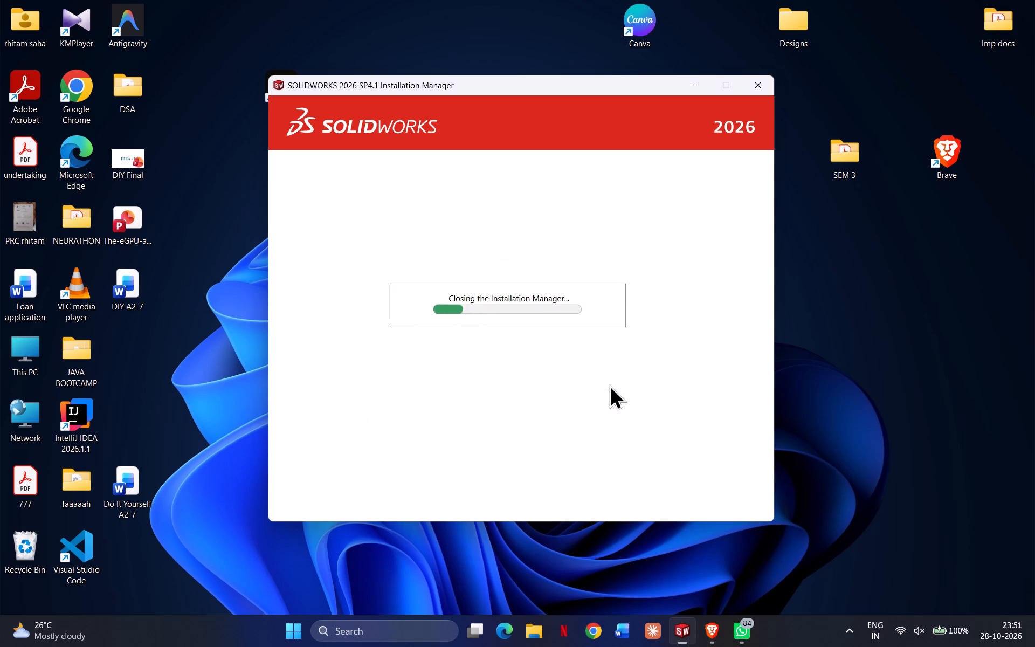
Bring the Brave browser window back to the front.
click(695, 635)
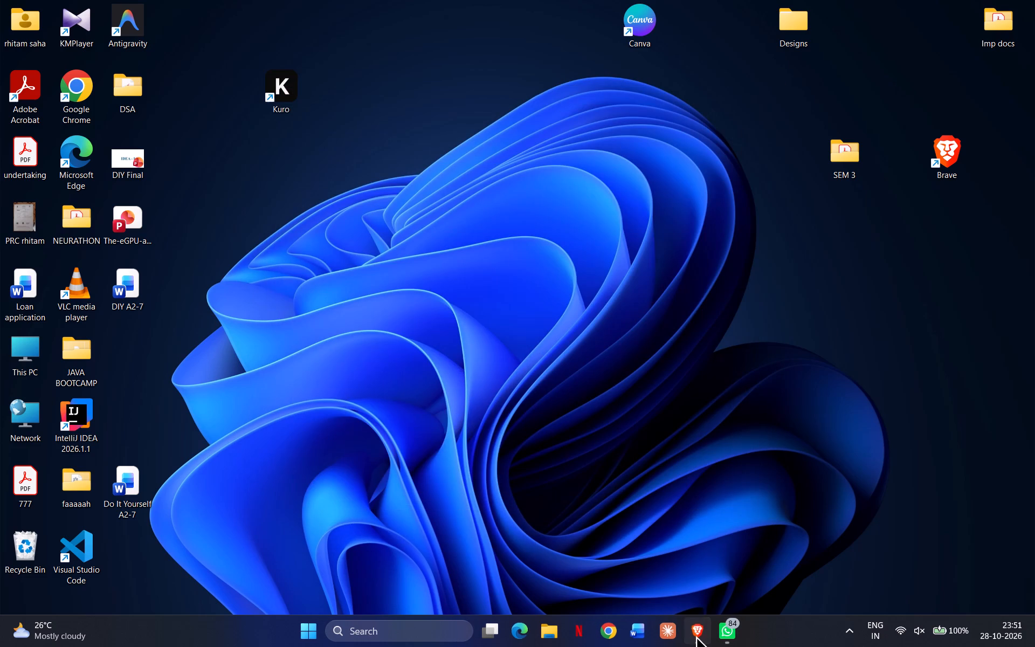
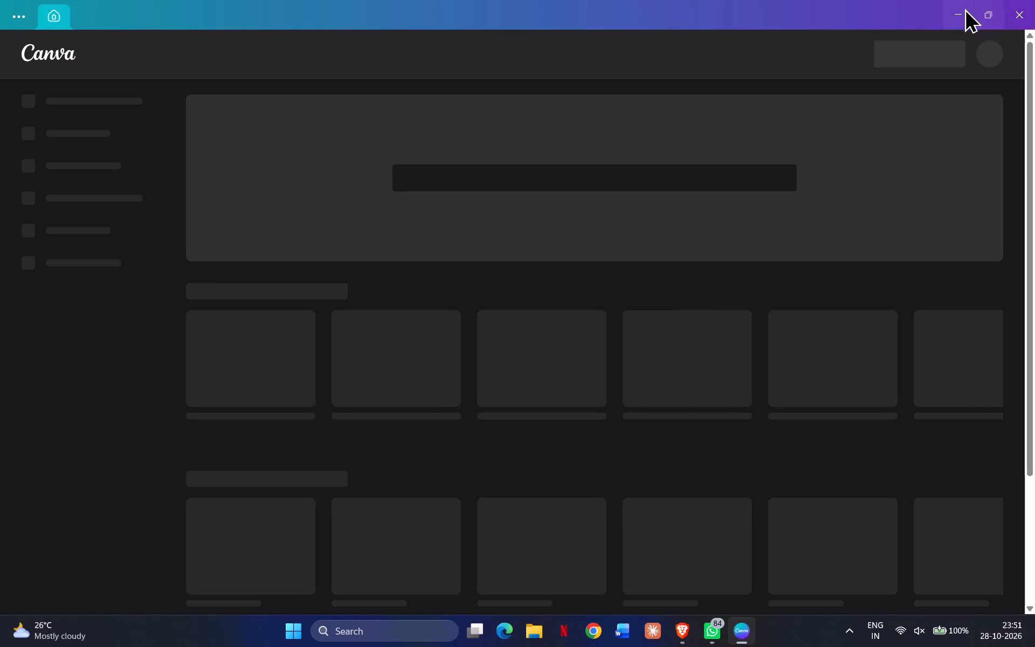
Minimize the Canva window and launch Kuro from the desktop.
click(951, 11)
double_click(288, 79)
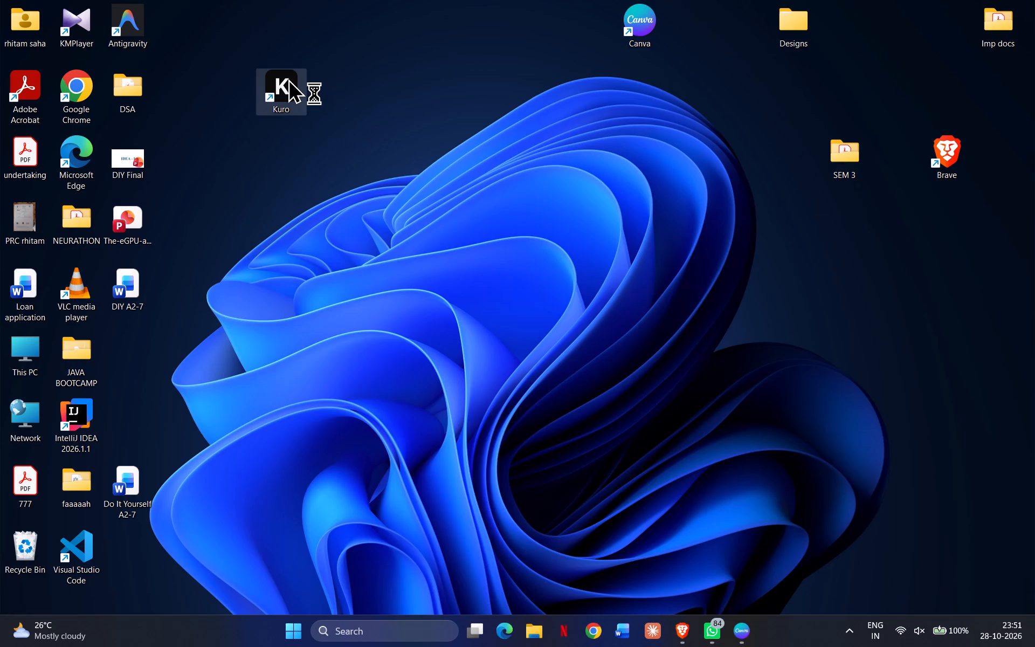
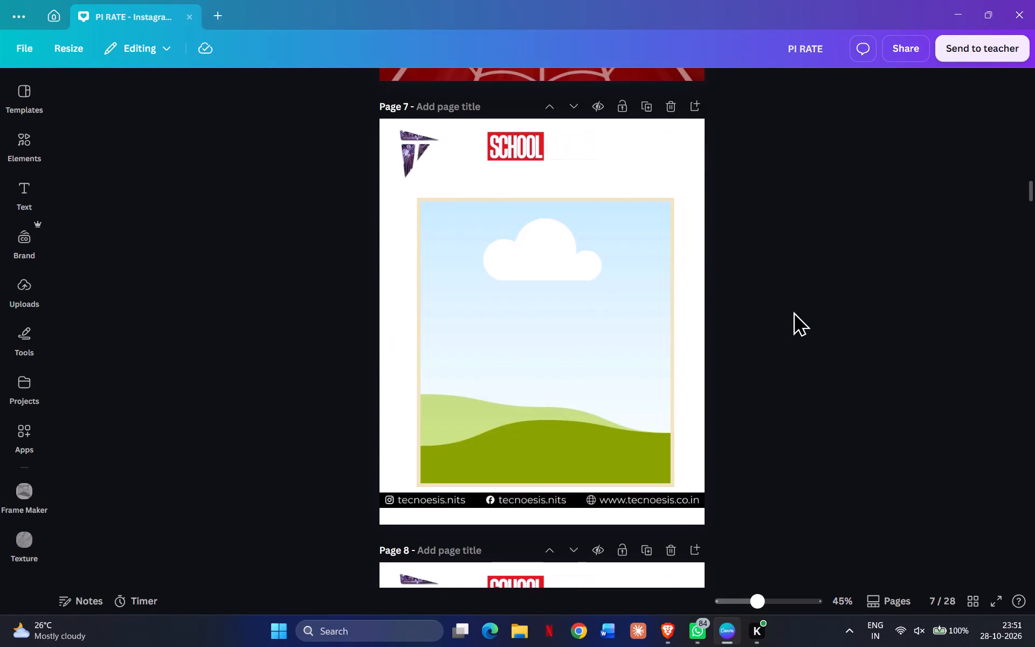
Go back to the start of the PI RATE design and look over the title sponsor posters on pages 1 and 2.
scroll(793, 307, up, 20)
scroll(793, 307, up, 6)
drag(1030, 122, 1034, 107)
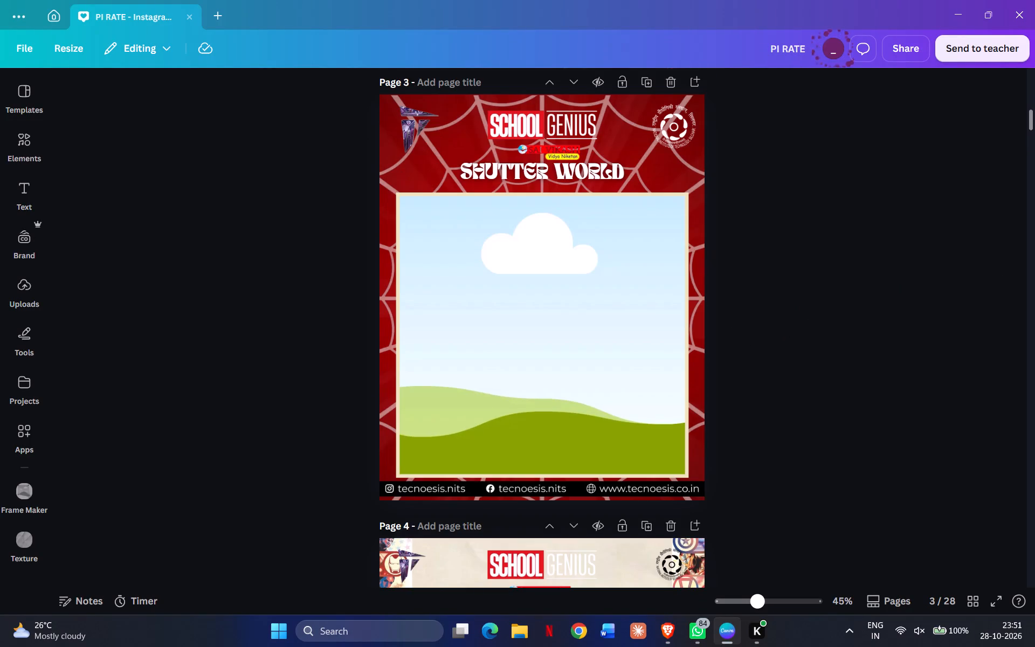
drag(1034, 107, 1034, 50)
scroll(742, 463, down, 5)
scroll(742, 463, up, 6)
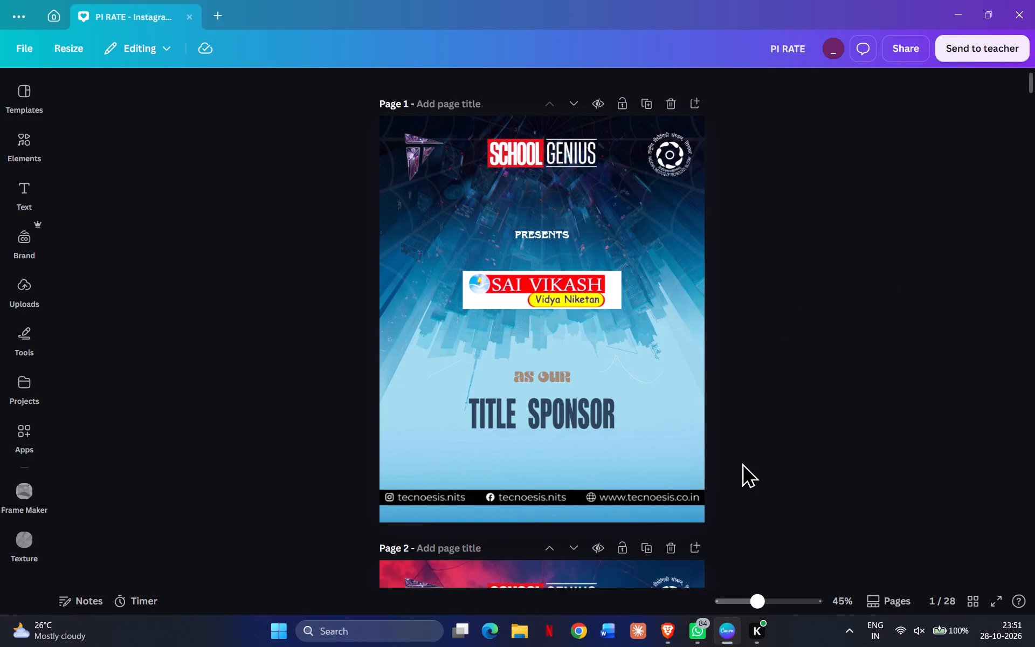
scroll(772, 429, down, 8)
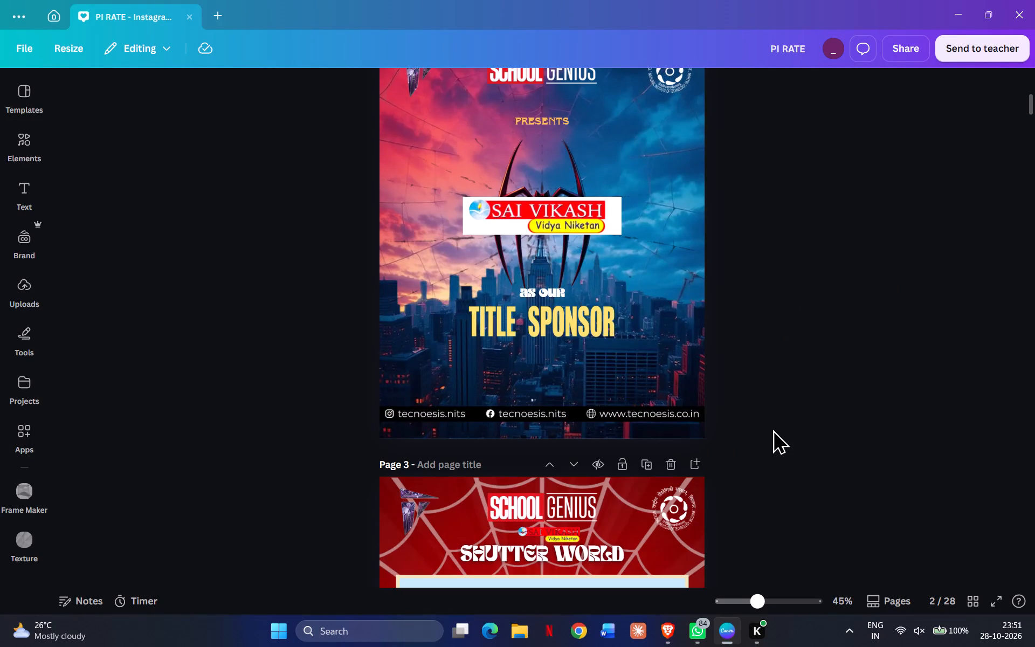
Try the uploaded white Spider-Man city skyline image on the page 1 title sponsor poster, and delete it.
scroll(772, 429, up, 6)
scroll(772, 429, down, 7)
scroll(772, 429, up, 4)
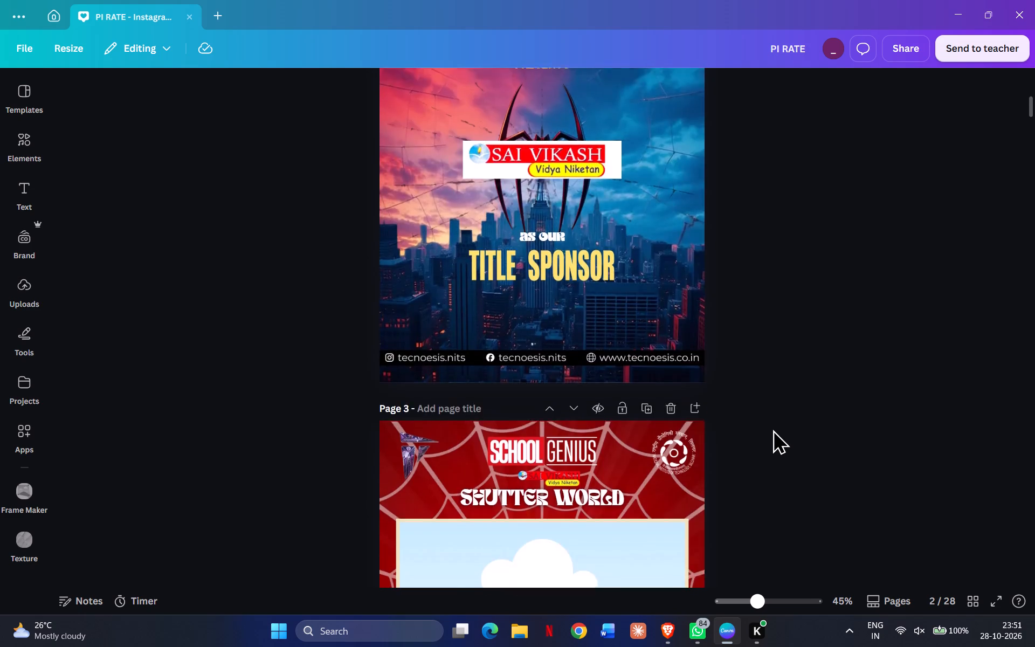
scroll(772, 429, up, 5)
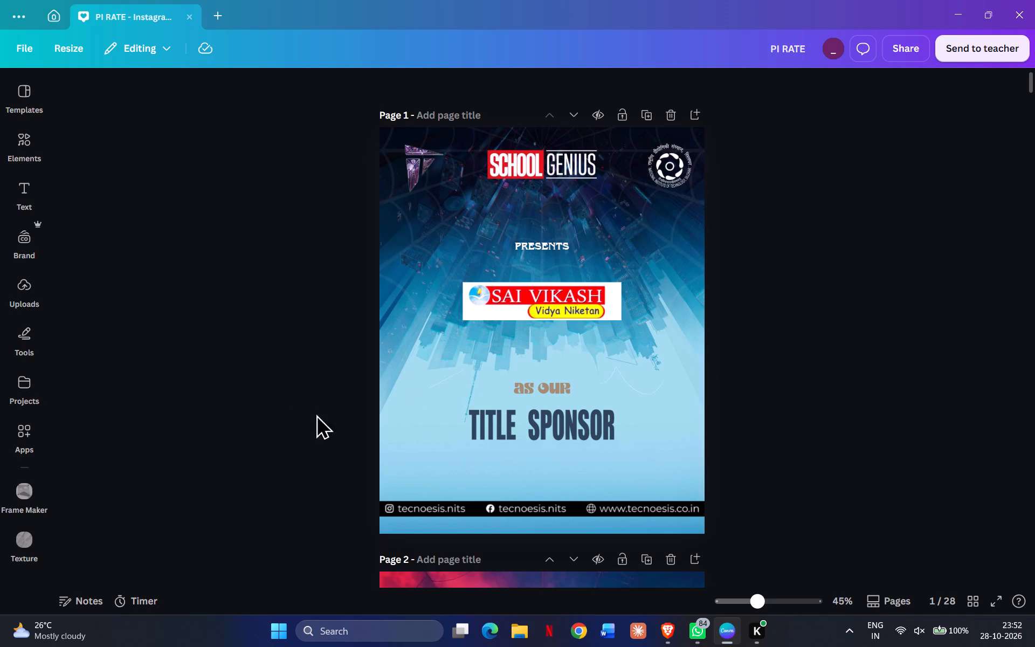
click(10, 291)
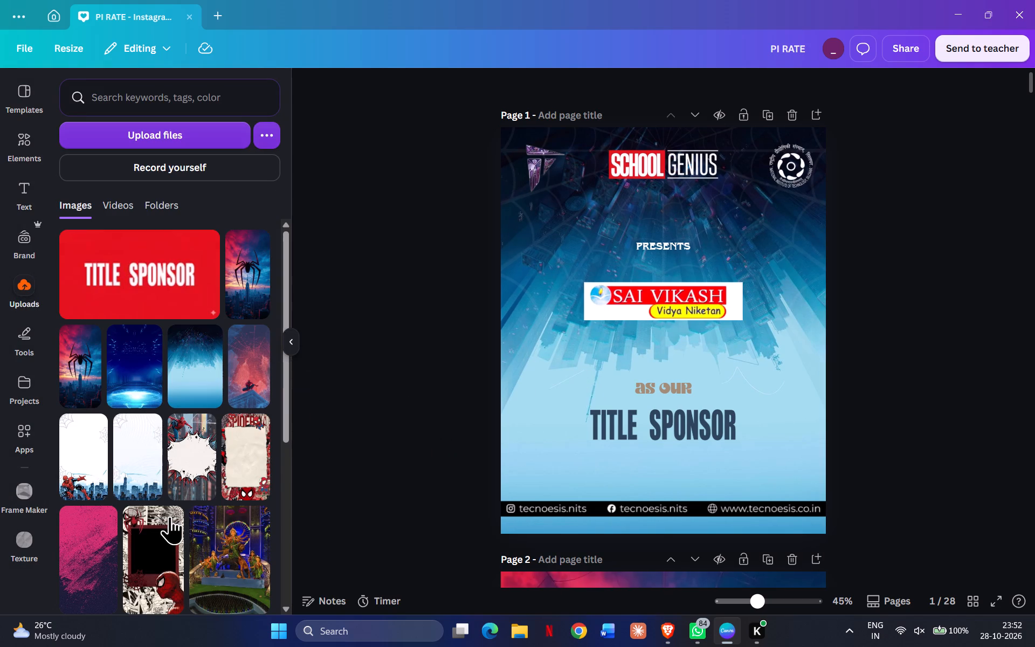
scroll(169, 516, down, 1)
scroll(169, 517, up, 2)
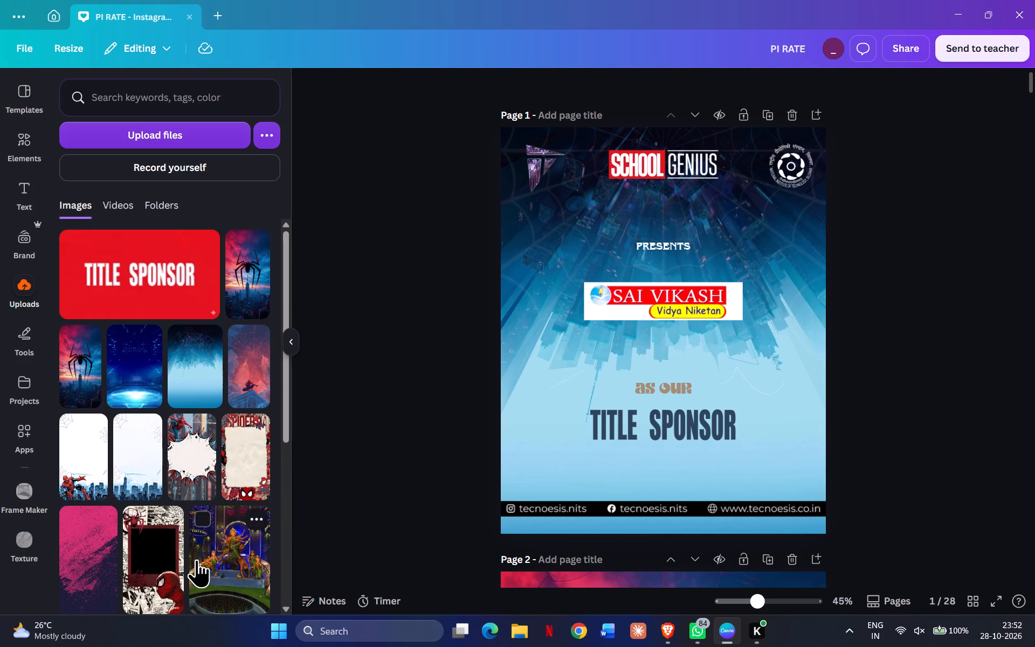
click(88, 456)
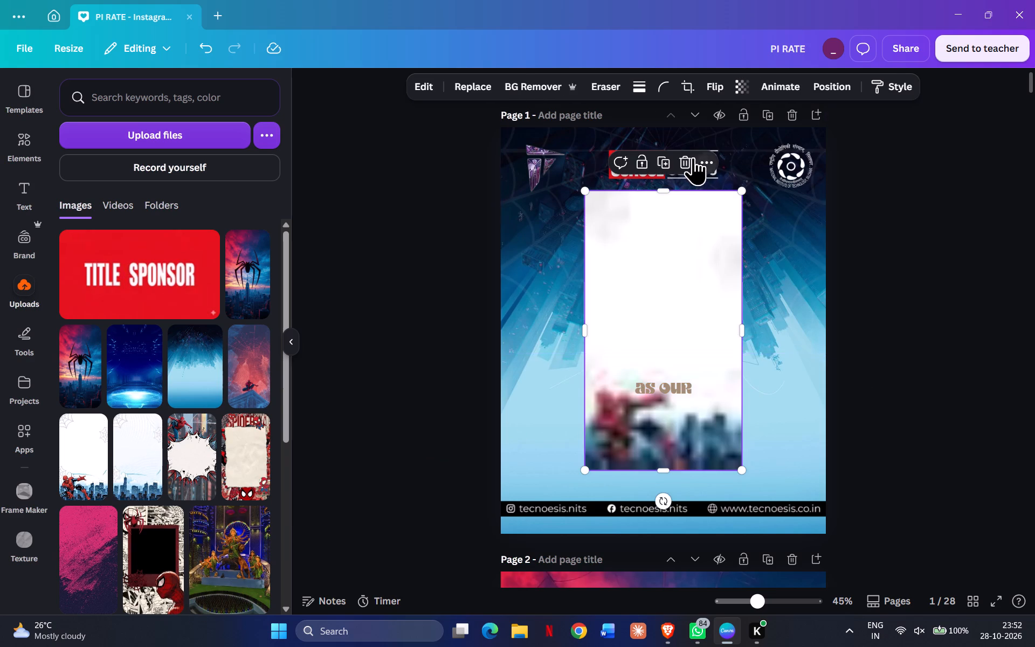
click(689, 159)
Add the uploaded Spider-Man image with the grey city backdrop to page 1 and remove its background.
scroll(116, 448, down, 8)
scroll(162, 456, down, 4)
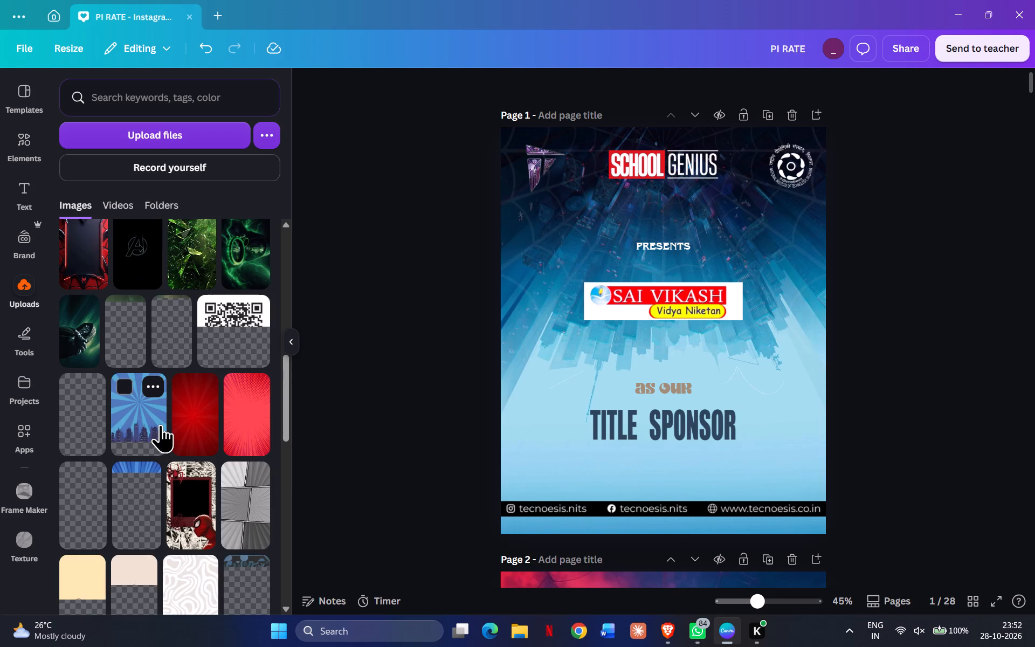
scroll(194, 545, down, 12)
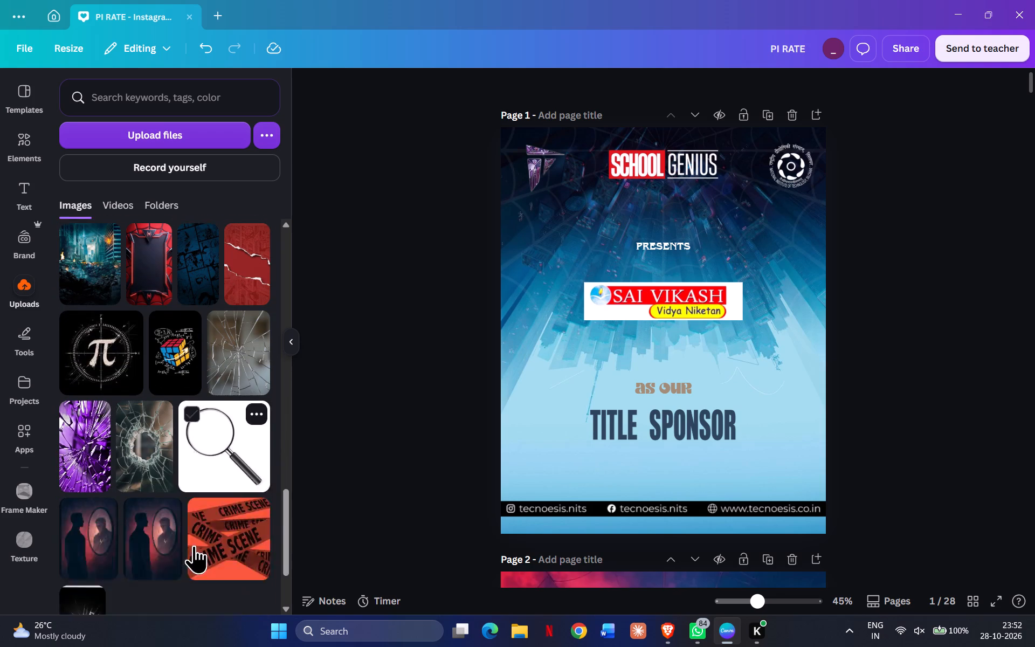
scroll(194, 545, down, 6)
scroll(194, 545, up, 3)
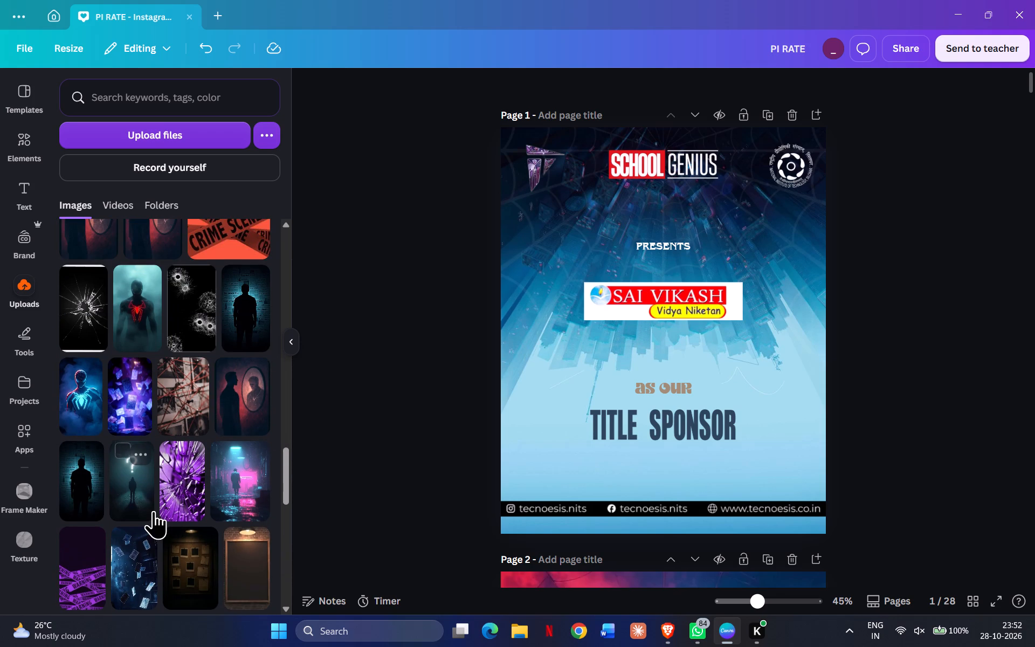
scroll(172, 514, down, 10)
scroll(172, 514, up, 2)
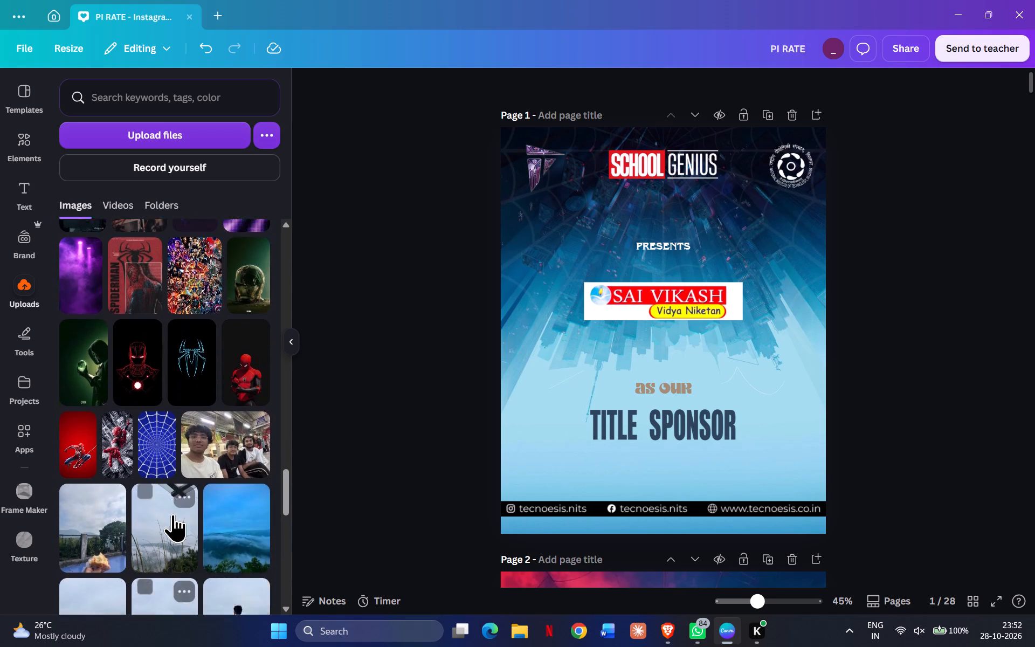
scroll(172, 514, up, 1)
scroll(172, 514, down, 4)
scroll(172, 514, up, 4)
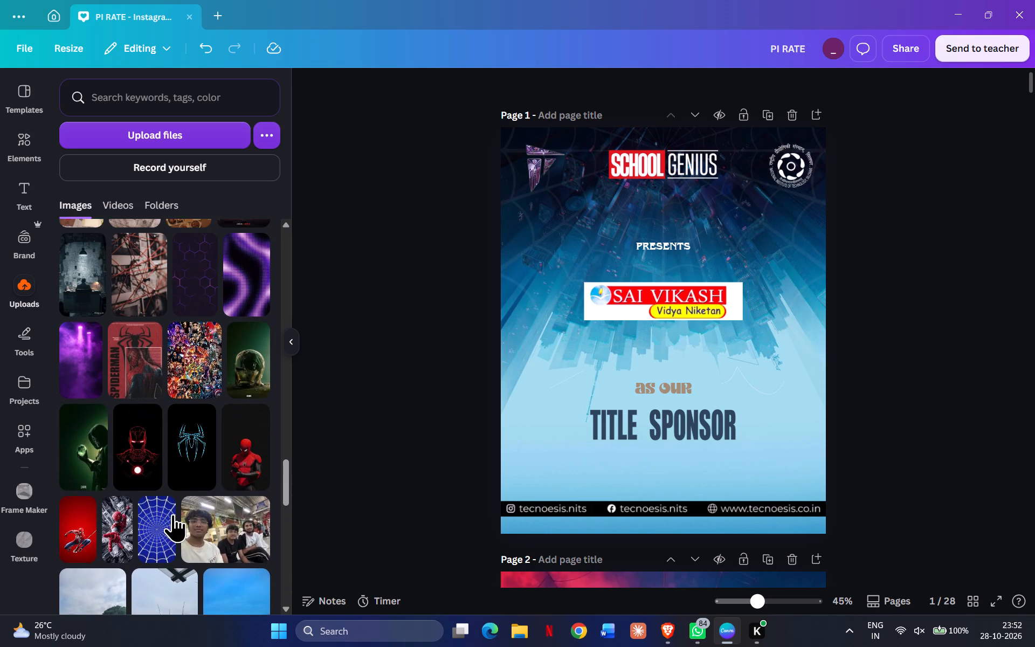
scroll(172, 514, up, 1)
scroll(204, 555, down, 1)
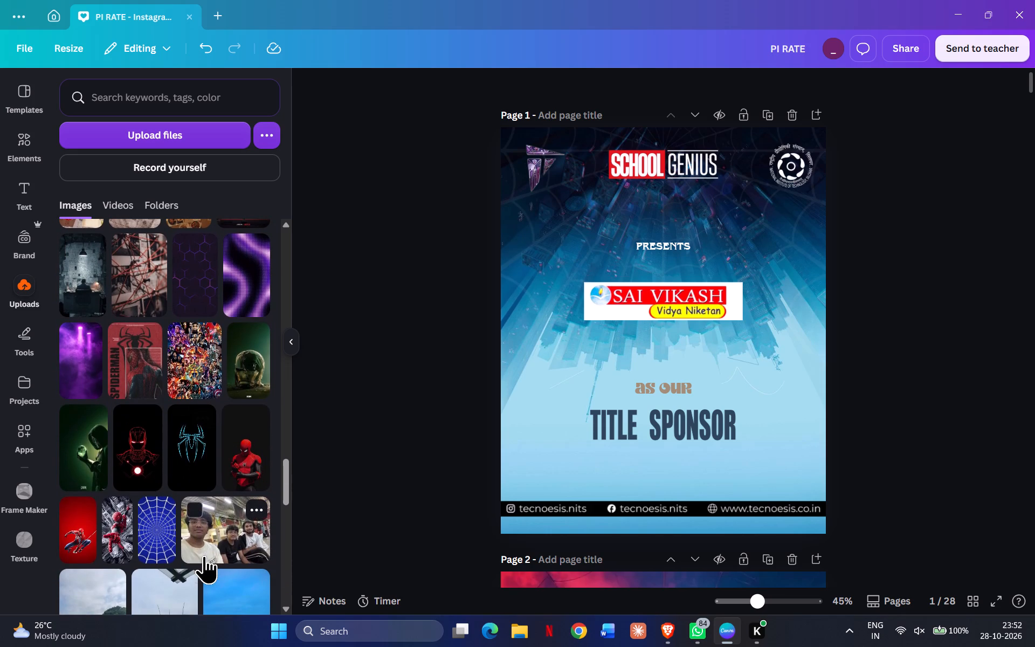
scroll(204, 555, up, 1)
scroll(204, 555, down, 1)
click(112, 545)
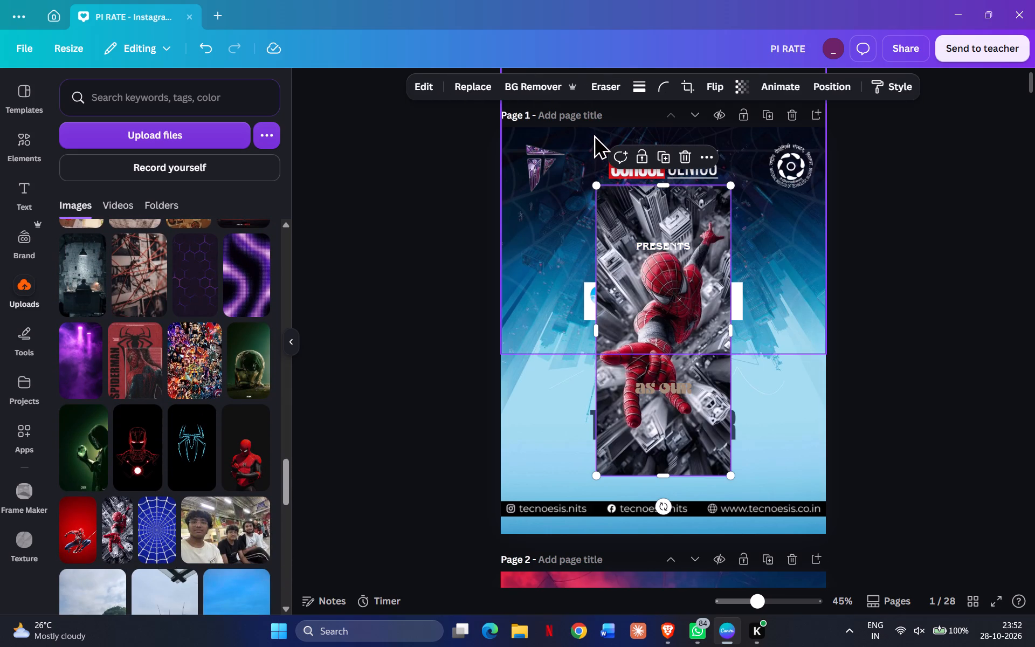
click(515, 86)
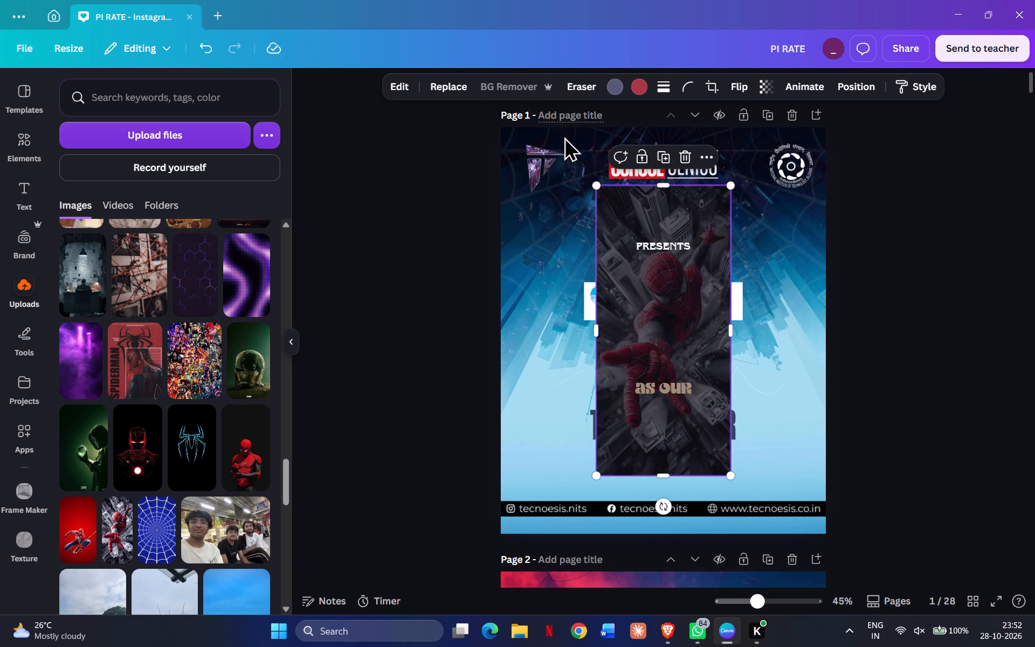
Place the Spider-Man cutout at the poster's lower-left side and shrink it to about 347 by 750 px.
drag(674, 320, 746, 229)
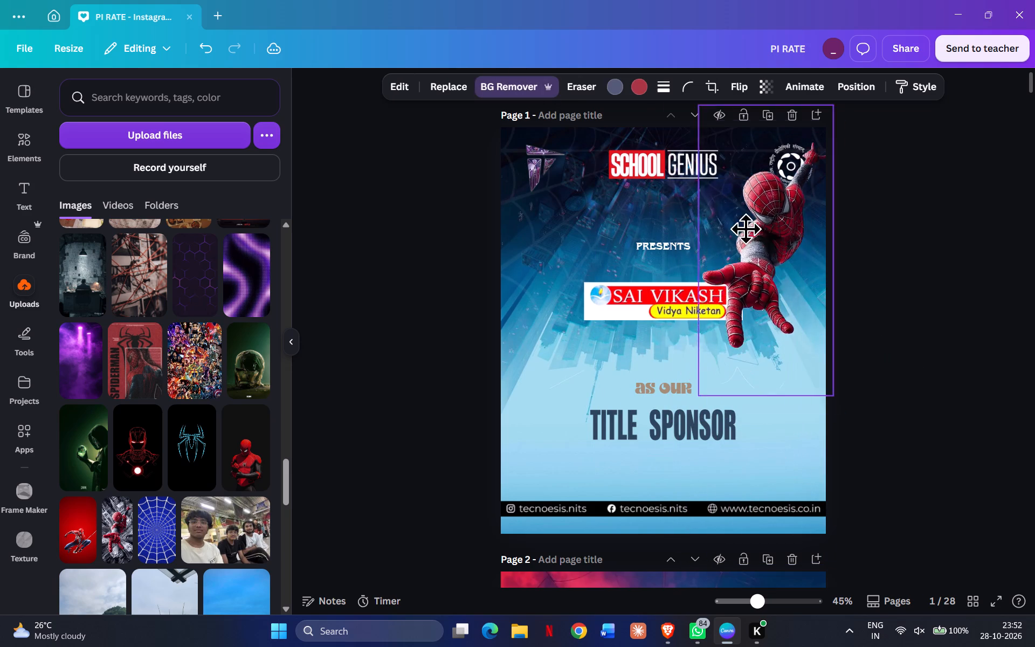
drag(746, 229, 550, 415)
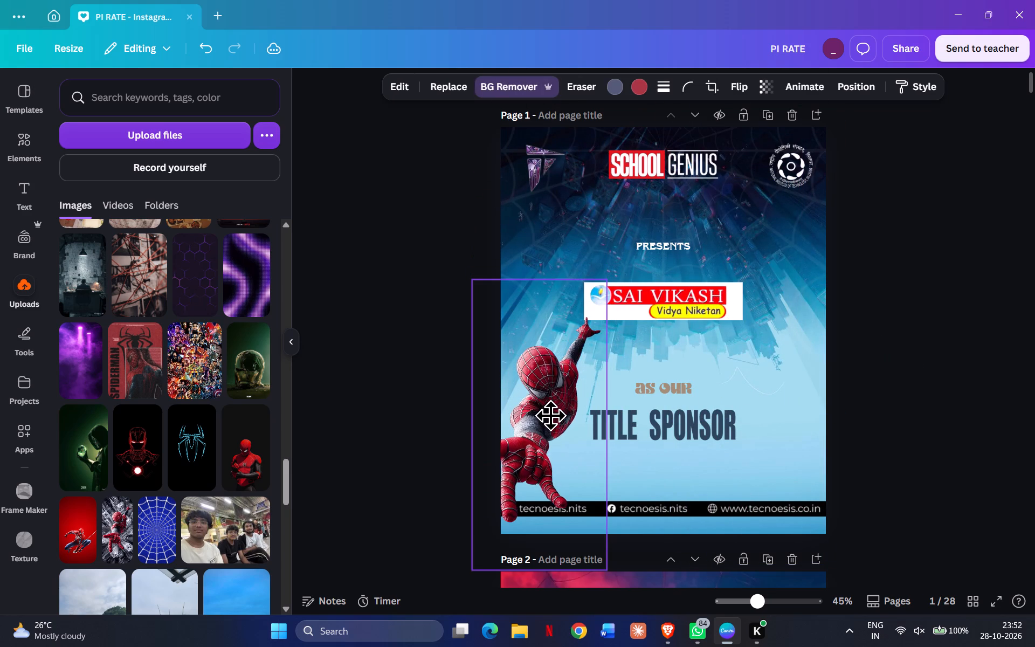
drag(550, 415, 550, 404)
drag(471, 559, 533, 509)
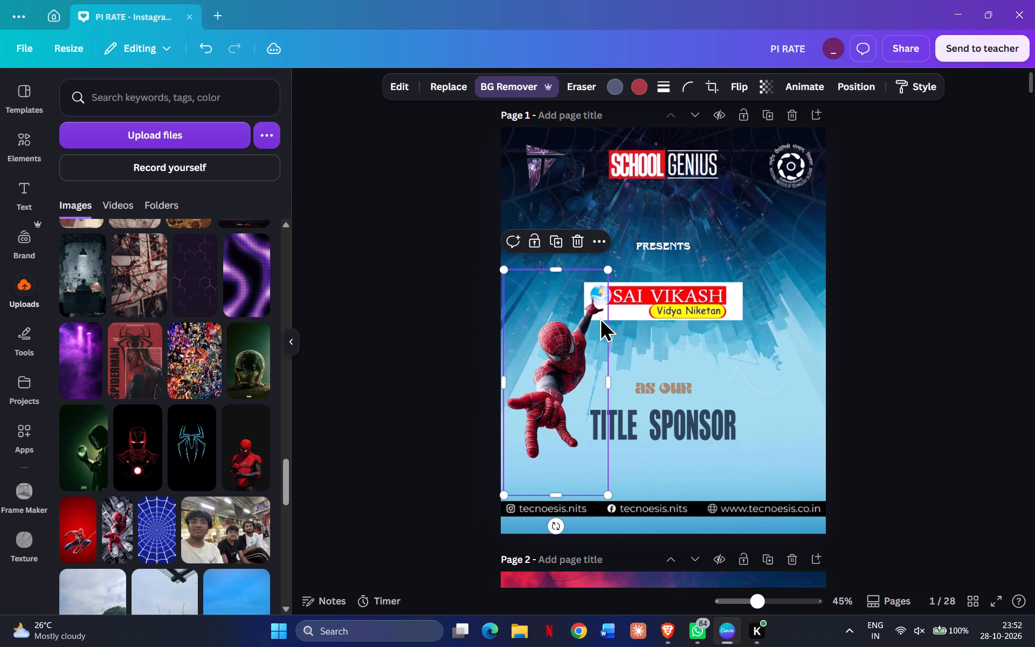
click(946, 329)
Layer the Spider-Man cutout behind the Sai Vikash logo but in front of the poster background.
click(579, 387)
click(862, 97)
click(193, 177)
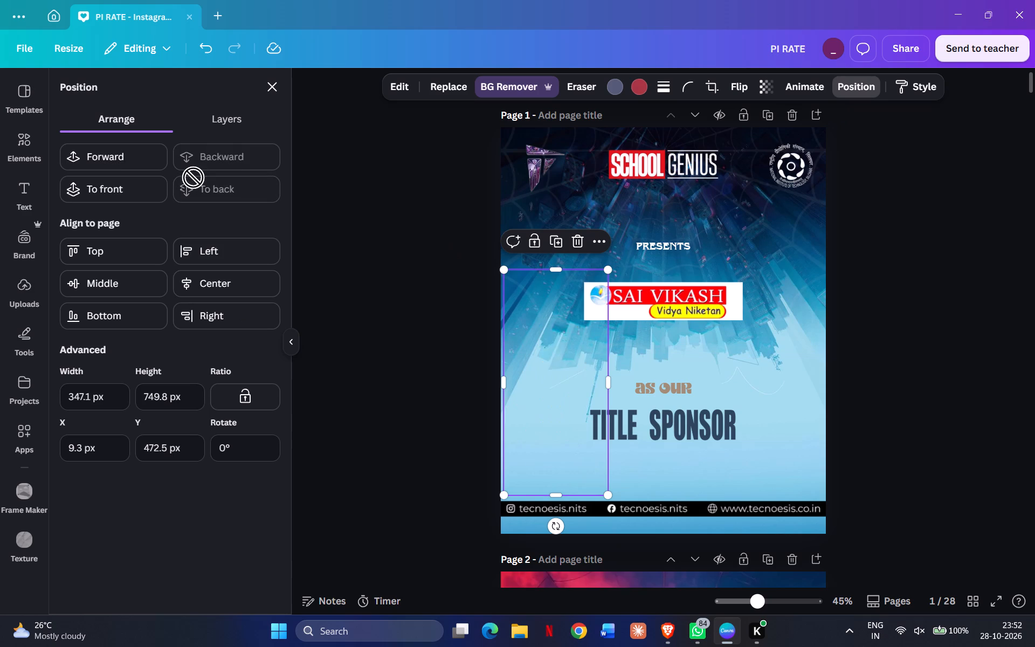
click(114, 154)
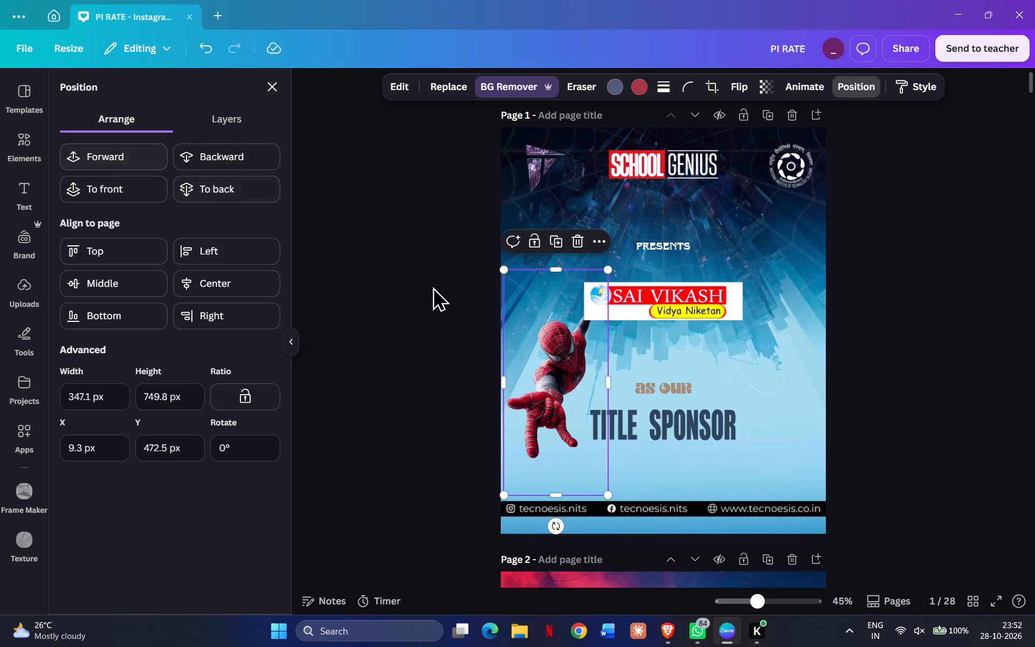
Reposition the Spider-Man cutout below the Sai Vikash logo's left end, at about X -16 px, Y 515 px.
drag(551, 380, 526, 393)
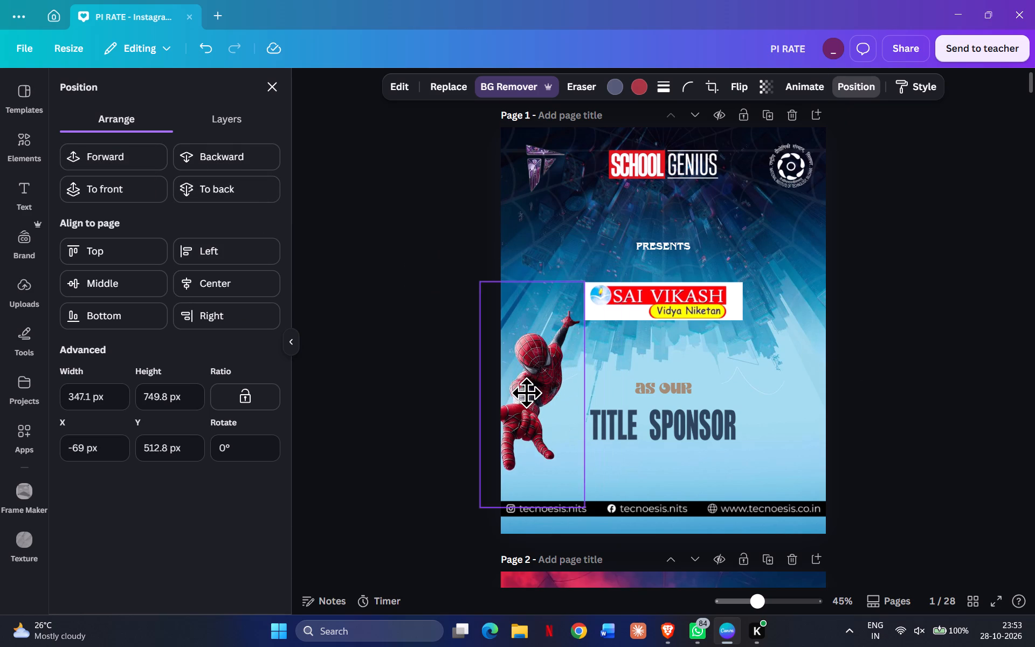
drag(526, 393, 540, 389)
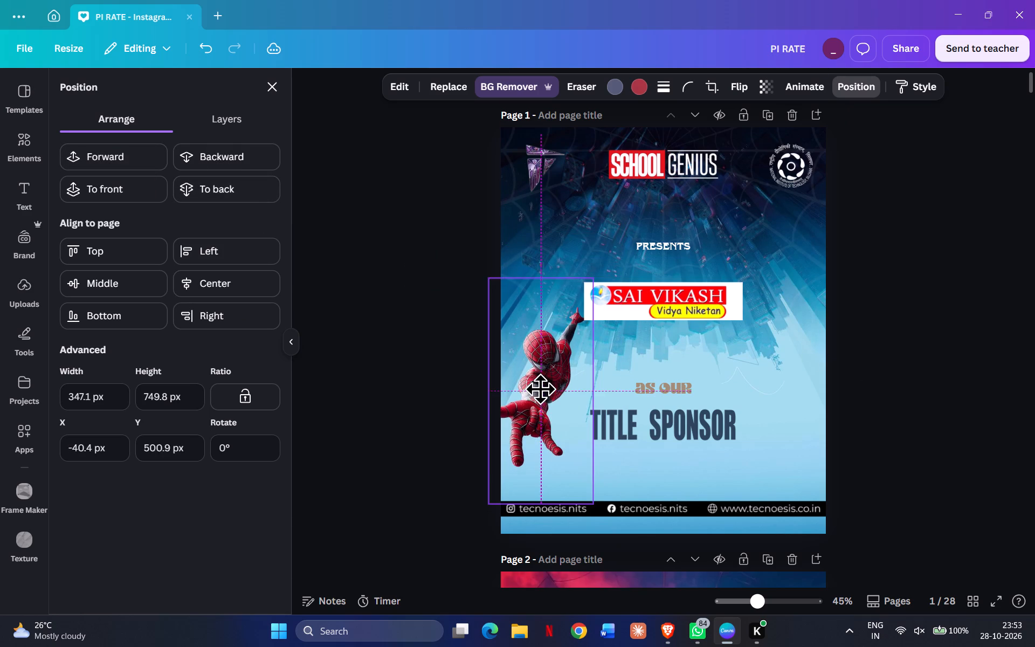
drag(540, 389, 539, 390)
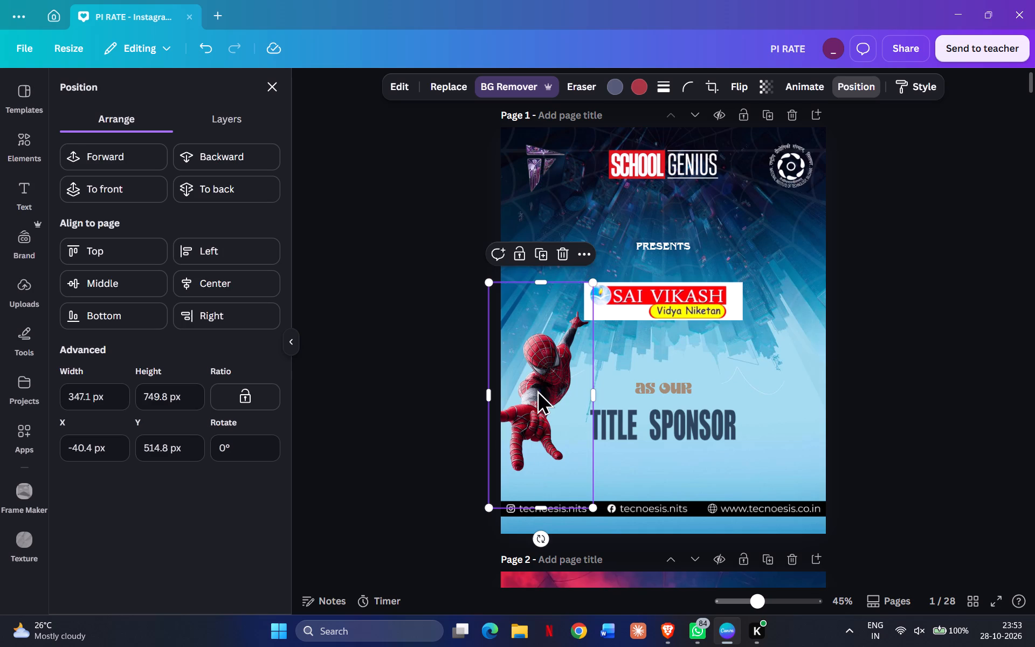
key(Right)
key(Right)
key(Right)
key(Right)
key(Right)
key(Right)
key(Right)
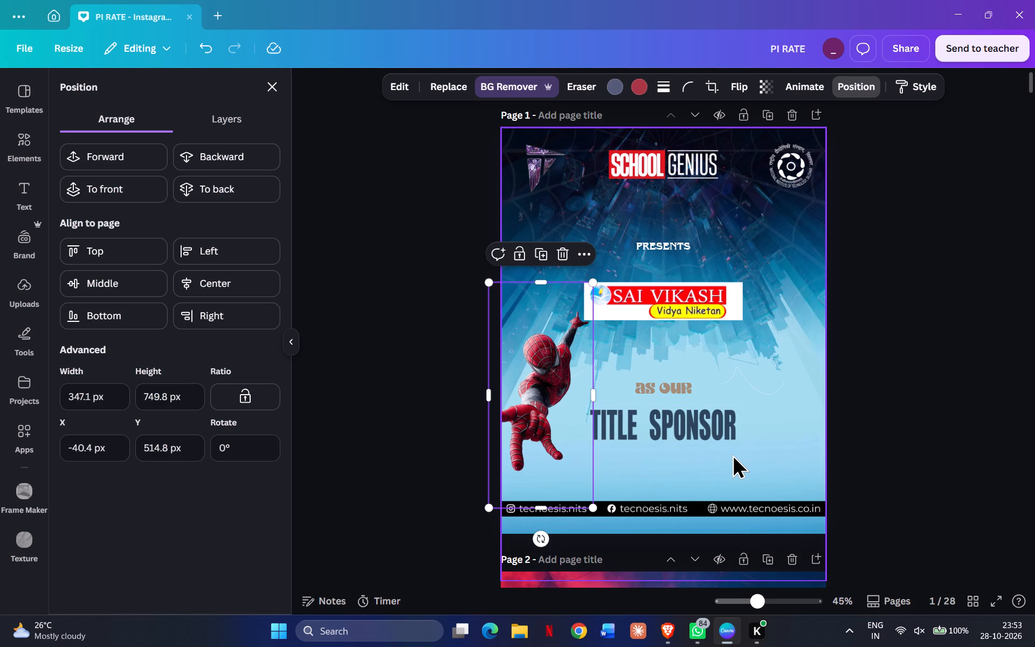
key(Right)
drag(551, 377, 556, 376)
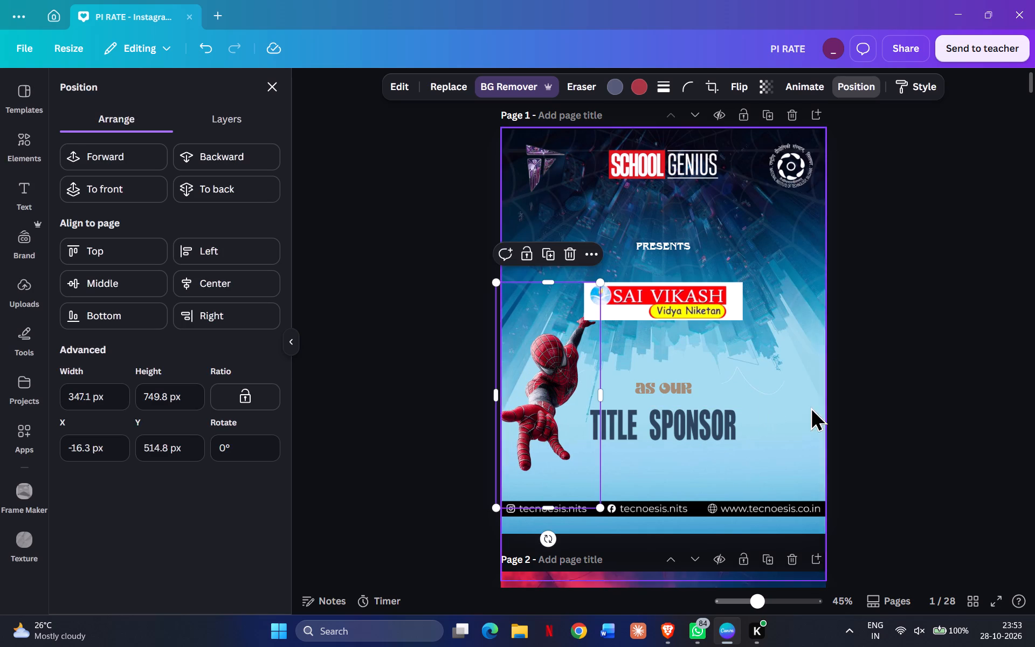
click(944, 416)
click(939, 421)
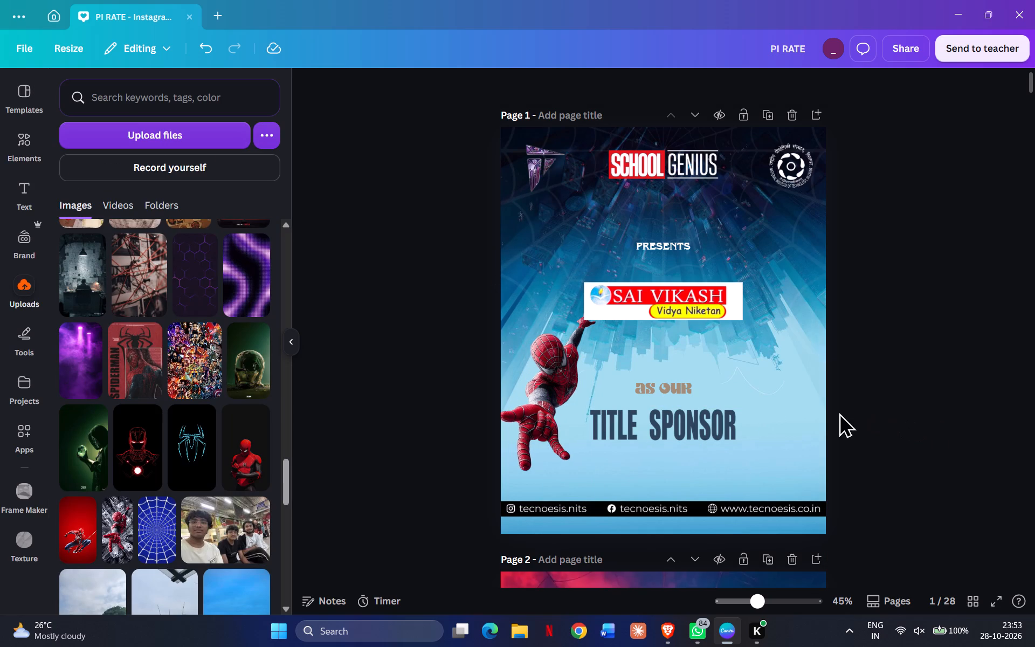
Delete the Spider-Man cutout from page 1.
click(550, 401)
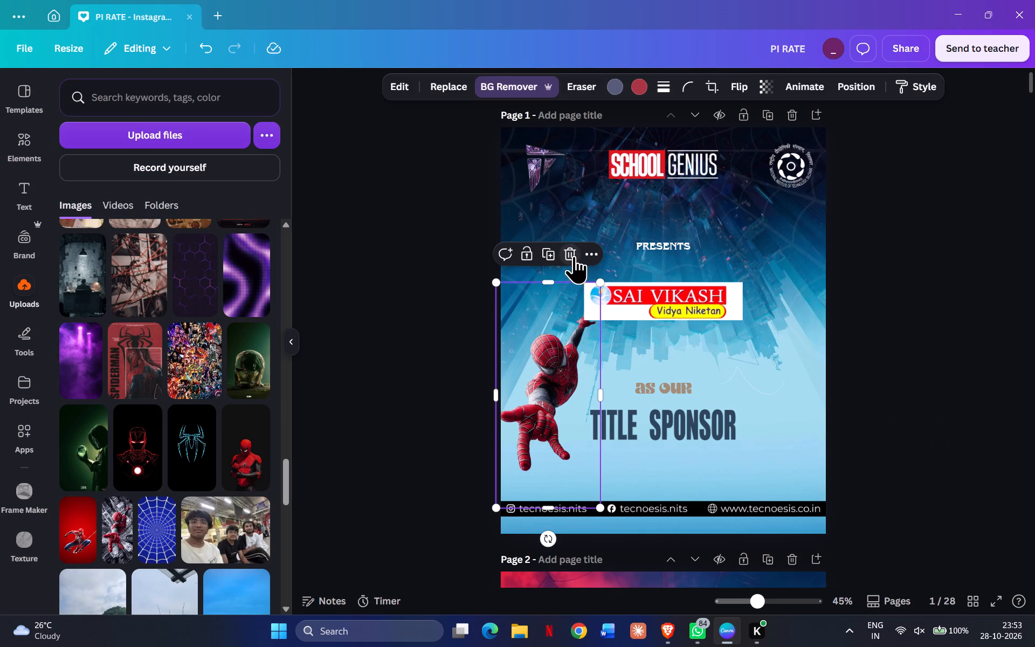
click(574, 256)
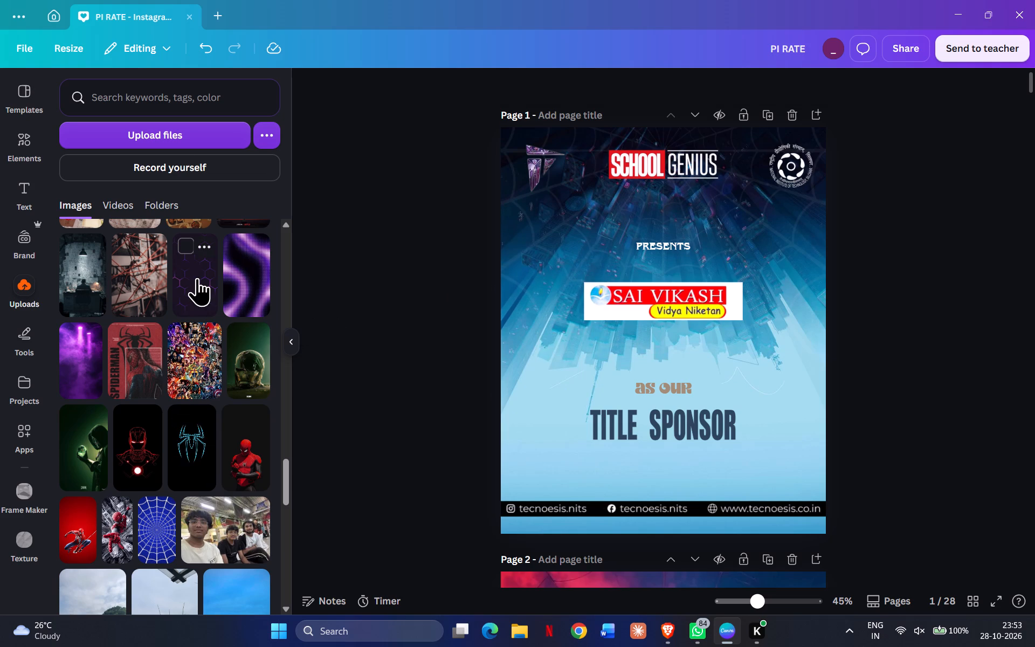
Add the uploaded purple hexagon pattern image to page 1 and remove its background.
click(196, 277)
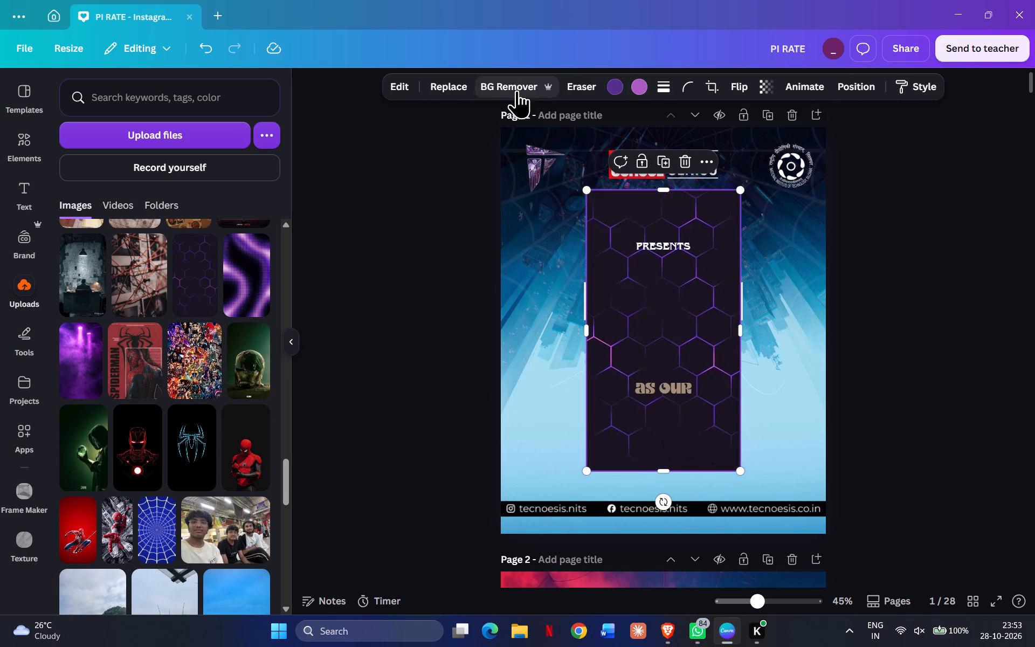
click(516, 90)
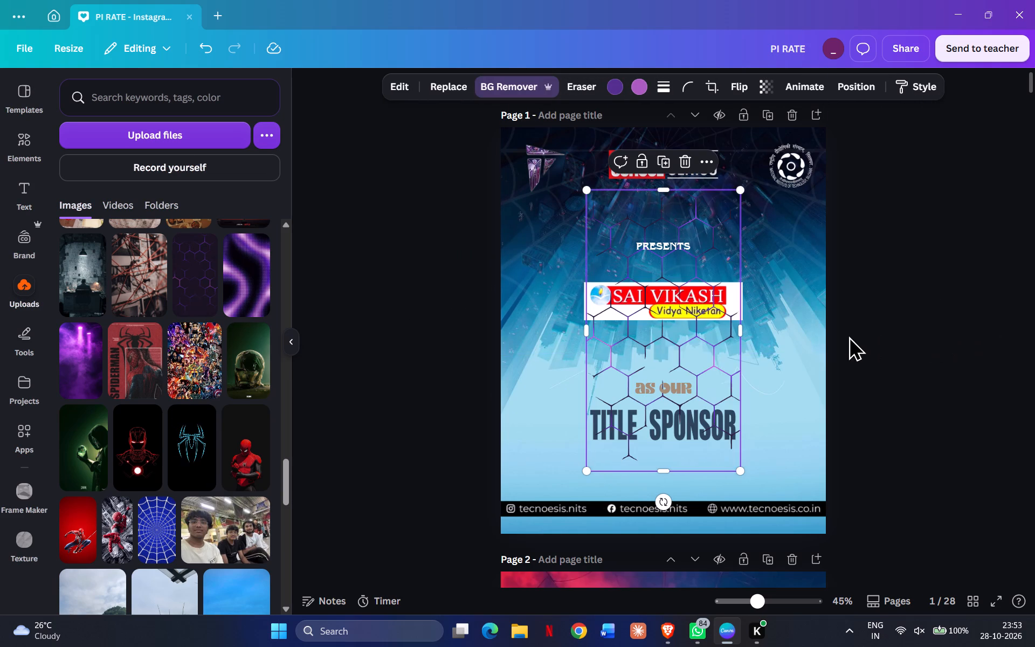
Enlarge the hexagon pattern to the full 1080 px page width and place it over the poster's lower part, at about Y 444 px.
drag(675, 356, 572, 478)
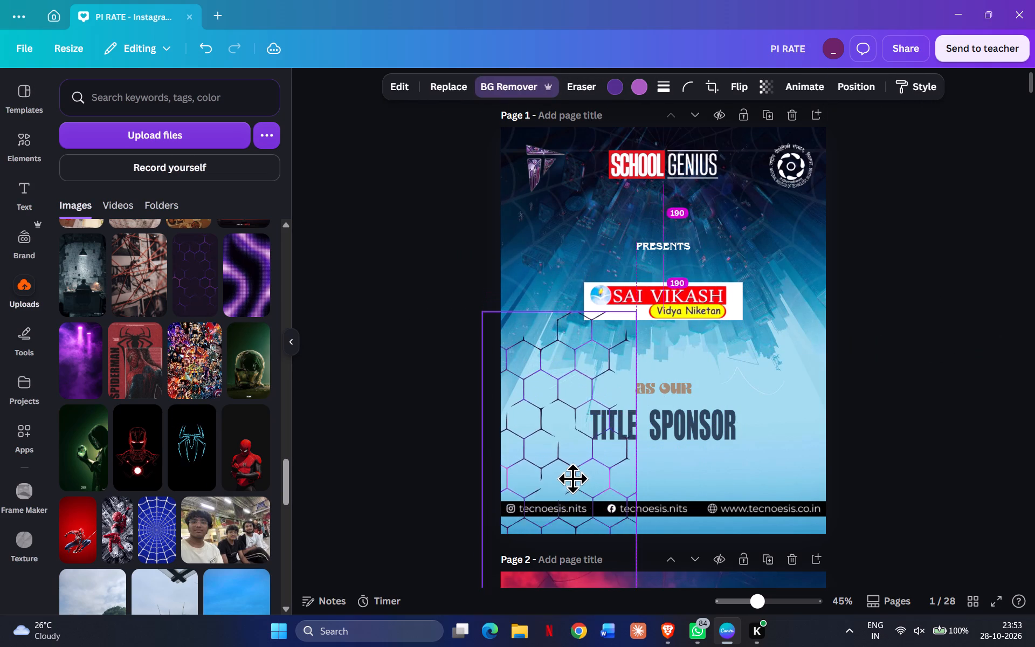
drag(572, 478, 574, 597)
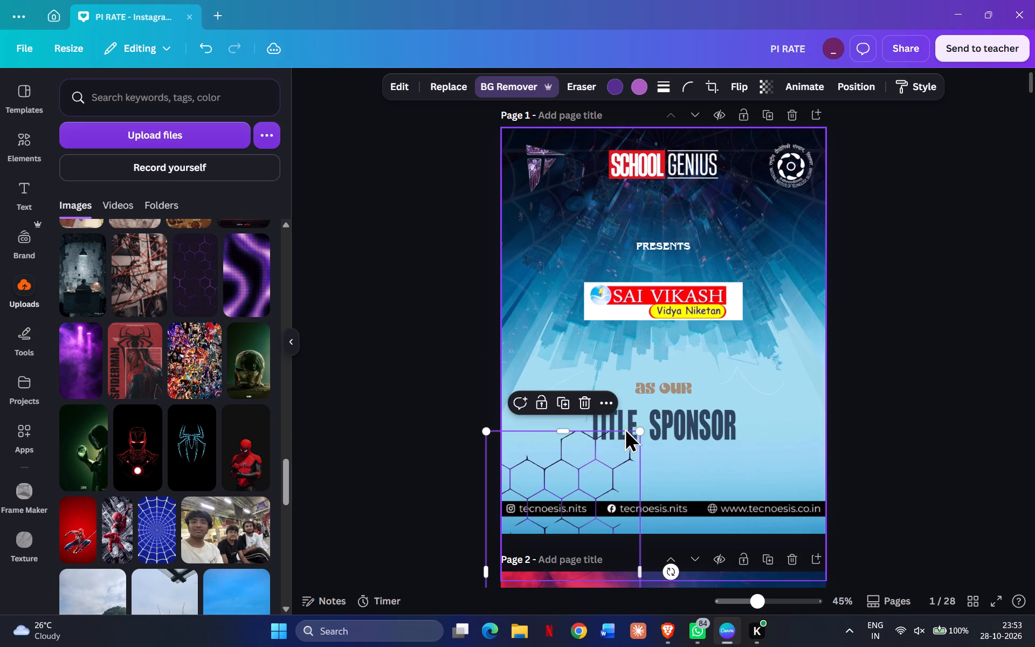
drag(640, 433, 960, 375)
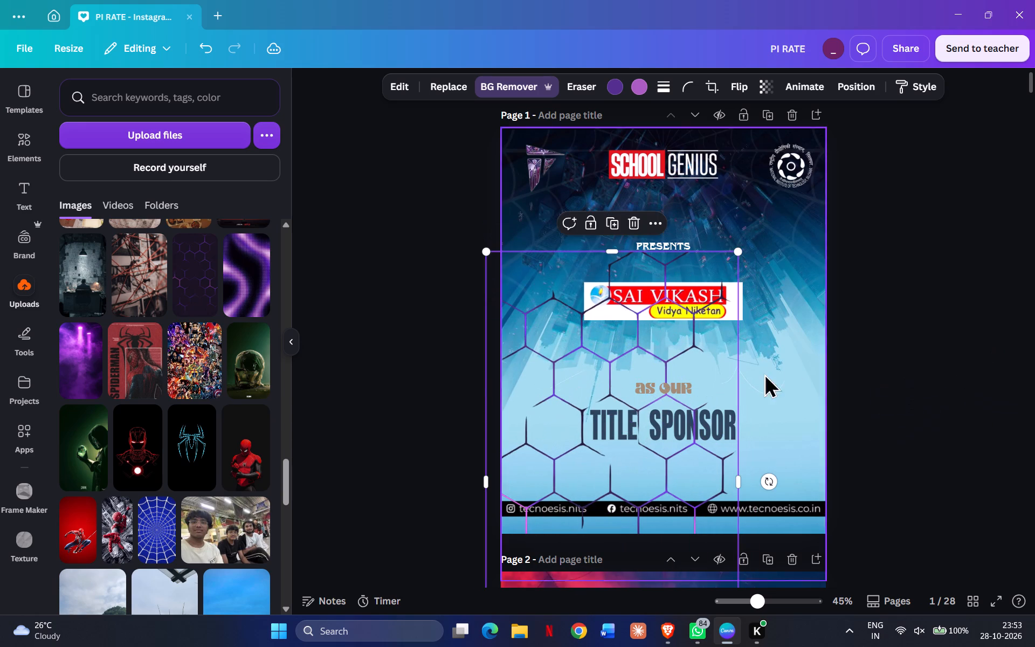
drag(661, 335, 754, 347)
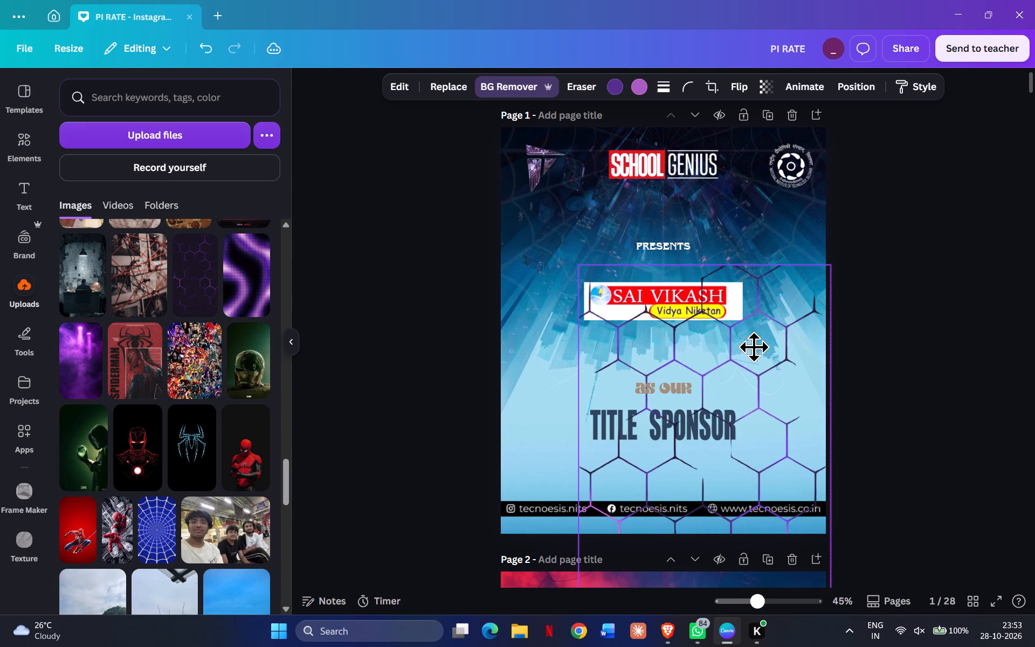
drag(754, 347, 750, 345)
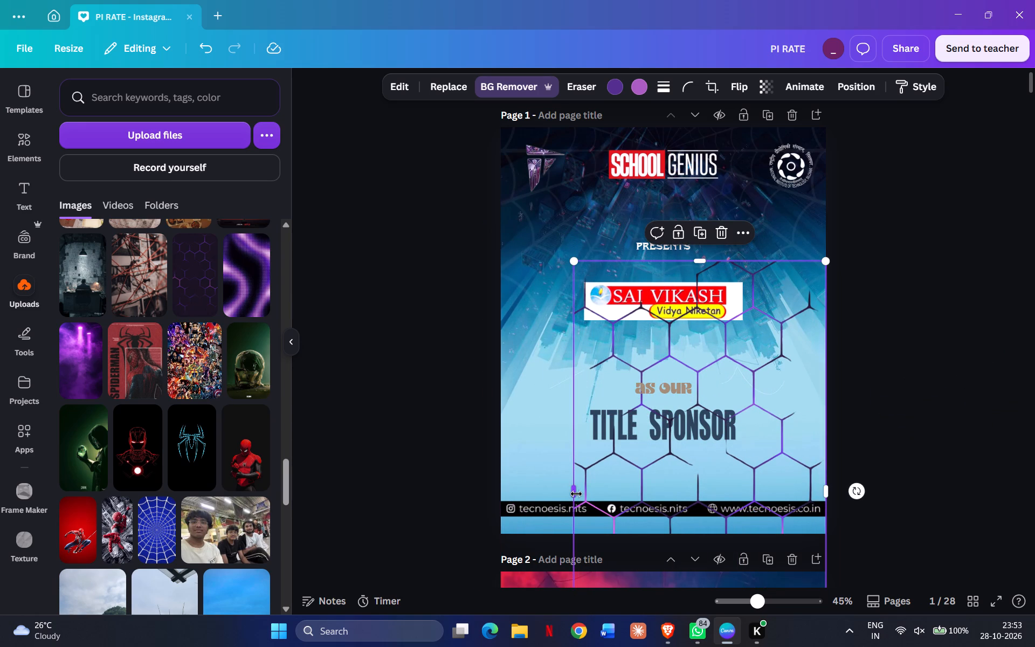
drag(576, 494, 505, 488)
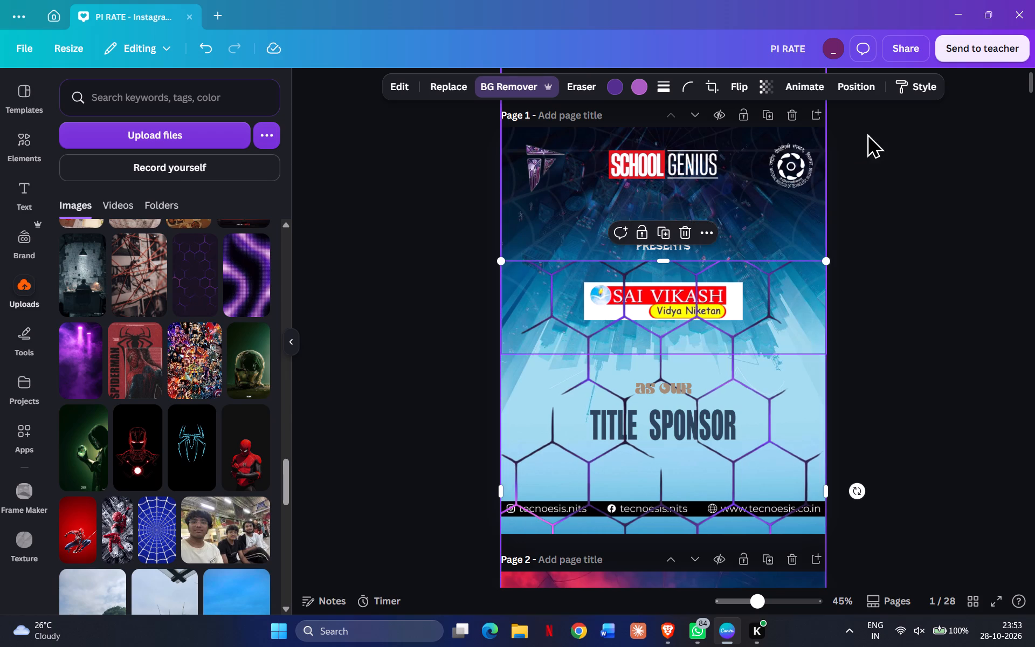
Layer the hexagon pattern one level above the poster background, behind the logos and text.
click(858, 90)
click(274, 197)
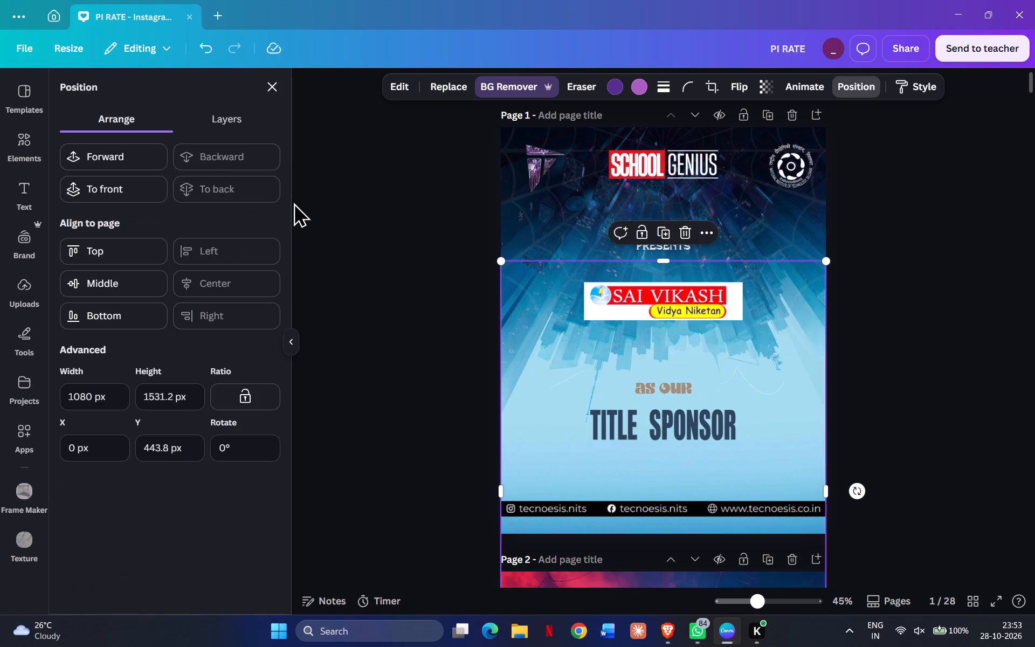
click(118, 150)
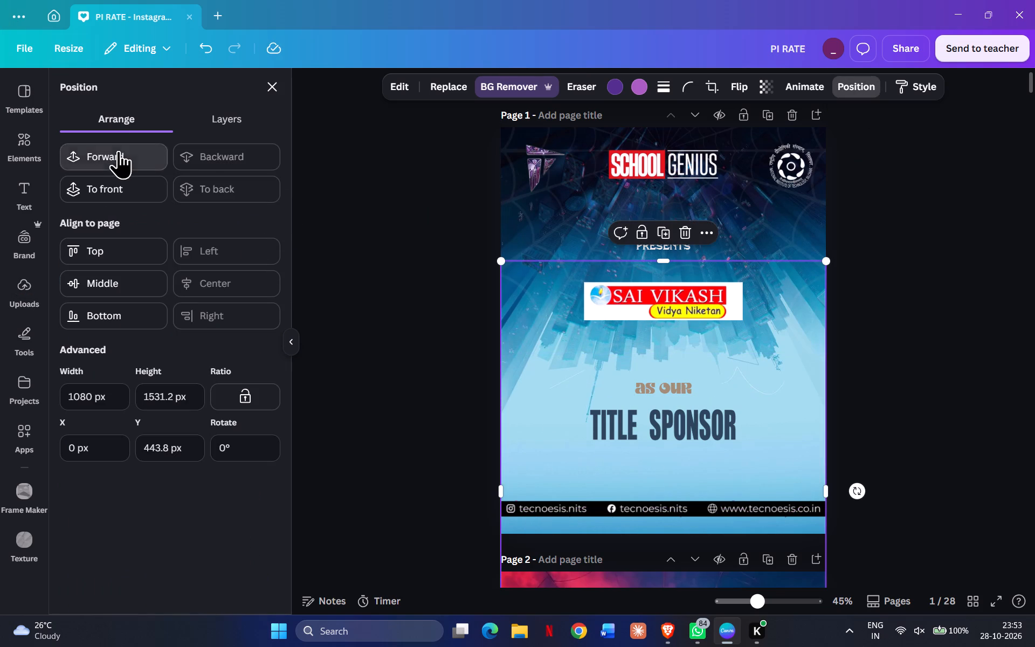
Set the hexagon pattern's transparency to 8.
click(762, 80)
drag(798, 145, 708, 153)
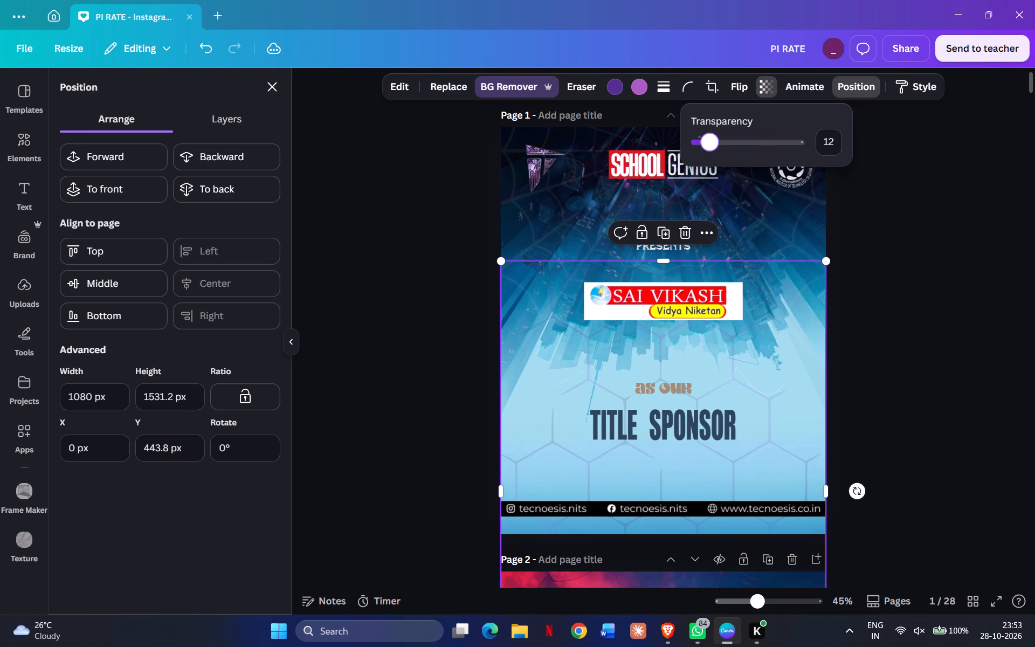
drag(708, 153, 712, 154)
drag(712, 154, 700, 160)
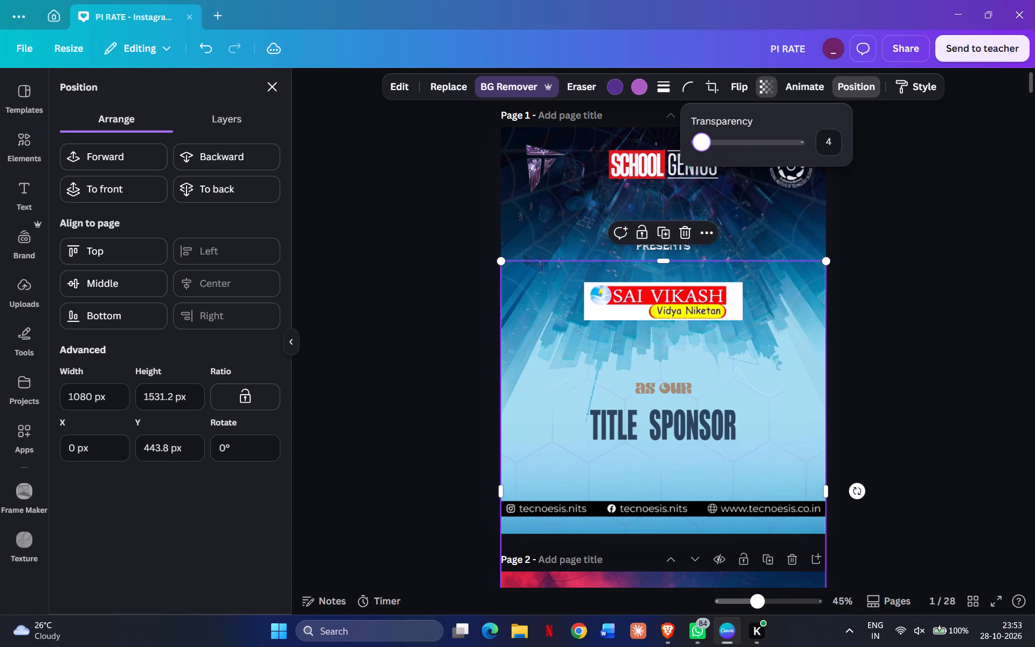
drag(700, 160, 706, 160)
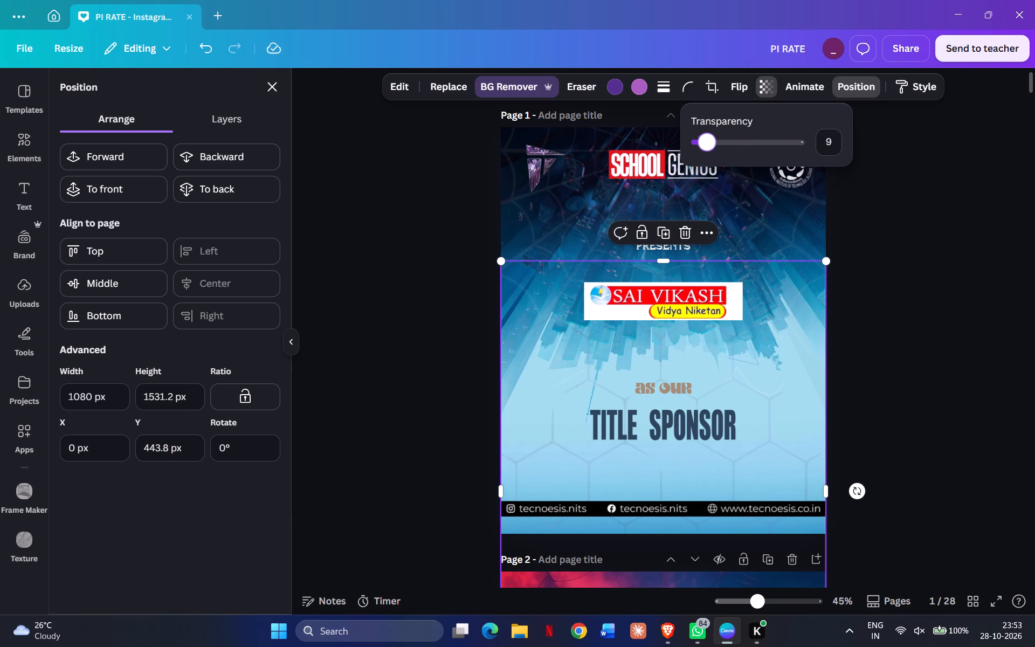
drag(706, 160, 708, 159)
drag(708, 159, 704, 161)
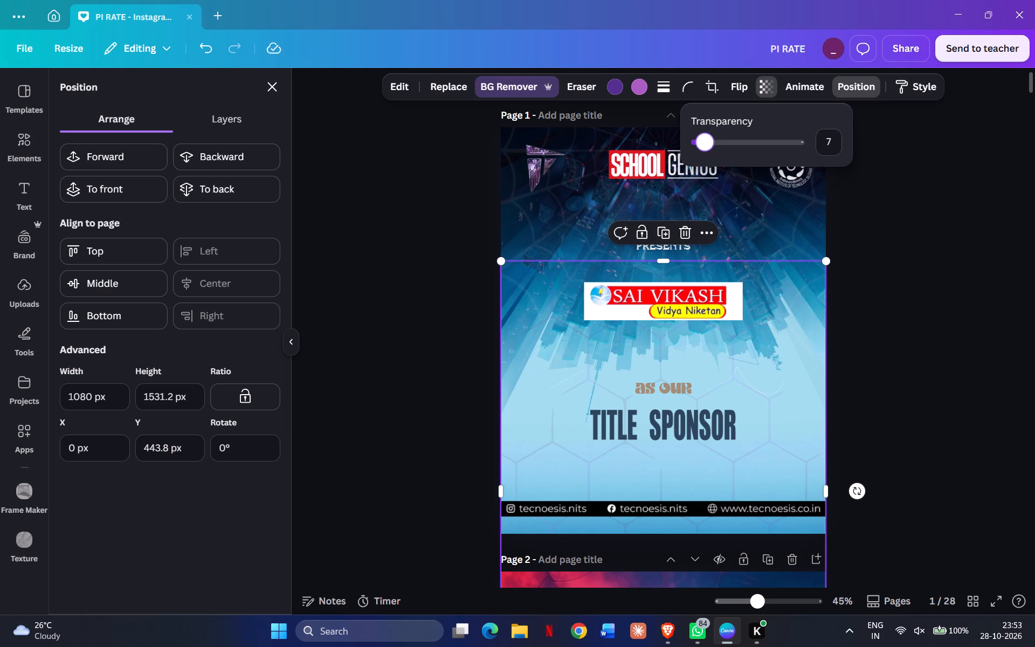
drag(704, 161, 705, 161)
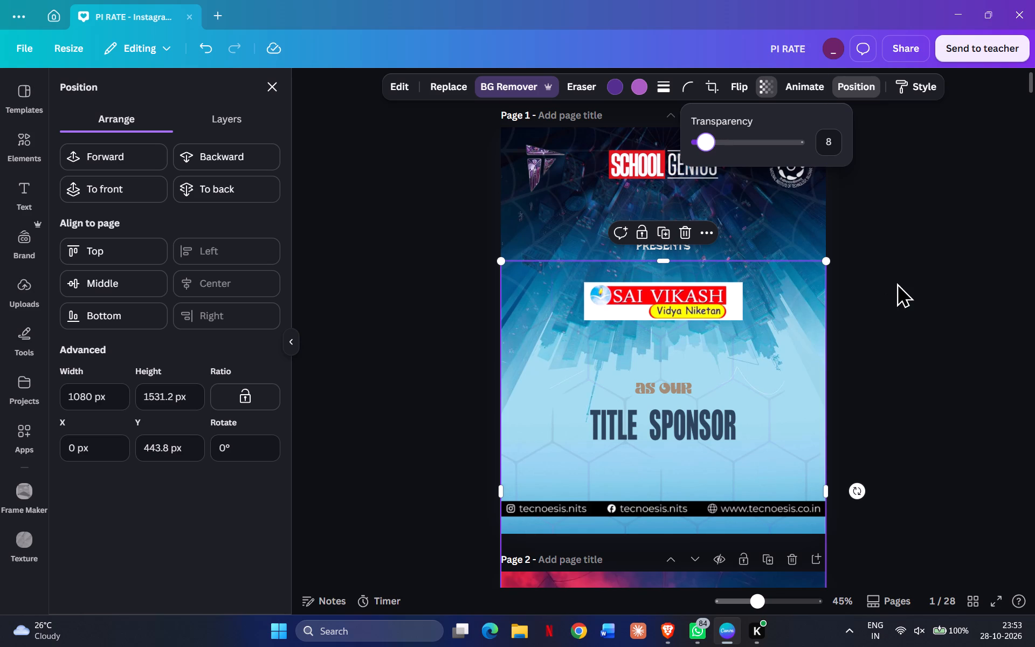
triple_click(901, 285)
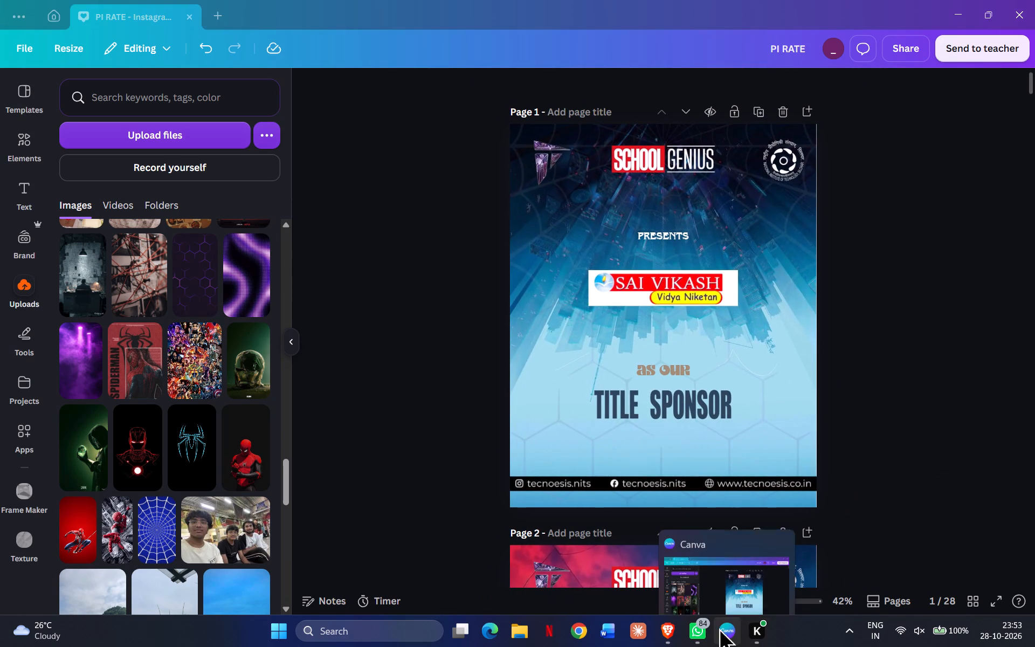
Open the SG BANNER design from the recent designs on the home page.
click(48, 10)
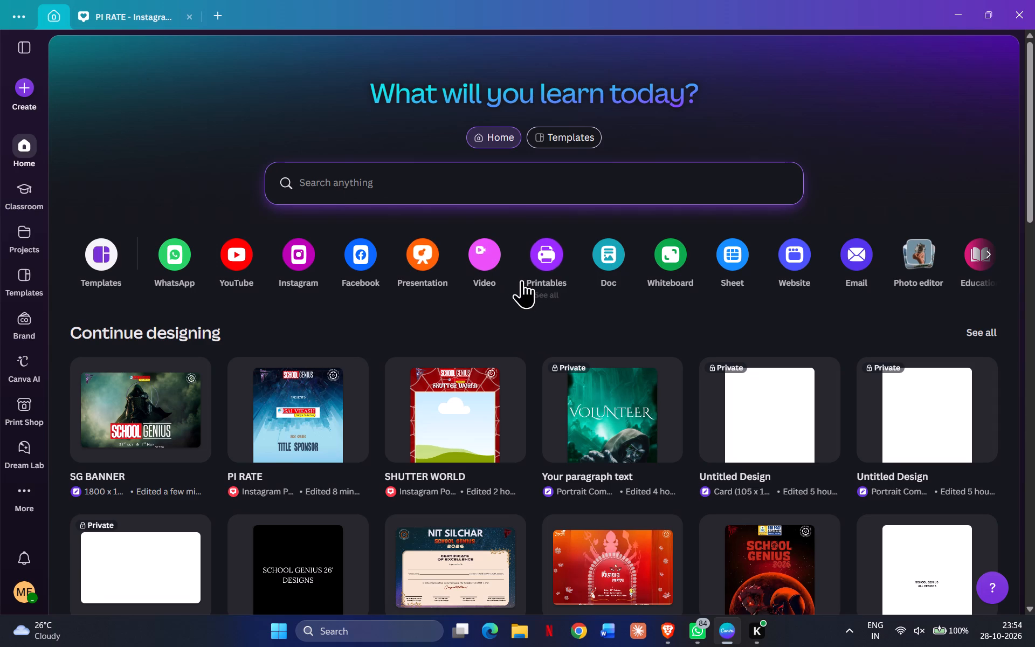
scroll(520, 286, down, 2)
click(113, 272)
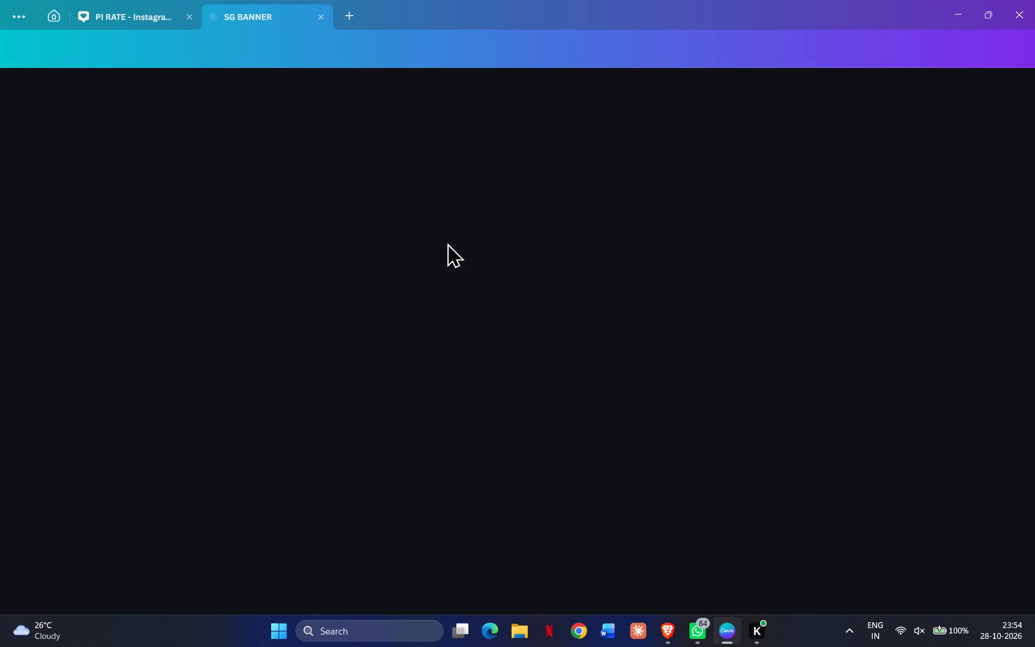
scroll(815, 425, up, 13)
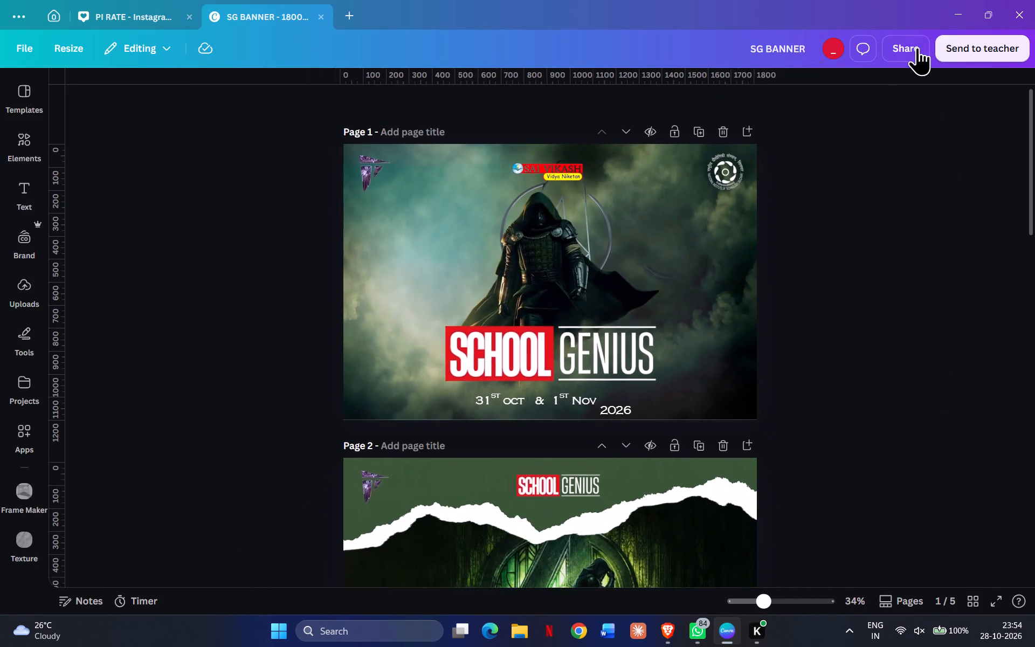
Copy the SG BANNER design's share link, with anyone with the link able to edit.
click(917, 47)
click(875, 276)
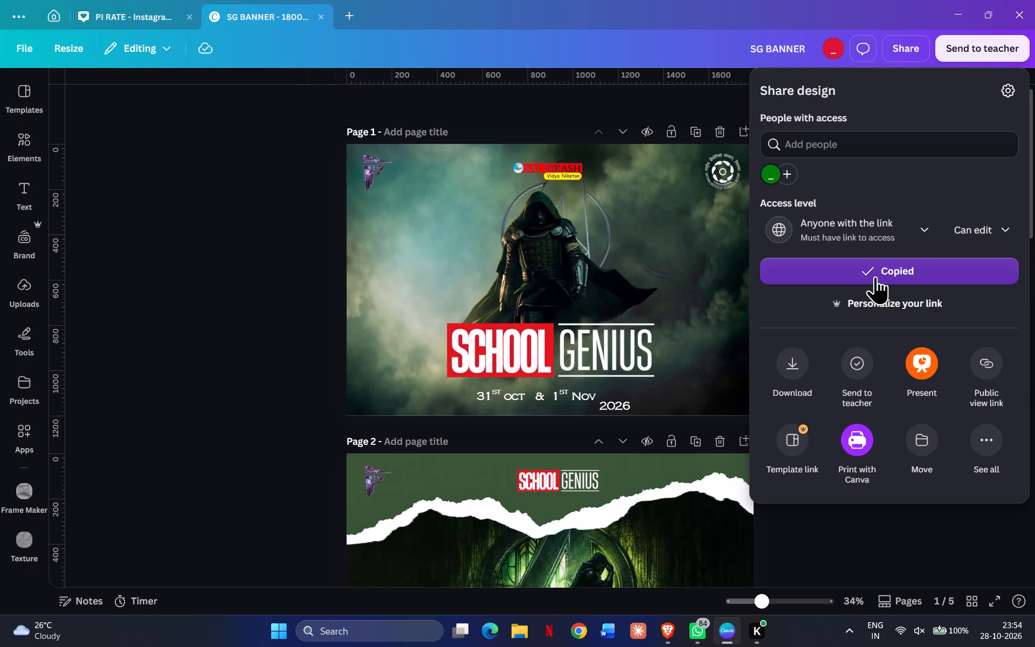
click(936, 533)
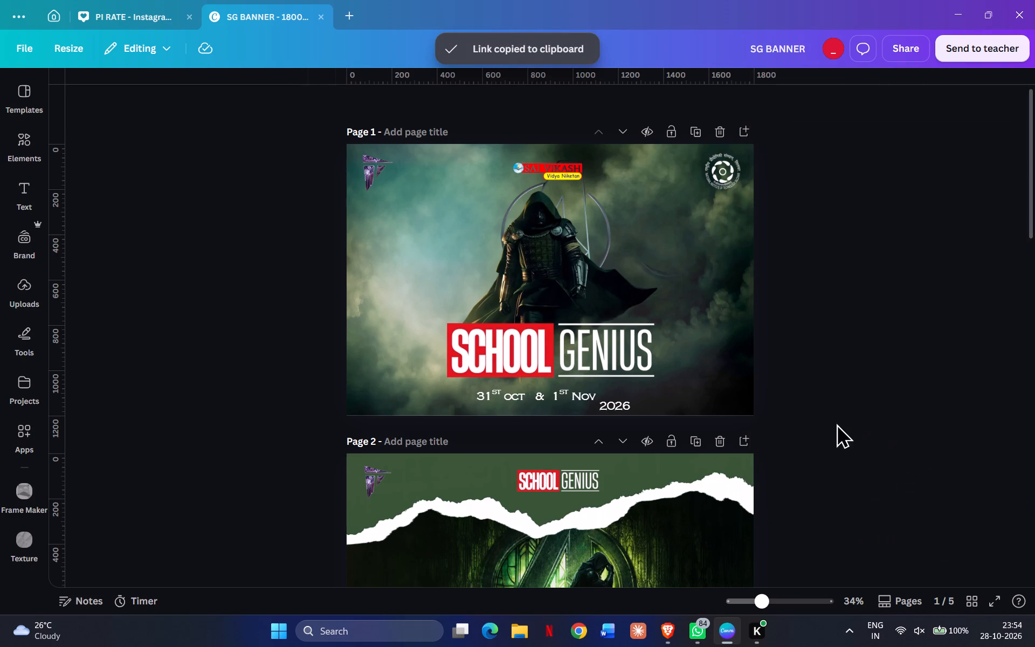
Remove the blank line above 2026 on page 1 so the year lines up with the 31st Oct & 1st Nov date text.
click(621, 410)
click(612, 403)
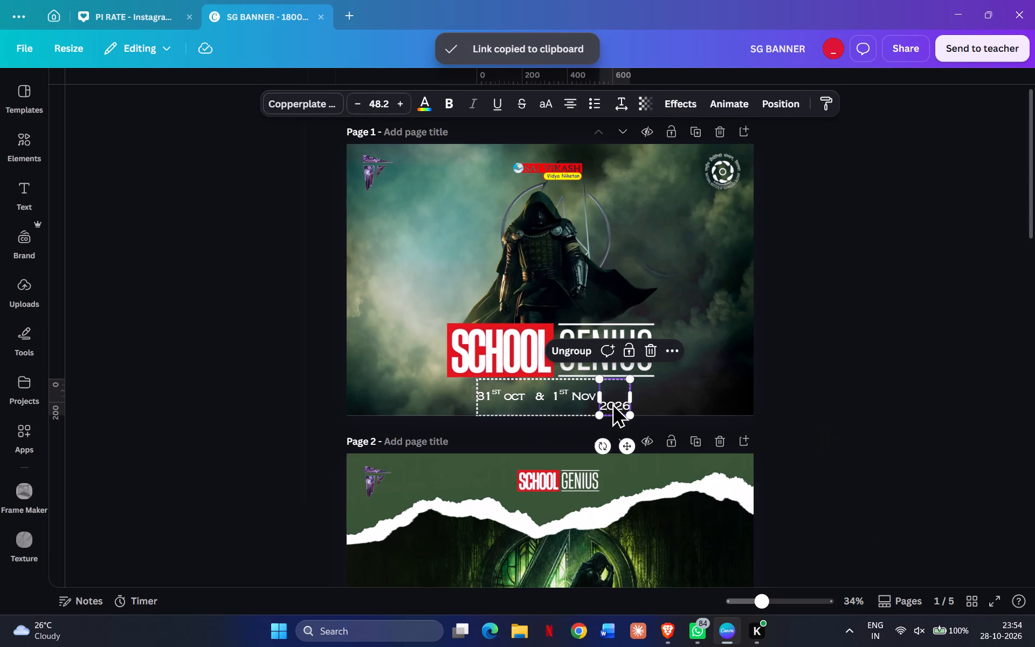
click(613, 405)
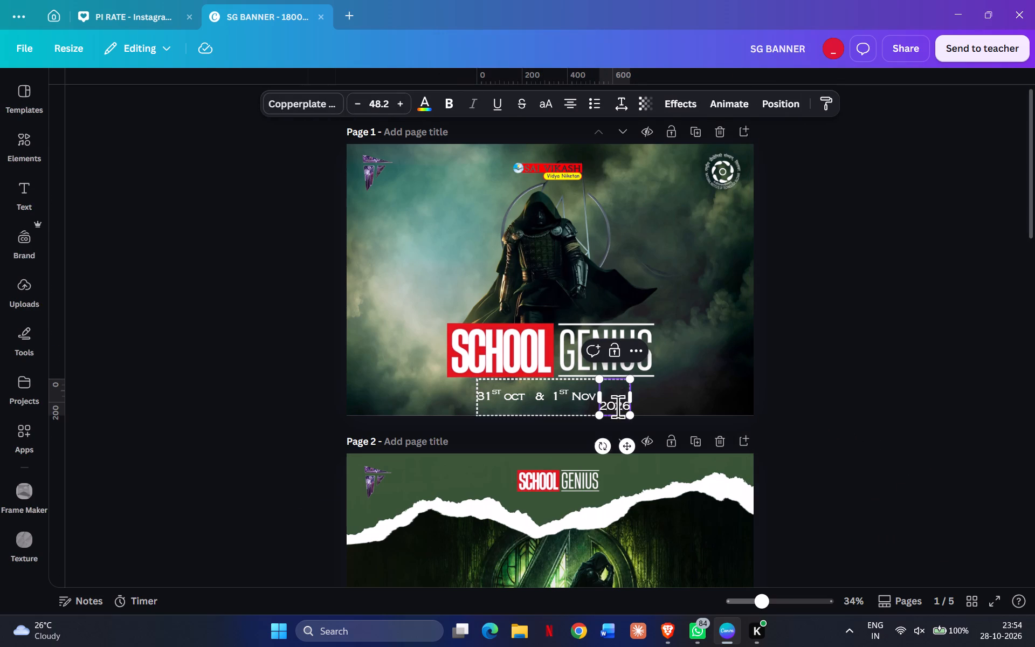
click(613, 394)
click(631, 403)
click(882, 384)
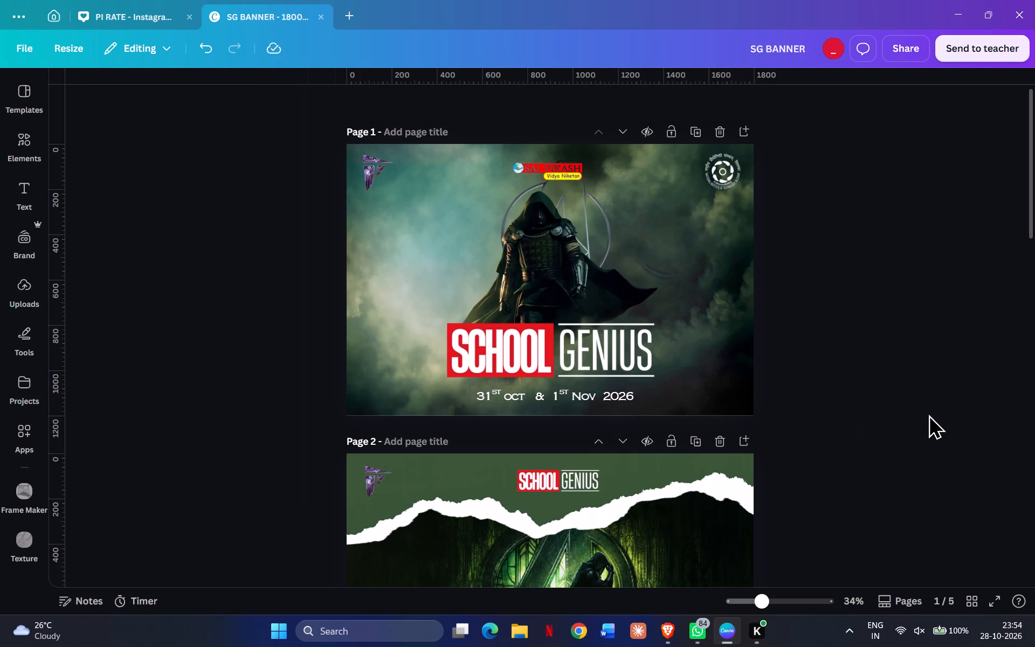
Review the SG BANNER pages from the first to the last and return to page 1.
scroll(811, 362, down, 3)
scroll(808, 381, up, 1)
scroll(808, 381, down, 12)
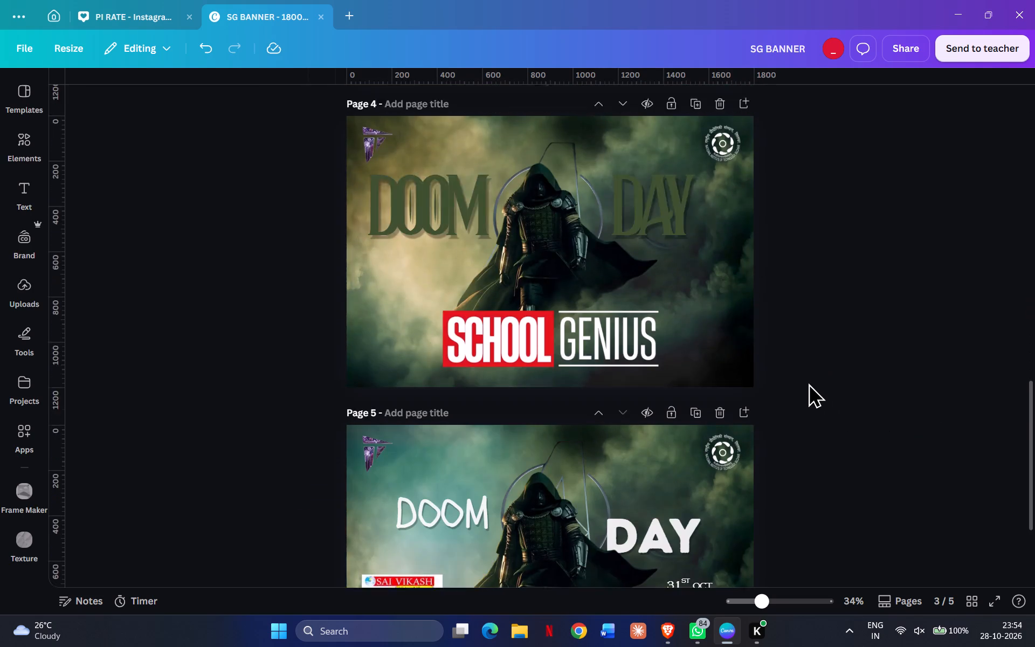
scroll(808, 383, down, 6)
scroll(808, 383, up, 17)
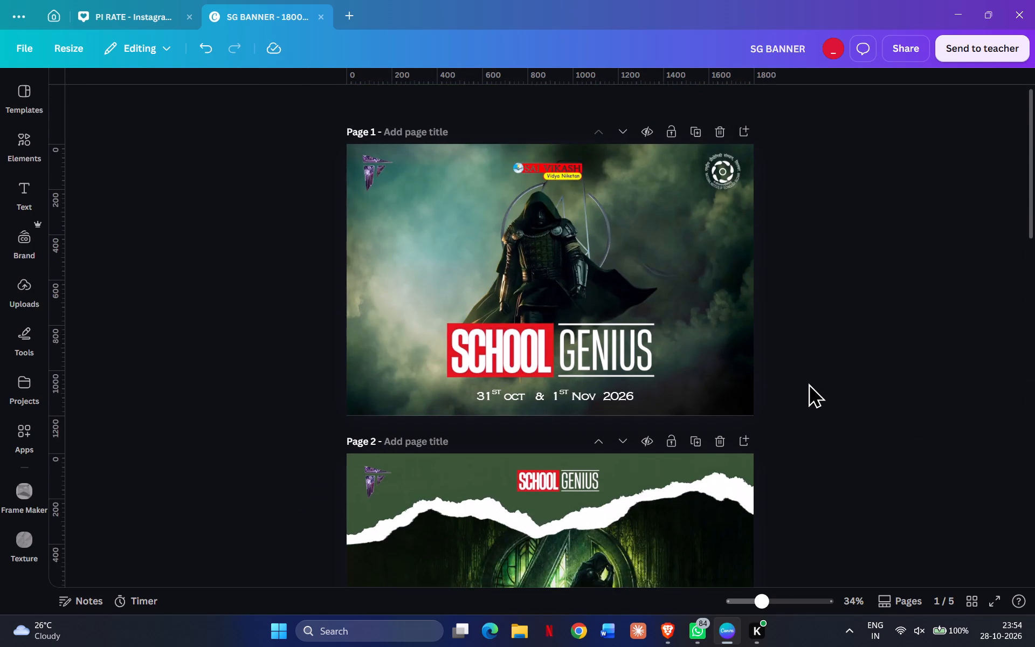
scroll(808, 383, down, 2)
scroll(805, 376, up, 4)
Copy the share link of the corrected SG BANNER design, with anyone with the link able to edit.
click(901, 61)
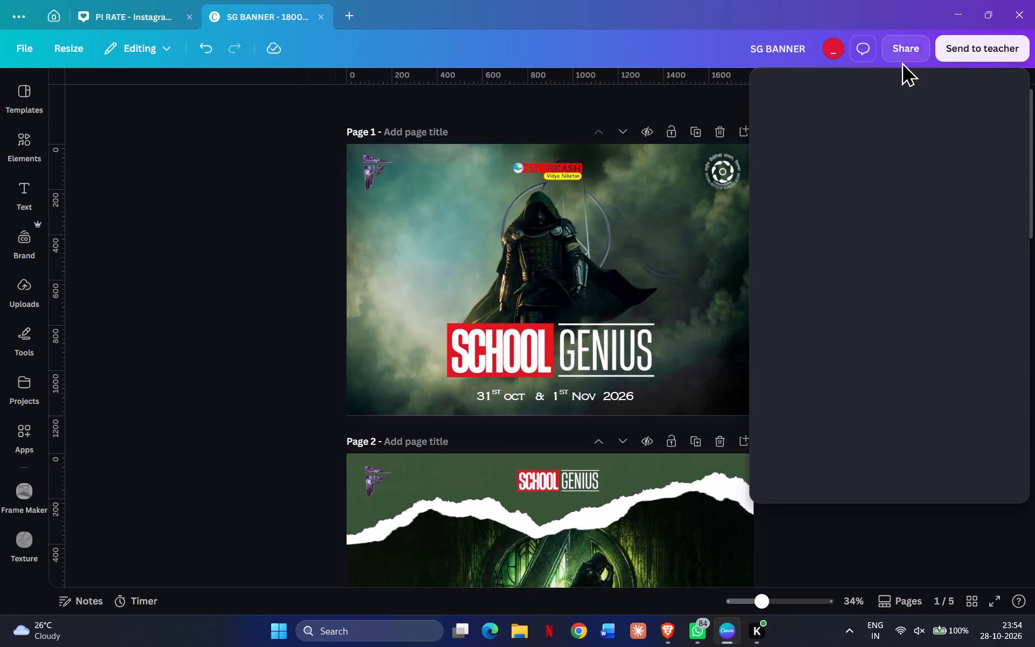
click(949, 272)
click(947, 500)
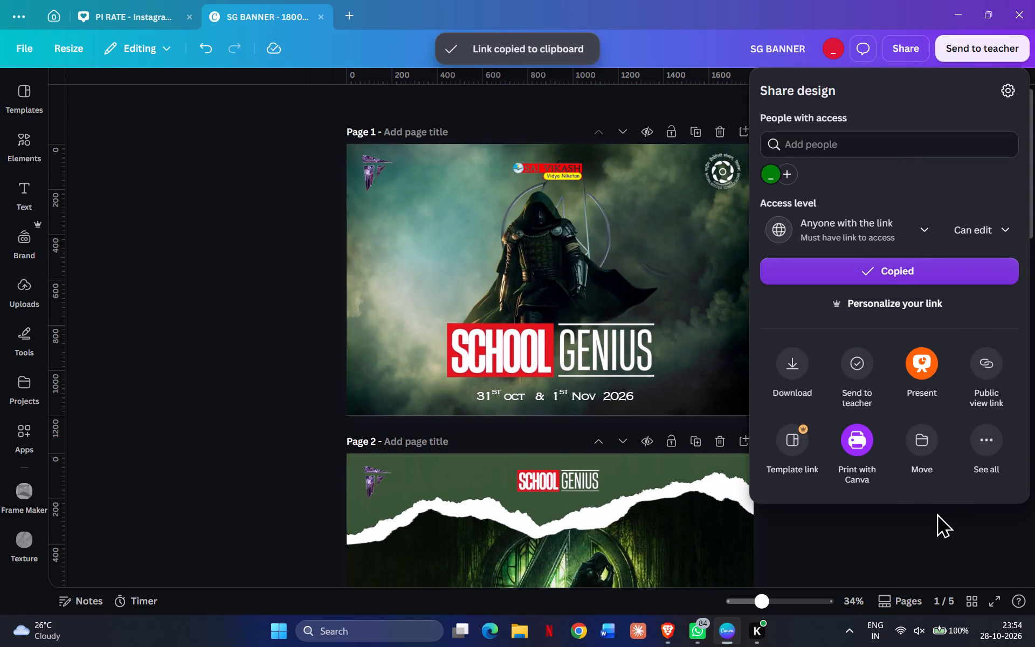
click(922, 535)
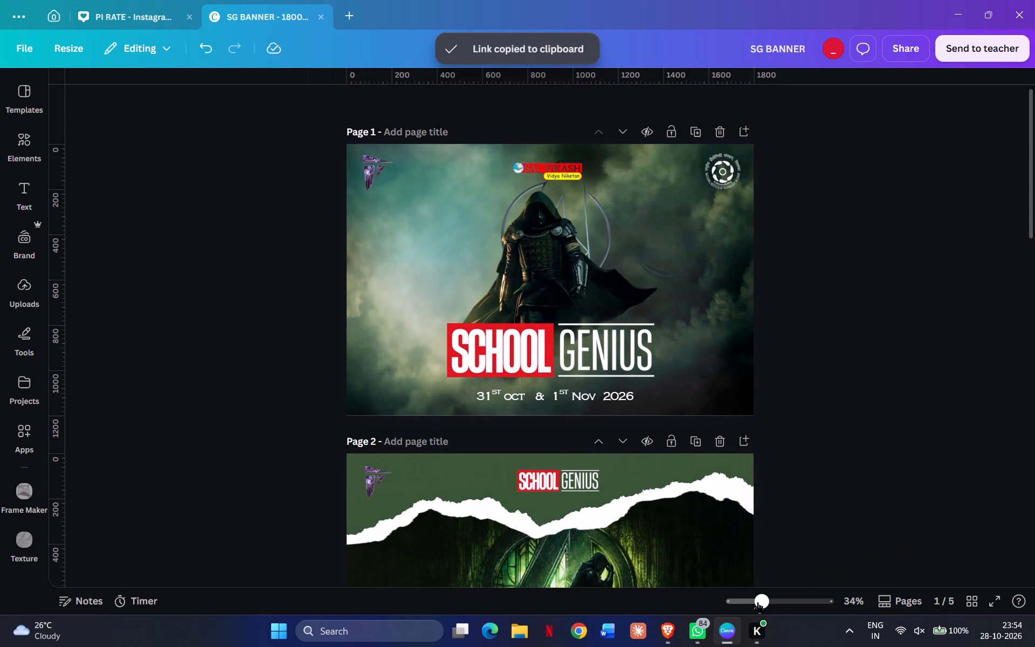
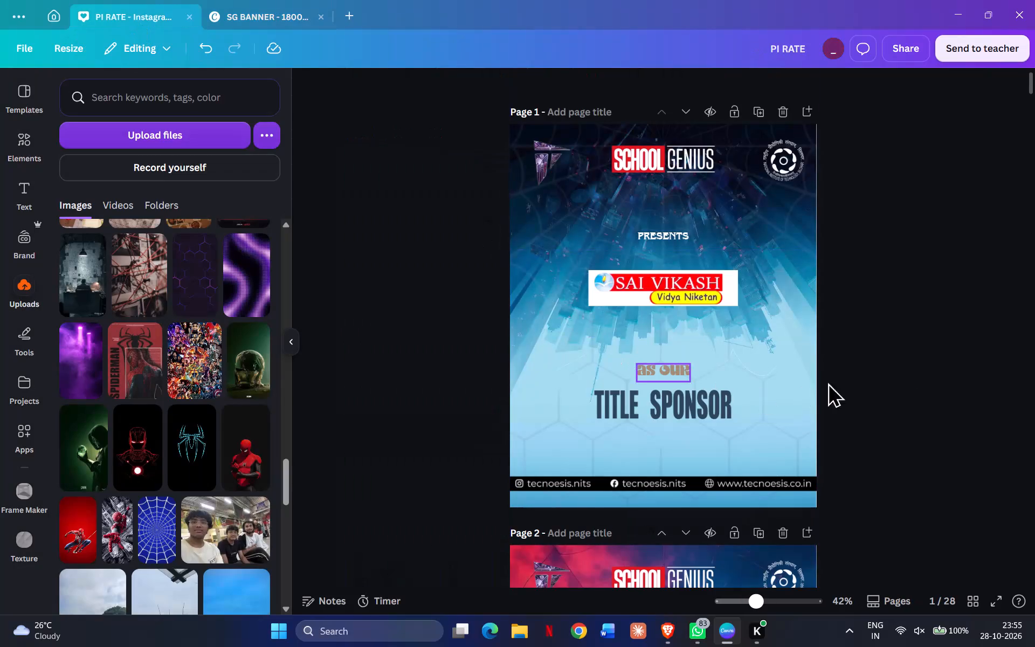
Copy the share link of the PI RATE design containing the School Genius title sponsor posters.
click(907, 51)
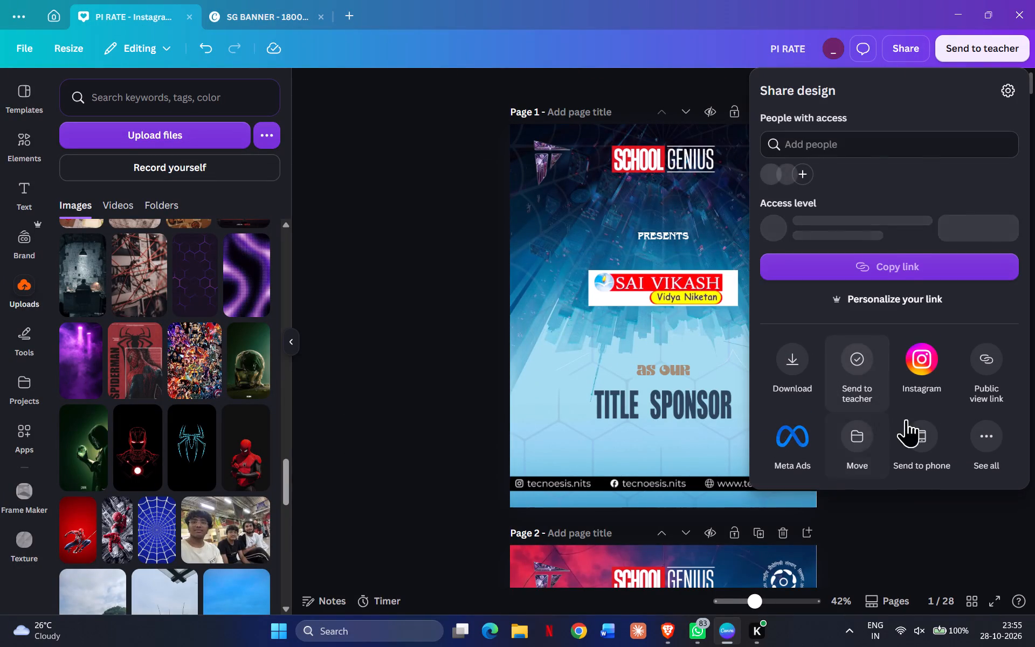
click(927, 266)
click(474, 342)
scroll(539, 421, down, 7)
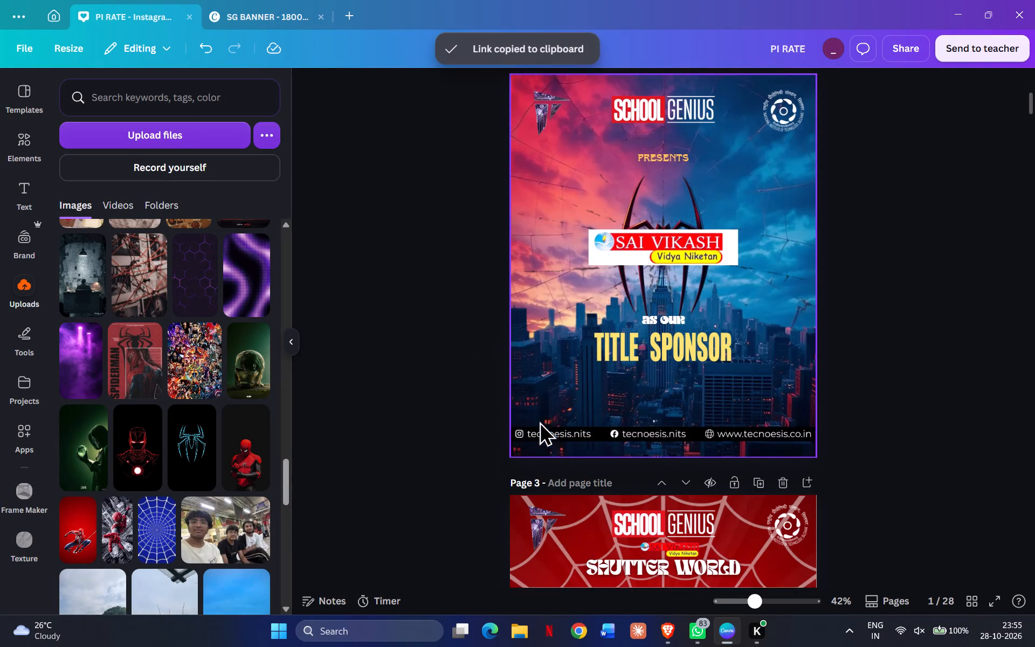
scroll(888, 424, up, 11)
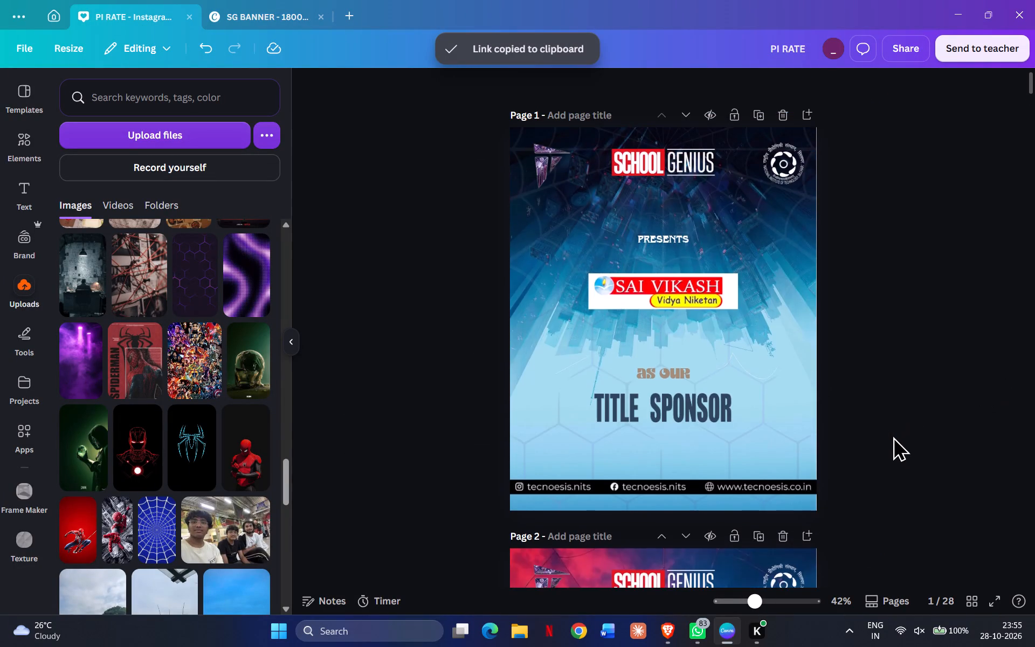
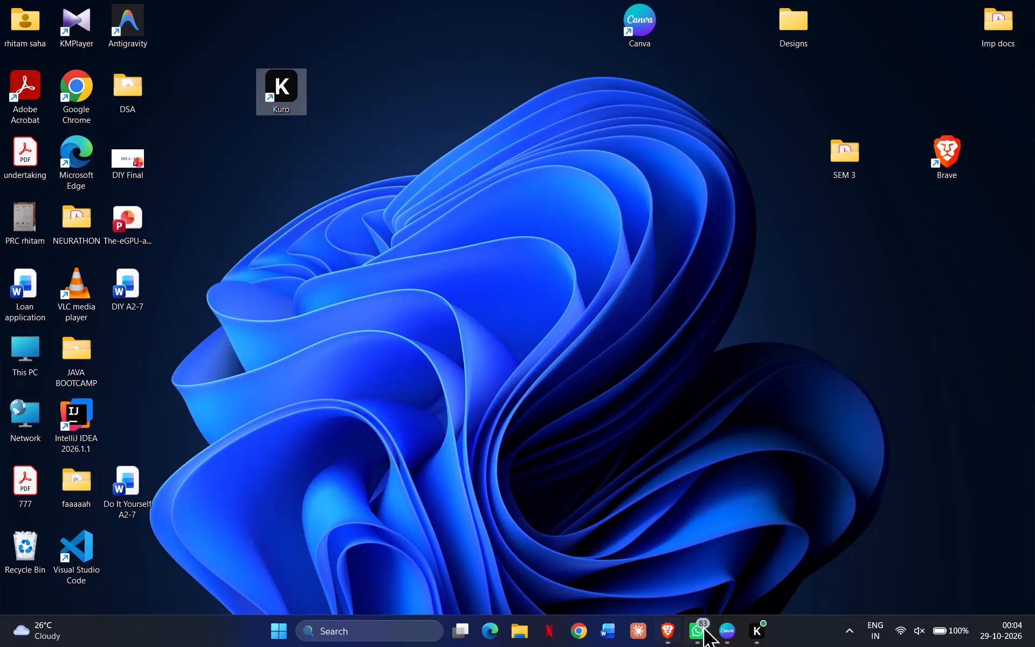
Switch to Canva and look through all the pages of the SG BANNER design.
click(721, 624)
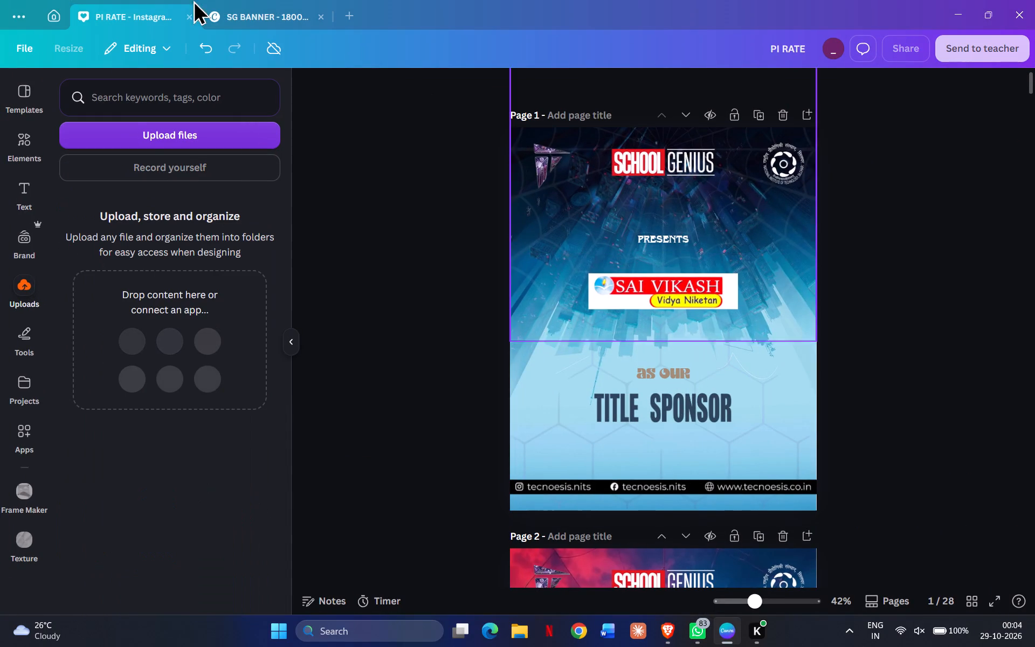
click(266, 11)
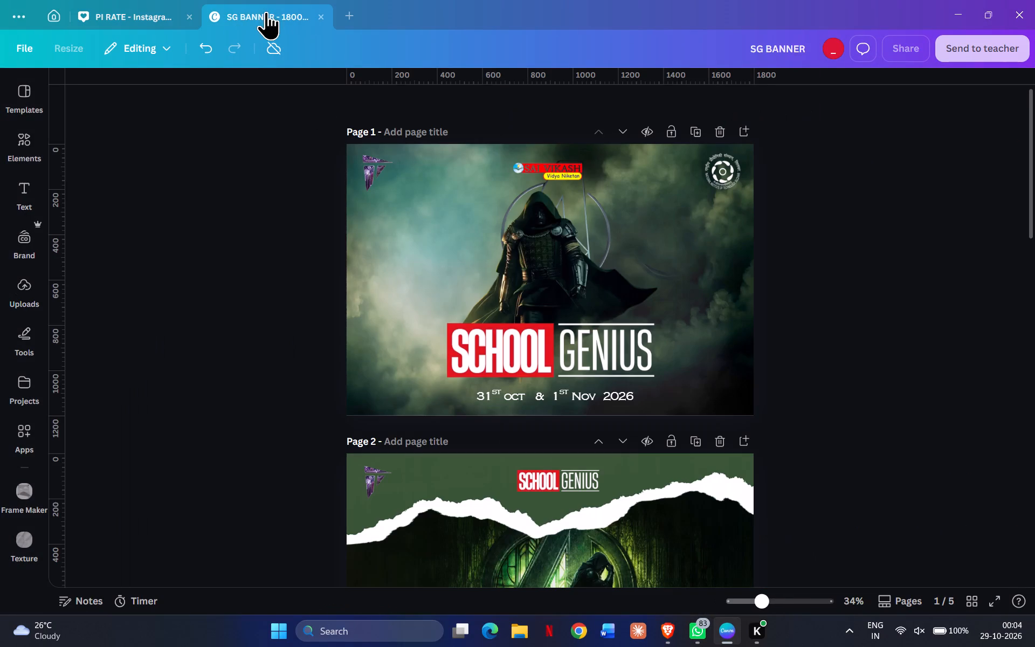
scroll(694, 474, down, 17)
scroll(692, 478, up, 3)
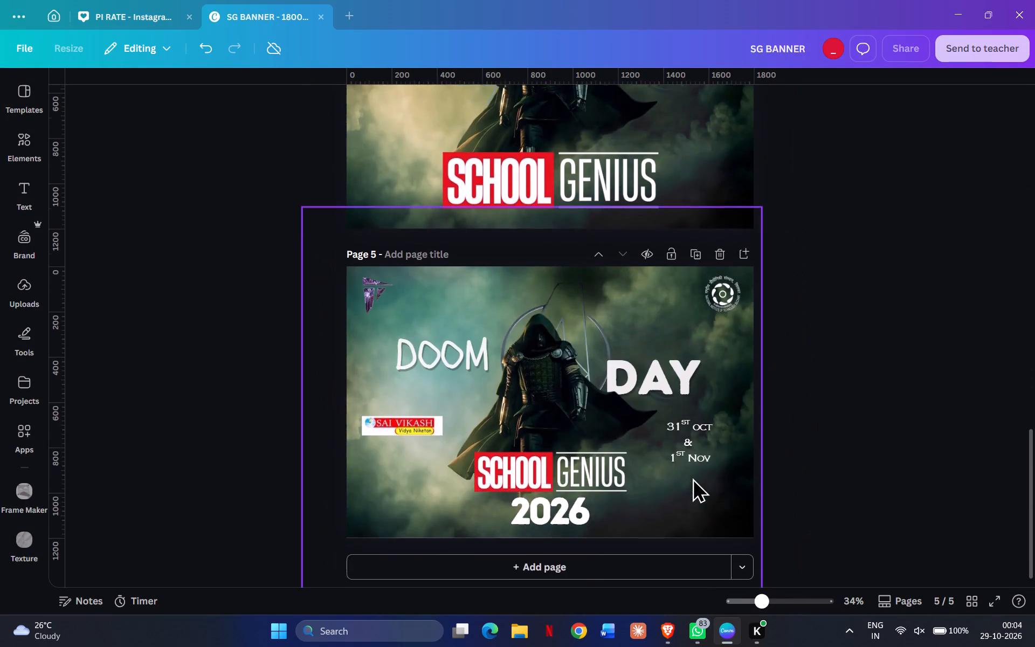
scroll(692, 478, up, 20)
scroll(692, 478, up, 6)
scroll(691, 475, down, 15)
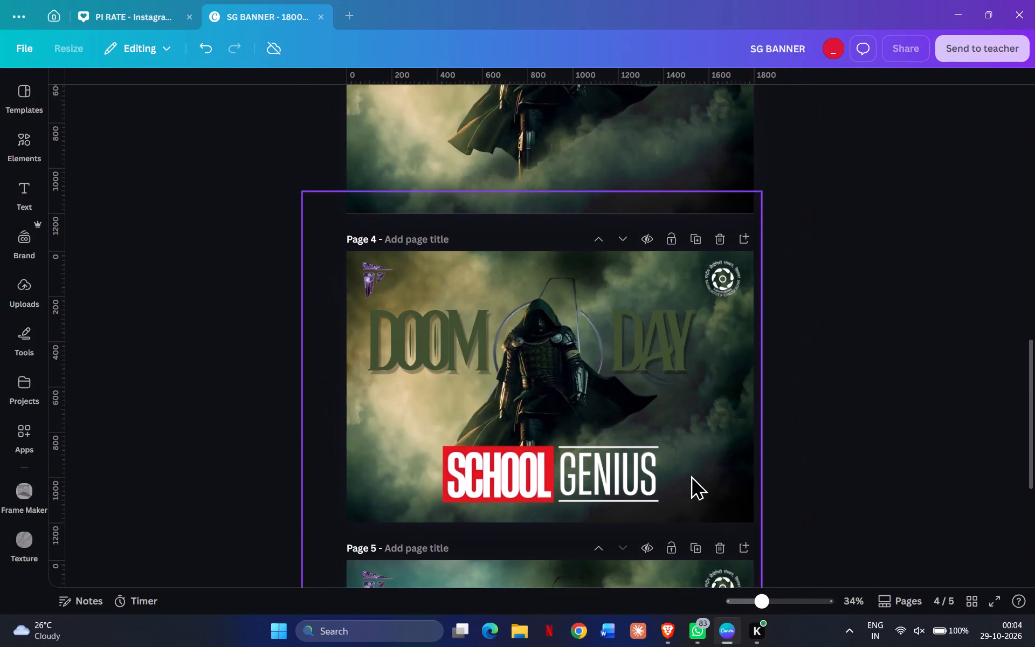
scroll(691, 475, down, 10)
scroll(691, 475, up, 20)
scroll(691, 475, up, 6)
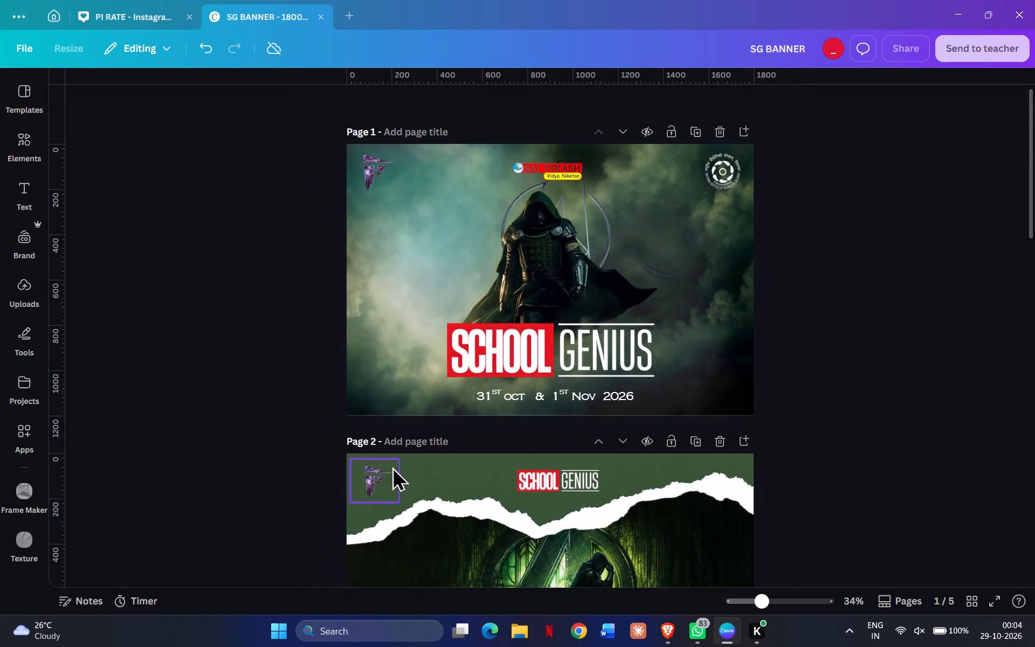
Close the SG BANNER and PI RATE designs and exit Canva.
click(325, 18)
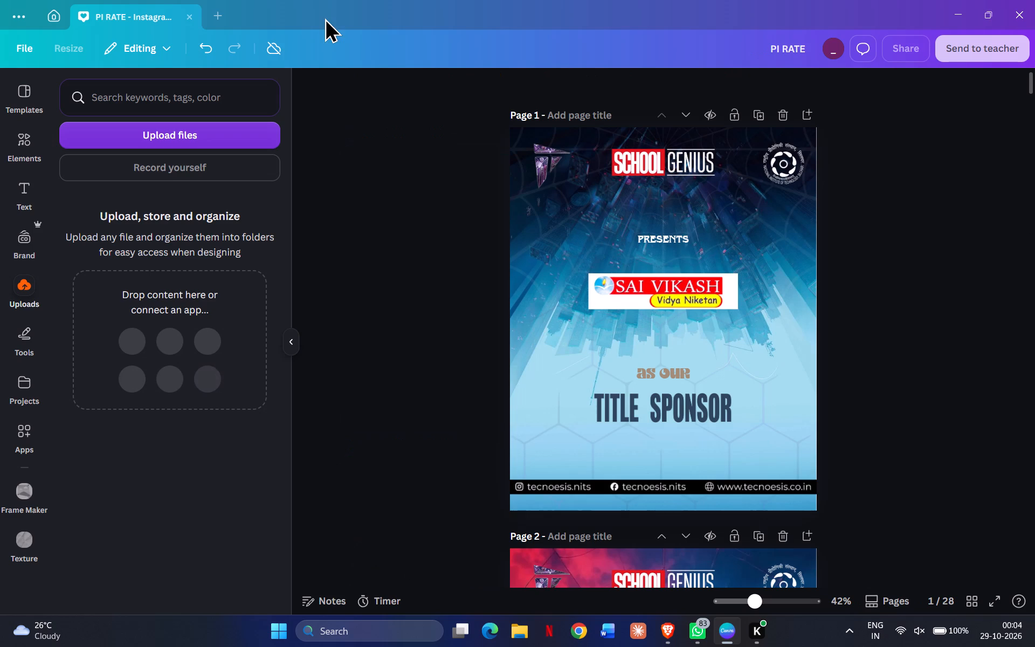
click(191, 17)
click(1034, 12)
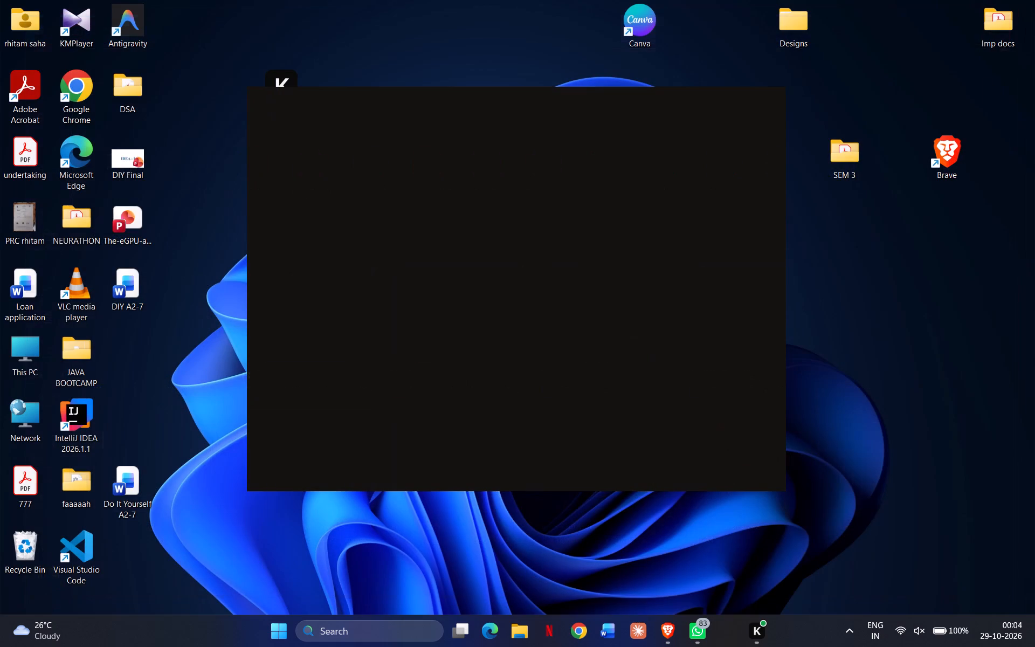